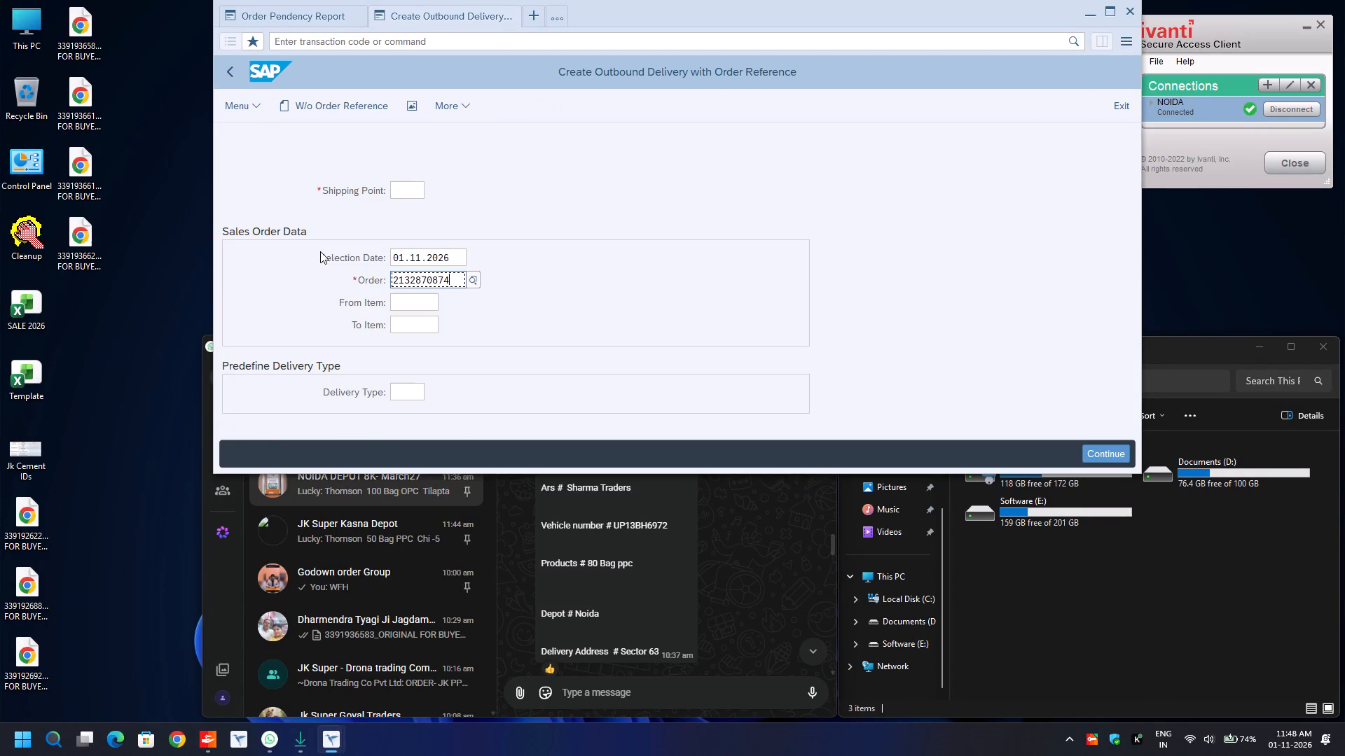
key("Up")
key("Up")
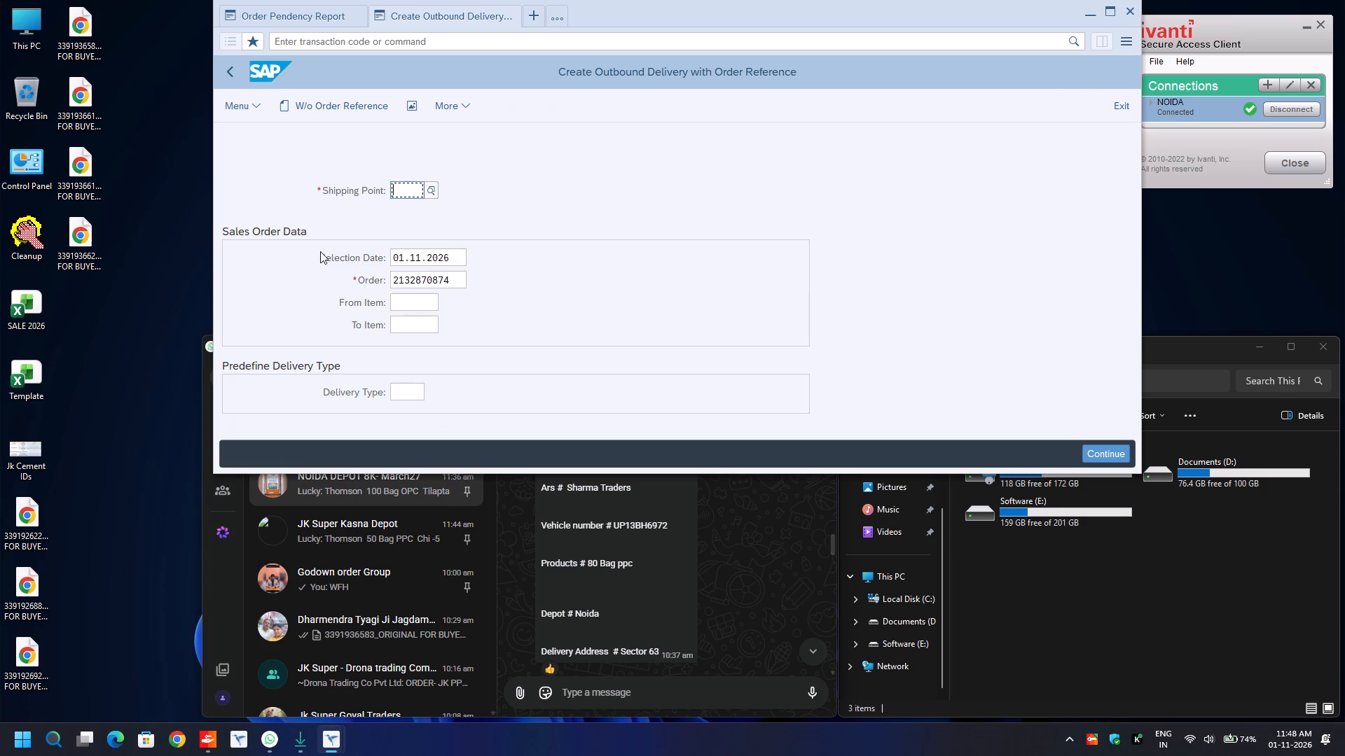
type("1492")
key("Return")
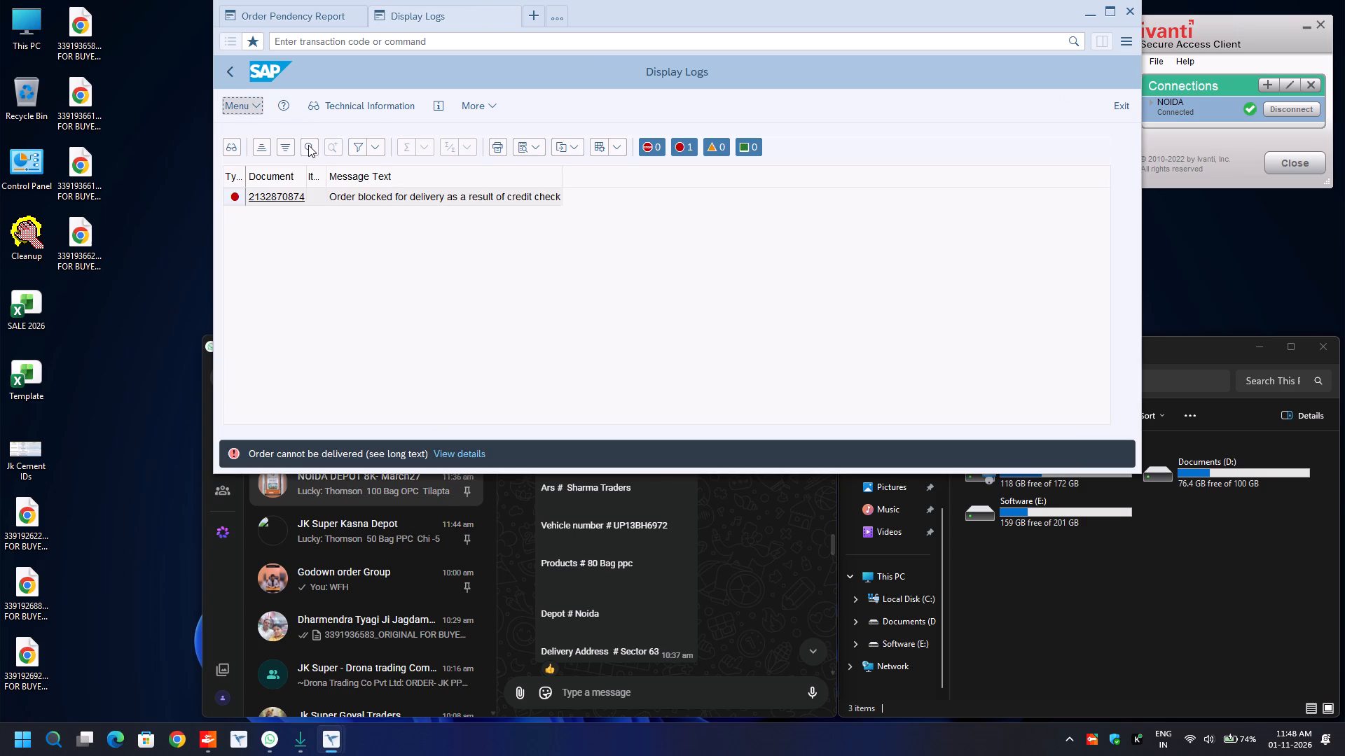
Rerun the Order Pendency Report with its existing selection parameters to check the pending orders.
left_click_drag(283, 8, 230, 72)
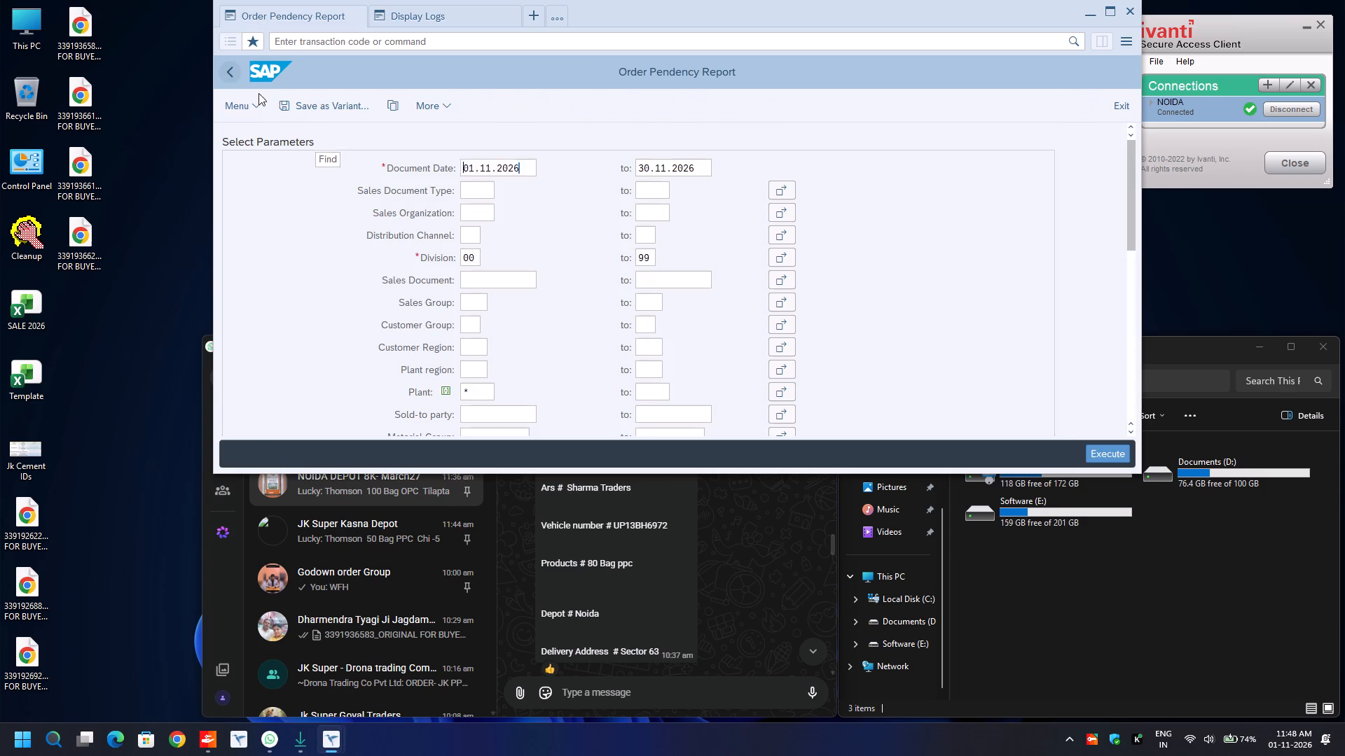
key("F8")
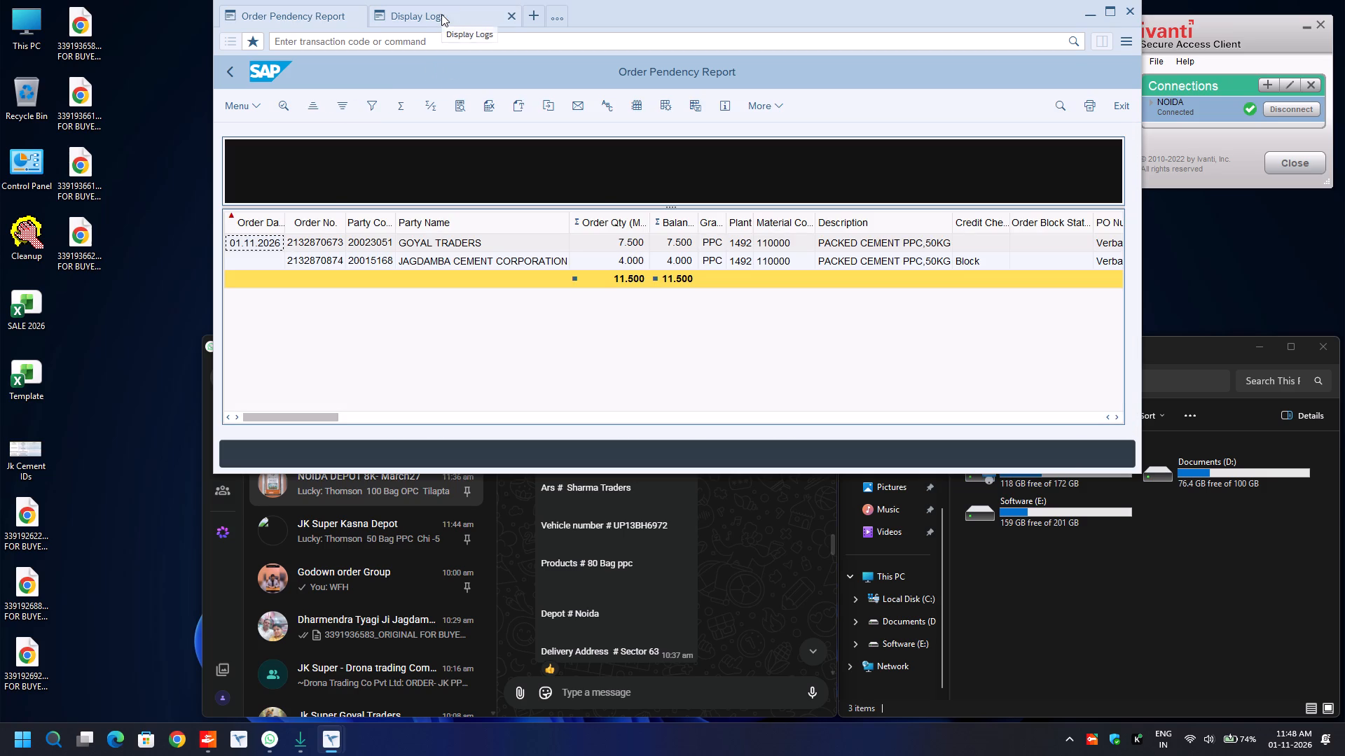
left_click_drag(441, 14, 242, 106)
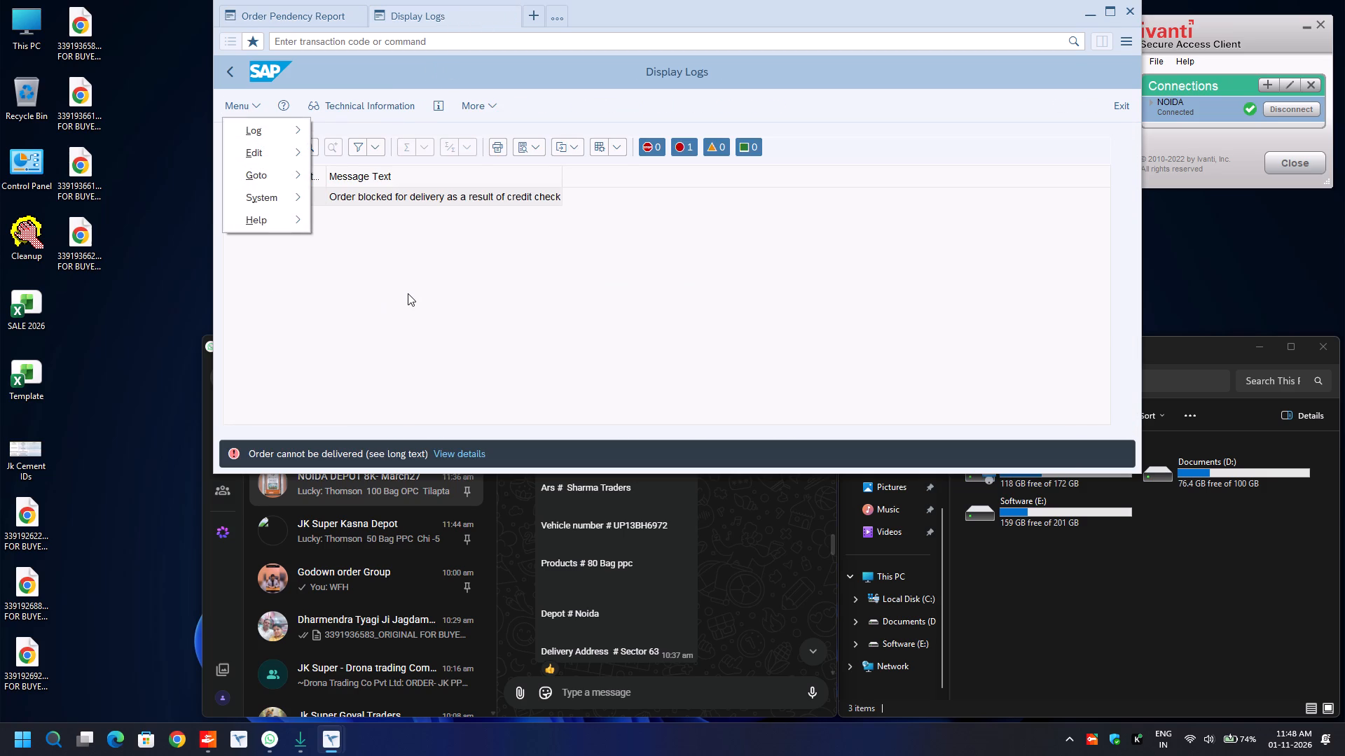
left_click(408, 293)
key("Print")
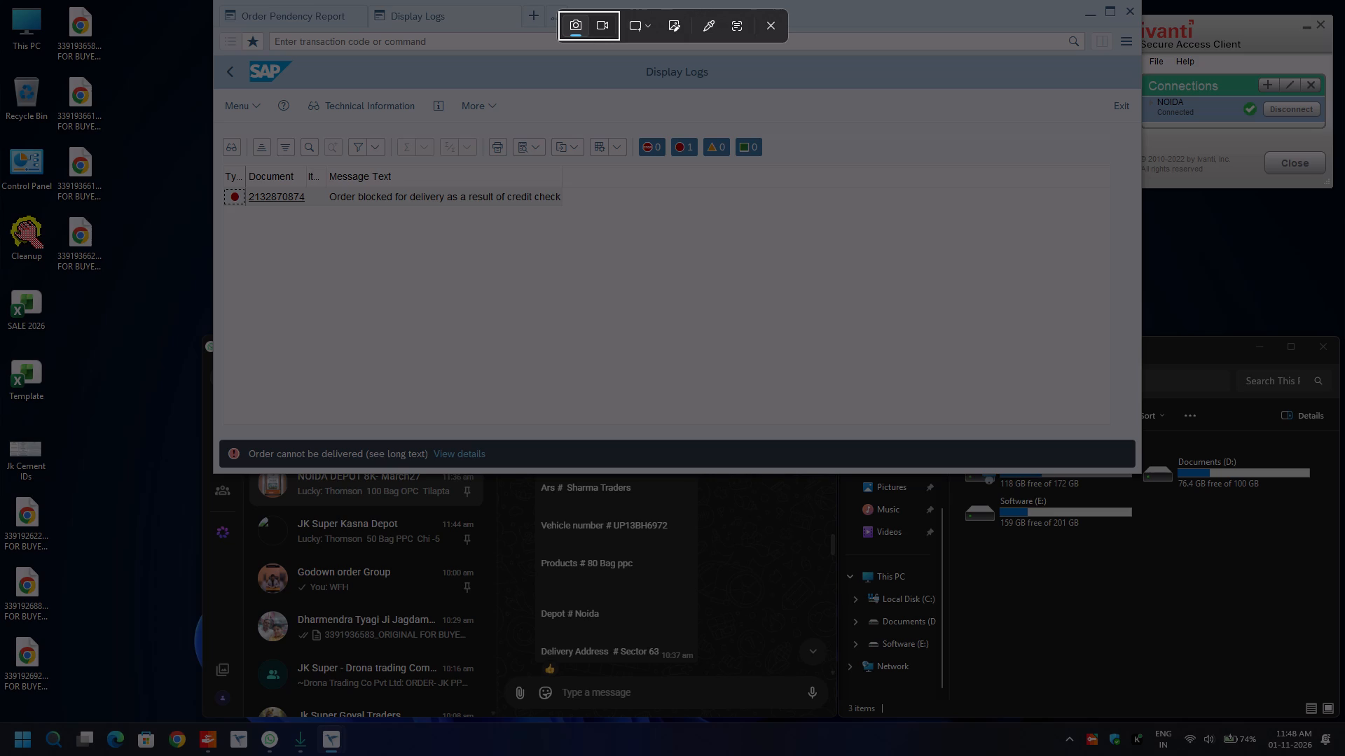
left_click_drag(221, 134, 585, 198)
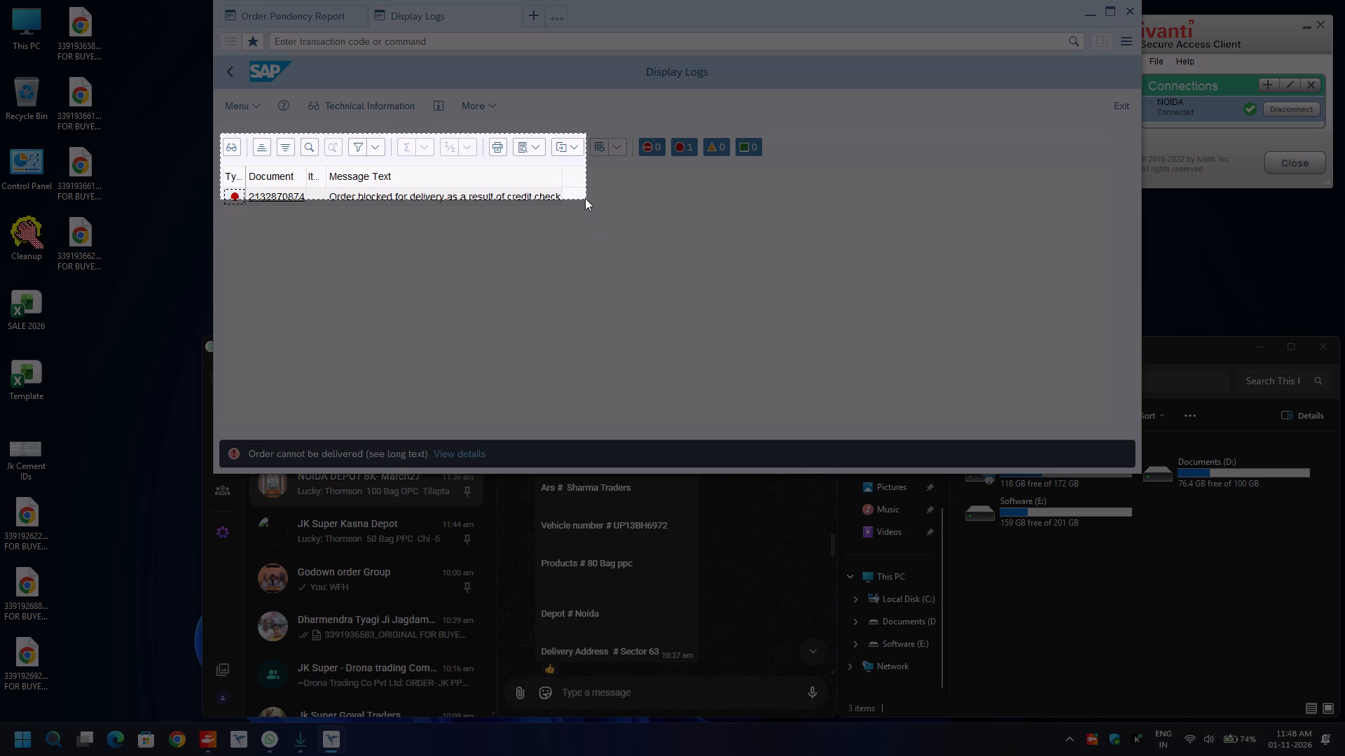
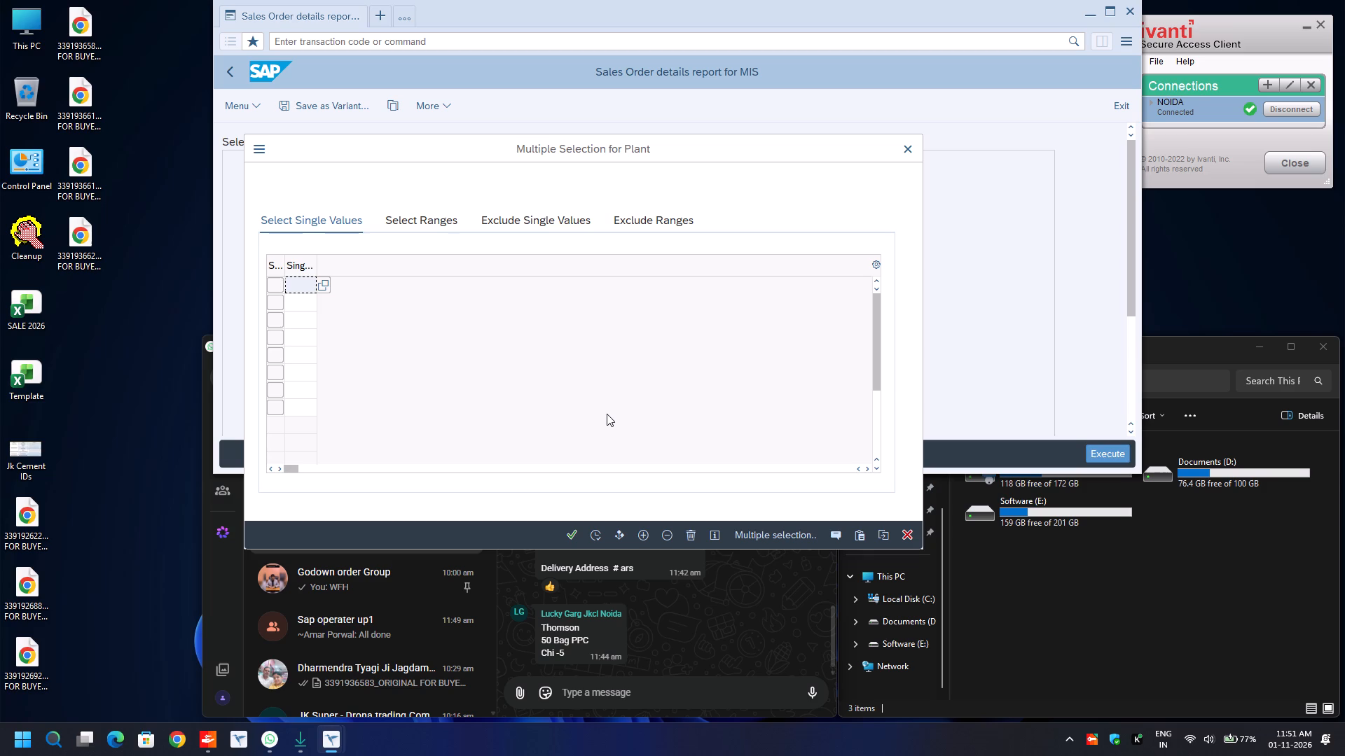
Restrict the sales order report's plant selection to the single values 8134 and 8135.
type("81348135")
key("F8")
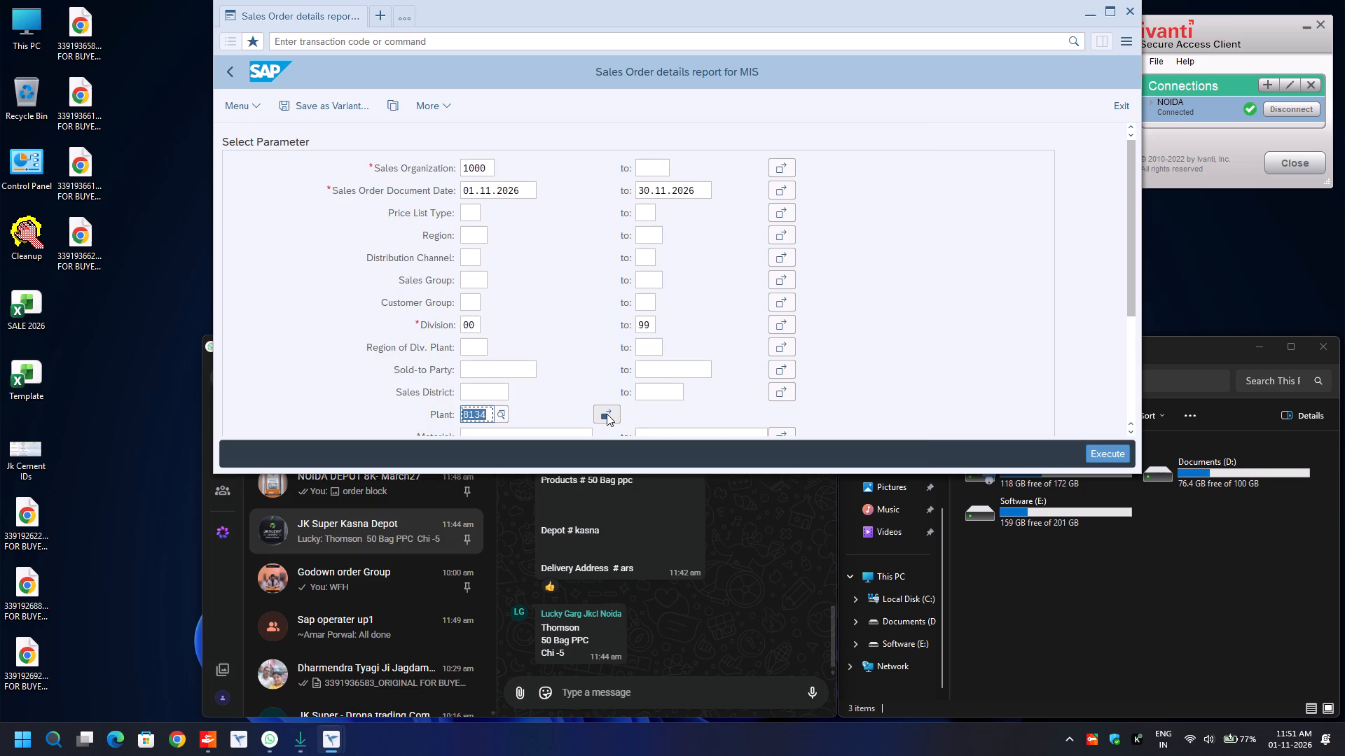
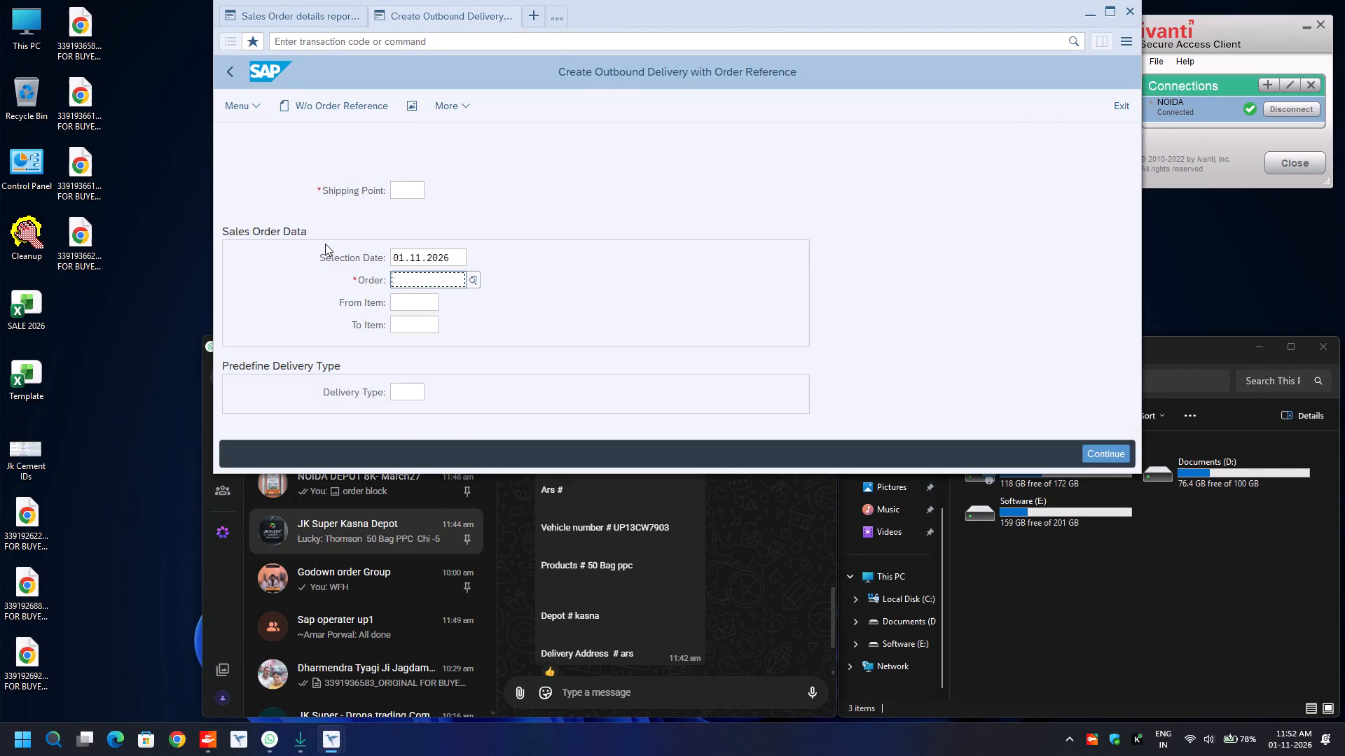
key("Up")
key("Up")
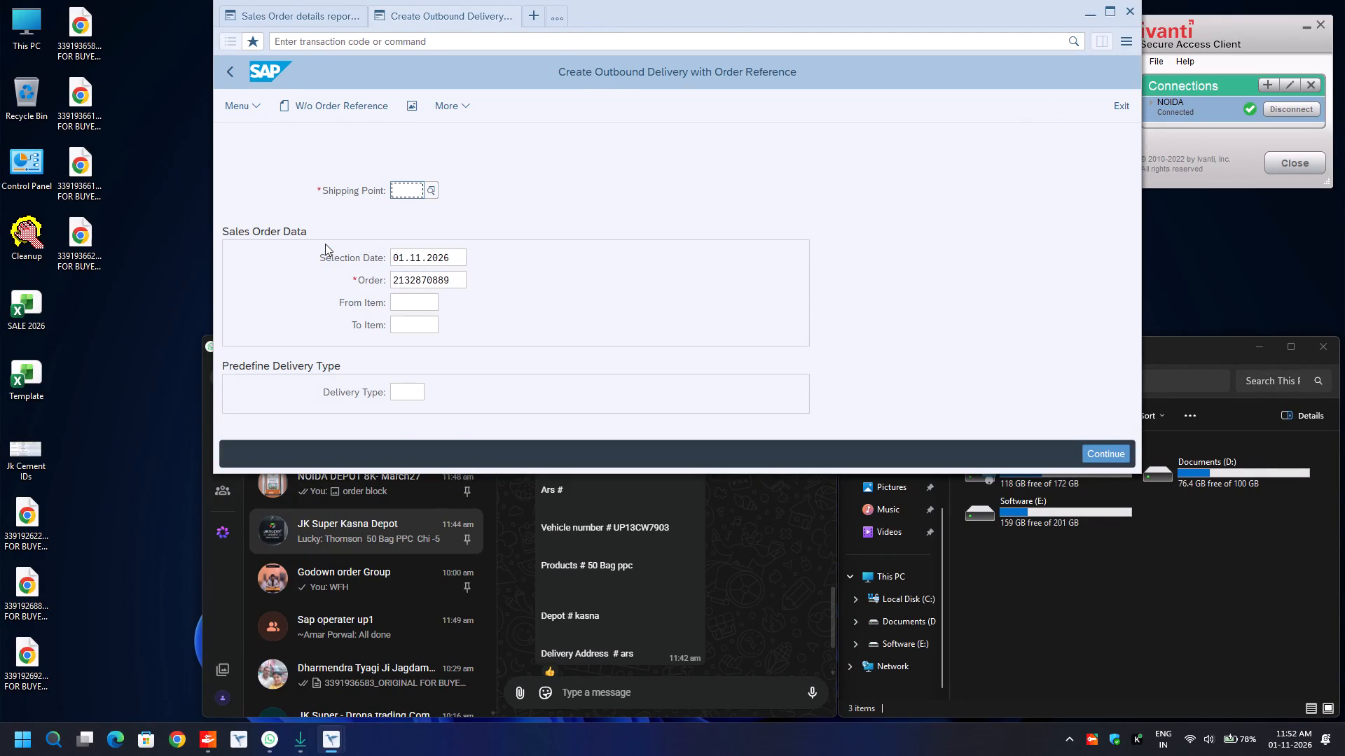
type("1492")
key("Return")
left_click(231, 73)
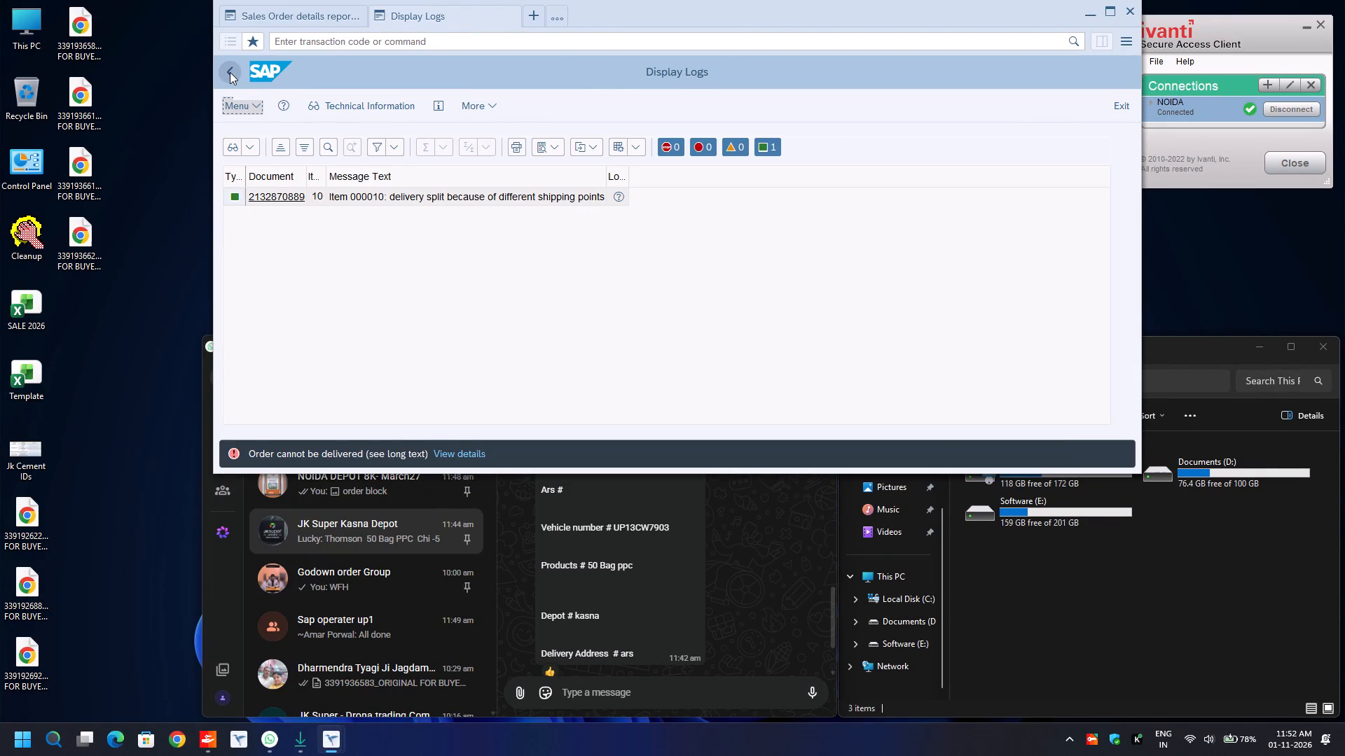
key("Up")
key("Up")
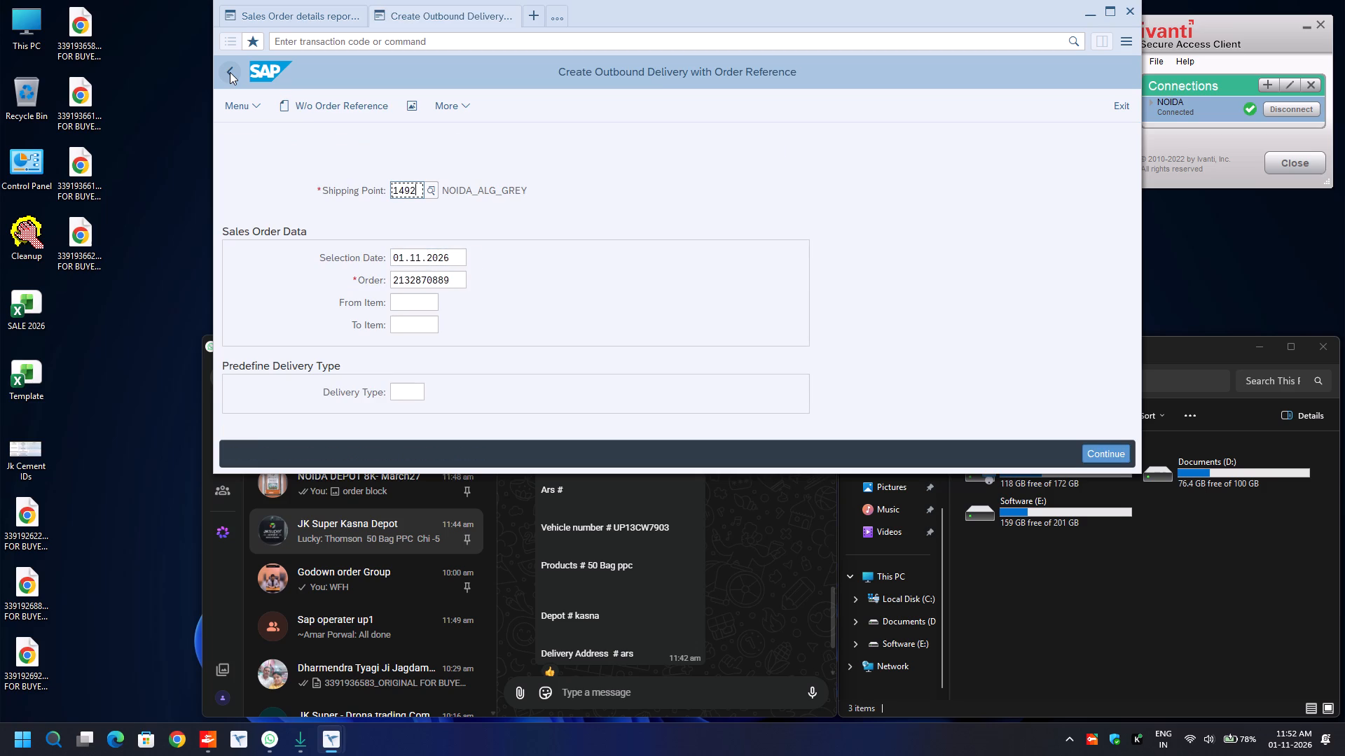
key("BackSpace")
key("BackSpace")
key("BackSpace")
key("BackSpace")
key("BackSpace")
key("BackSpace")
key("BackSpace")
key("BackSpace")
key("BackSpace")
key("BackSpace")
key("BackSpace")
key("BackSpace")
key("BackSpace")
key("BackSpace")
key("BackSpace")
key("BackSpace")
key("BackSpace")
key("BackSpace")
key("BackSpace")
key("BackSpace")
type("8135")
key("Return")
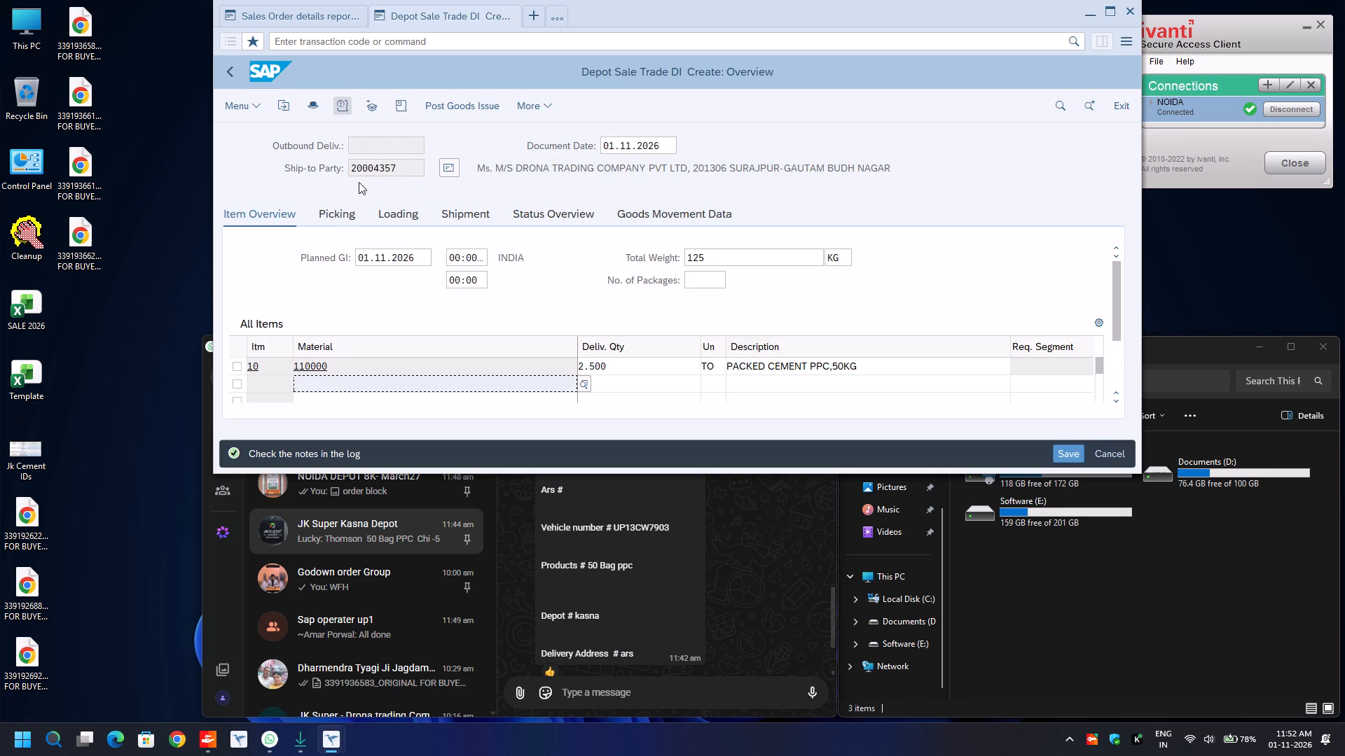
Enter a picked quantity of 2.500 and batch 1033-1492 for delivery item 10.
left_click(336, 211)
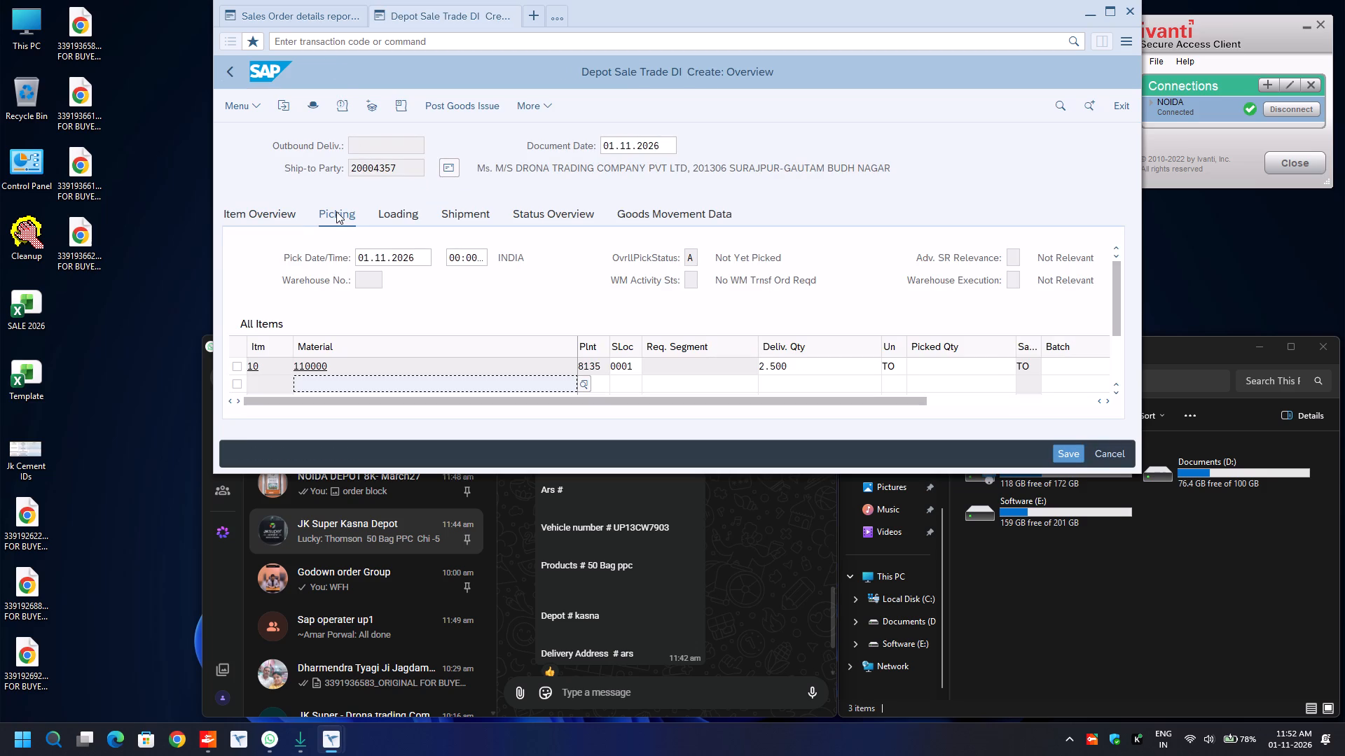
left_click(943, 365)
type("2.500")
key("Tab")
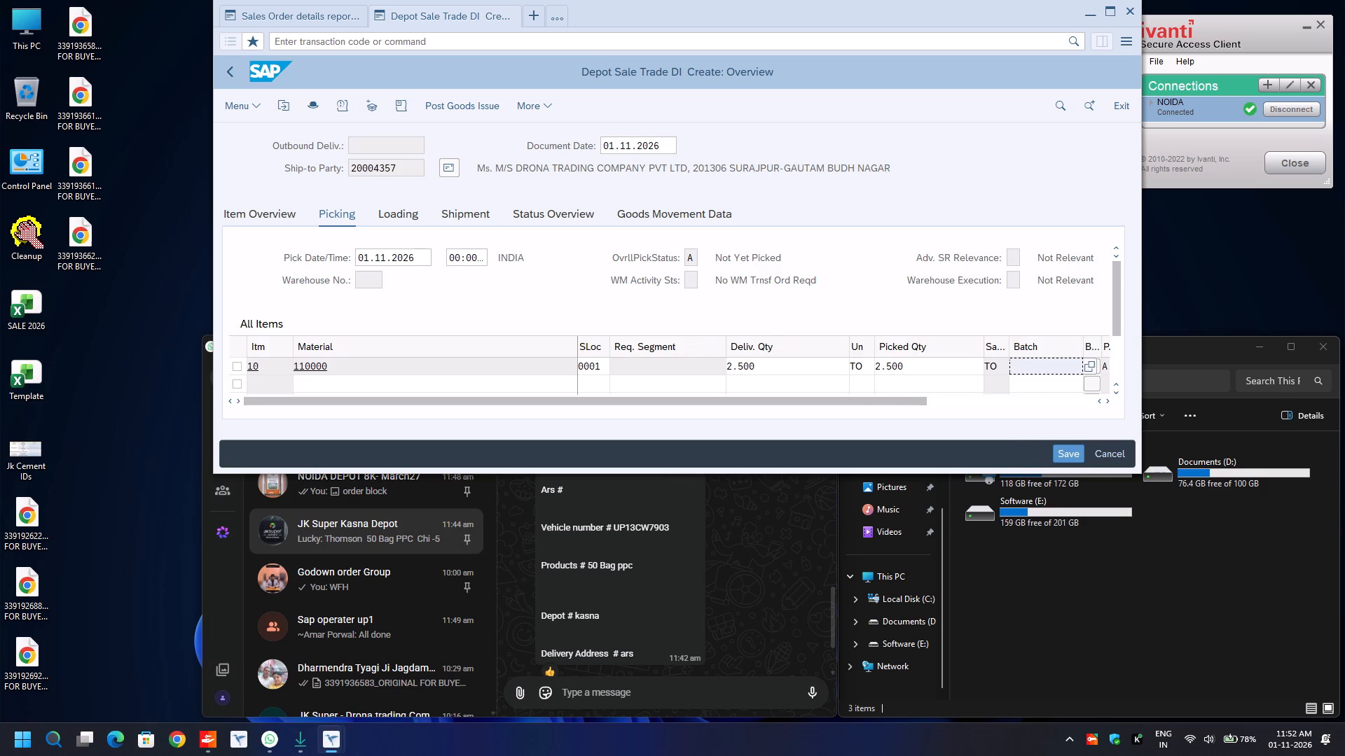
type("1033")
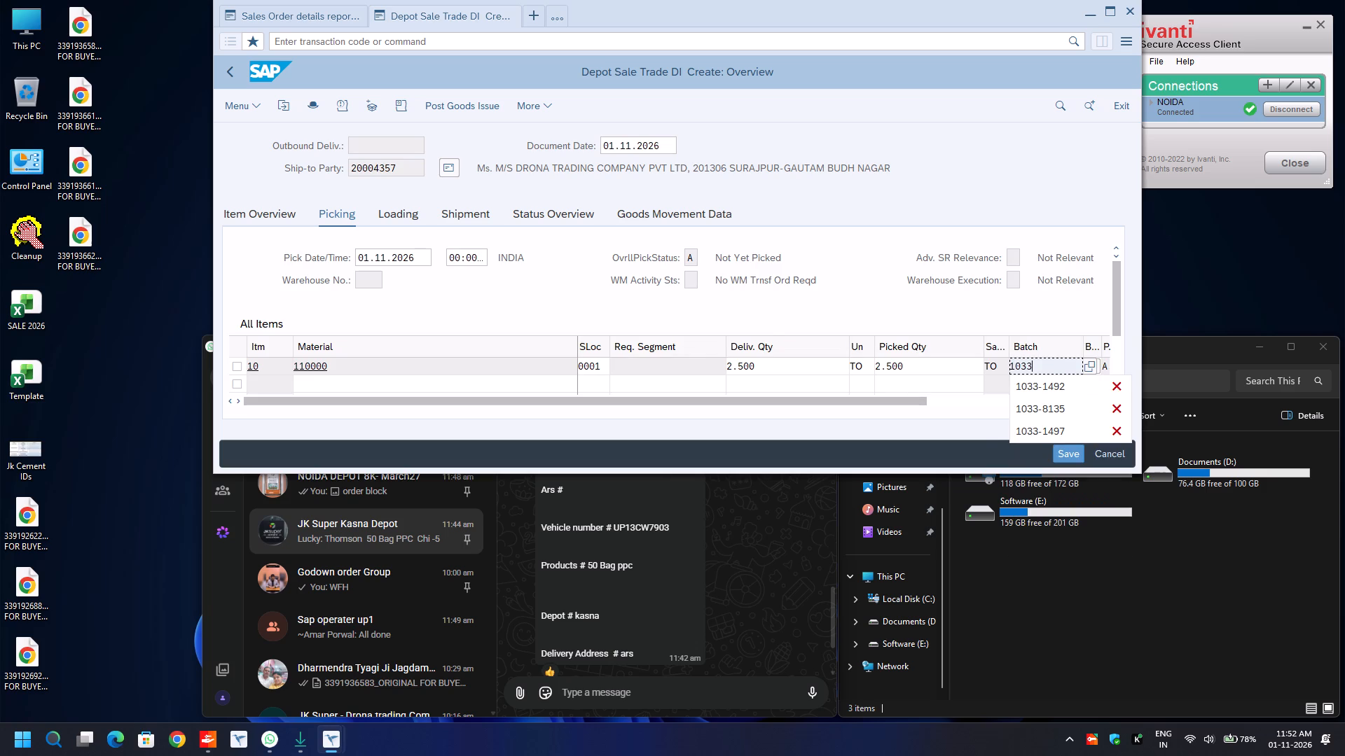
key("Down")
key("Return")
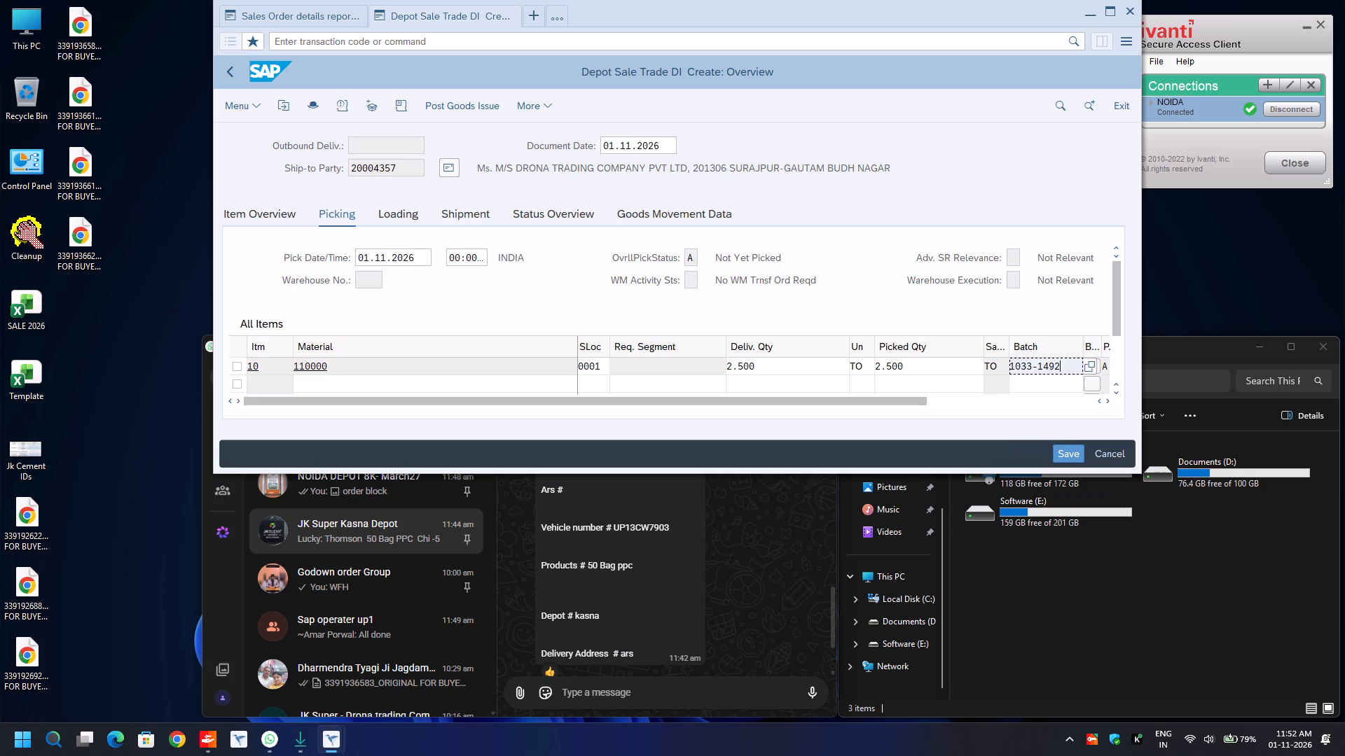
In the delivery header's additional data, set the transport mode to ROAD and Road Transporter1 to 220000967.
key("F8")
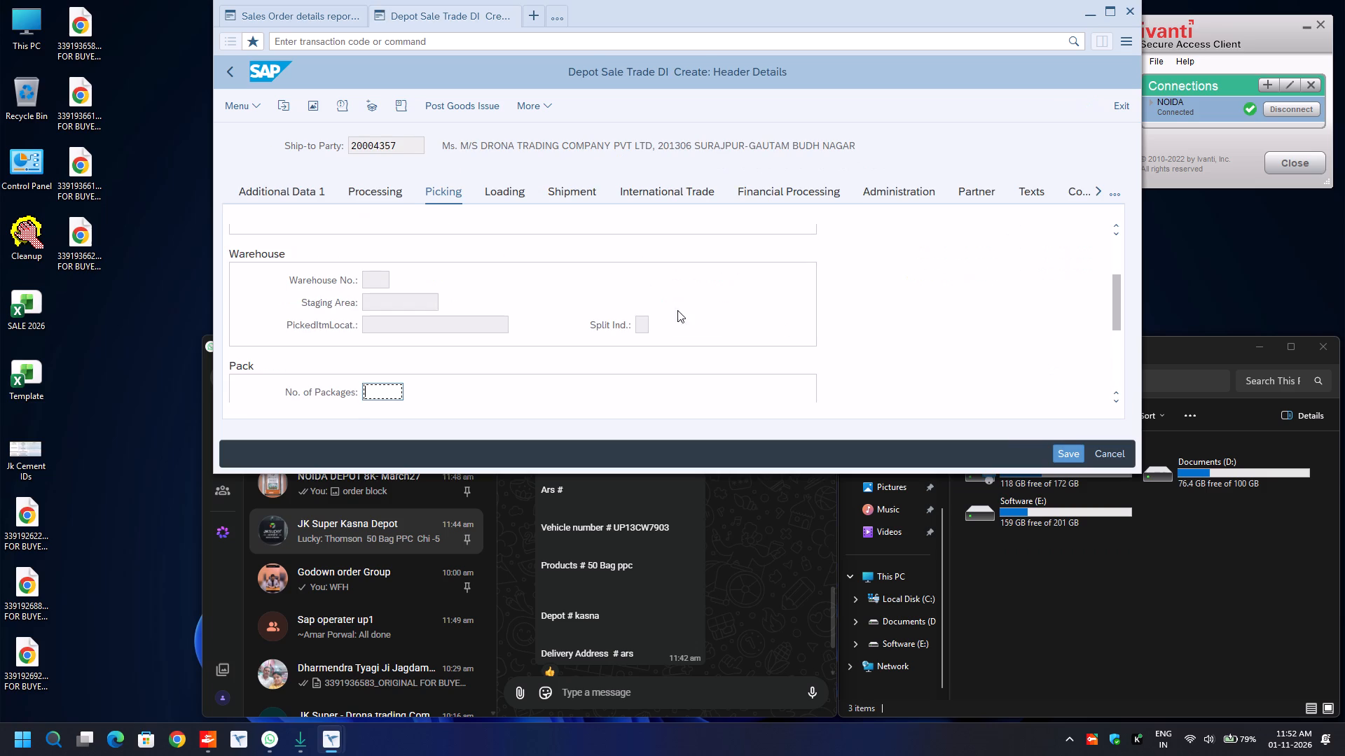
left_click(299, 190)
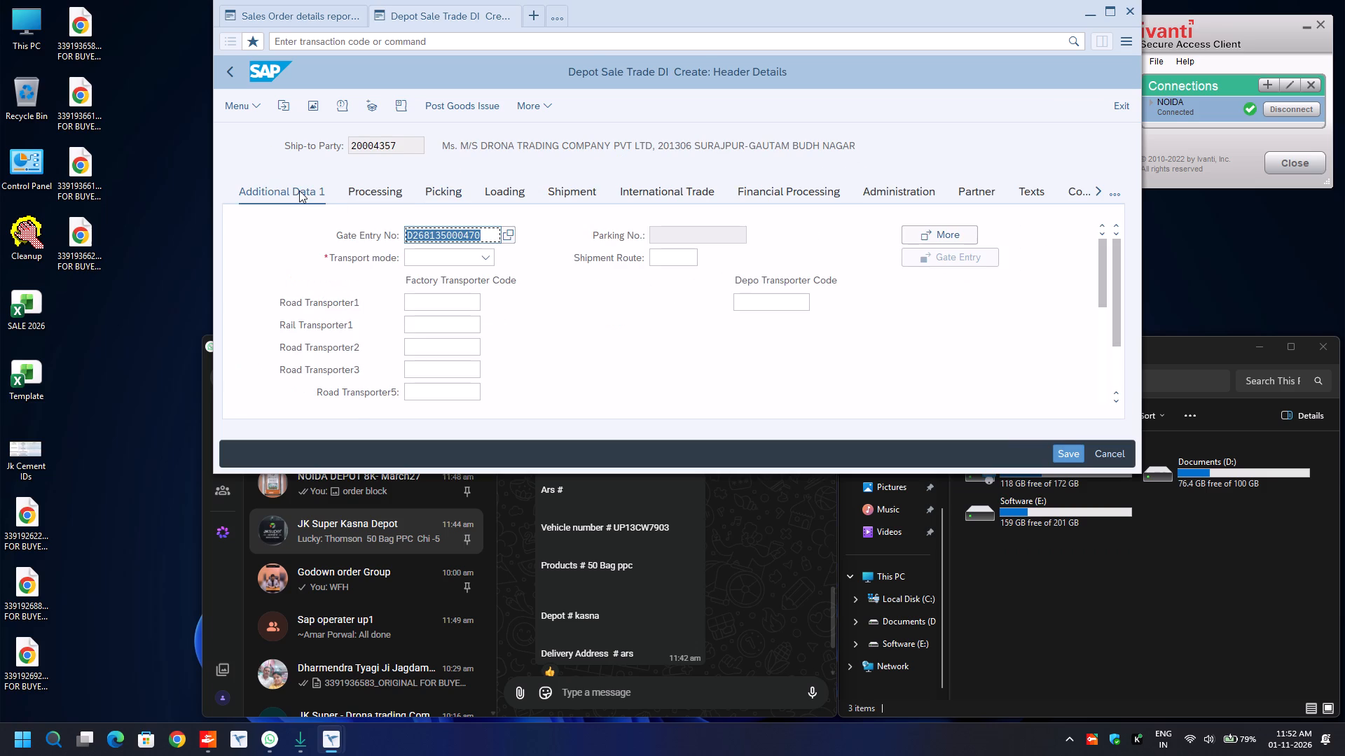
left_click(489, 260)
left_click(434, 322)
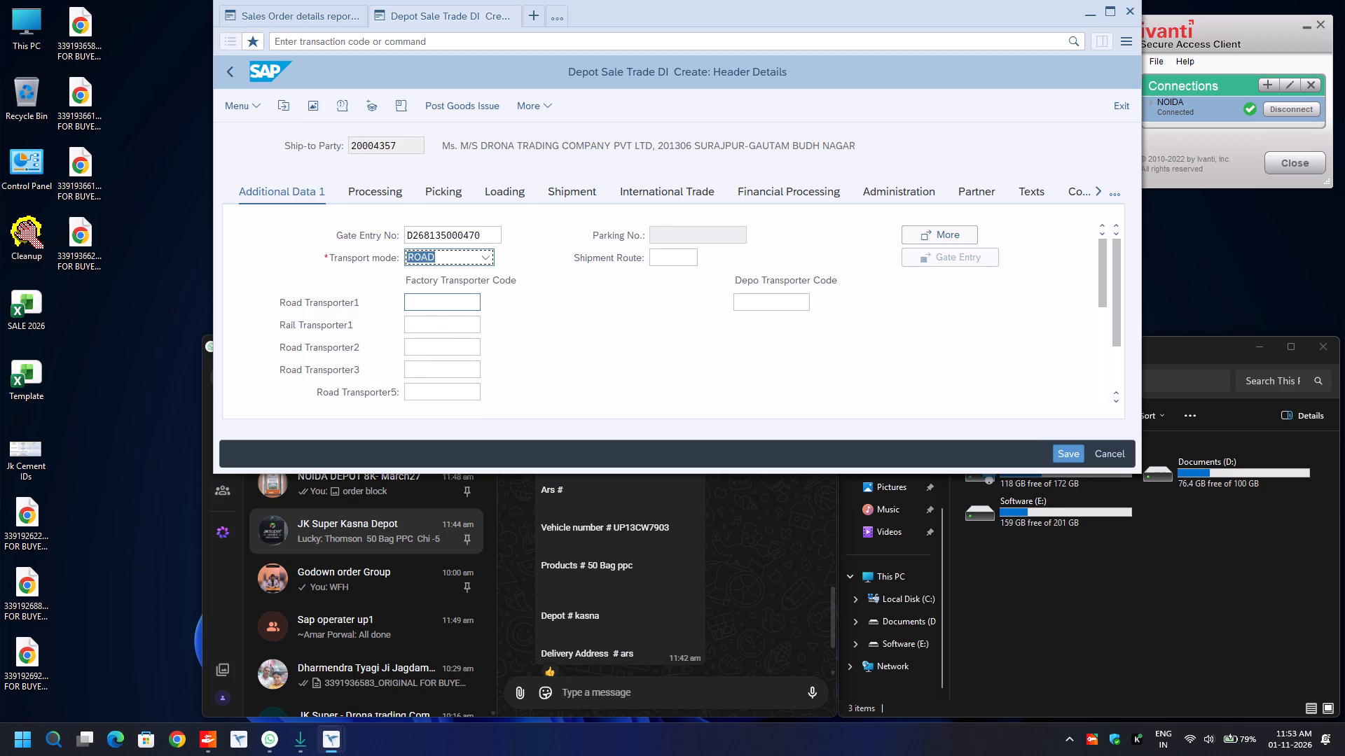
left_click(437, 304)
key("BackSpace")
key("Down")
key("Return")
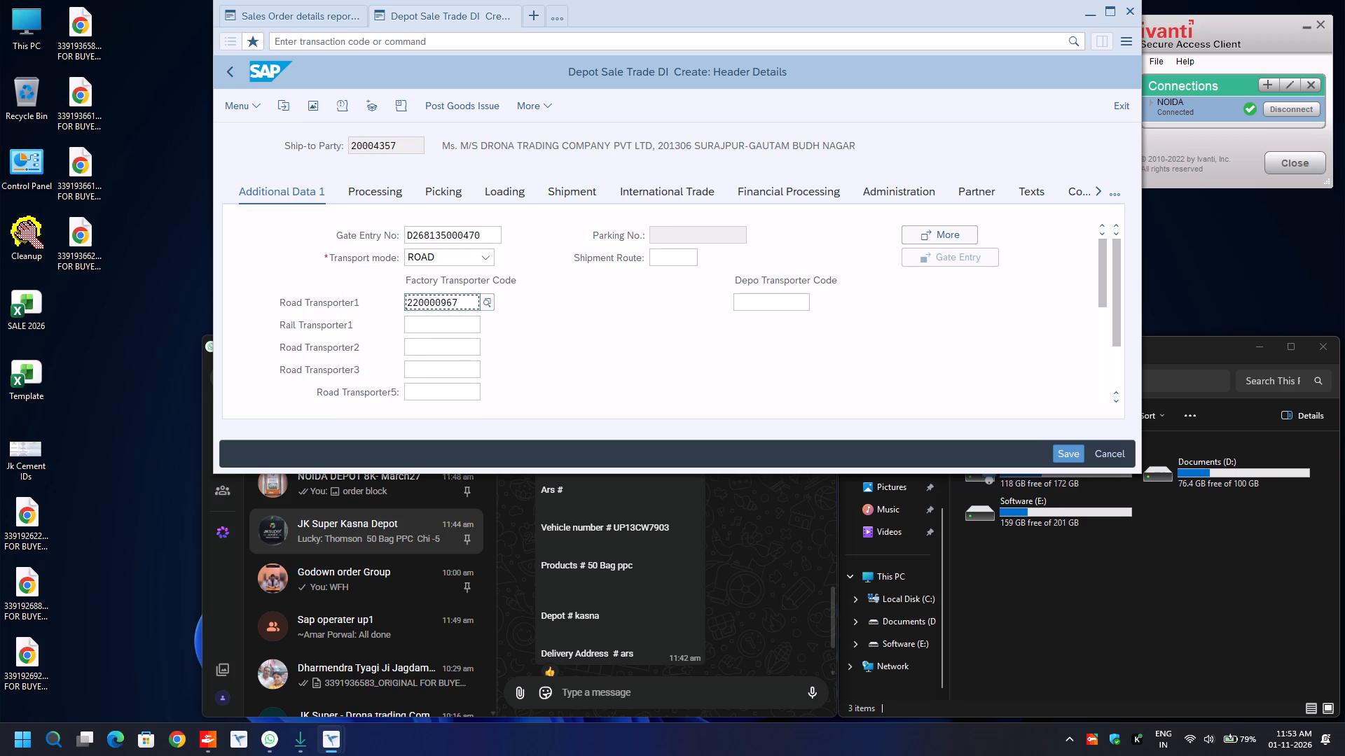
Fill in the e-way bill data with transport mode Road and a distance of 30.
key("Return")
type("ro")
key("Tab")
key("Tab")
key("BackSpace")
key("Down")
key("Return")
key("Down")
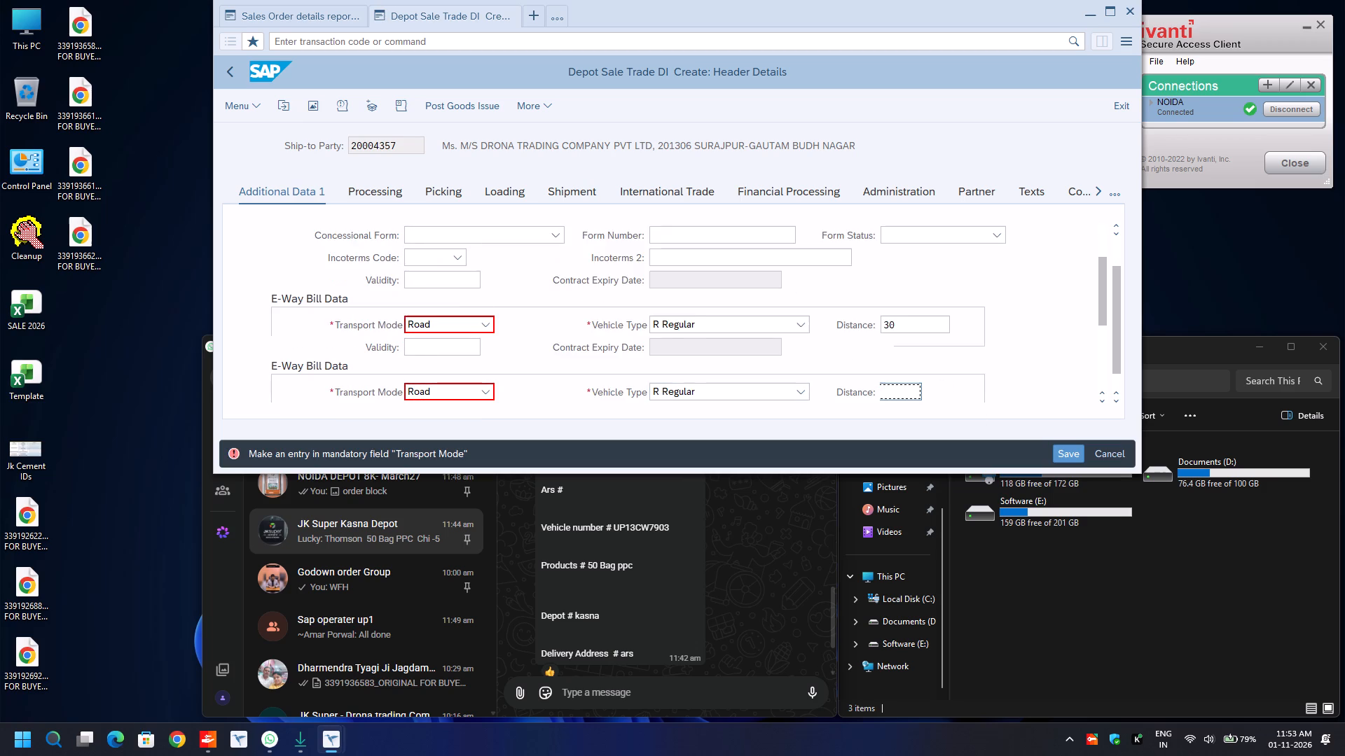
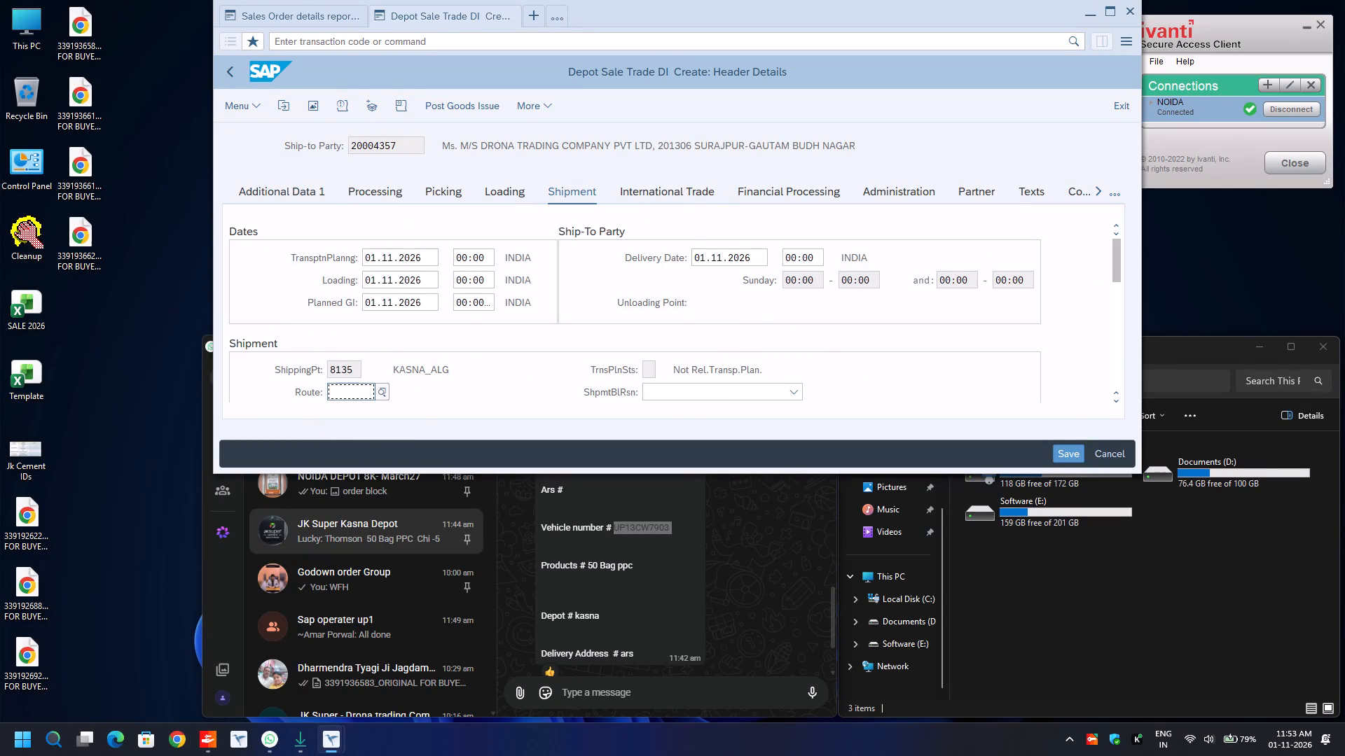
Set the route in the delivery header's shipment data to ROUTE.
key("BackSpace")
key("Down")
key("Return")
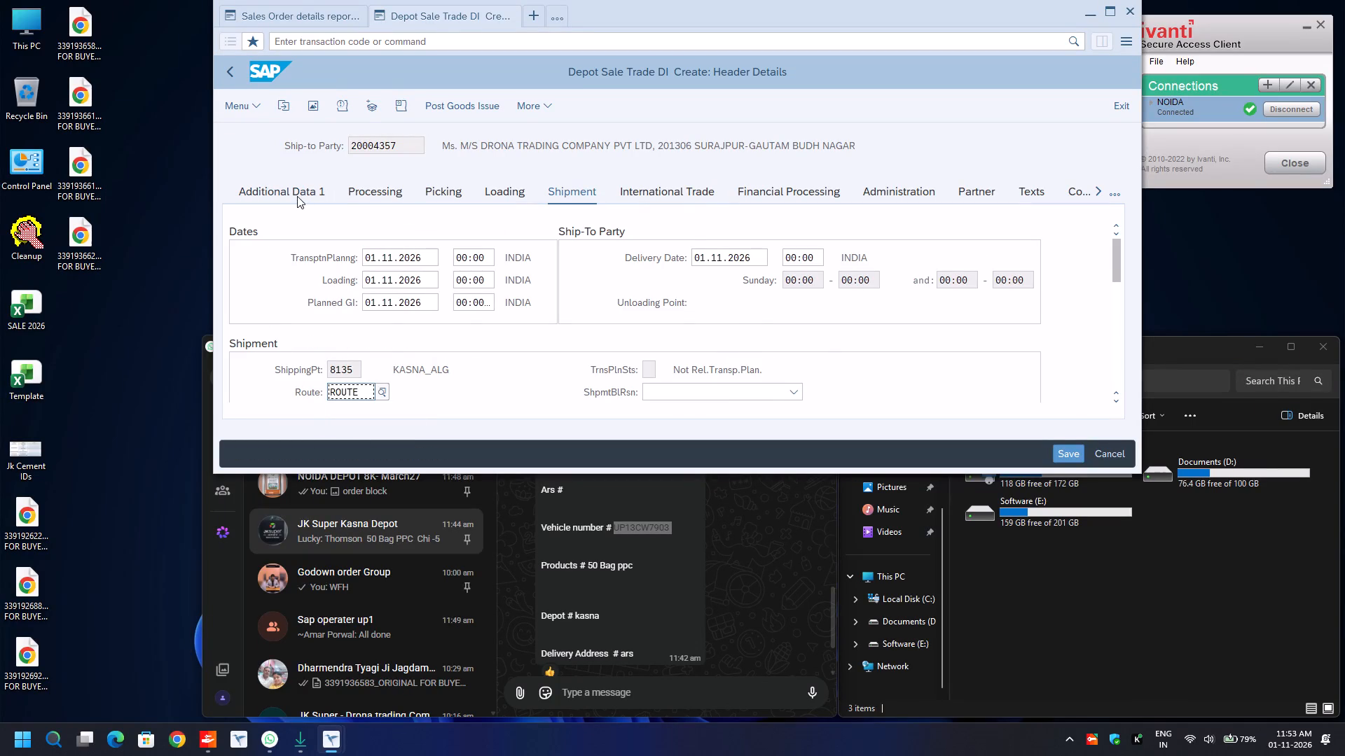
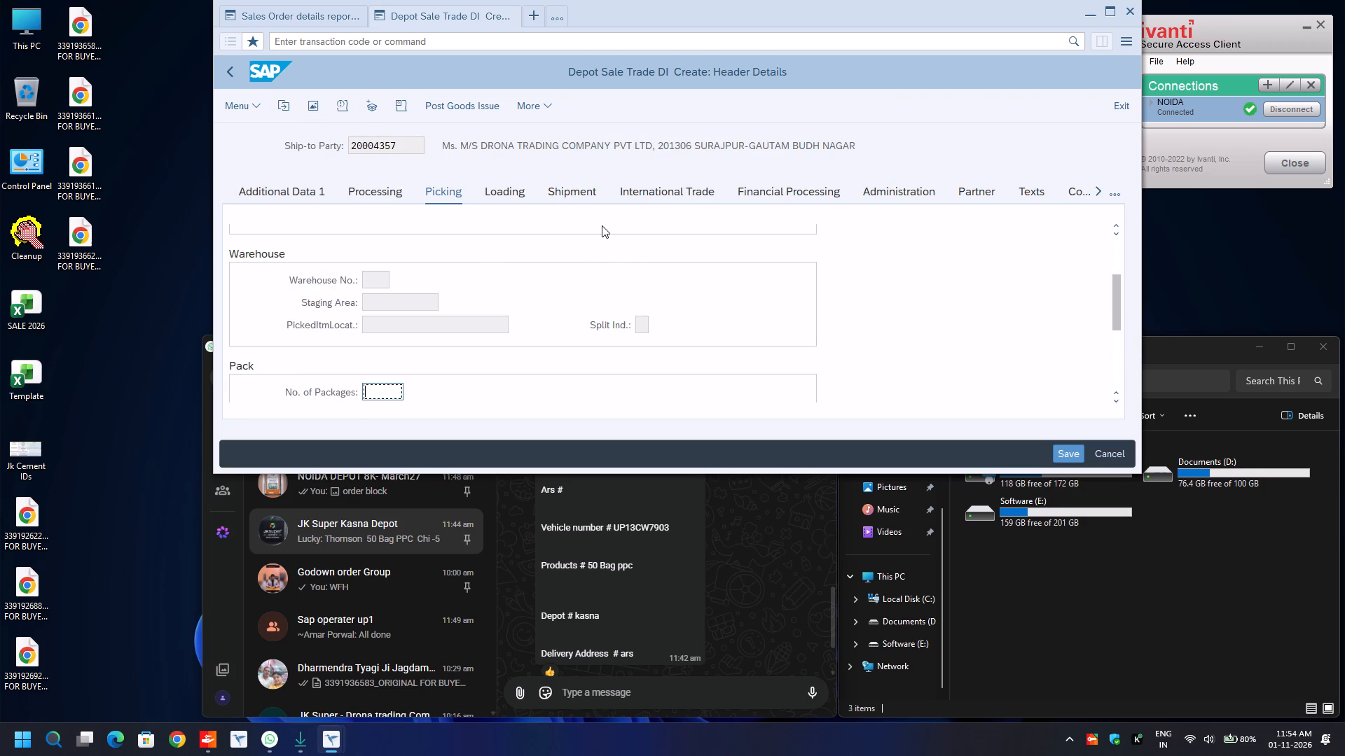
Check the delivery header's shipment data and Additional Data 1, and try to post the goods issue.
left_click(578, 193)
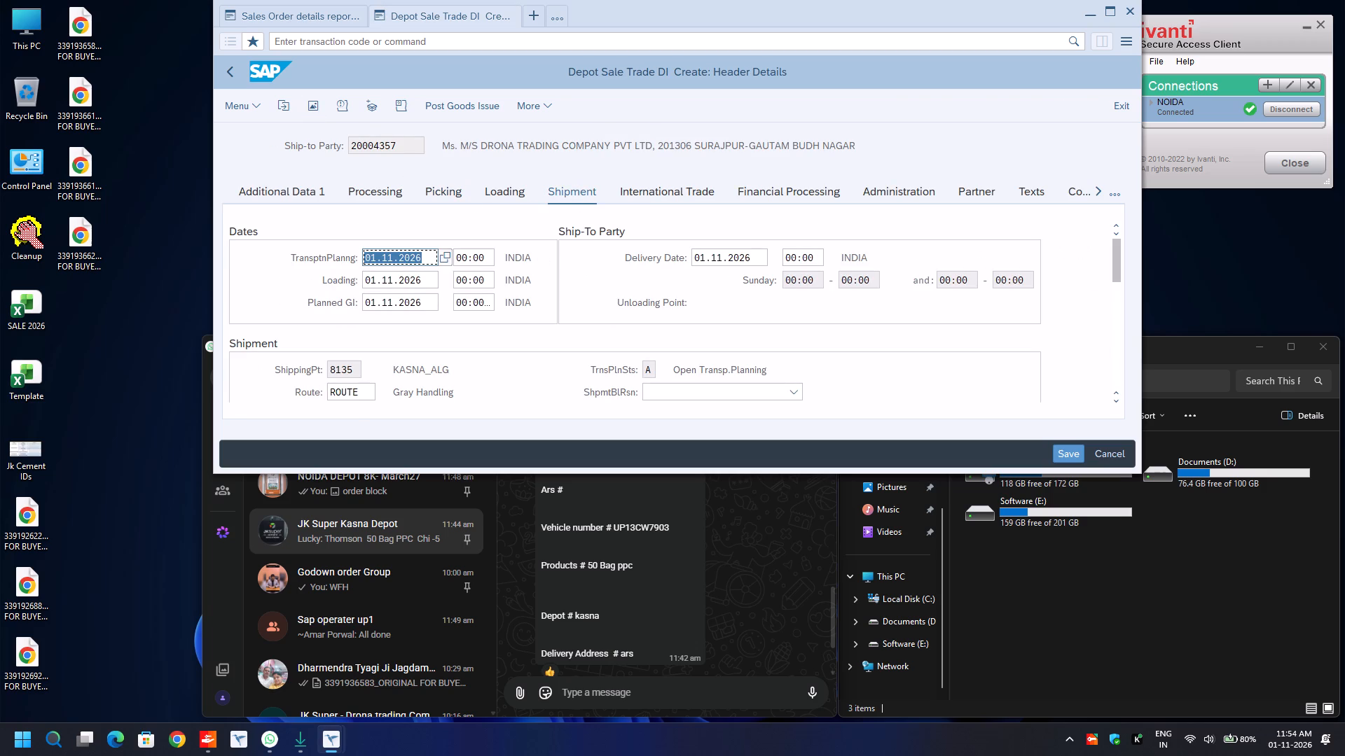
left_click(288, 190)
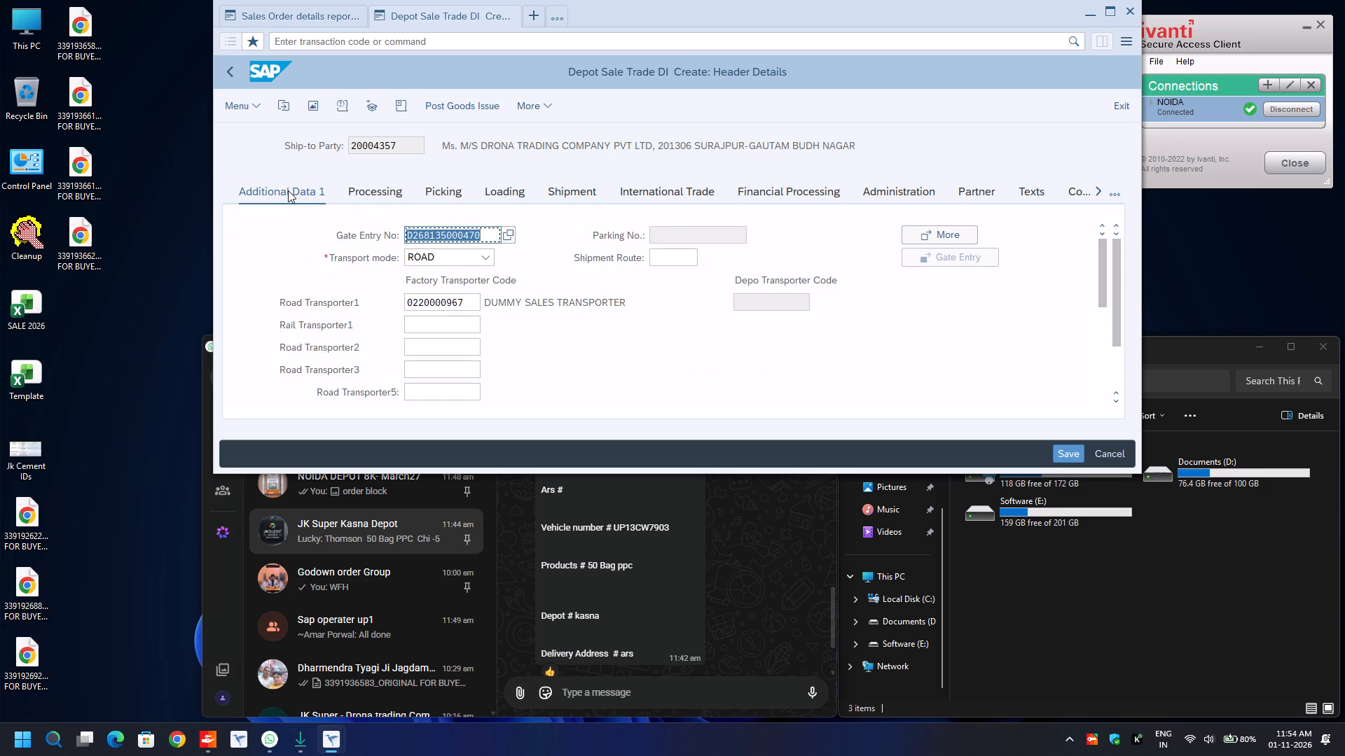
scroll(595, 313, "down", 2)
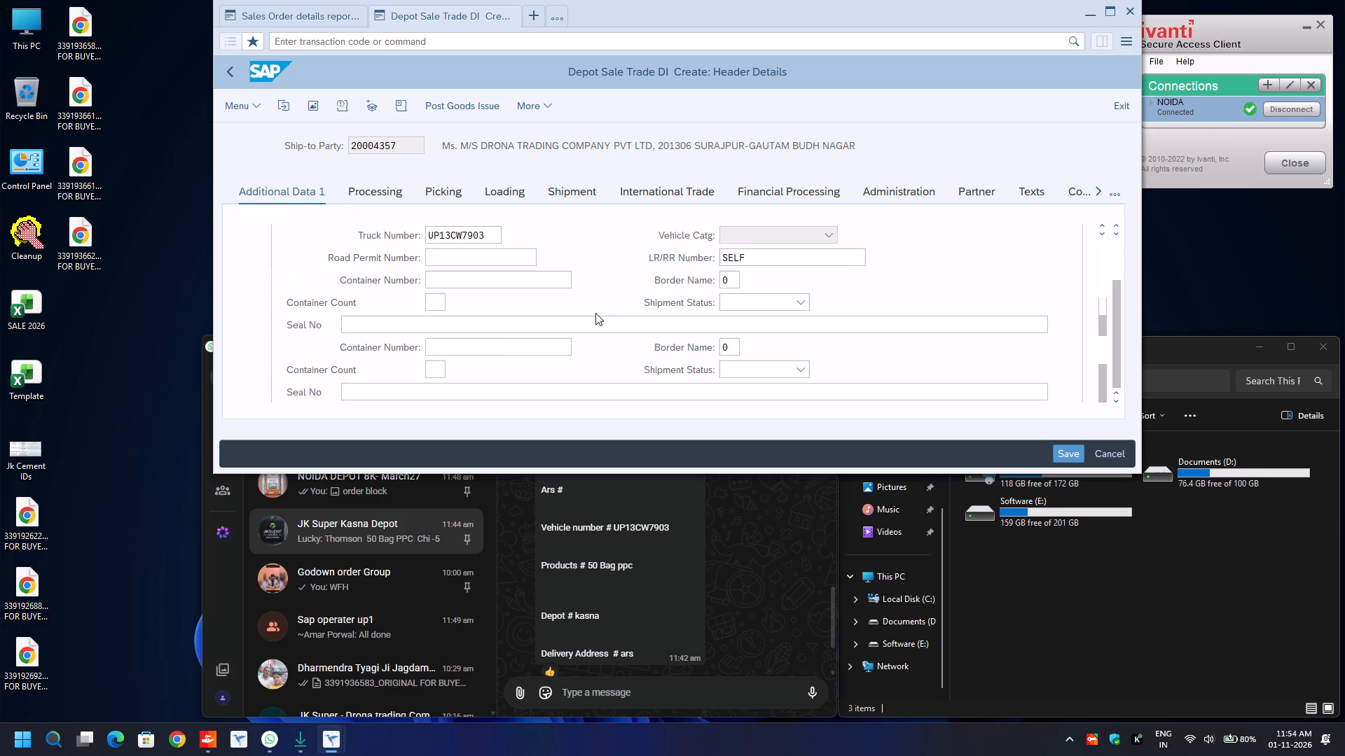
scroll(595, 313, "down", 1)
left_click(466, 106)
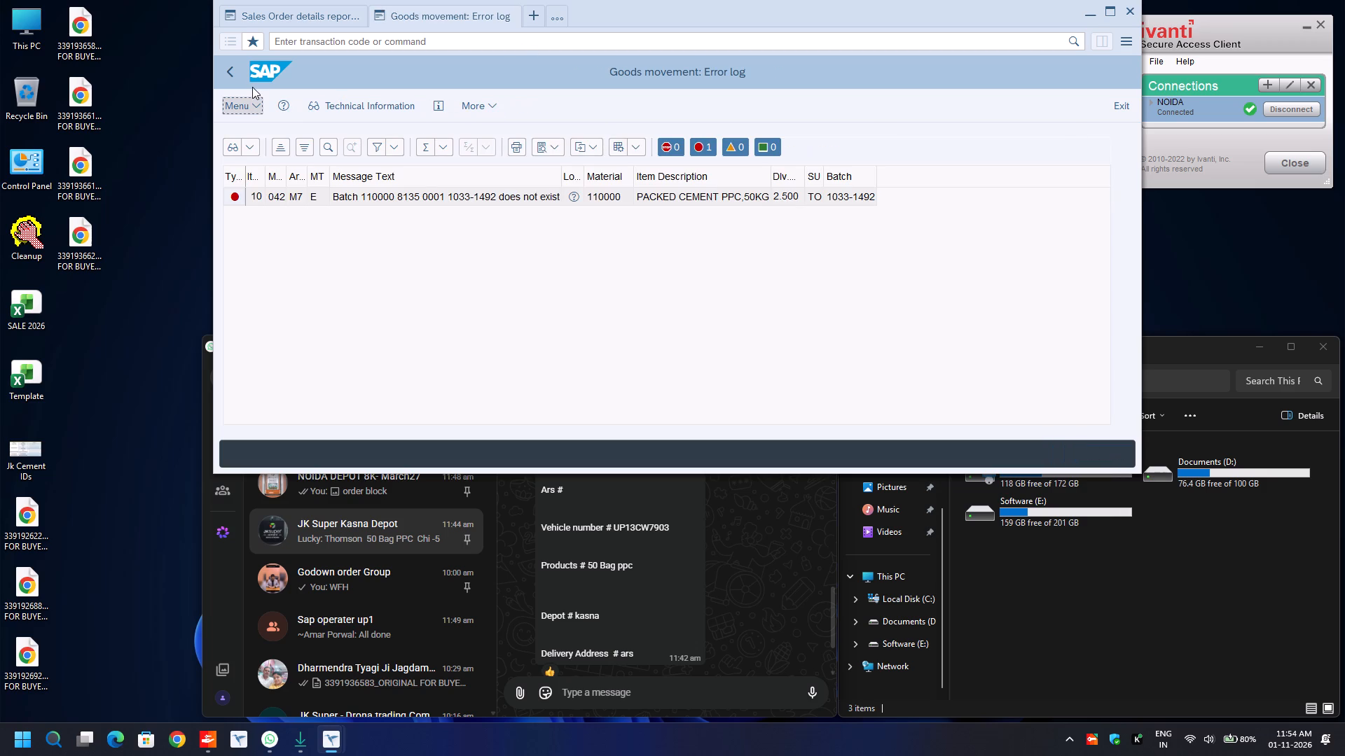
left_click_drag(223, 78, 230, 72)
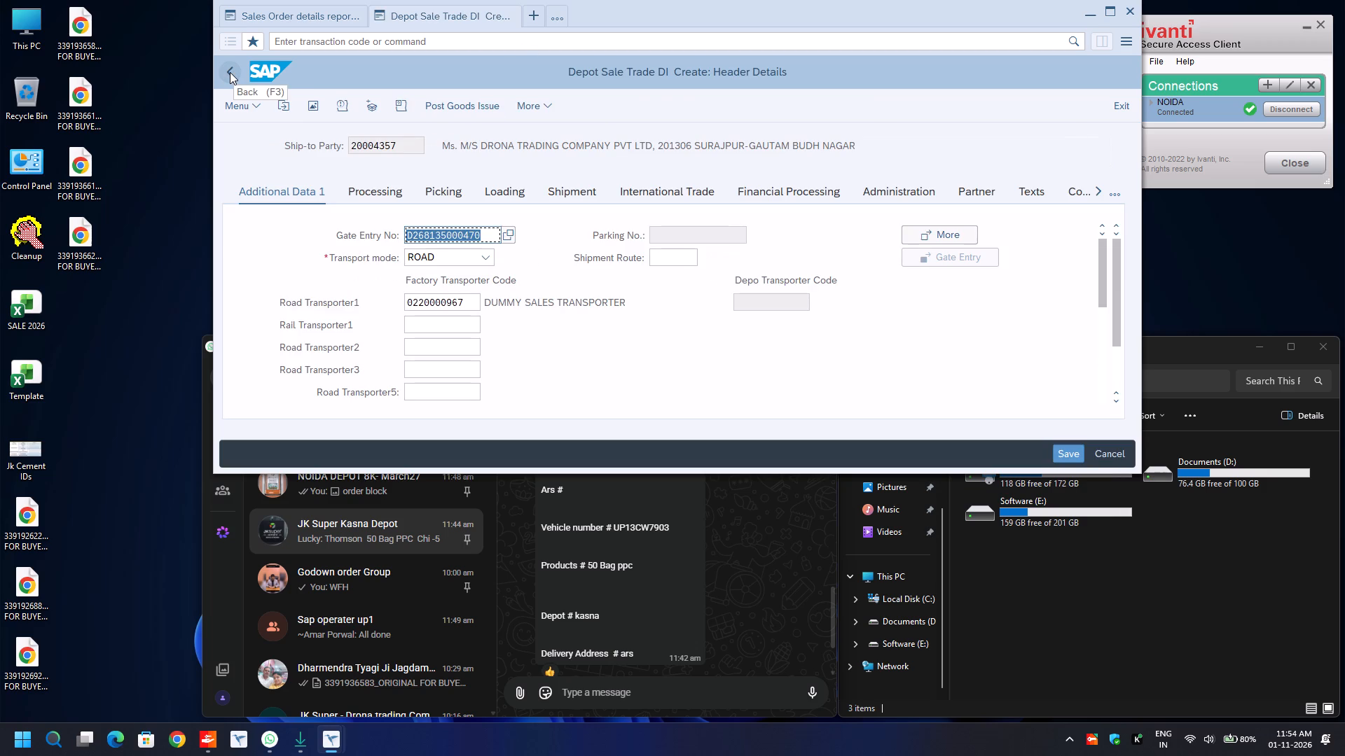
Set the batch of item 10 to 1033-8135 in the delivery overview's picking data and post the goods issue.
left_click(230, 72)
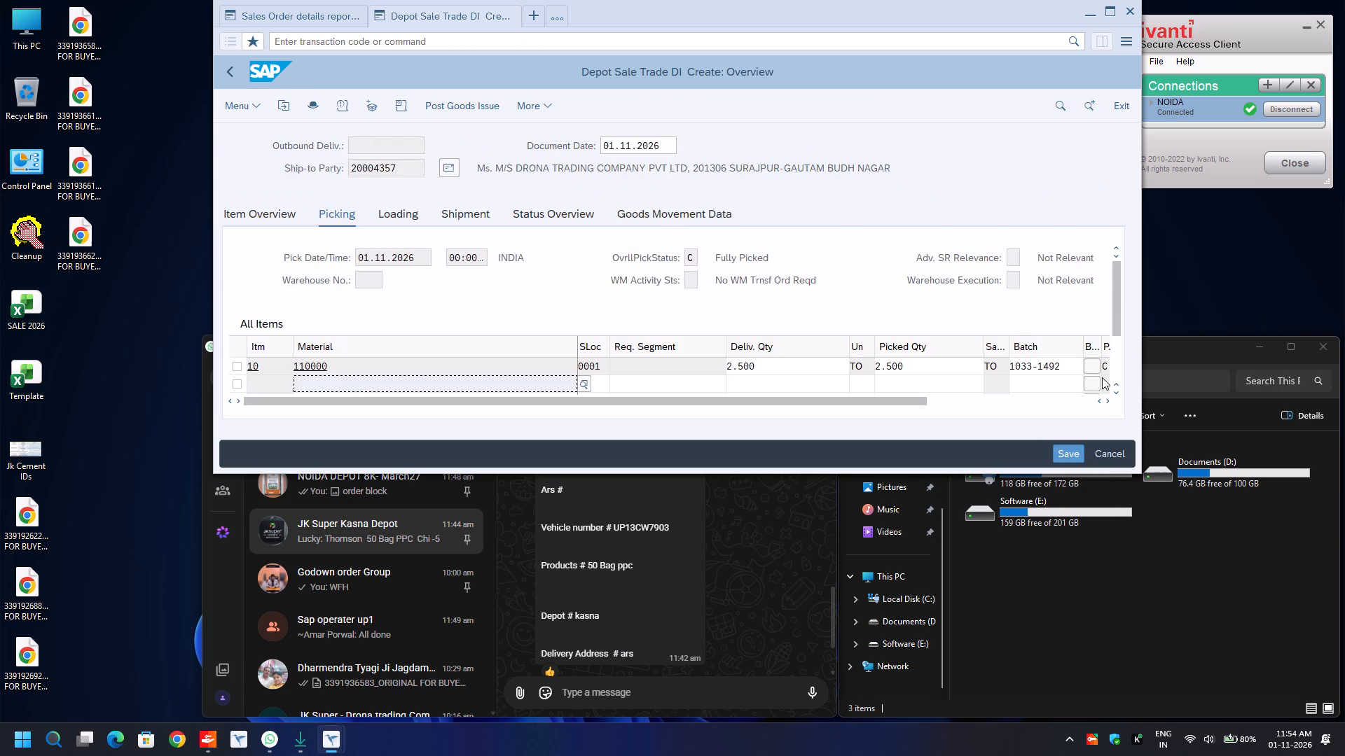
left_click(1062, 362)
key("BackSpace")
key("BackSpace")
key("BackSpace")
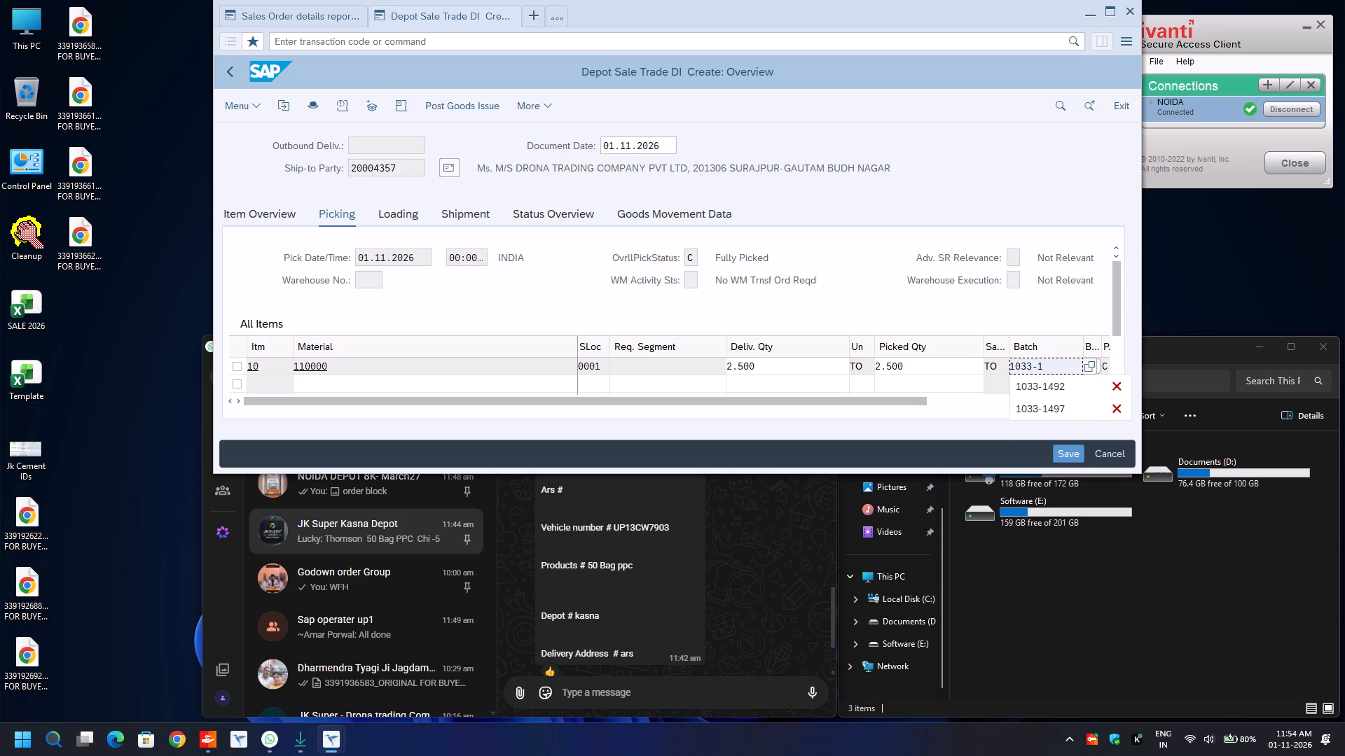
key("BackSpace")
type("8135")
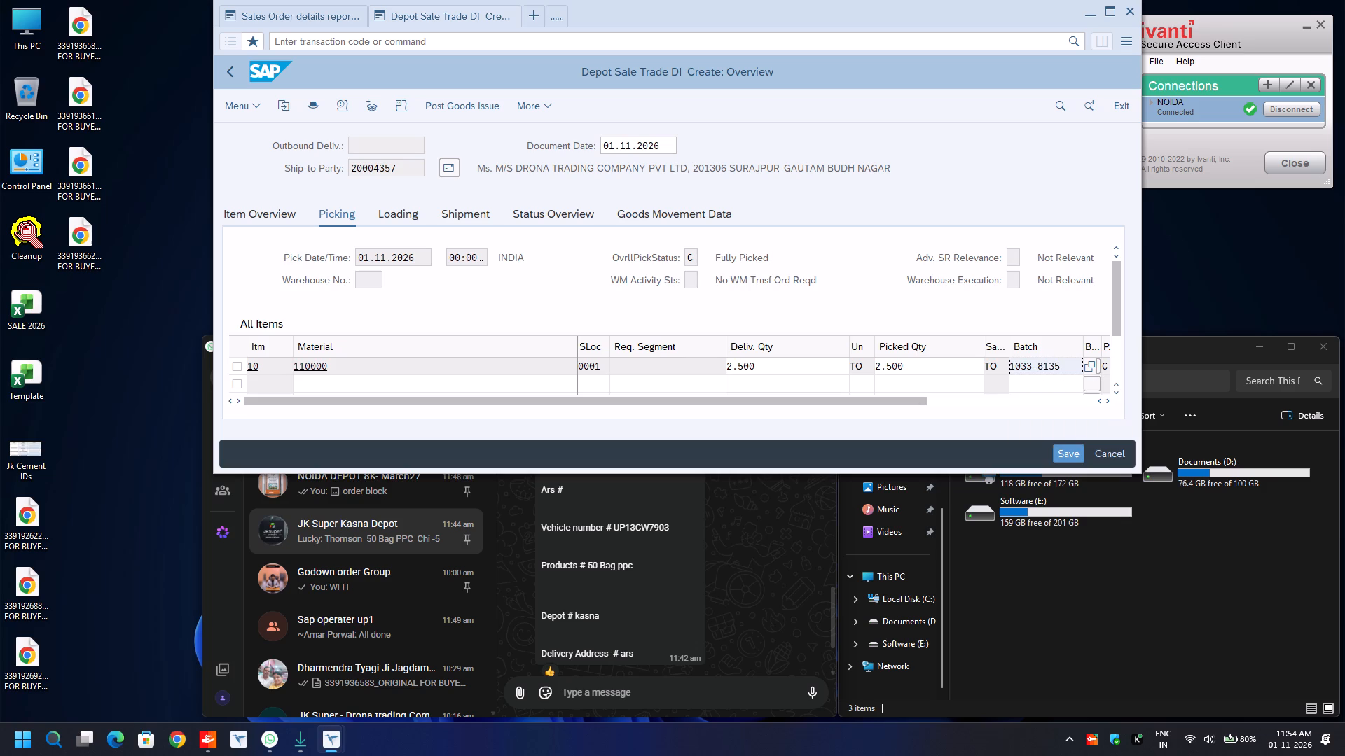
left_click(468, 101)
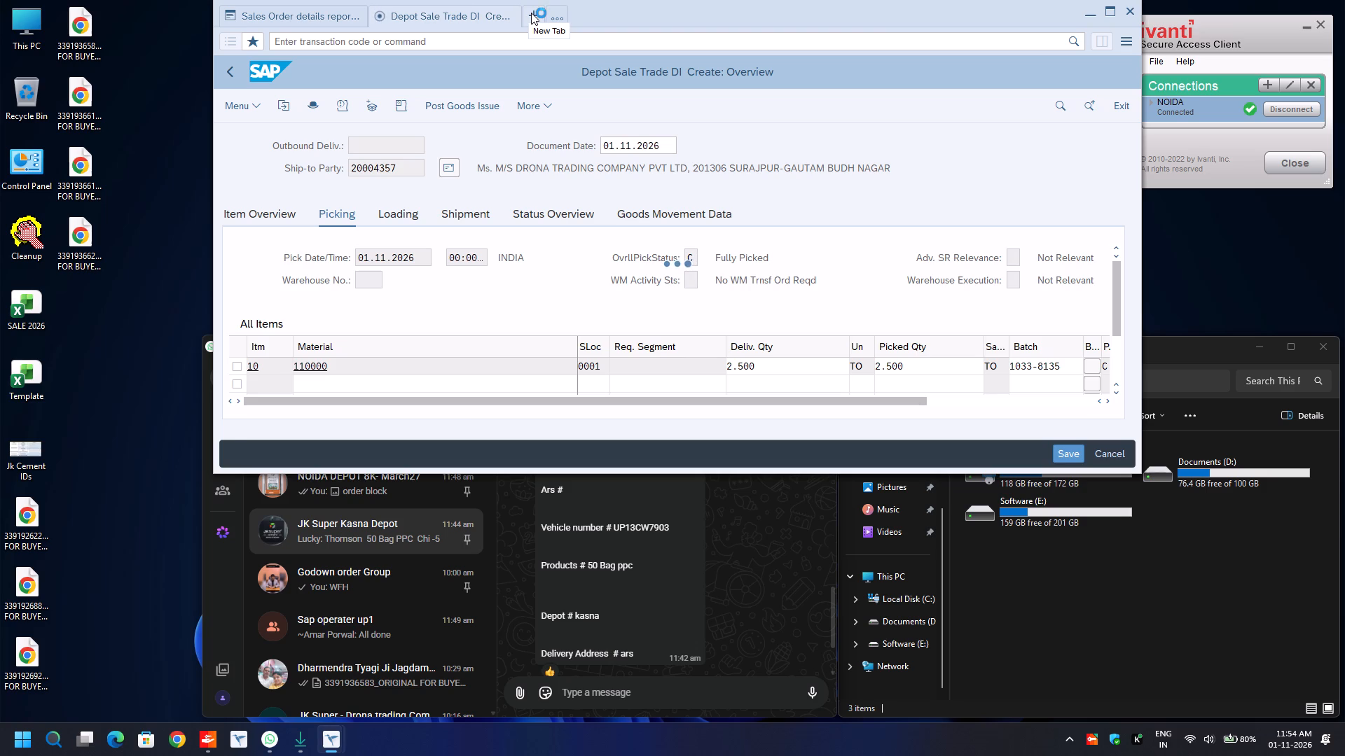
Open E-Way Bill Processing (ZGST_EWAY) in a new session and choose e-Invoice as the e-document.
left_click(531, 13)
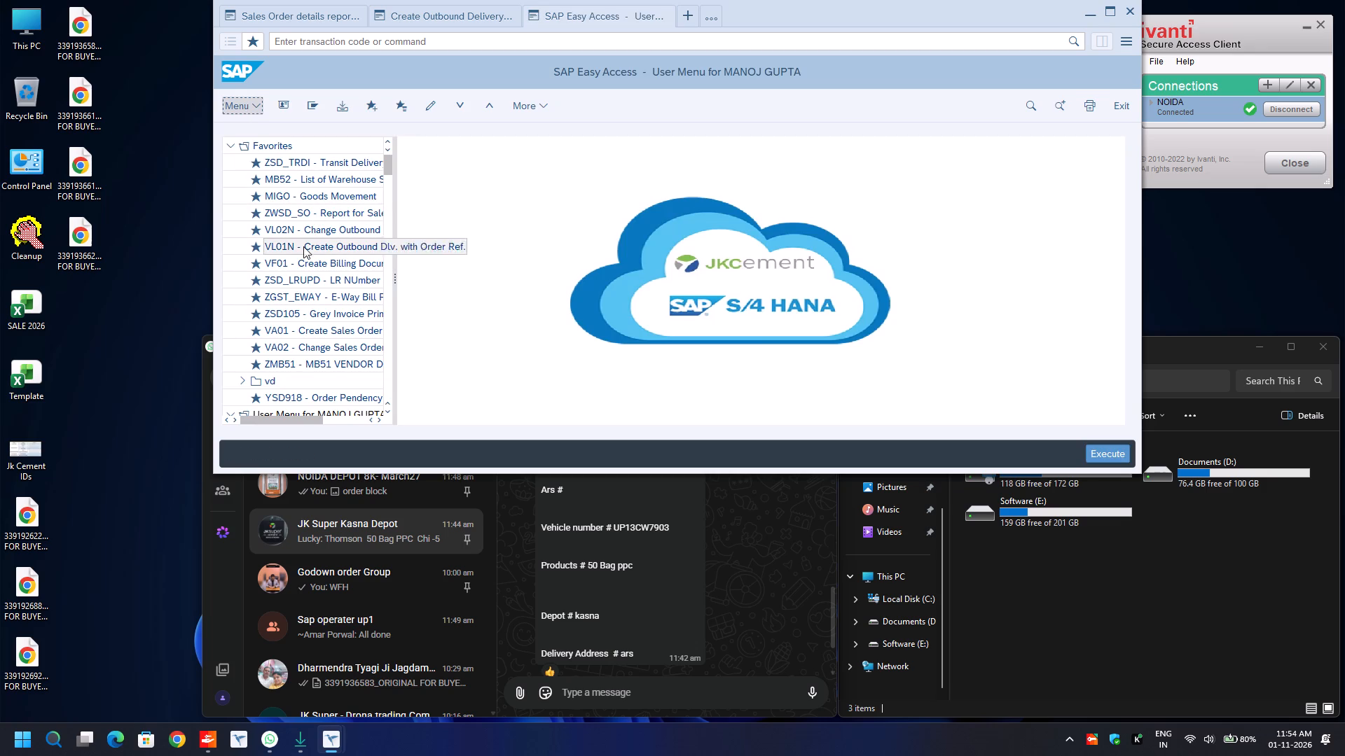
left_click(293, 279)
key("Down")
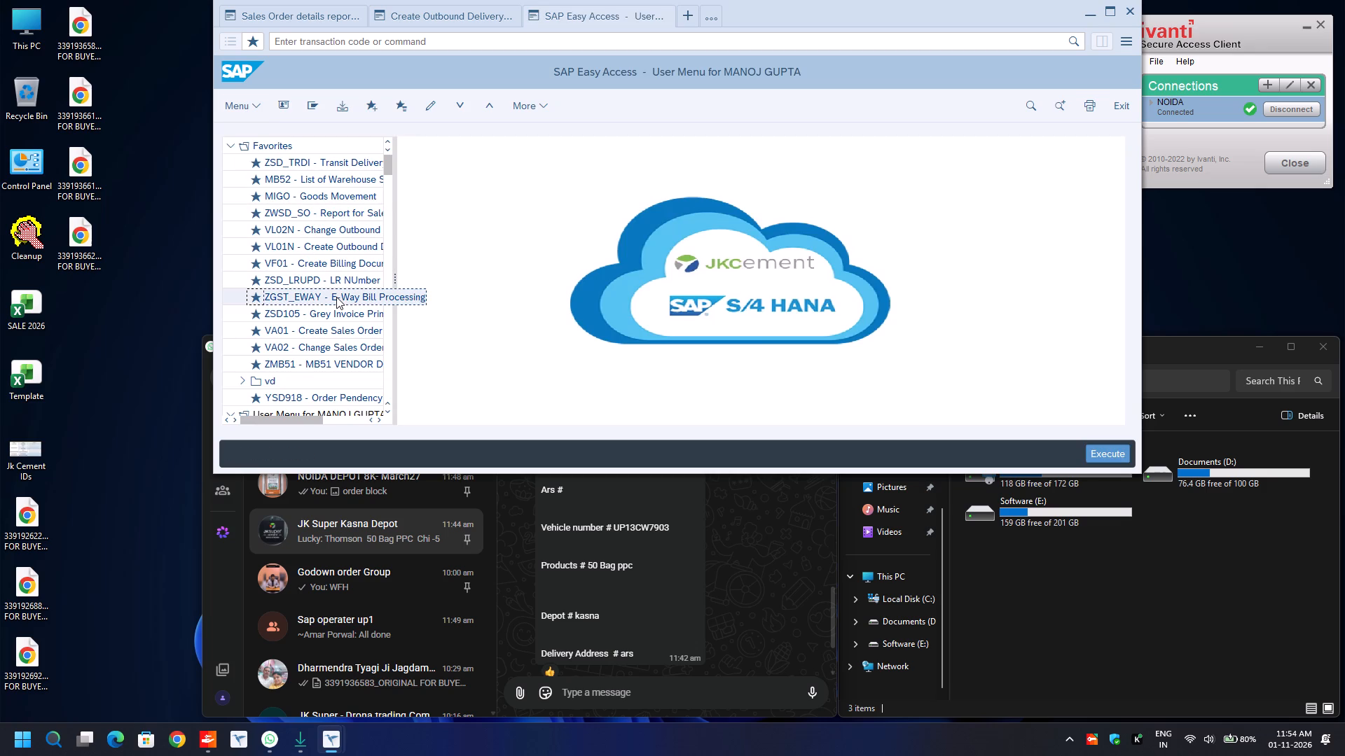
key("Return")
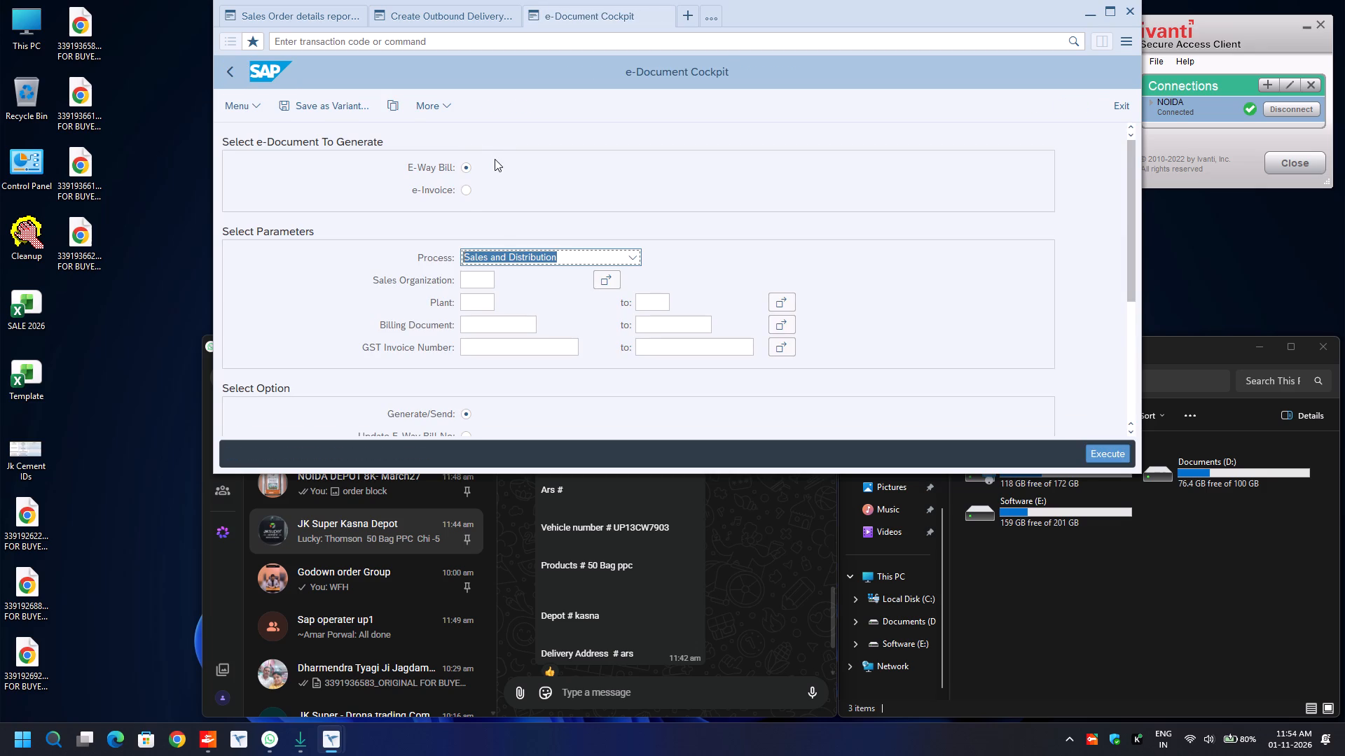
left_click(463, 190)
Set the selection to sales organization 1000, plant 8135 and billing date 01.11.2026 for Sales and Distribution.
left_click(470, 251)
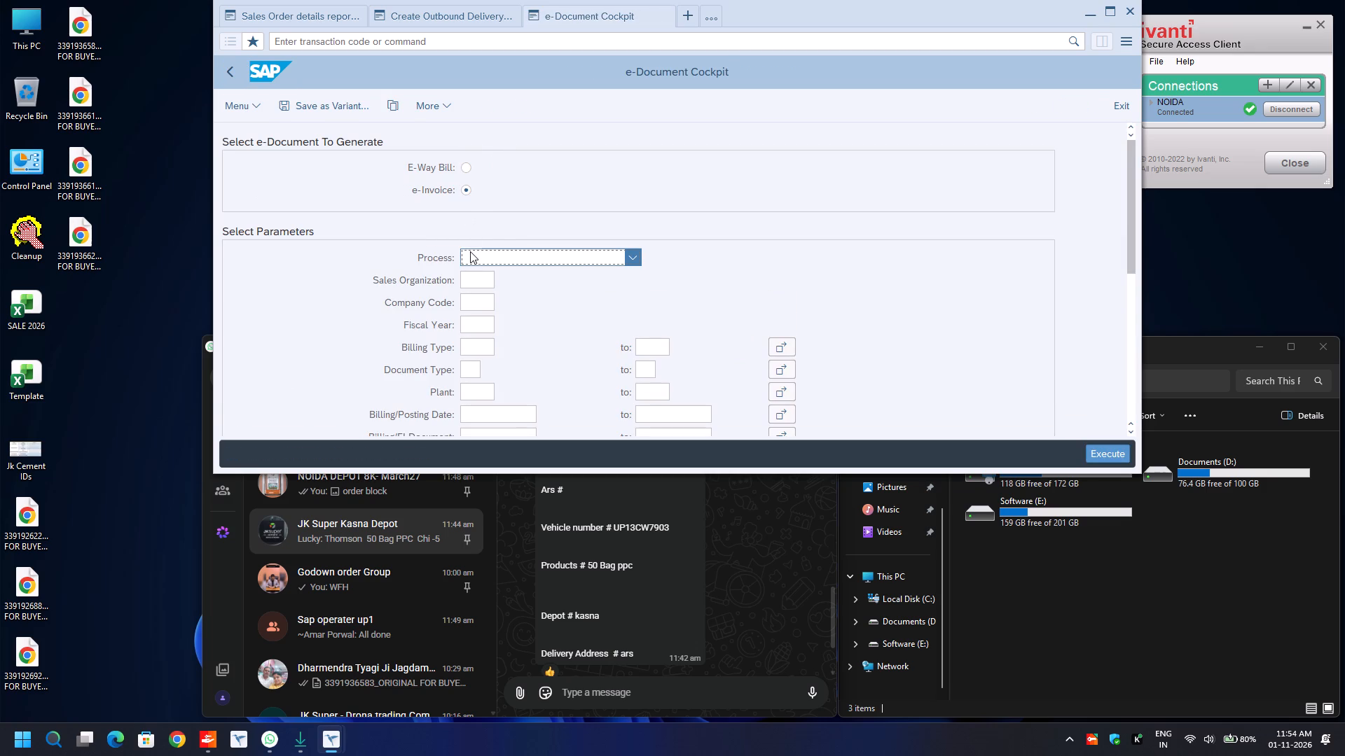
left_click(470, 278)
left_click(470, 278)
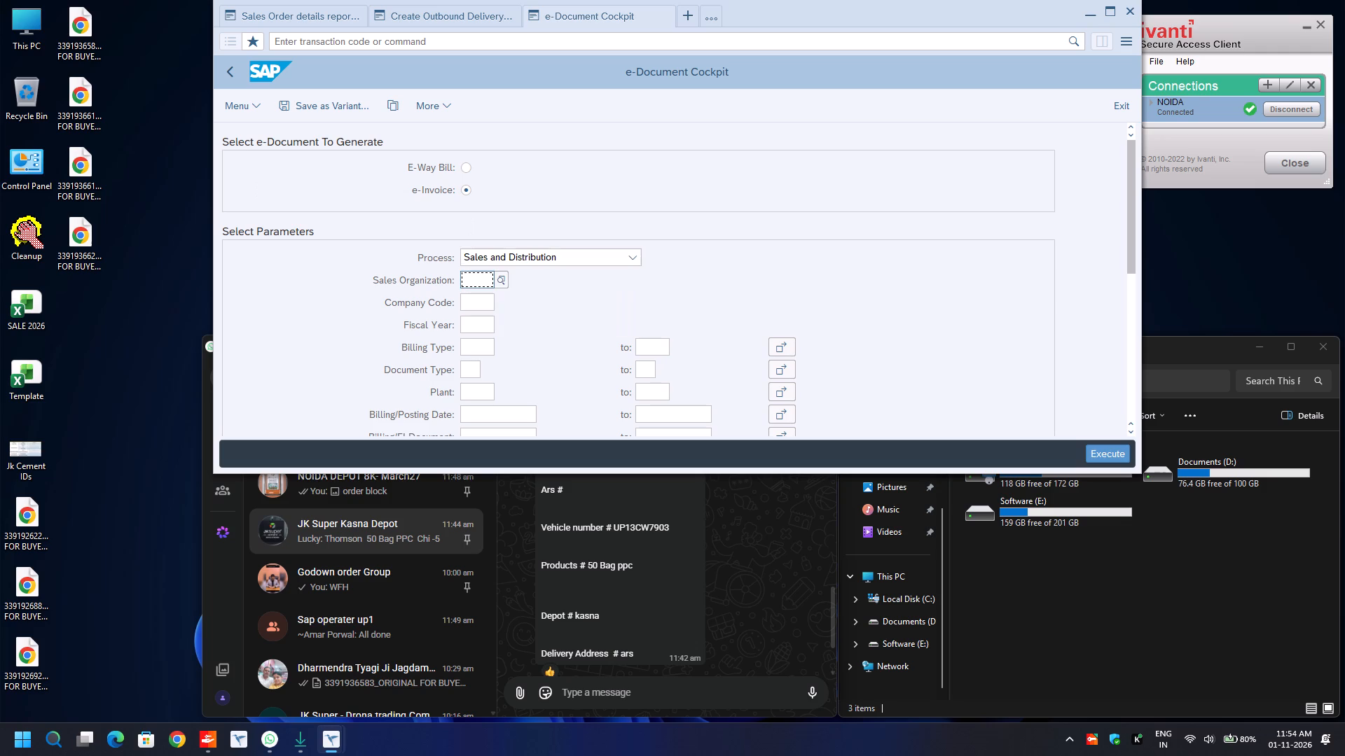
key("BackSpace")
key("Down")
key("Return")
left_click(487, 395)
type("8135")
key("Return")
key("Down")
key("BackSpace")
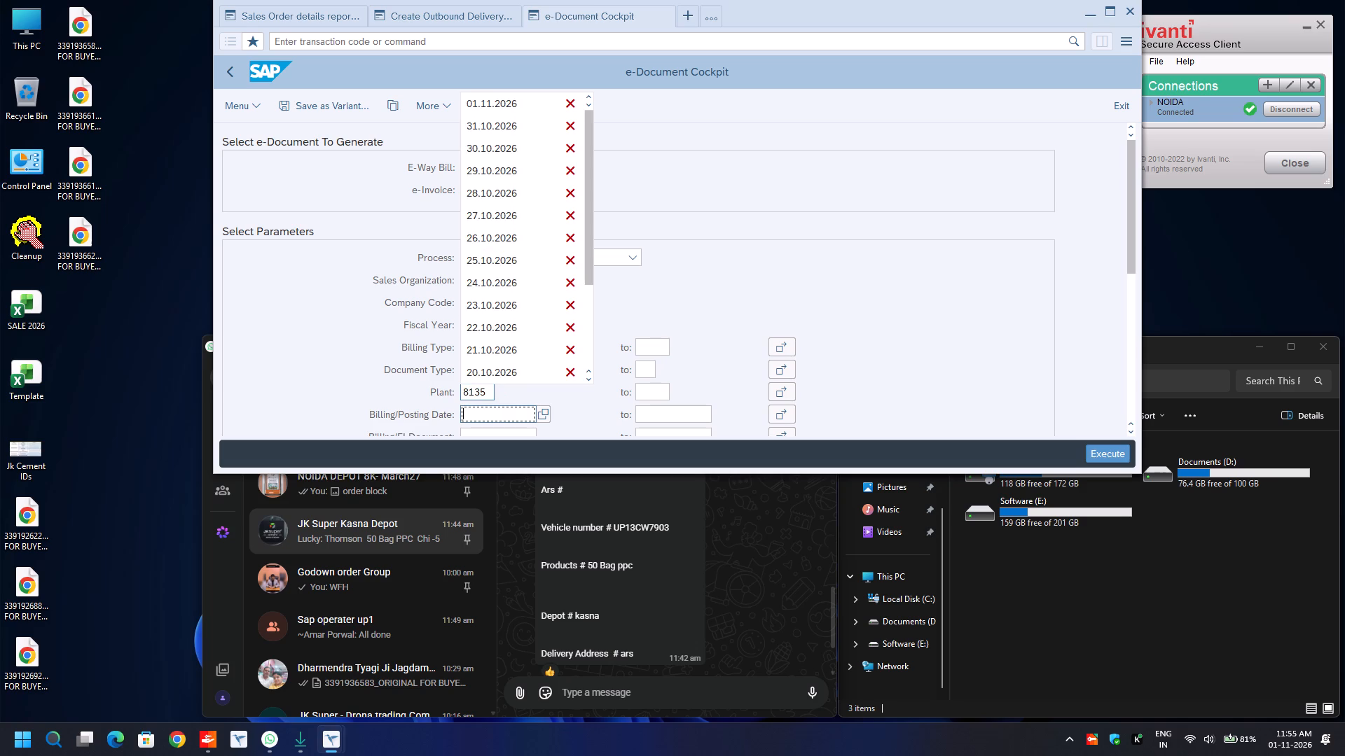
key("Down")
key("Return")
Run the Status Report for e-Invoice with E-Way Bill.
scroll(487, 395, "down", 9)
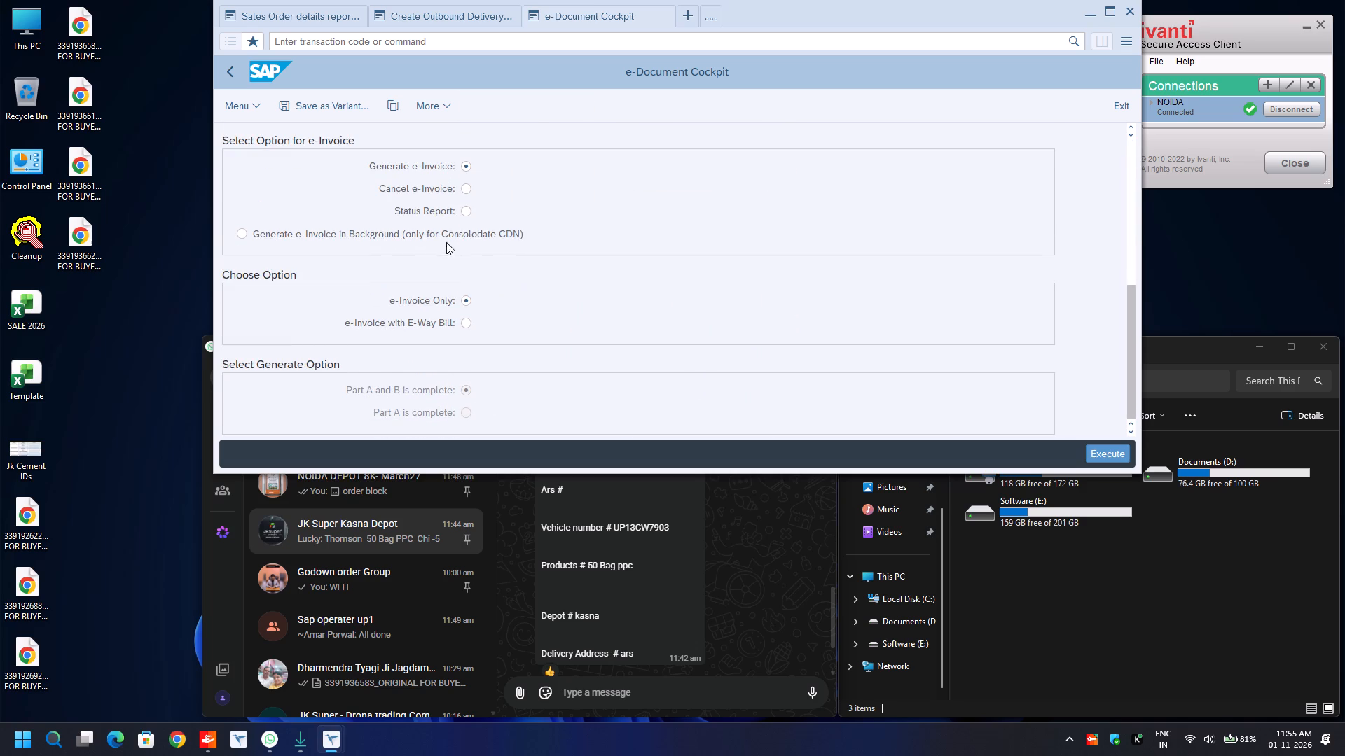
left_click(453, 212)
left_click(458, 323)
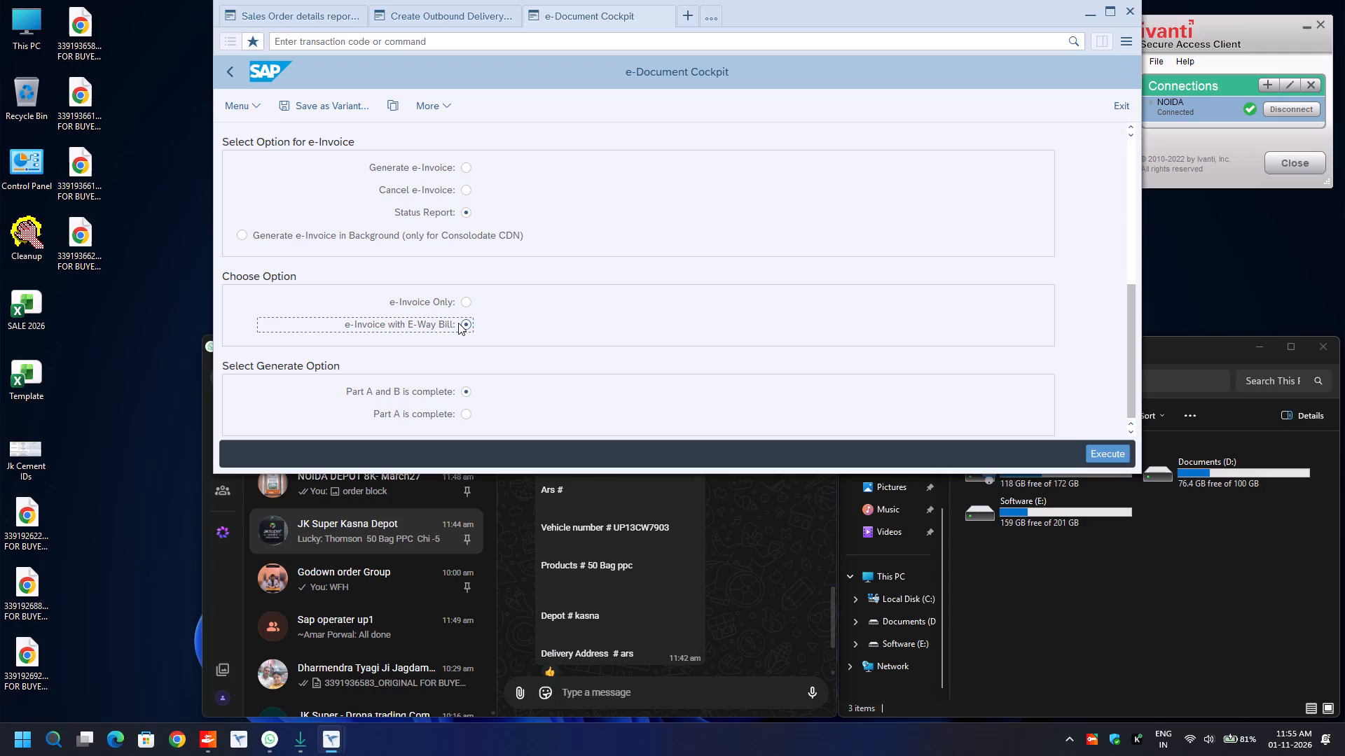
left_click(1113, 454)
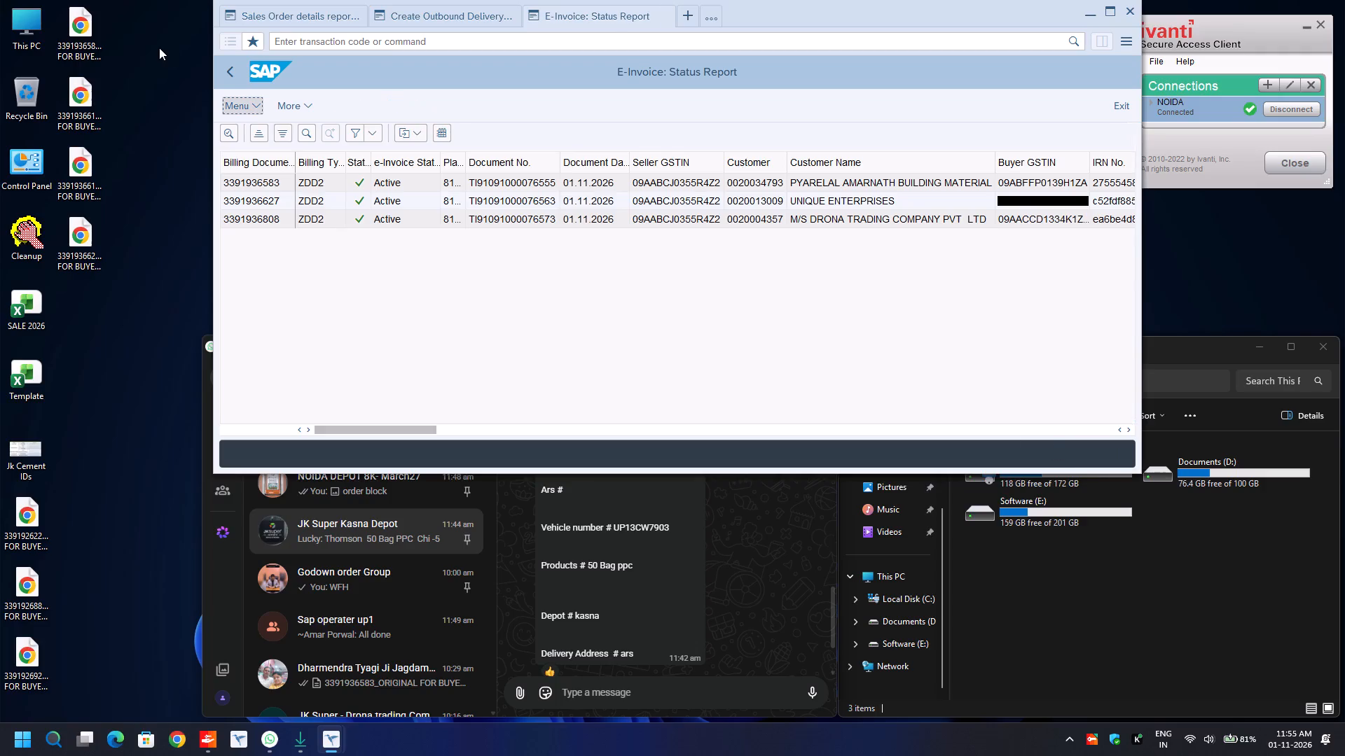
scroll(701, 293, "down", 9)
left_click(259, 211)
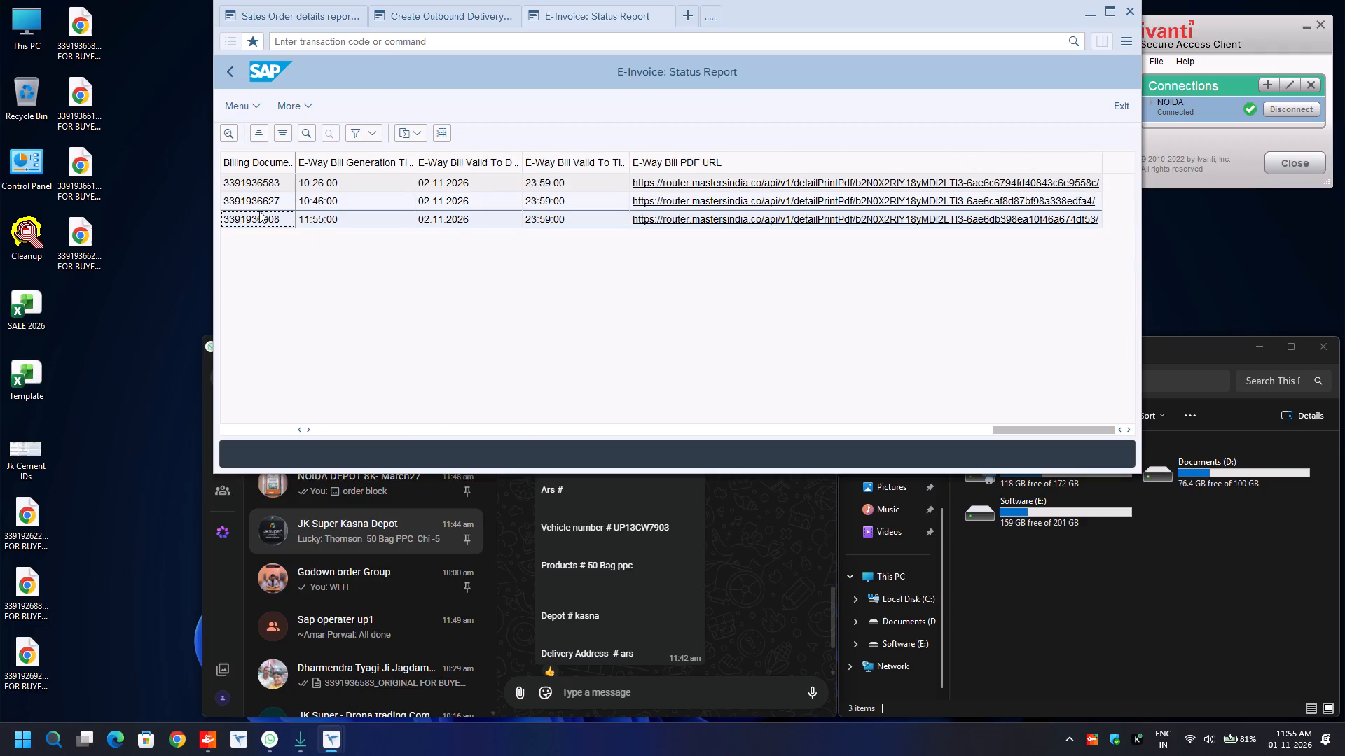
key("ctrl+y")
key("ctrl+c")
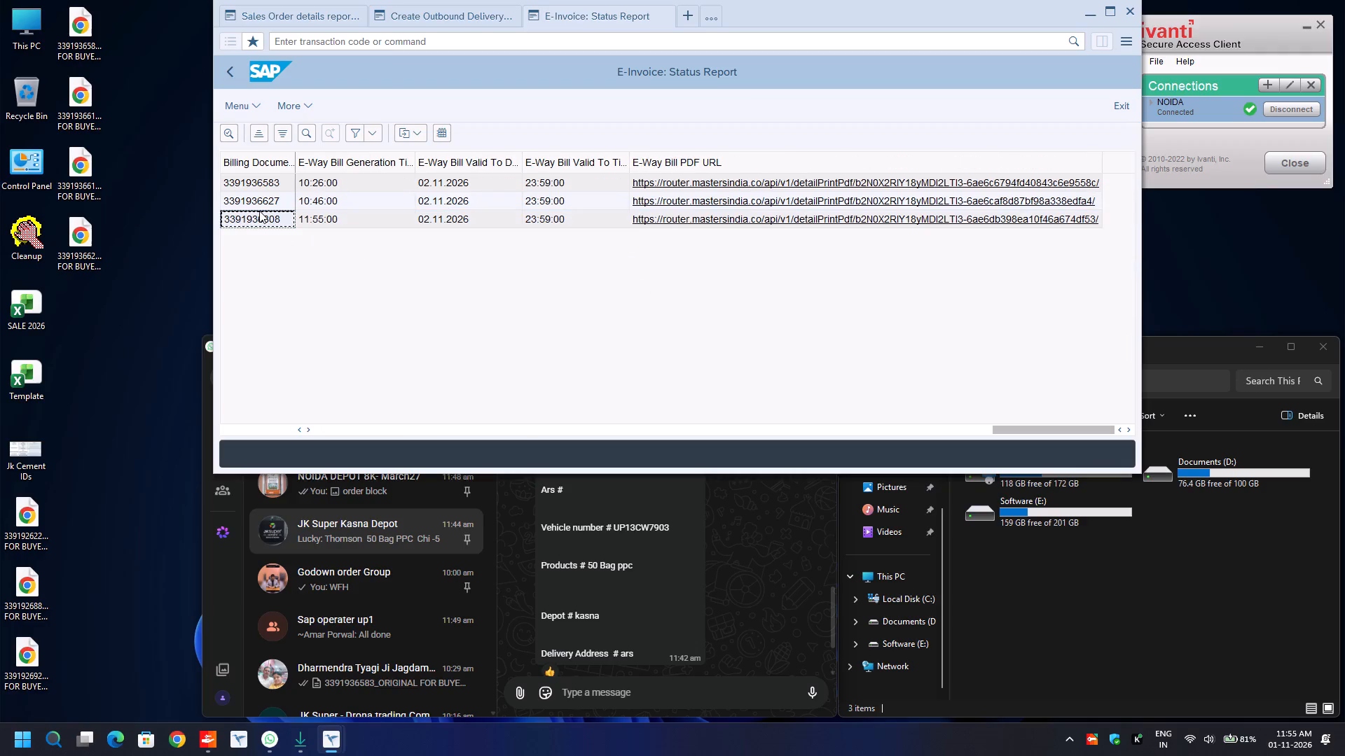
key("ctrl+n")
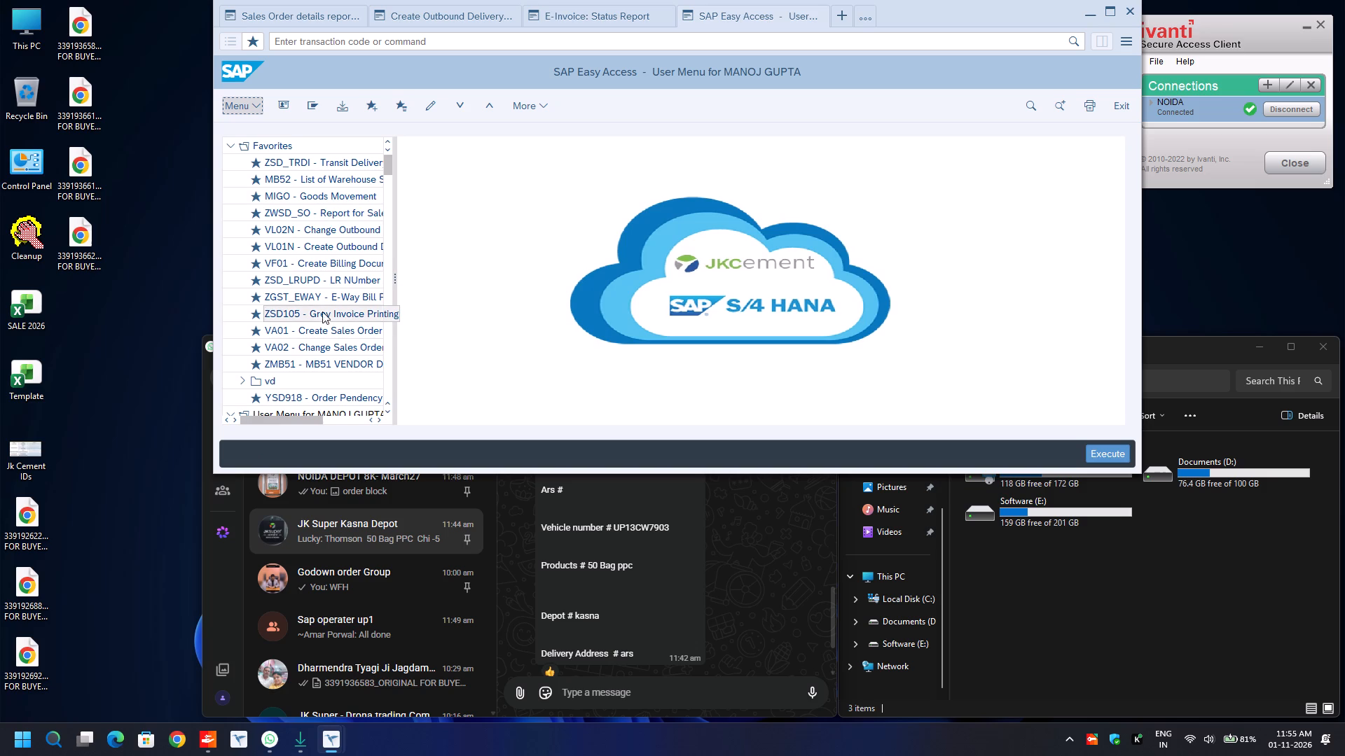
double_click(322, 316)
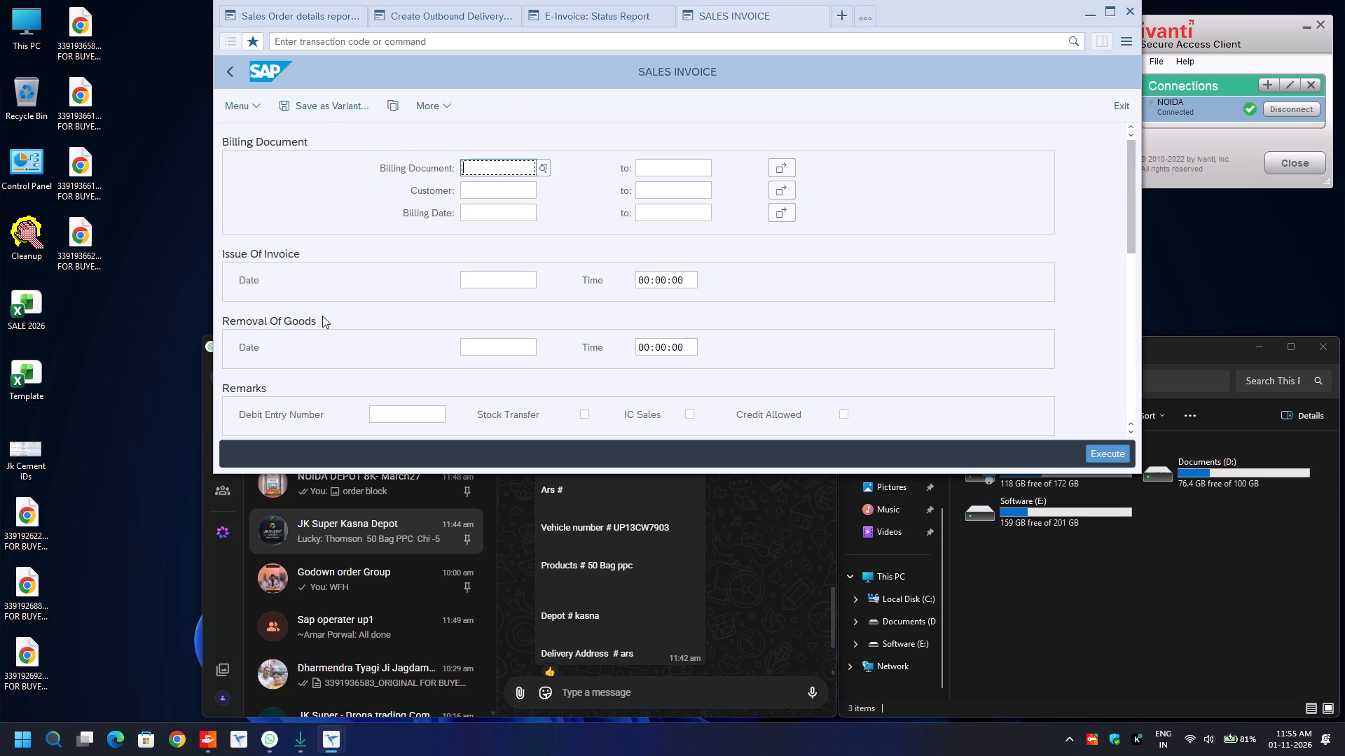
key("ctrl+v")
Execute the sales invoice with A4 Page Print, Digitally Signed, Add New Signature and the Download option.
scroll(322, 316, "down", 10)
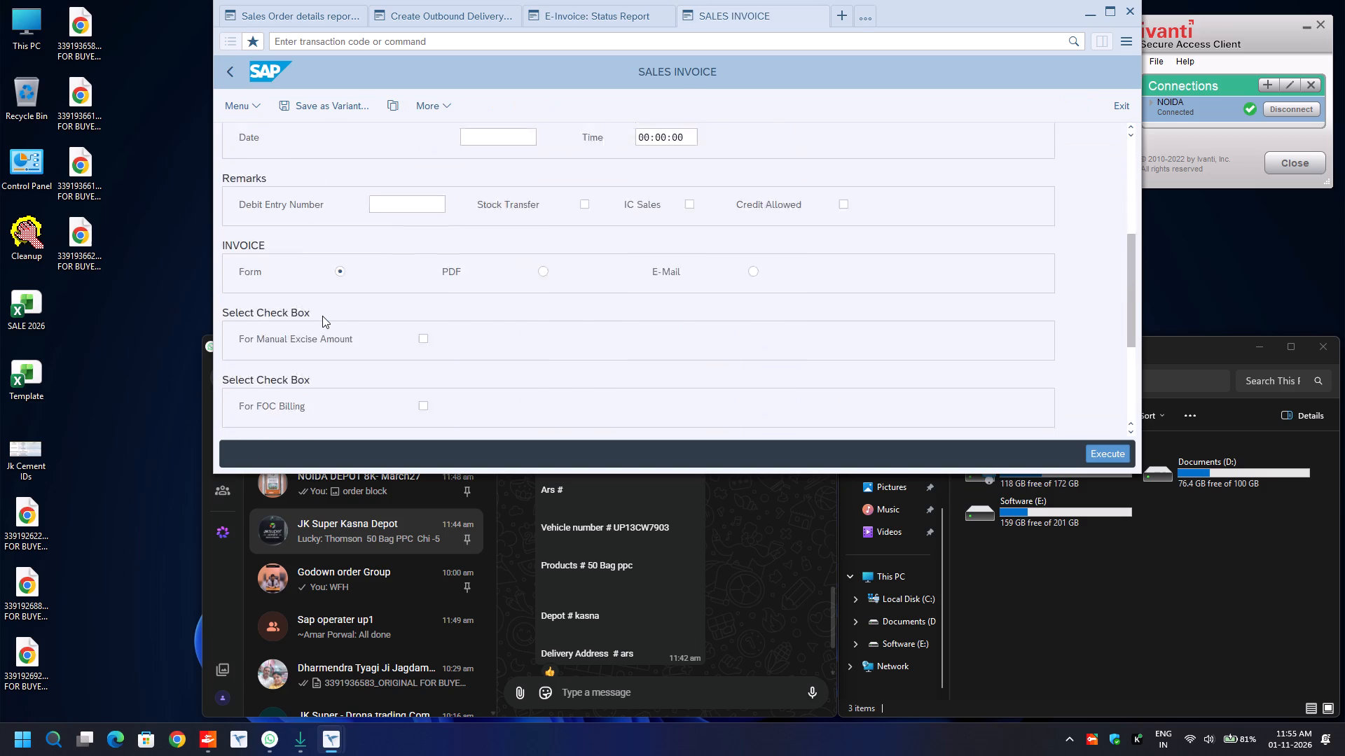
left_click(244, 322)
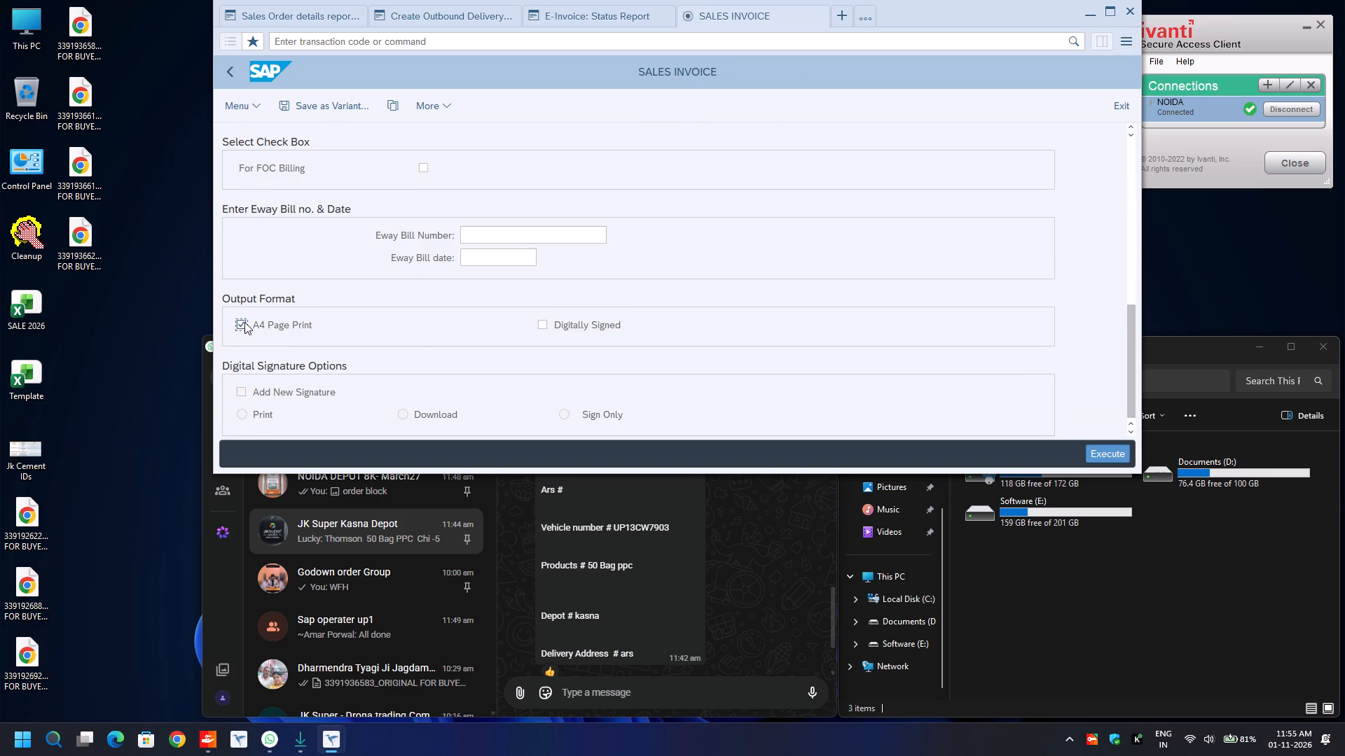
key("Tab")
key("space")
key("Tab")
key("space")
key("Tab")
key("Right")
key("F8")
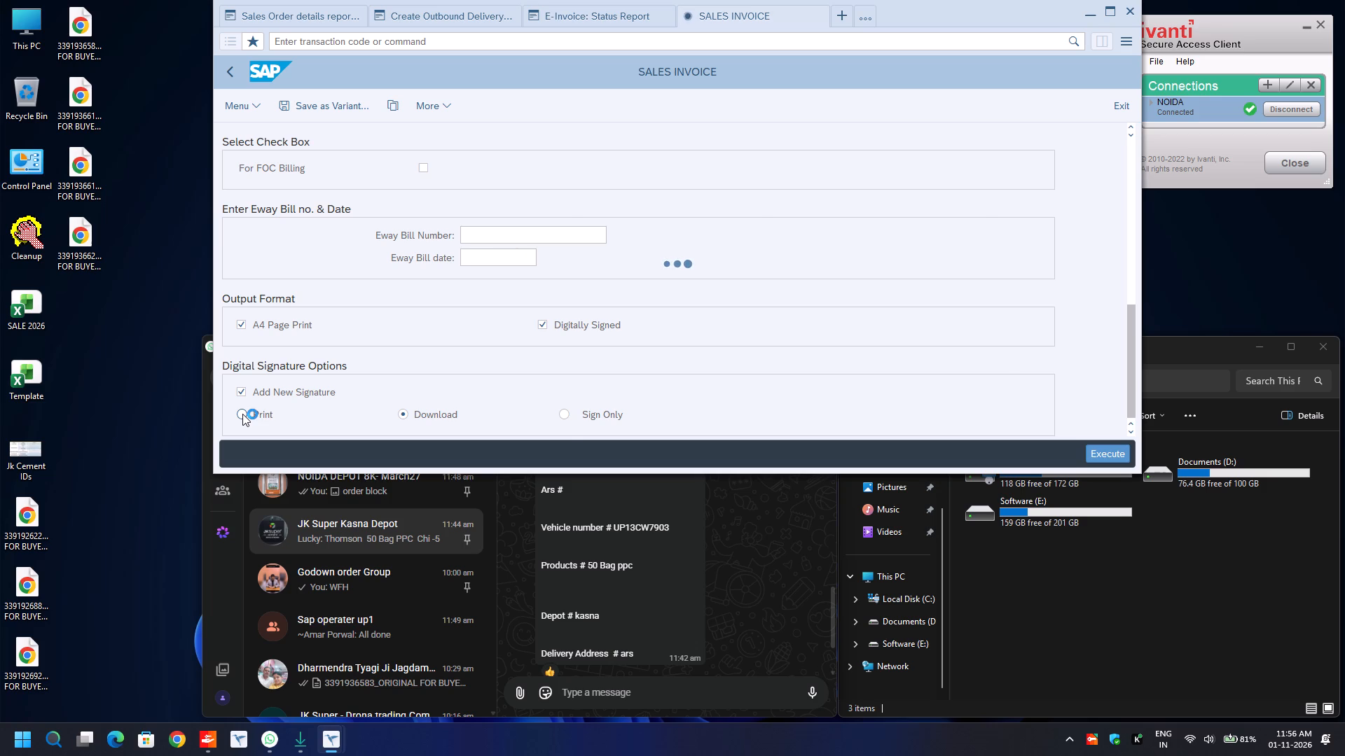
Download the Original For Buyer copy of the invoice.
key("space")
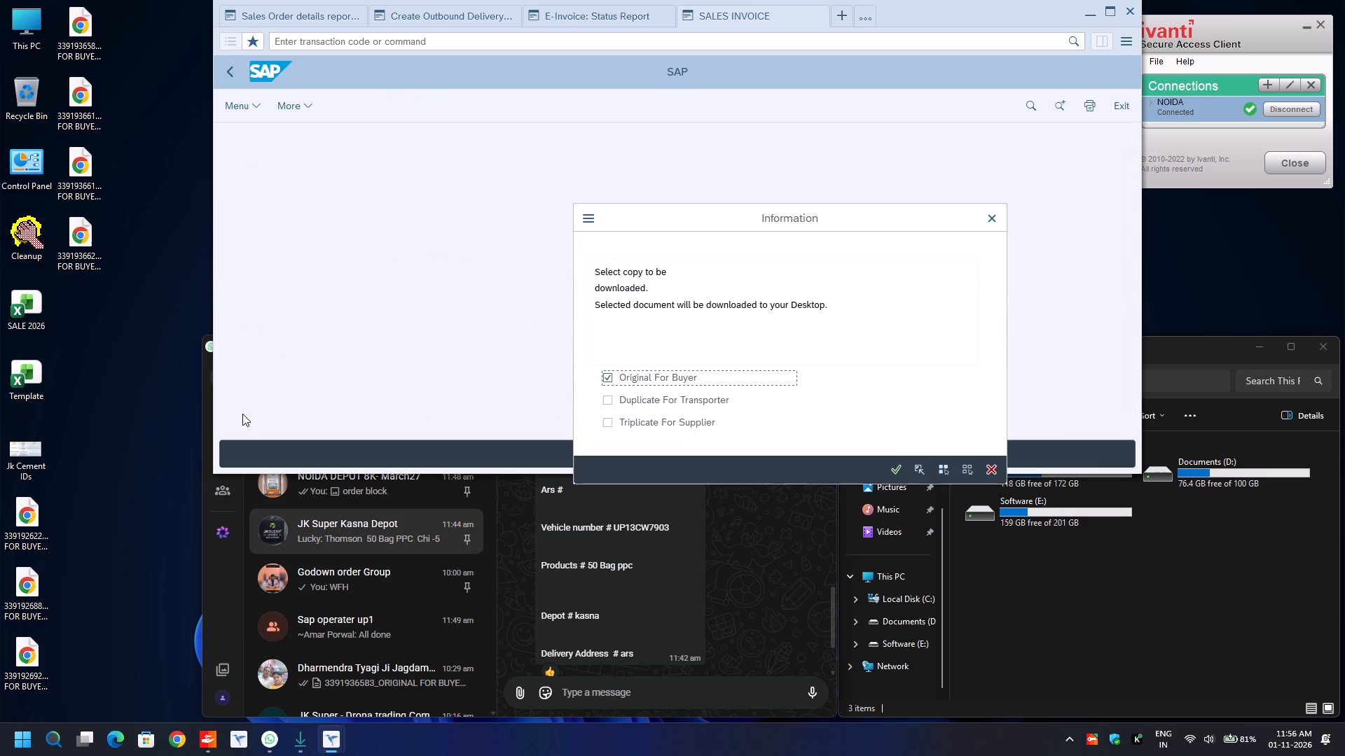
key("Return")
left_click(592, 14)
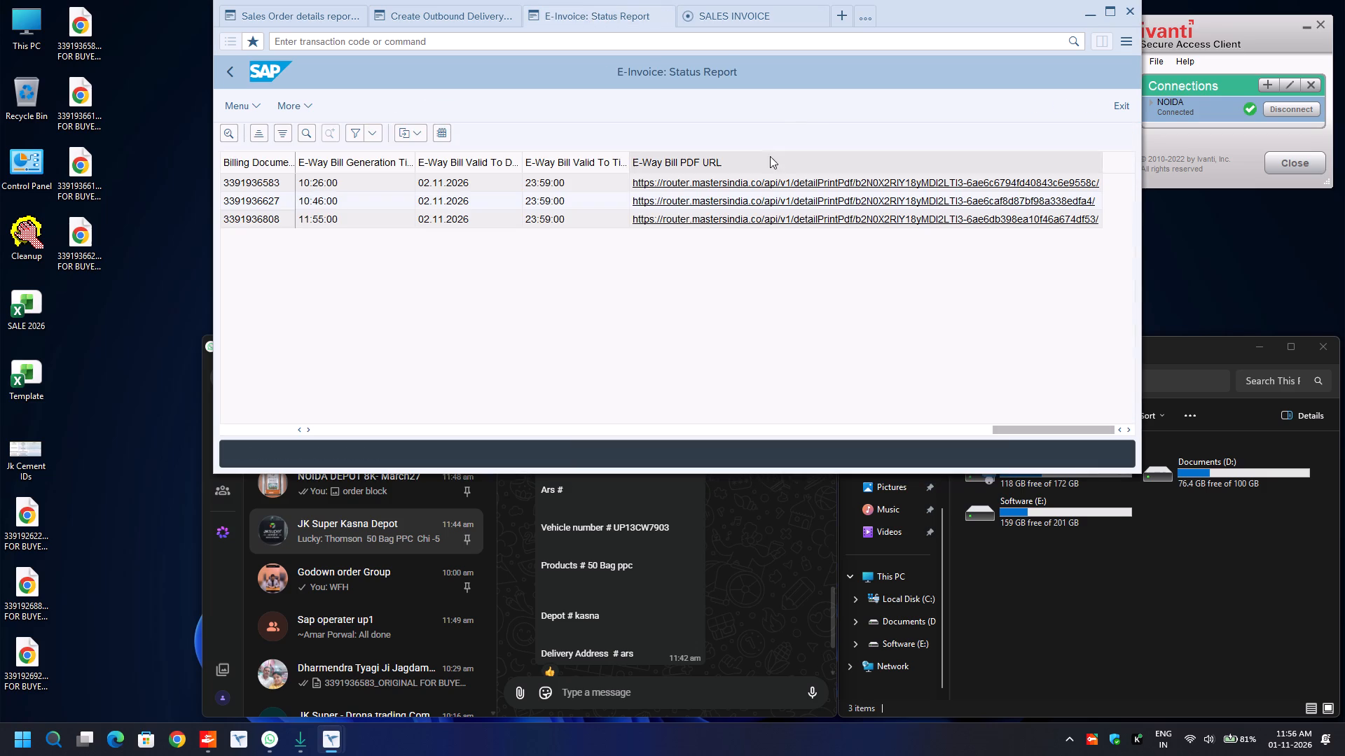
left_click(835, 218)
key("Left")
key("Return")
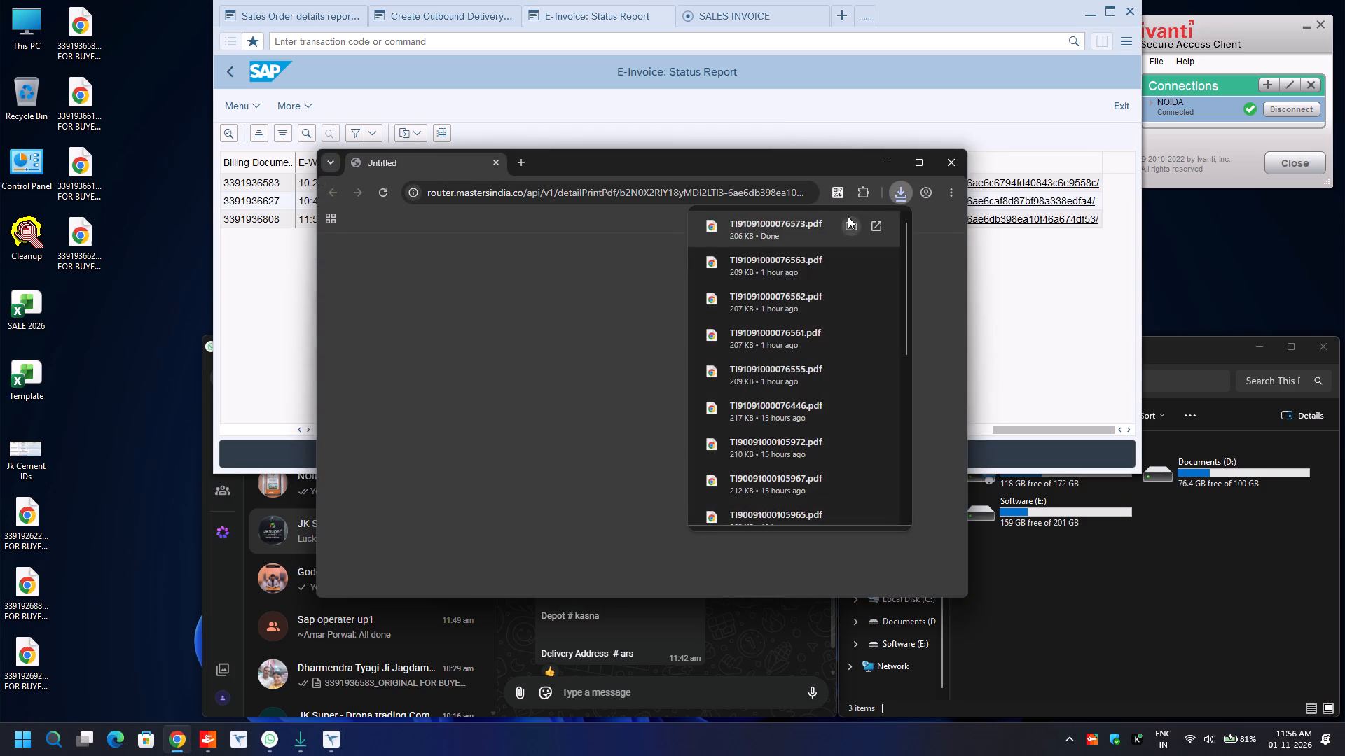
left_click(848, 227)
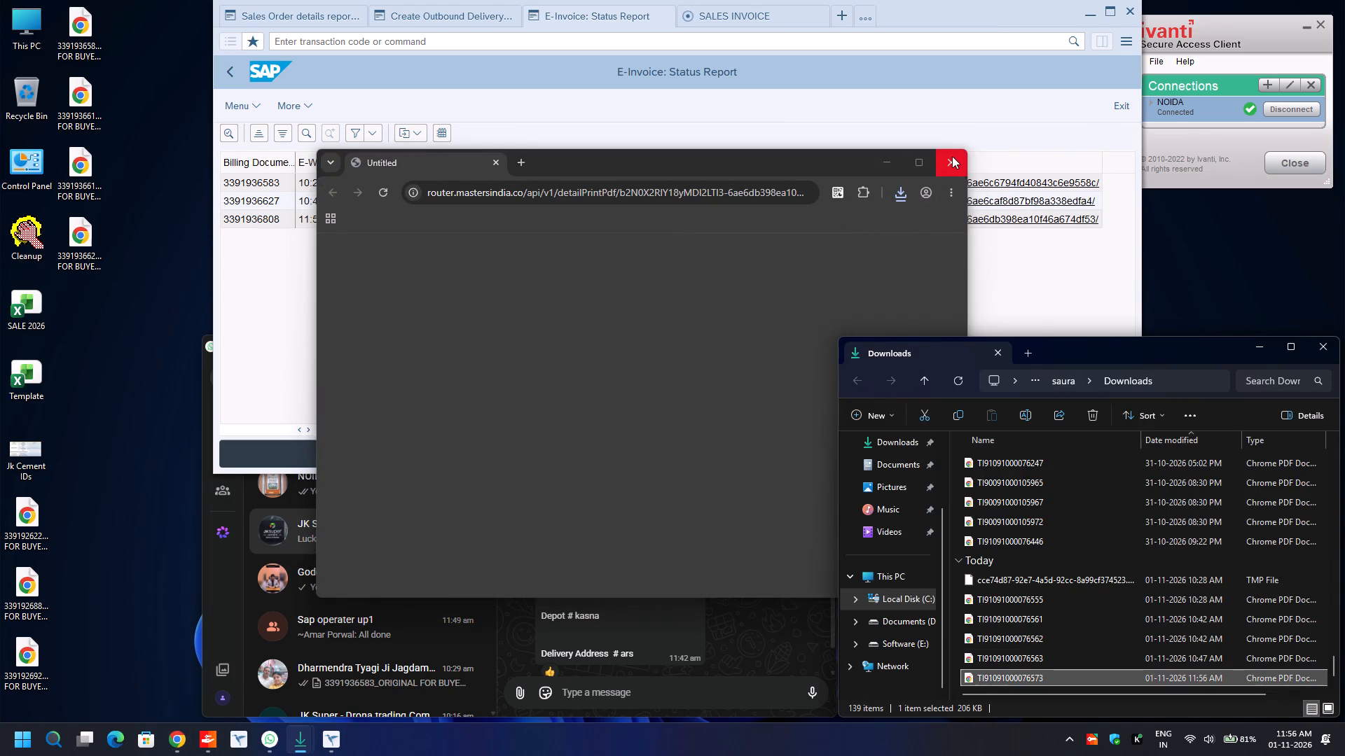
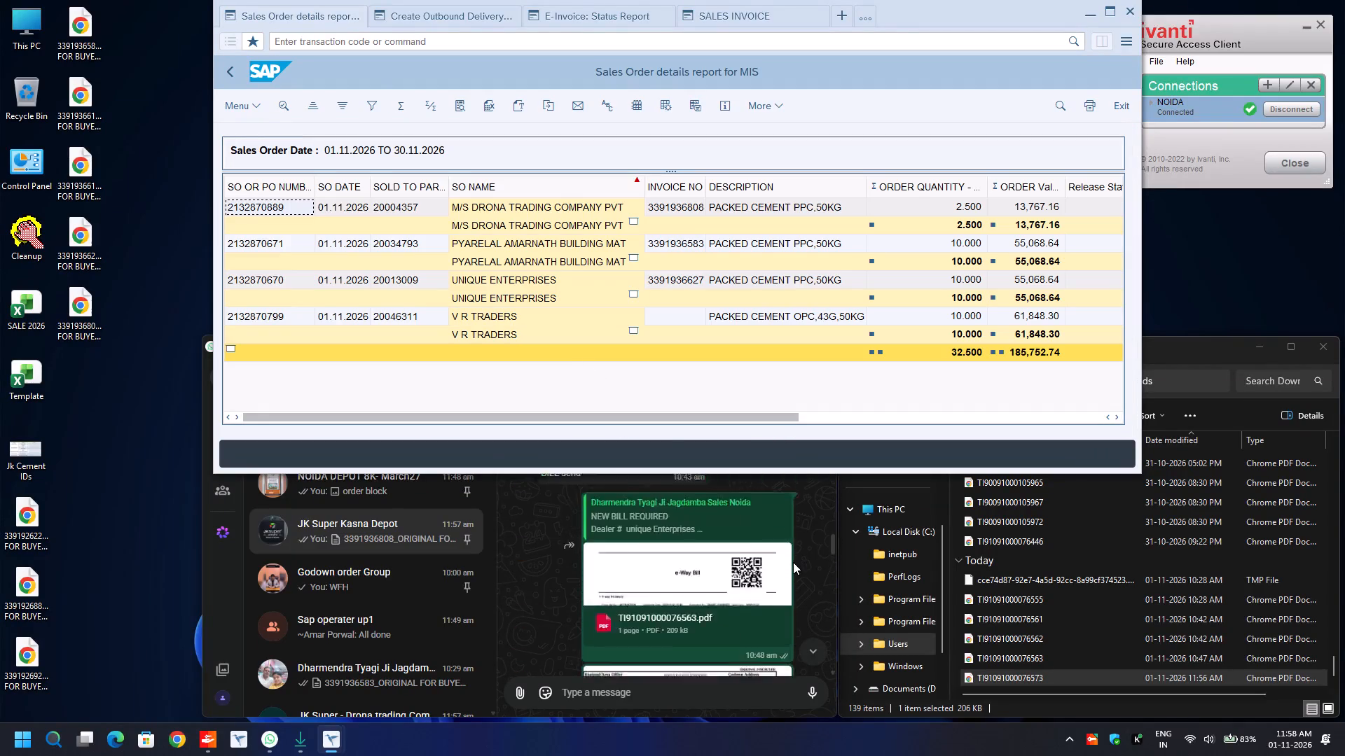
Review the earlier cement order and new-bill requests in the JK Super Kasna Depot WhatsApp chat against the sales order report.
scroll(793, 562, "up", 2)
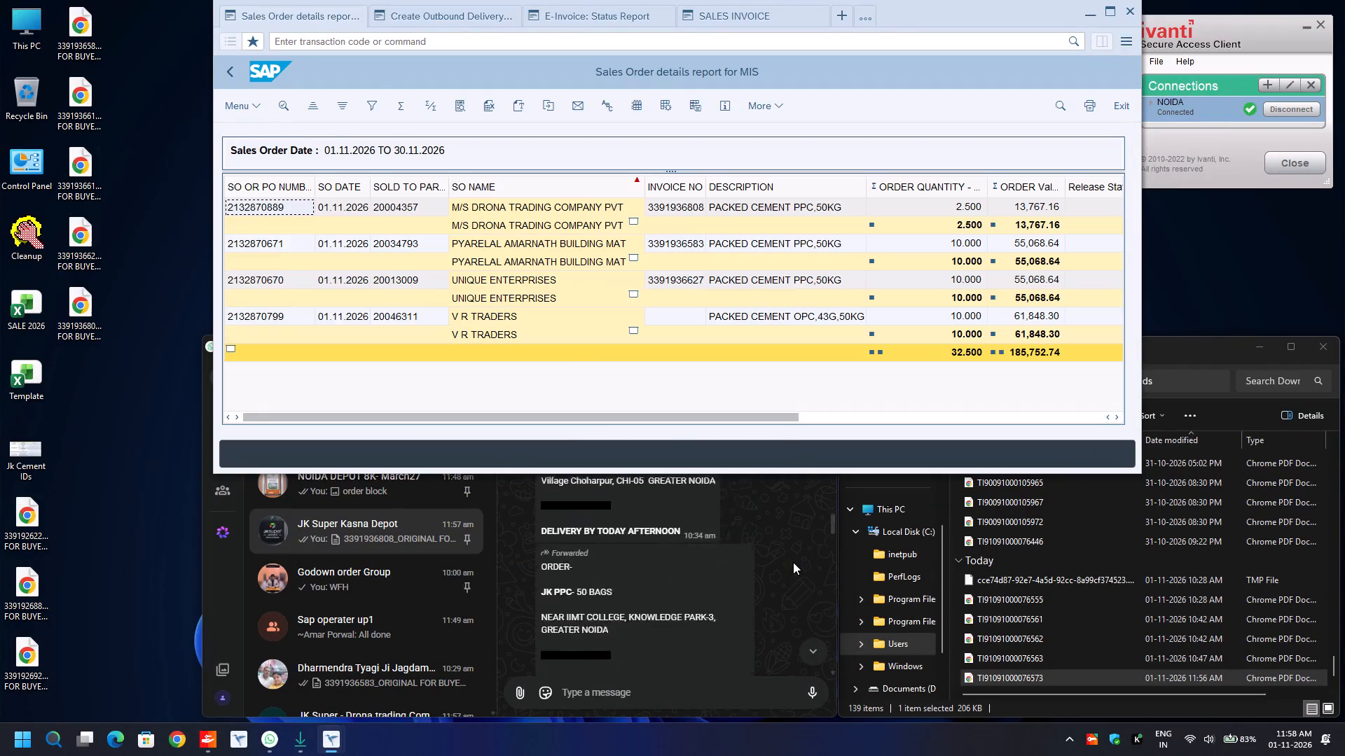
scroll(793, 562, "up", 2)
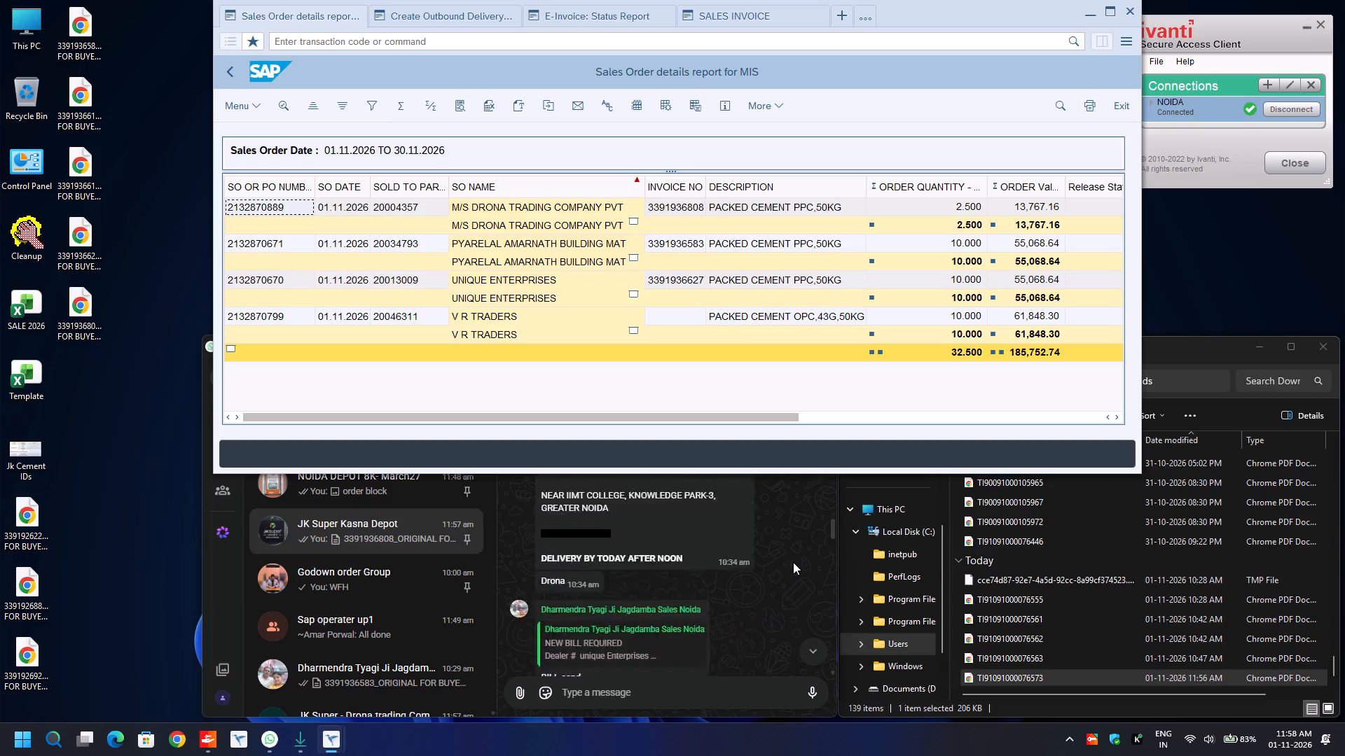
scroll(793, 562, "up", 7)
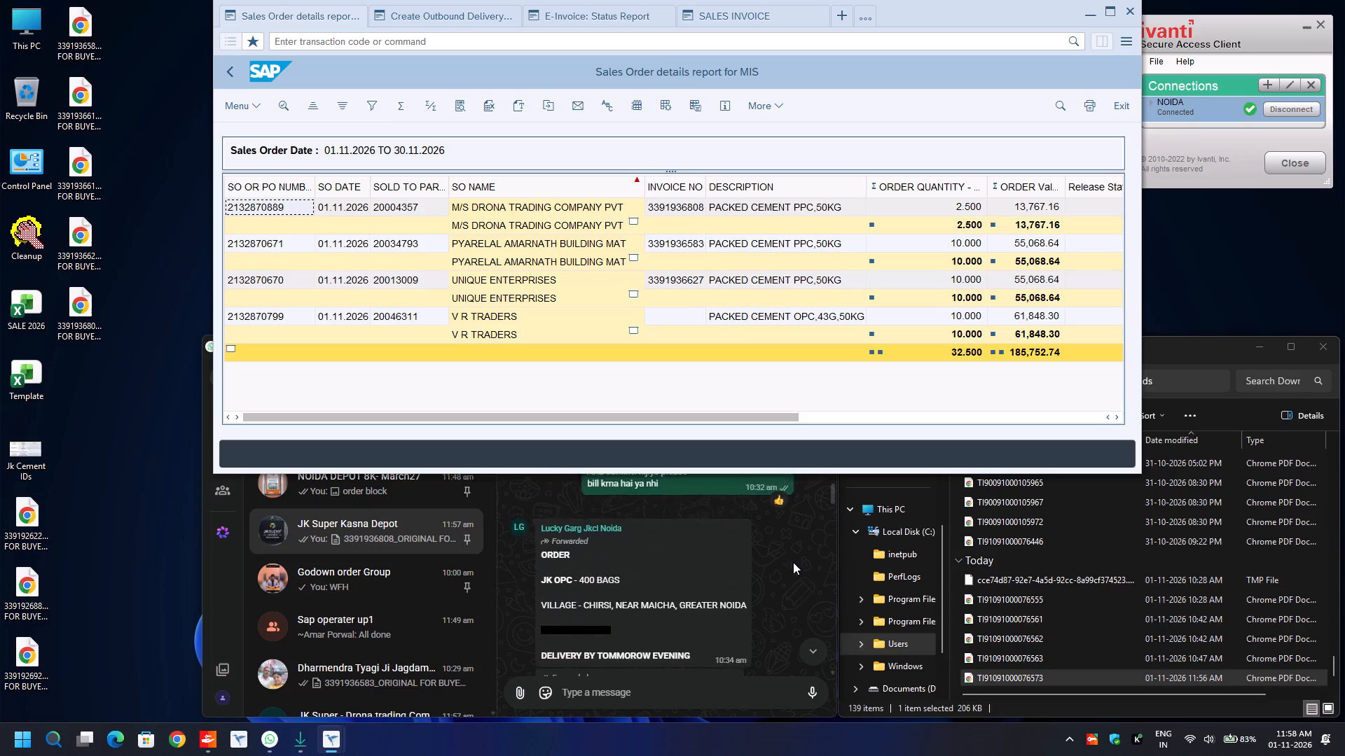
scroll(793, 562, "up", 4)
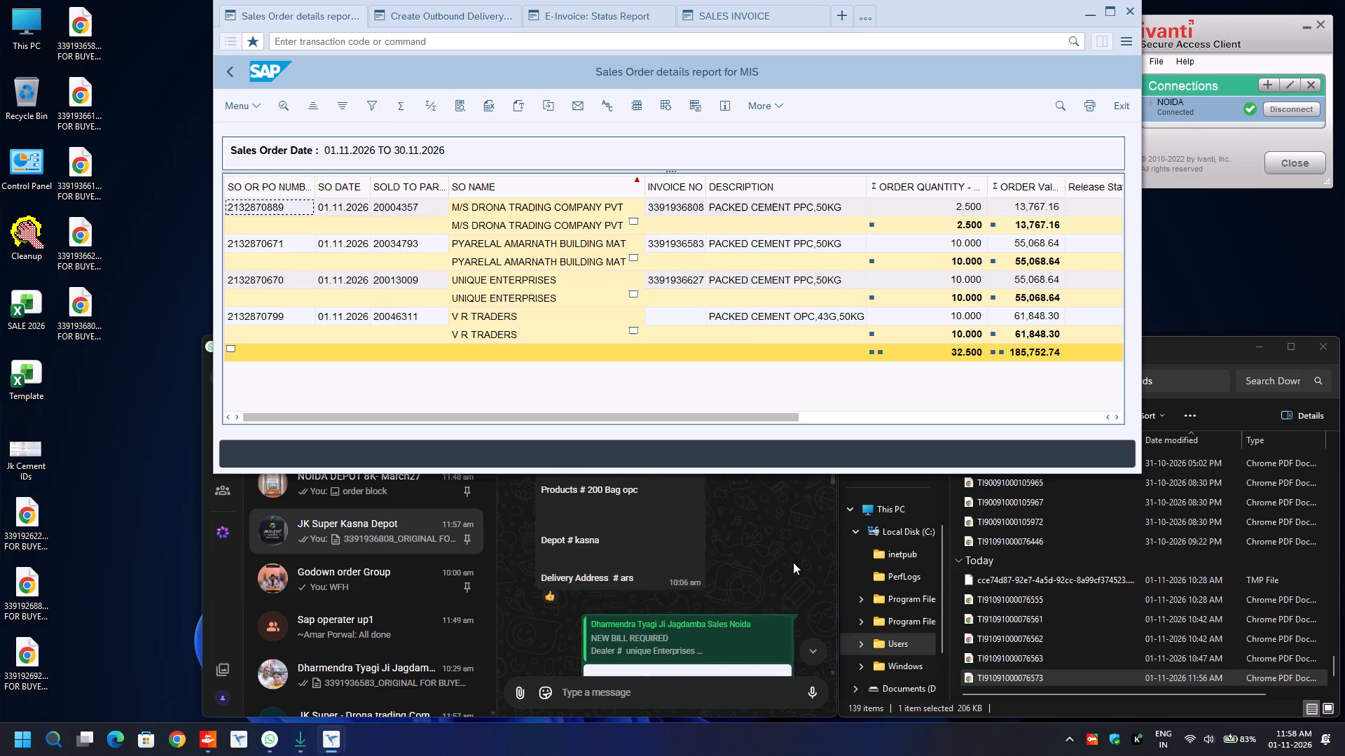
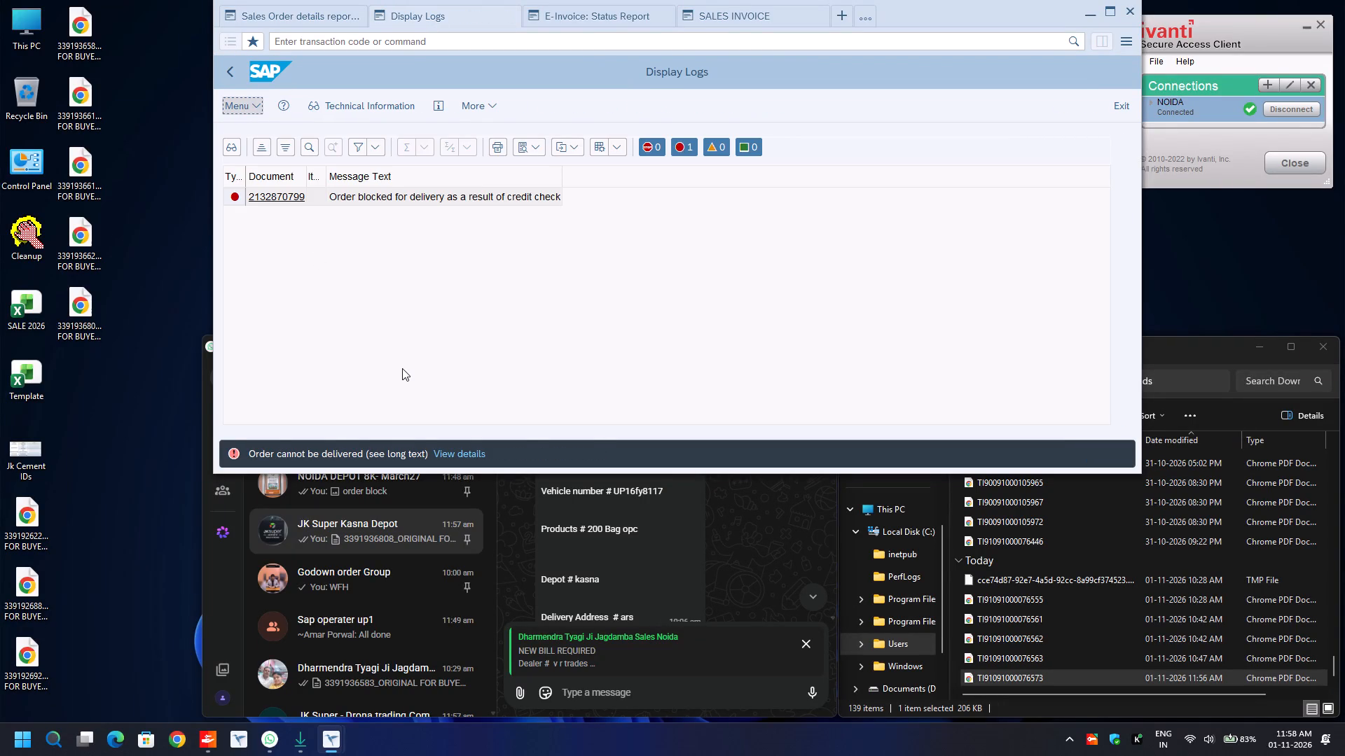
key("Print")
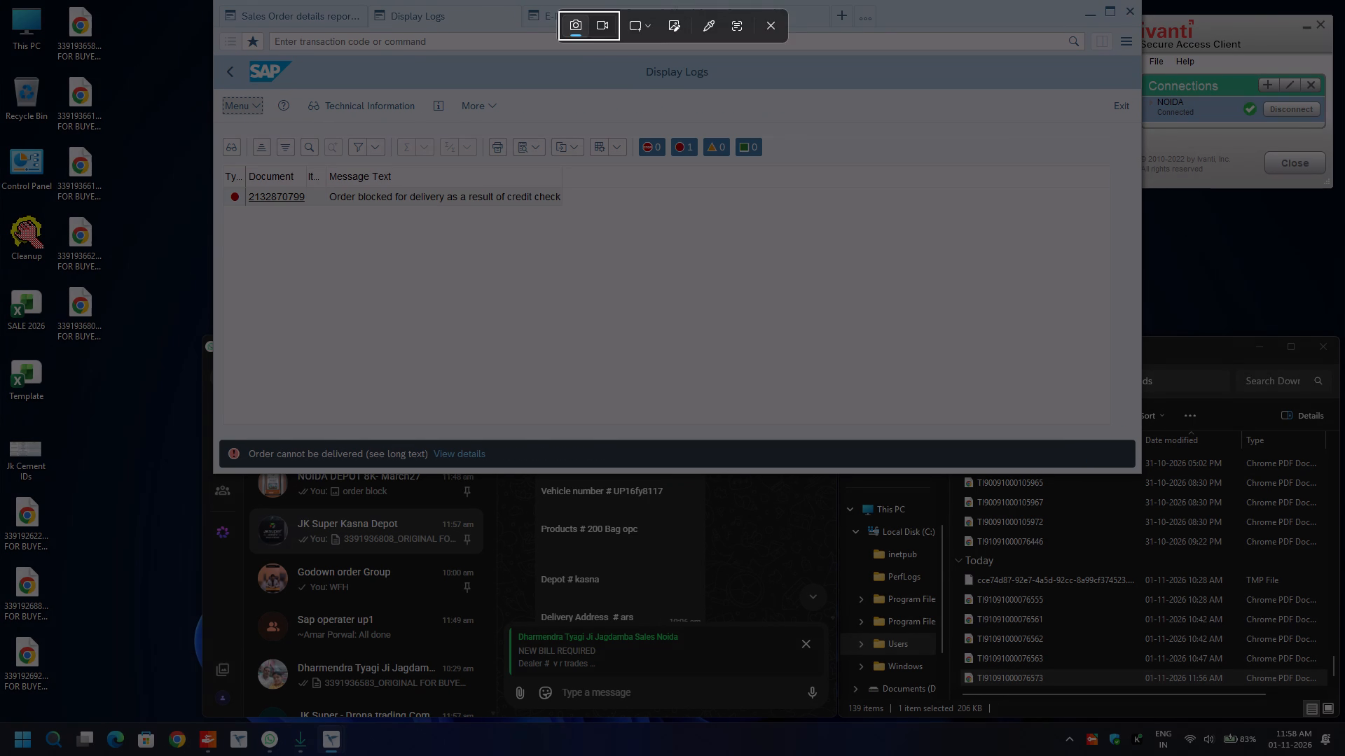
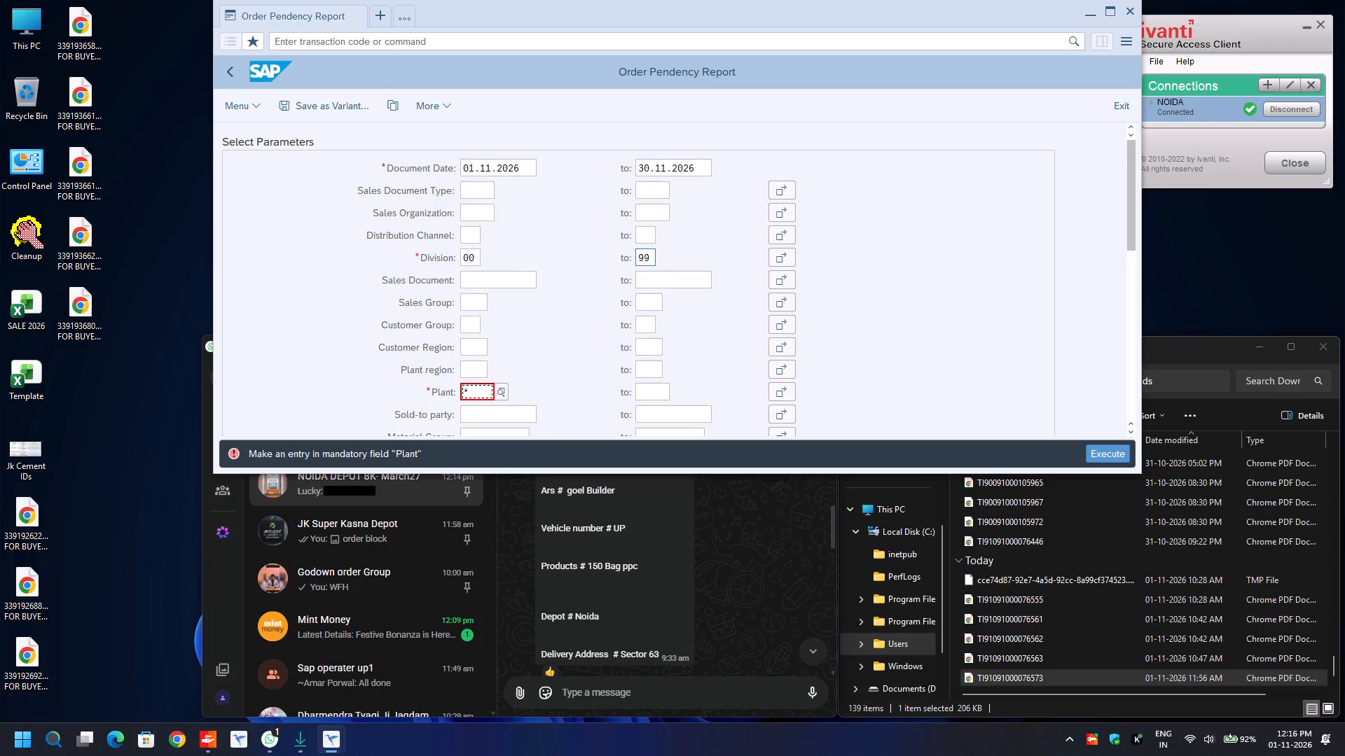
Set the order category to Schedule Open Orders in the Order Pendency Report selection.
scroll(331, 230, "down", 7)
scroll(652, 257, "down", 7)
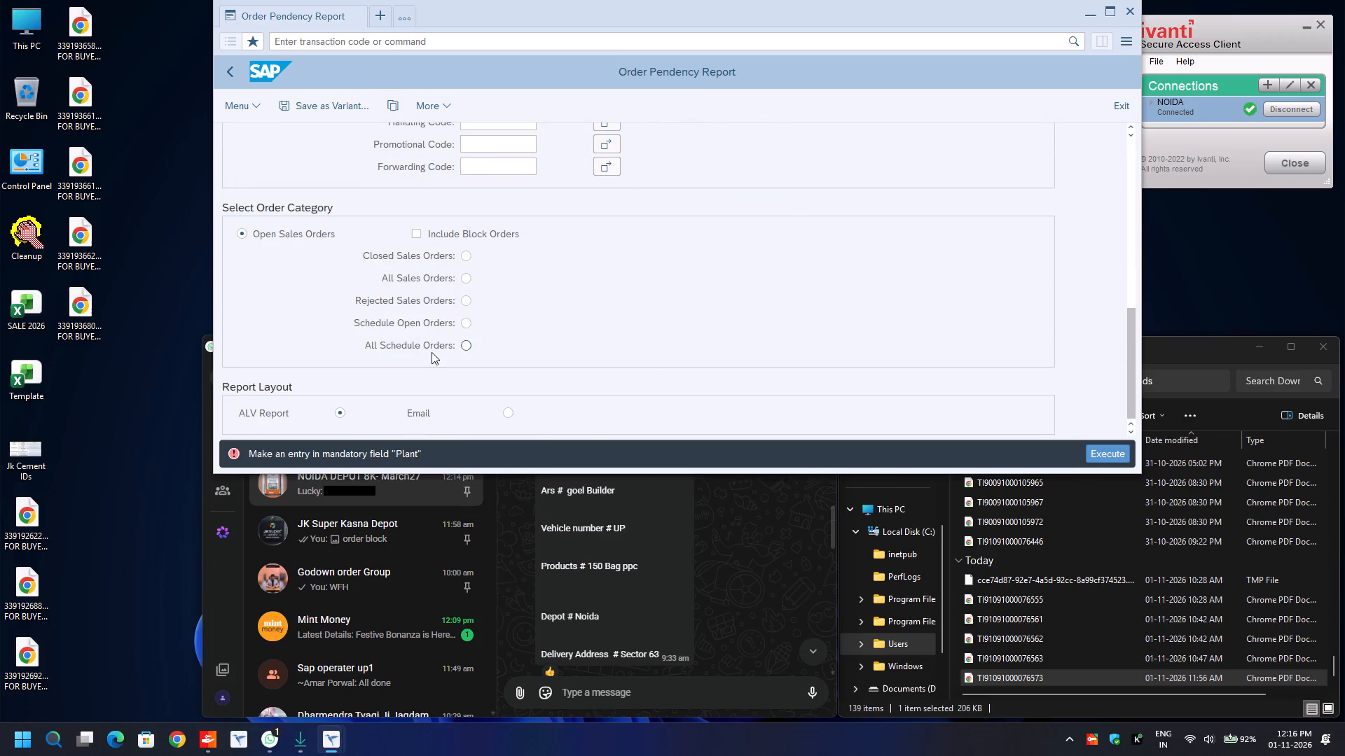
left_click(462, 323)
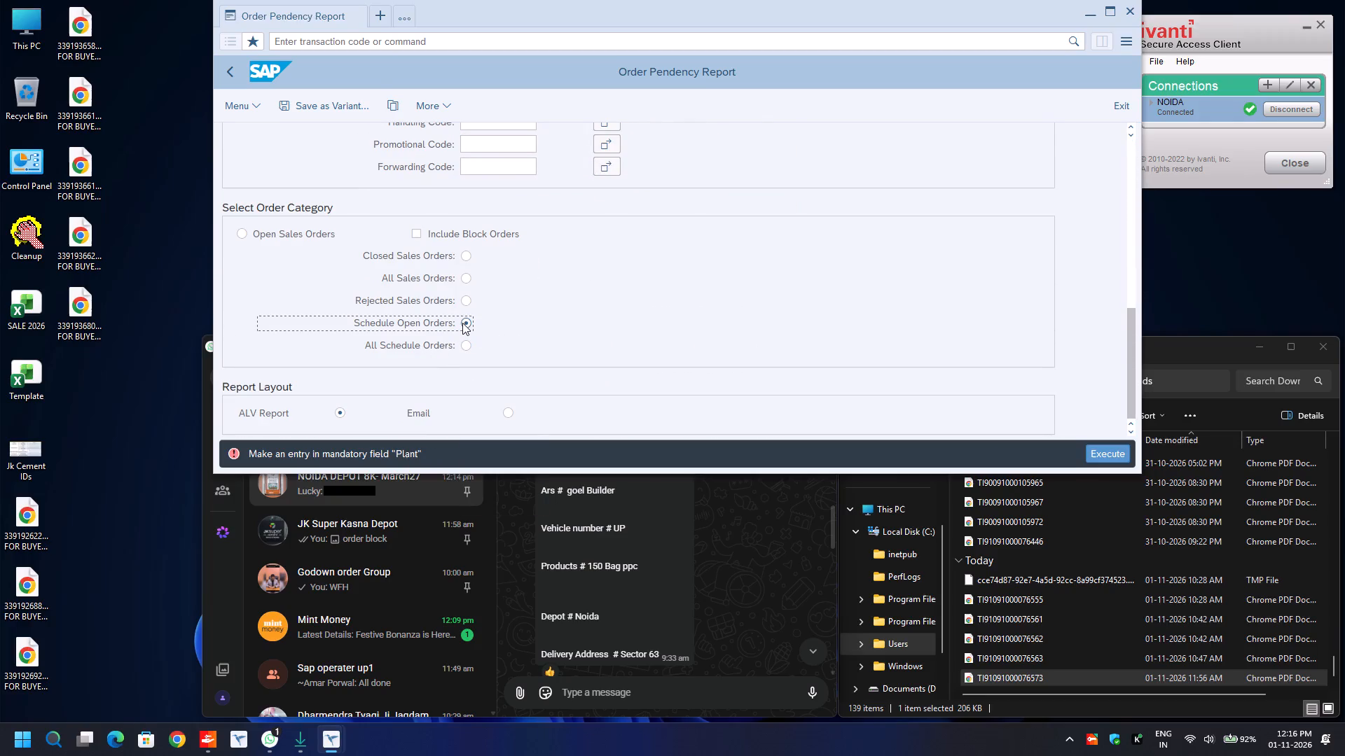
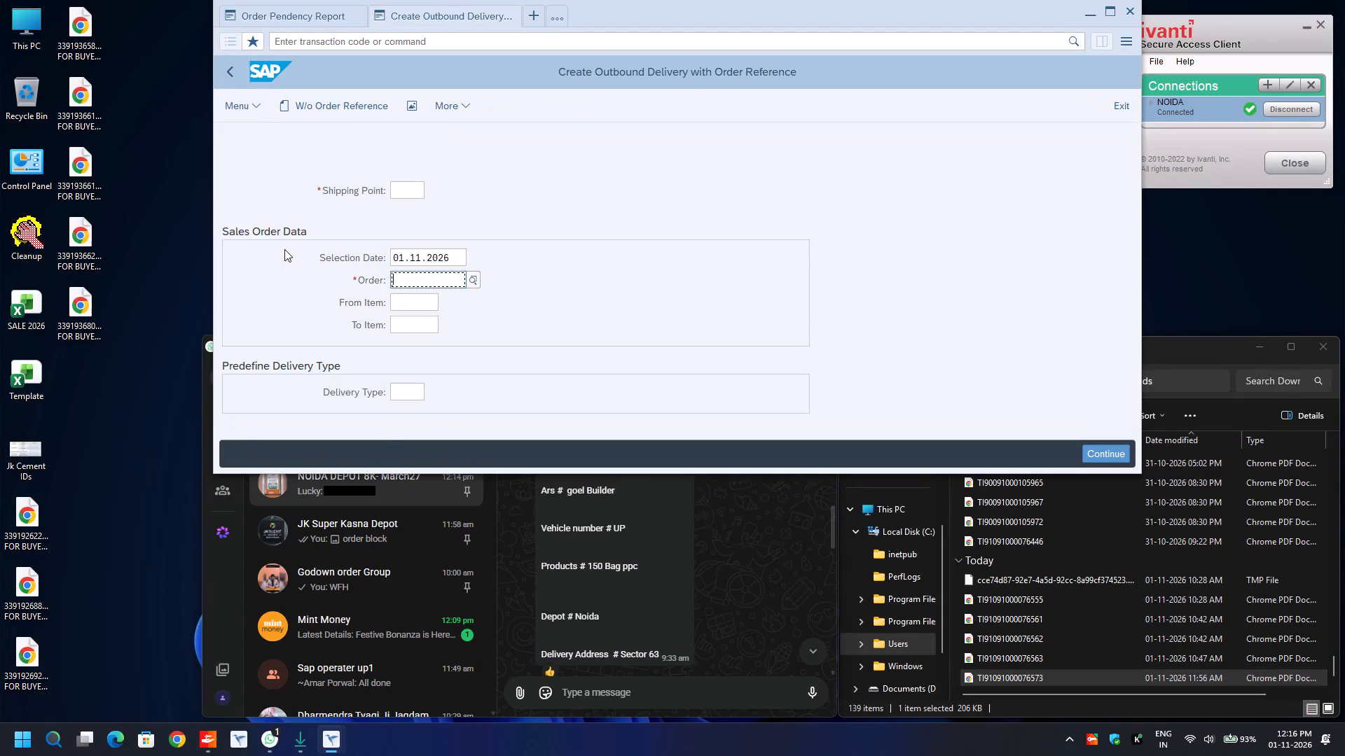
key("ctrl+v")
key("Up")
key("Up")
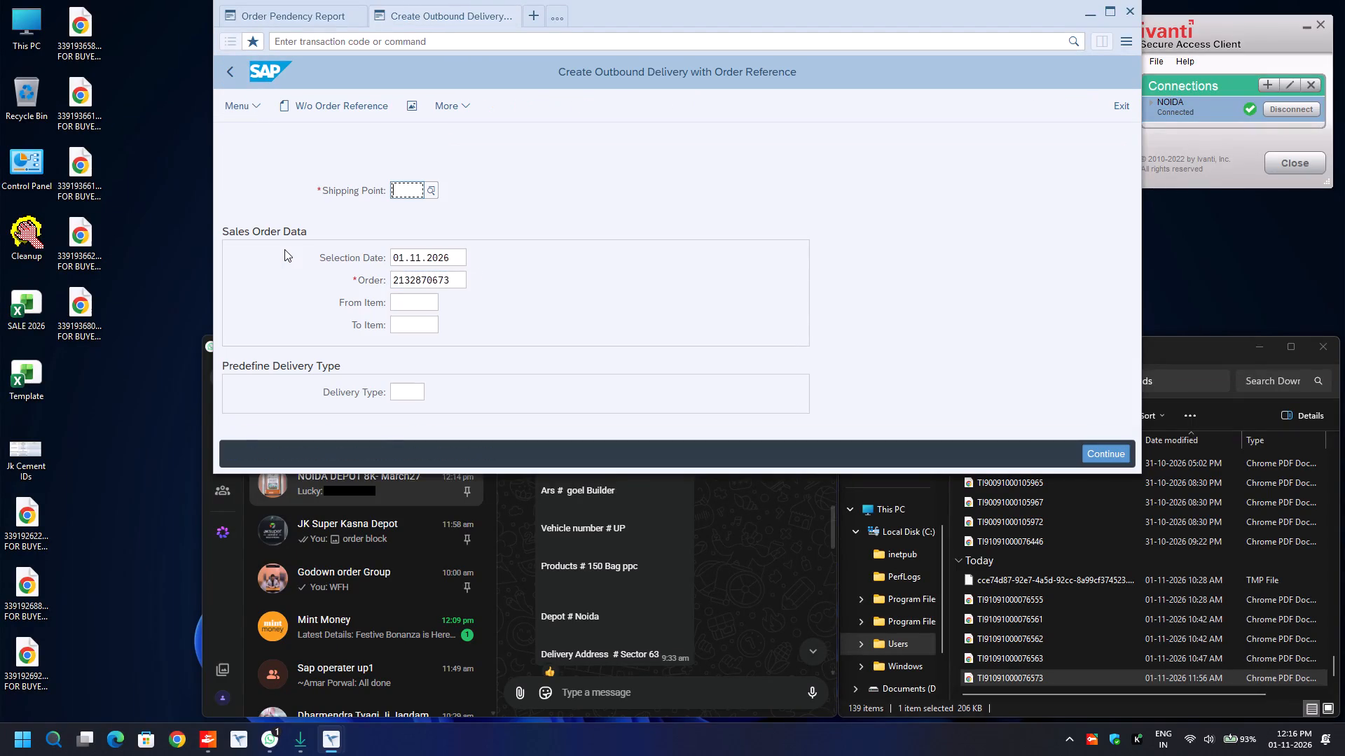
type("1492")
key("Return")
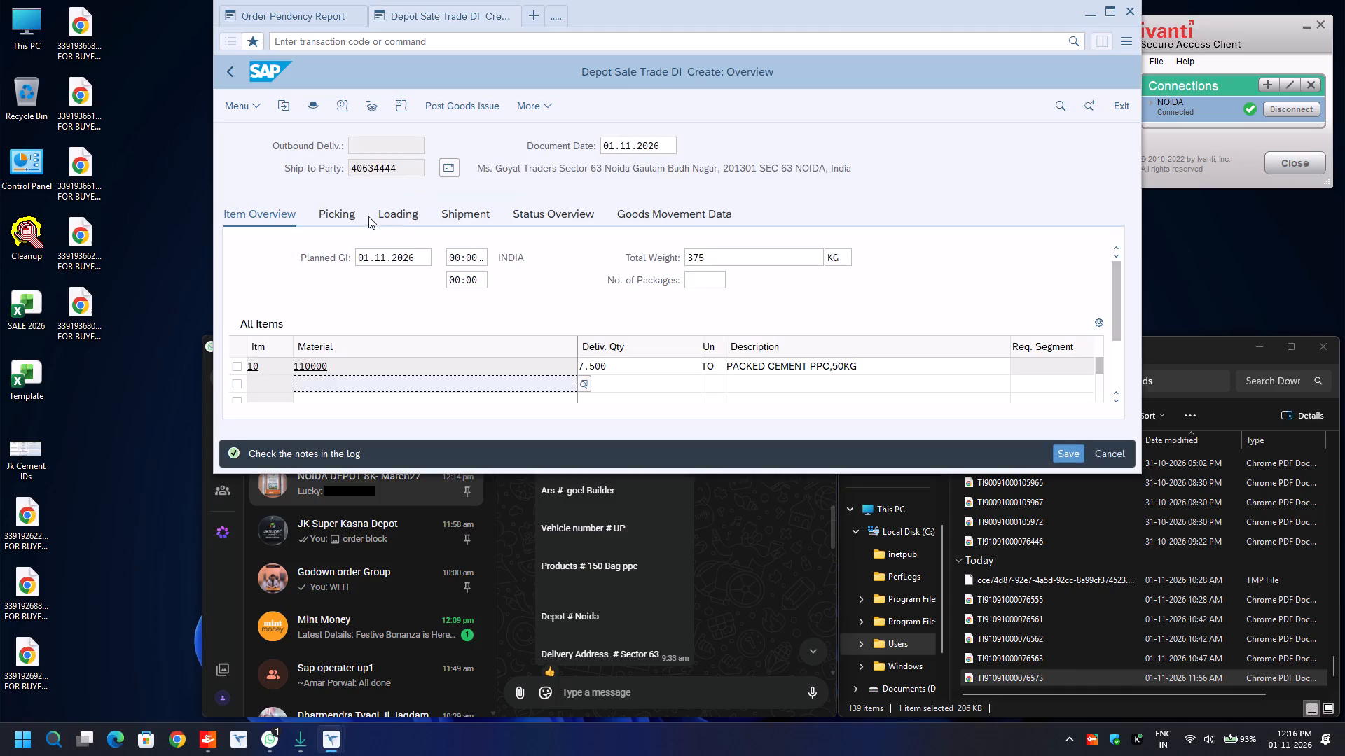
left_click(335, 214)
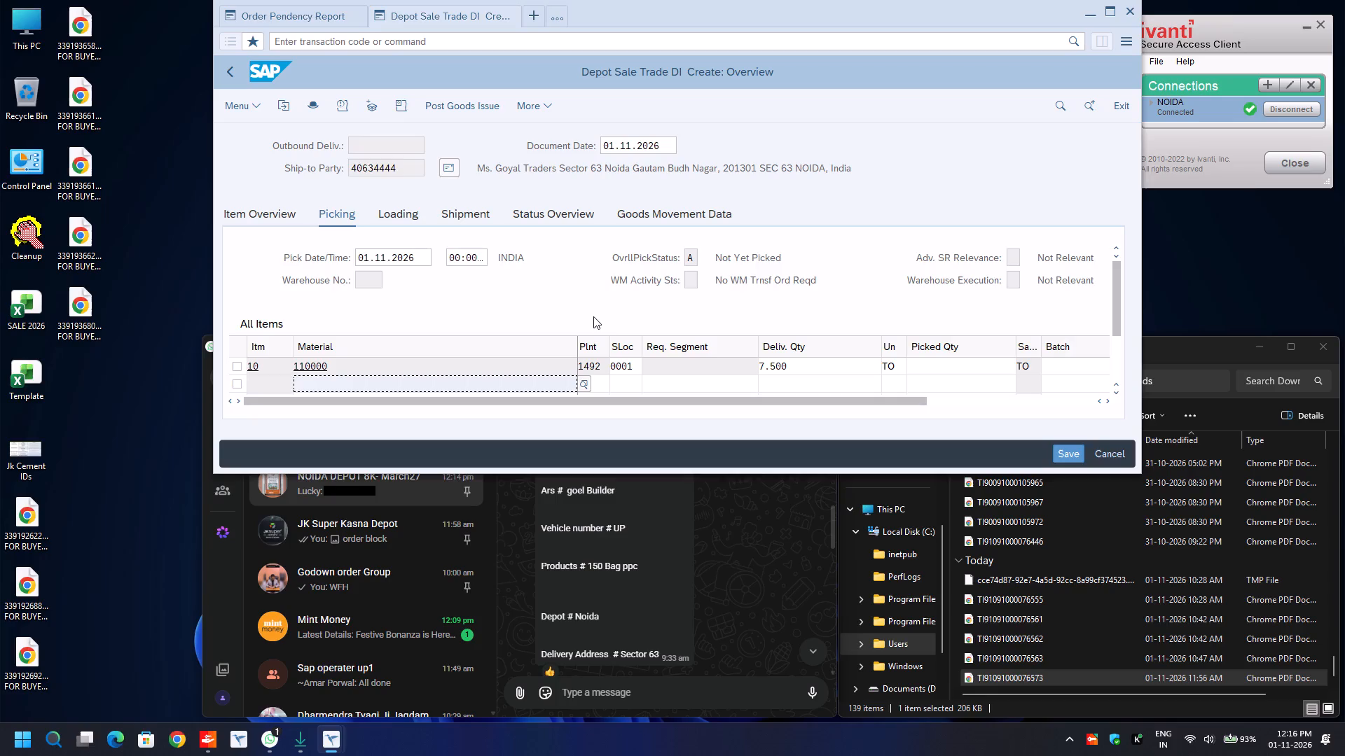
left_click(934, 363)
key("7")
type(".500")
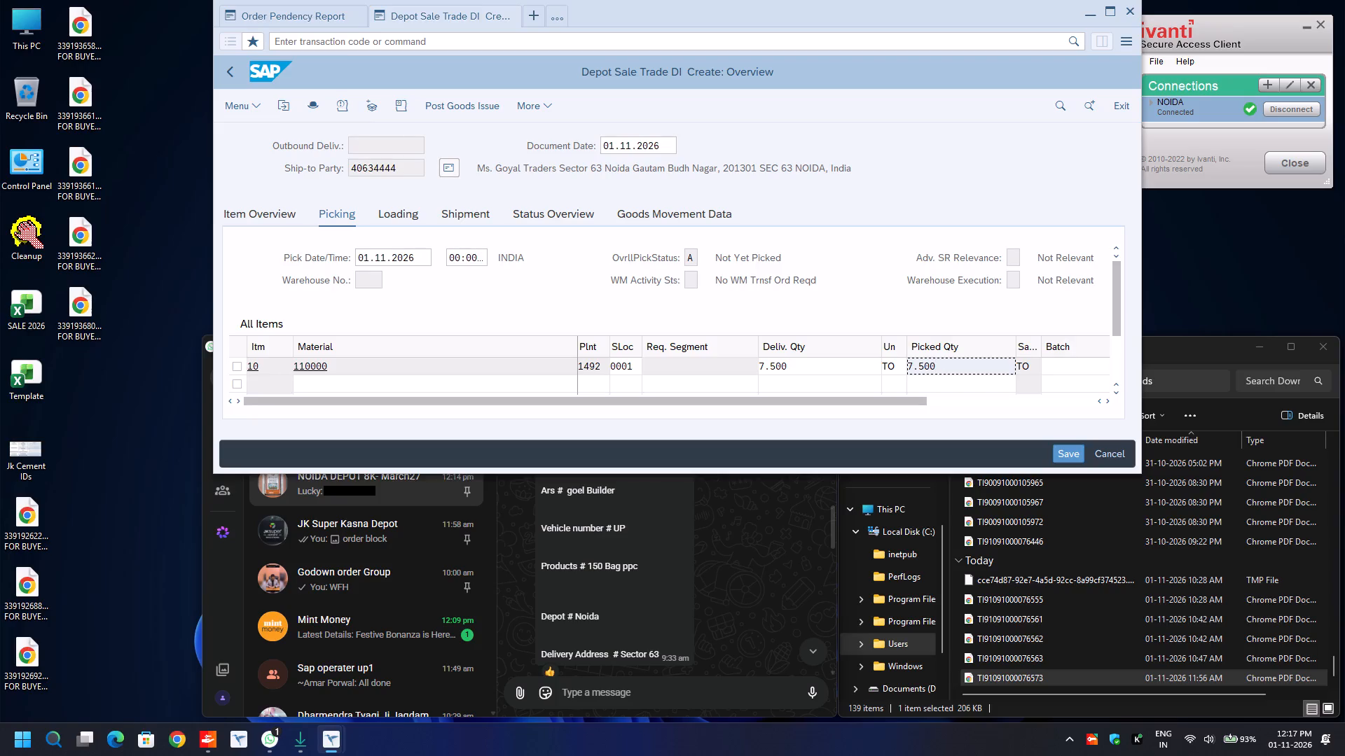
key("Tab")
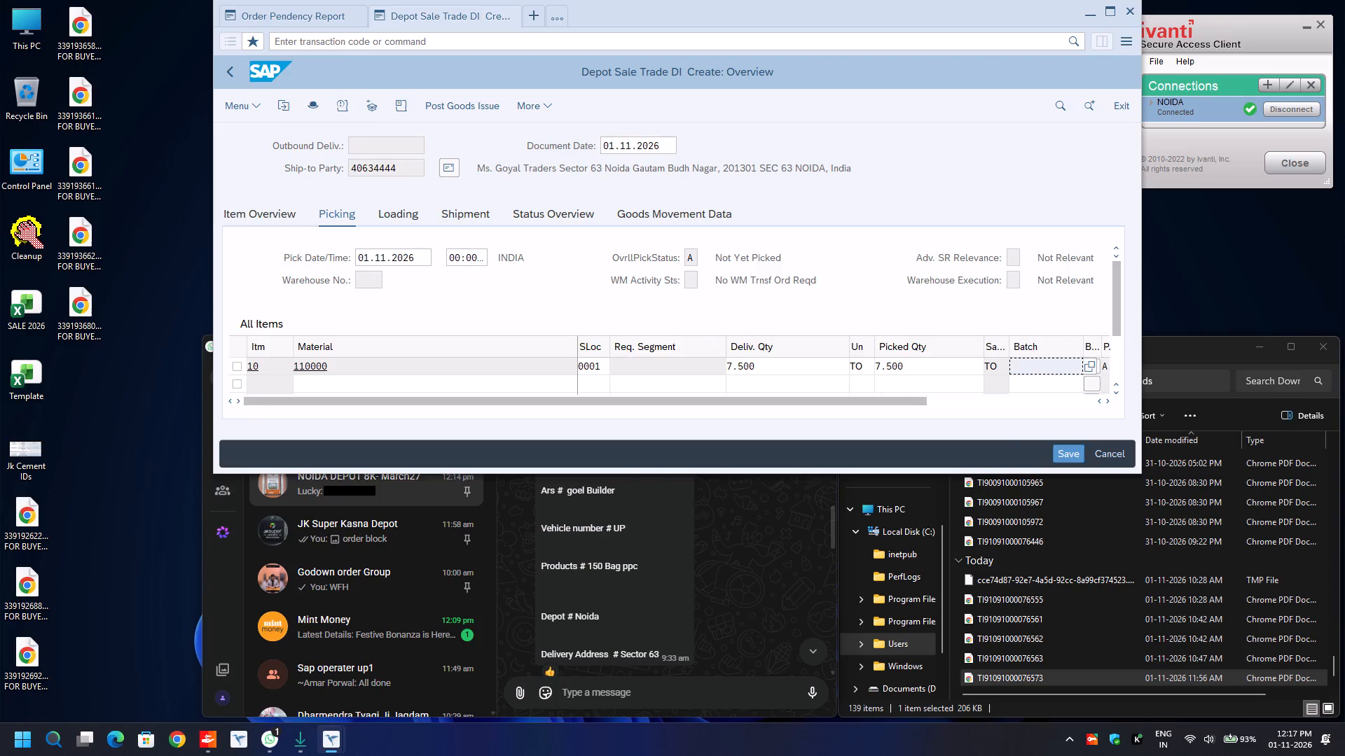
type("1033")
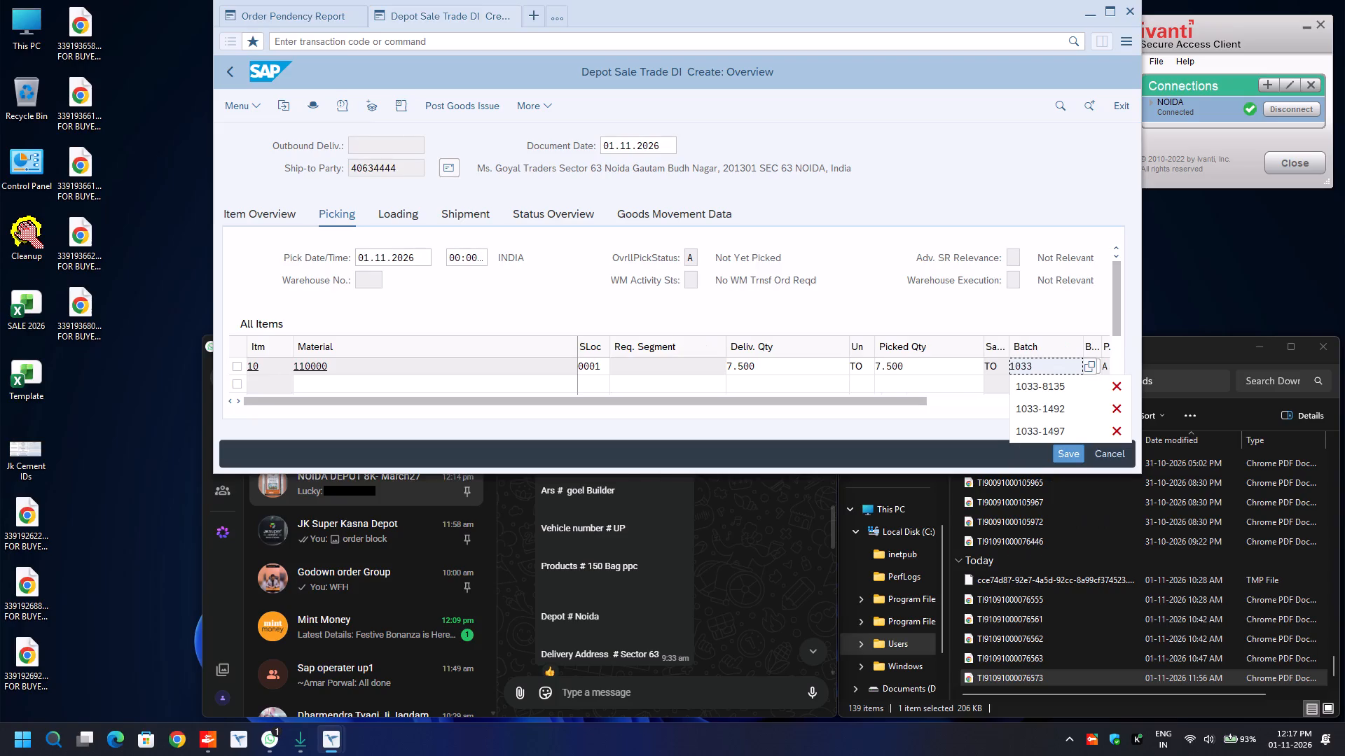
key("Down")
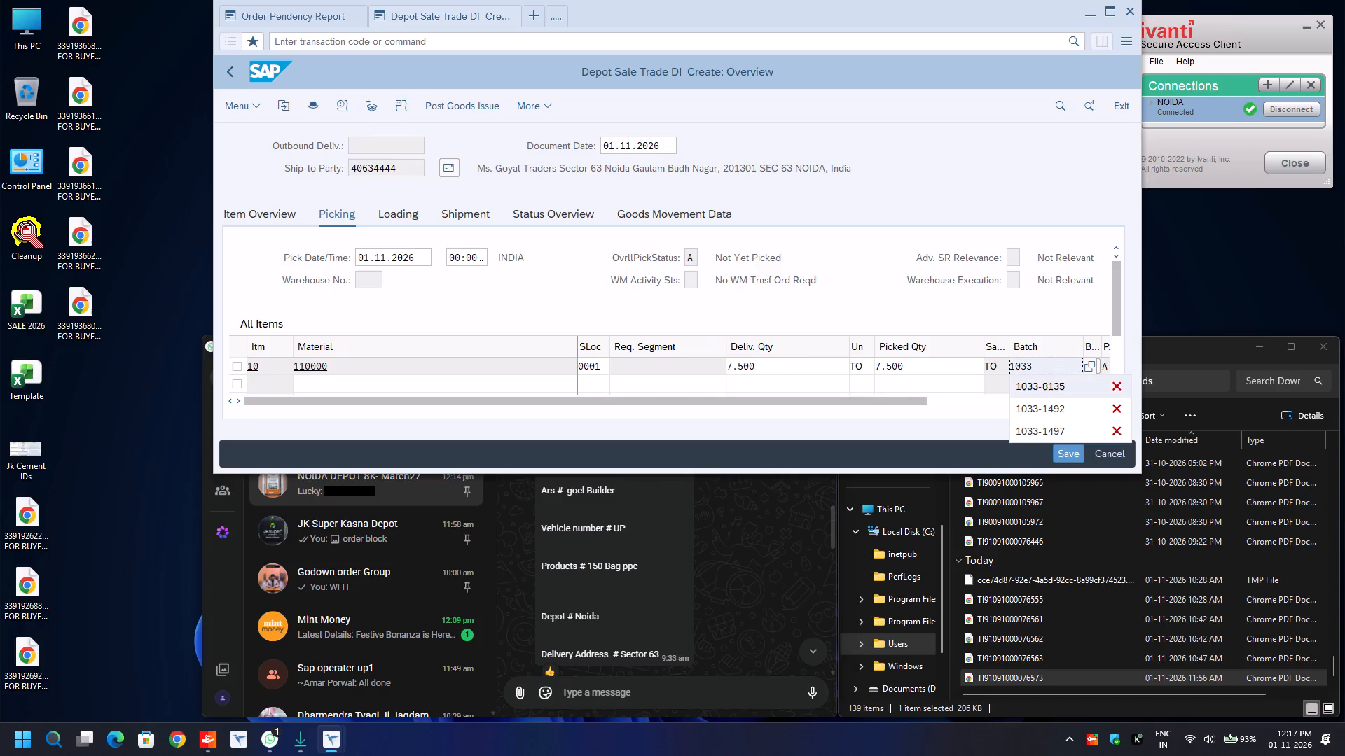
key("Down")
key("Return")
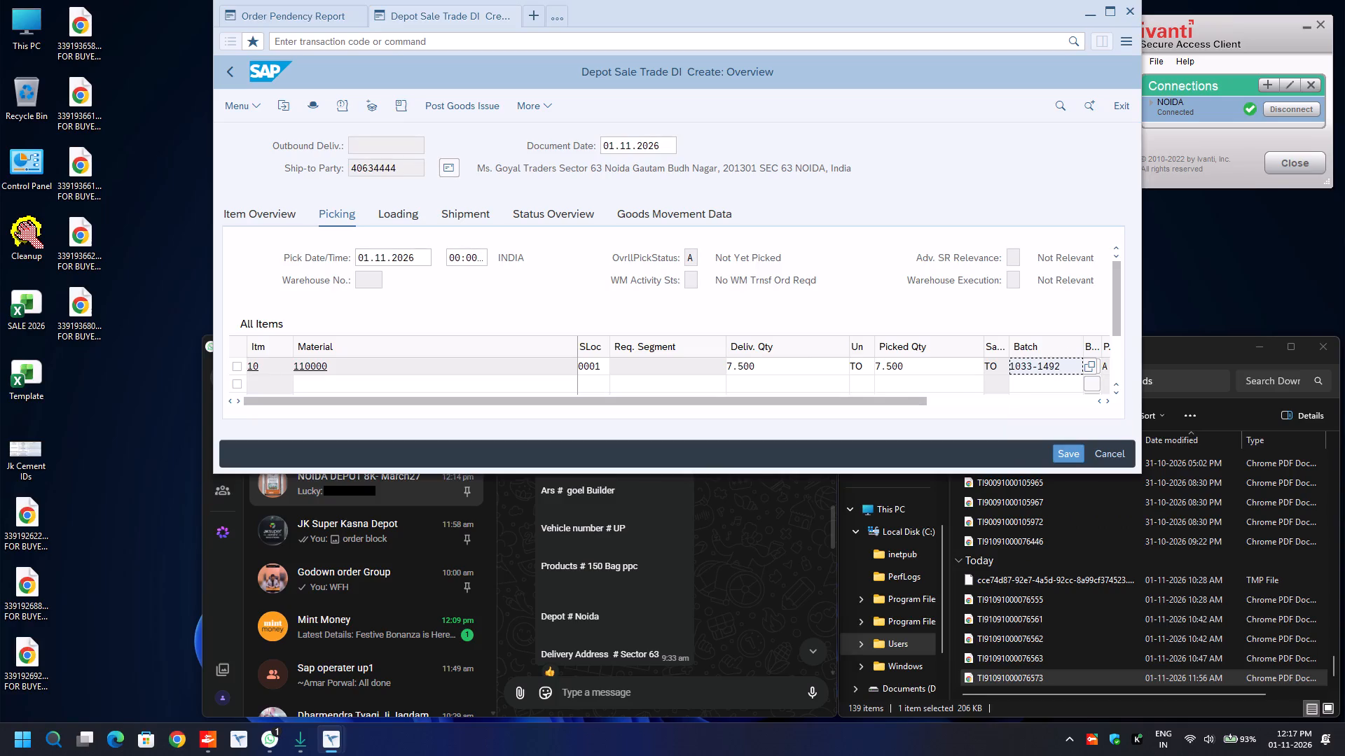
In the delivery header's additional data, set the transport mode to ROAD and fill in the factory transporter code for Road Transporter1.
key("F8")
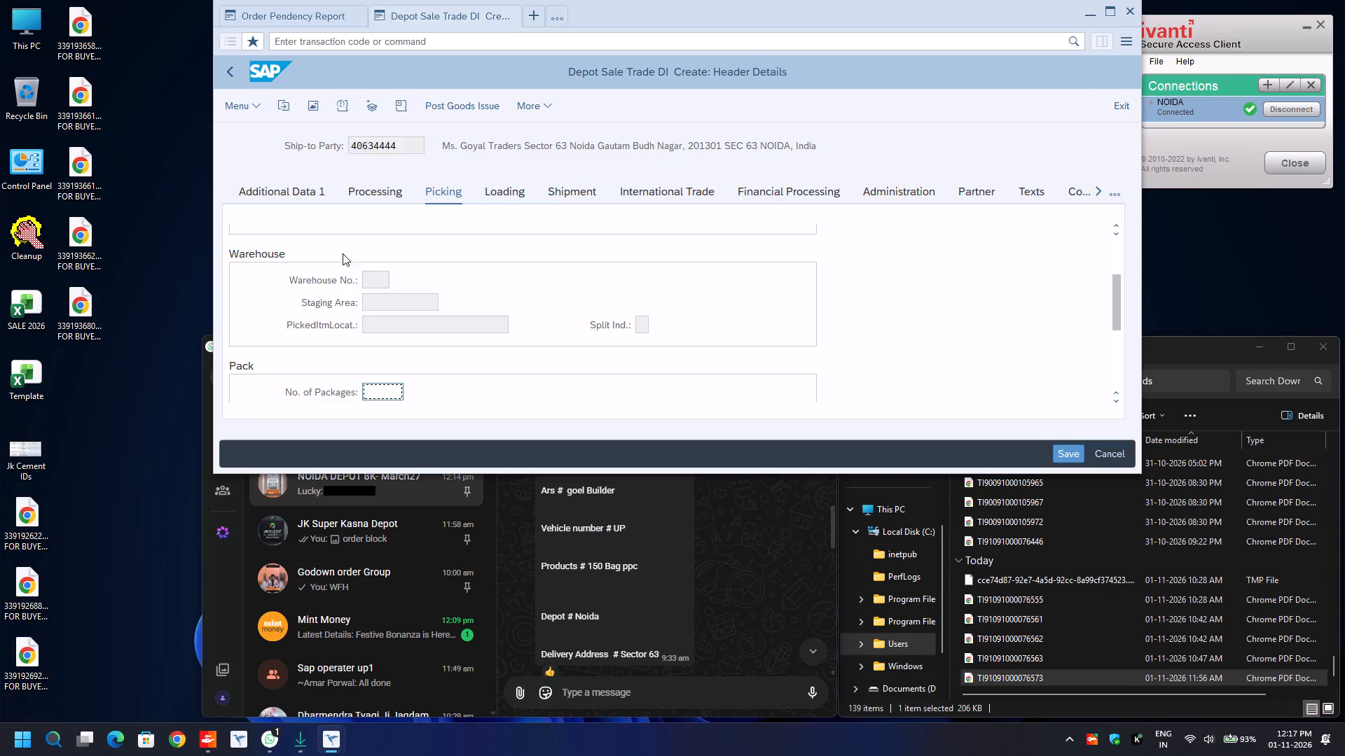
left_click(277, 195)
left_click_drag(481, 253, 471, 282)
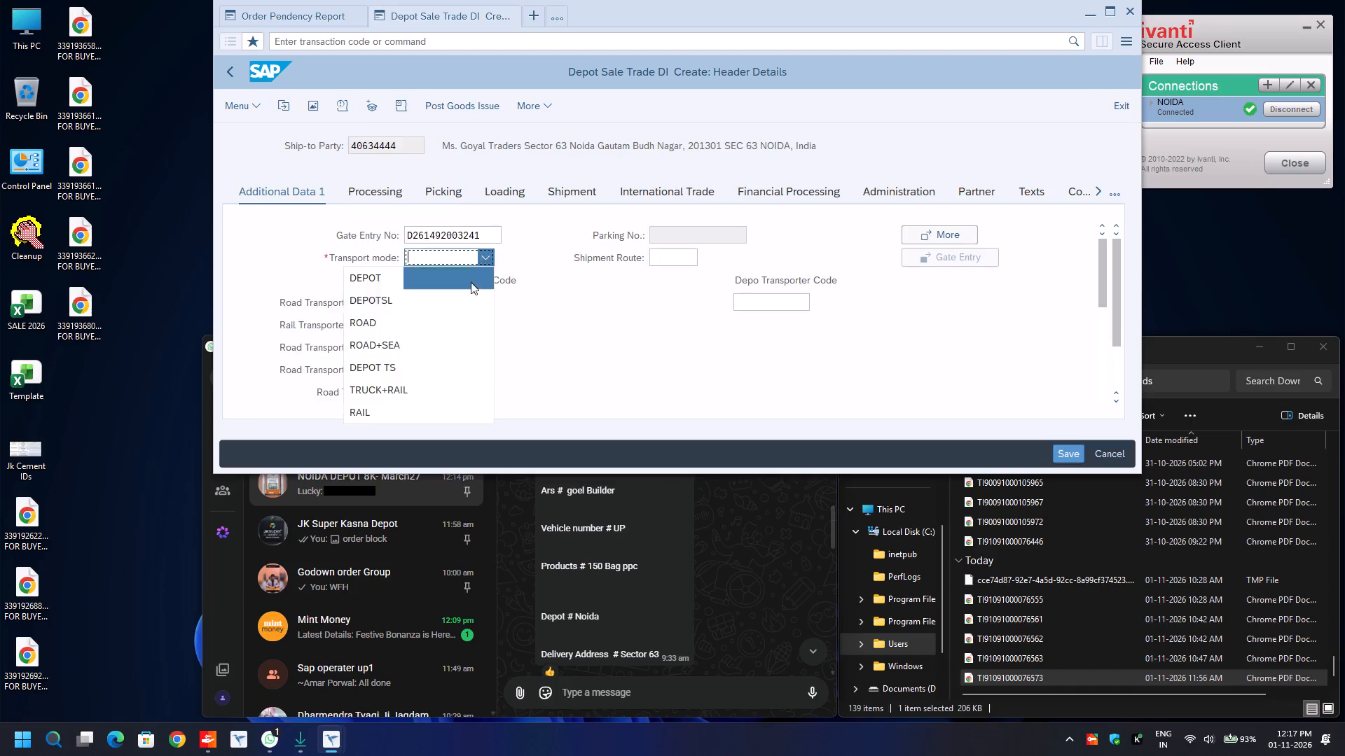
left_click_drag(471, 282, 443, 318)
left_click(443, 318)
left_click(436, 301)
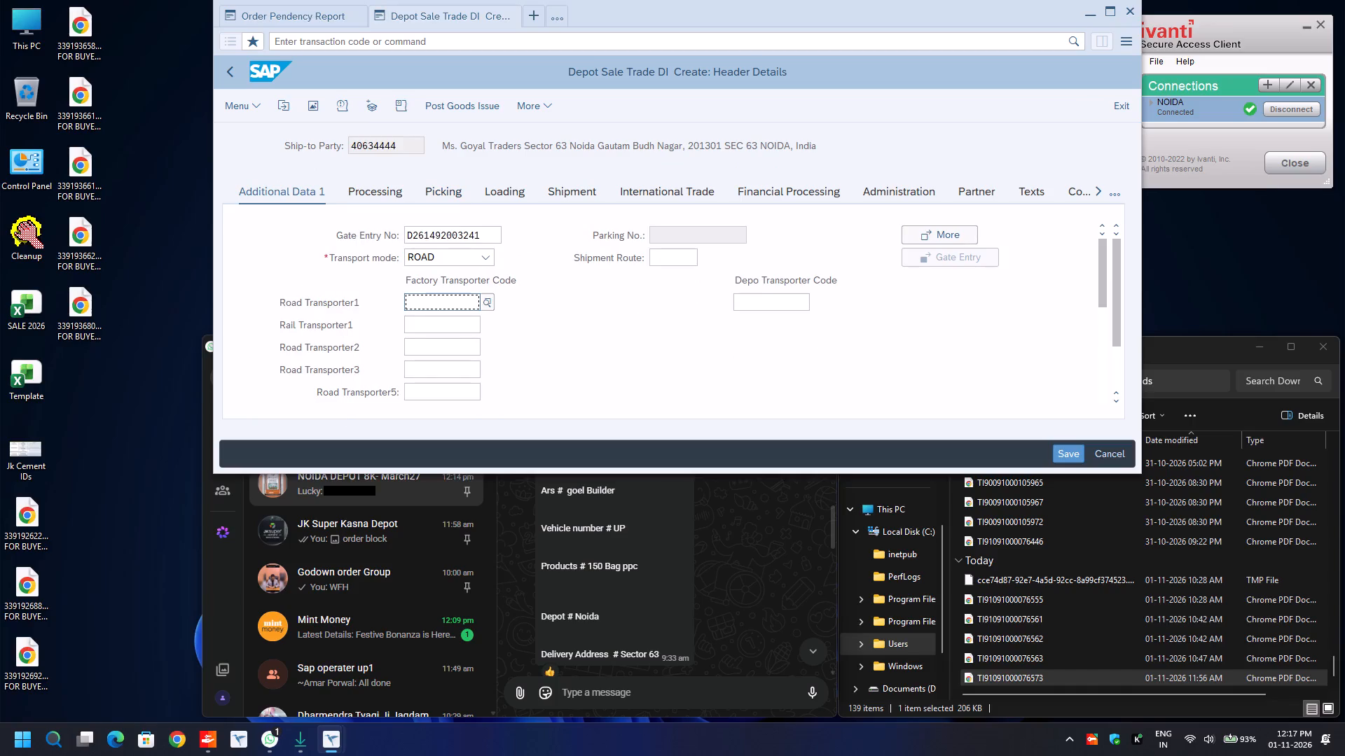
key("BackSpace")
key("Down")
key("Return")
key("Return")
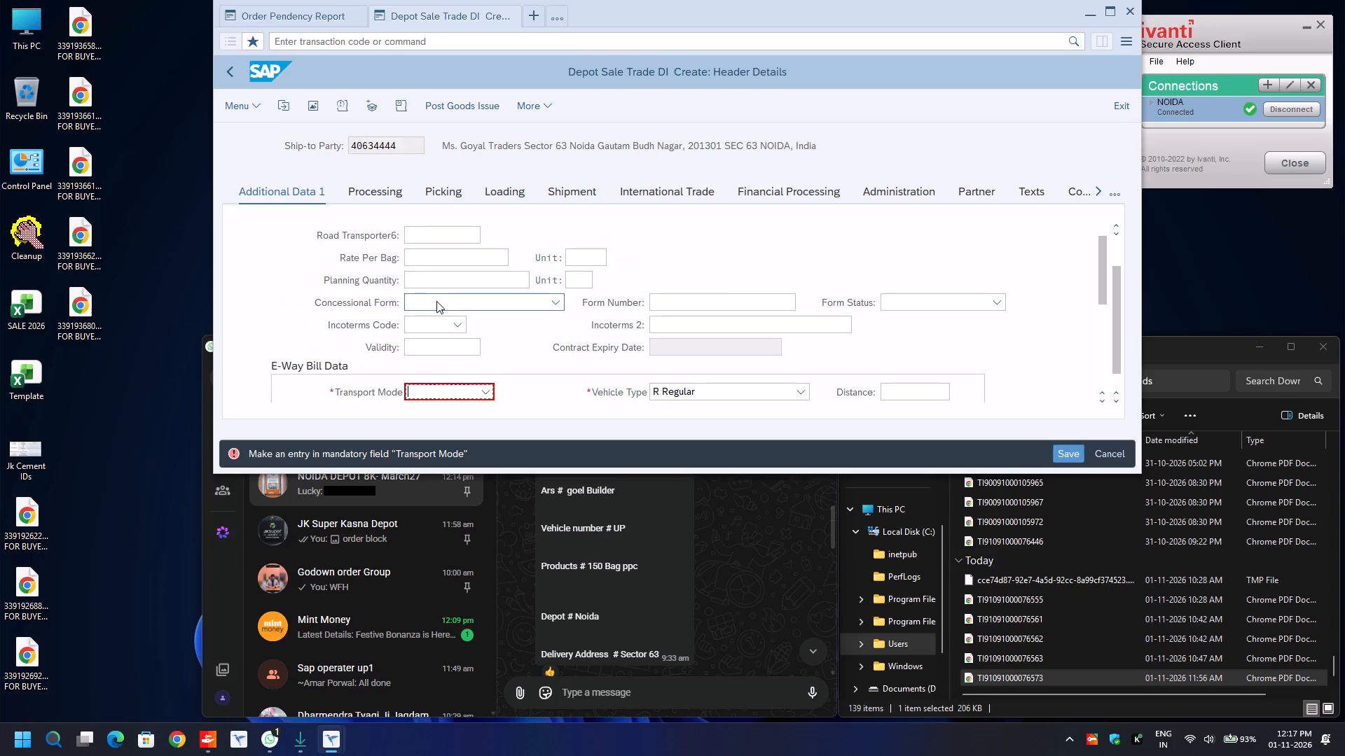
Set the e-way bill transport mode to Road and the distance to 30.
type("ro")
key("Tab")
key("Tab")
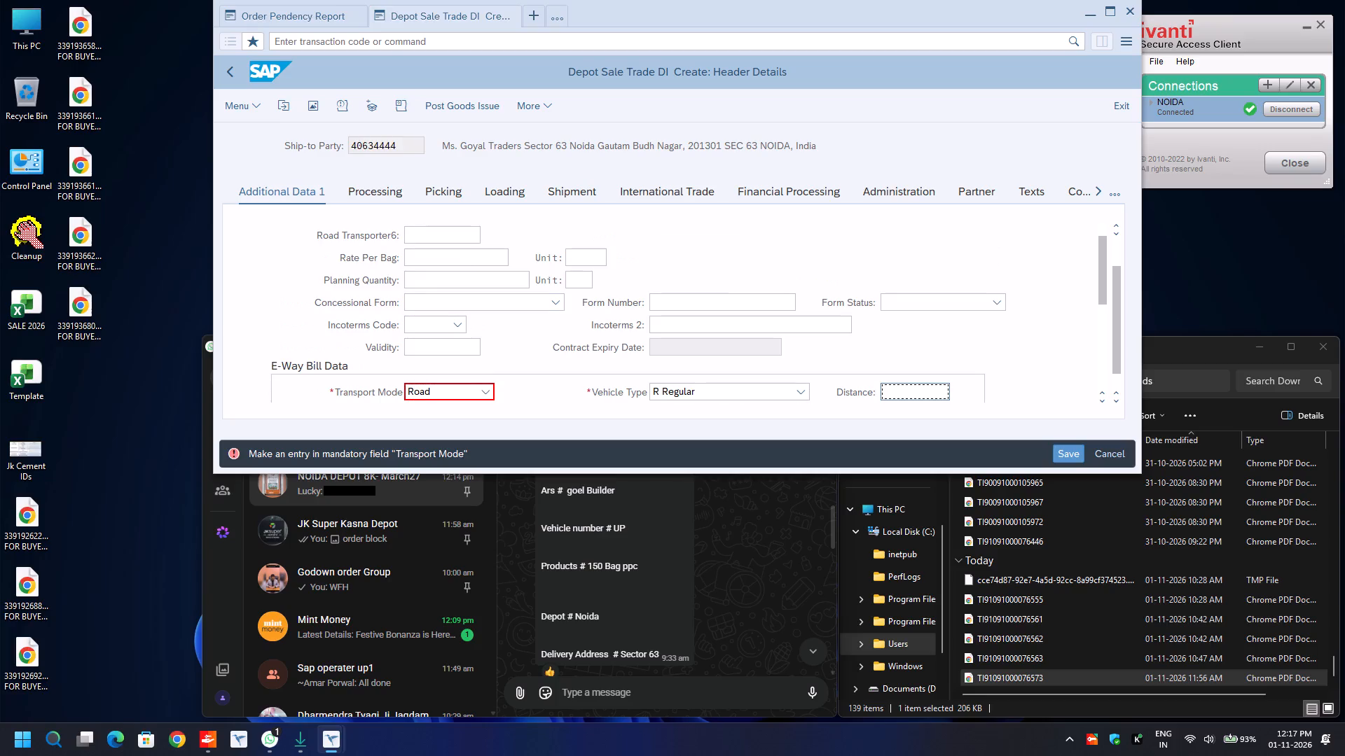
key("BackSpace")
key("Down")
key("Return")
key("Down")
key("Down")
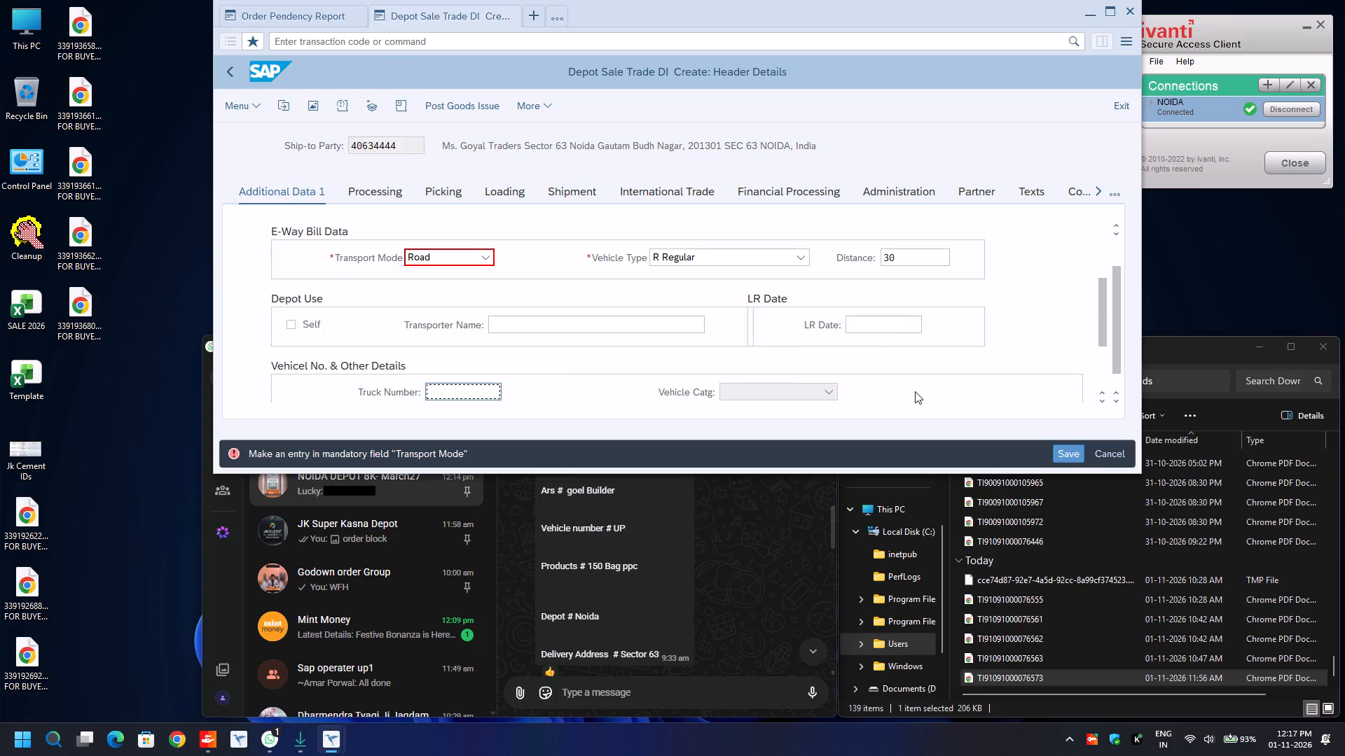
key("BackSpace")
key("Down")
key("Down")
key("Down")
key("Down")
key("Down")
key("Down")
key("Down")
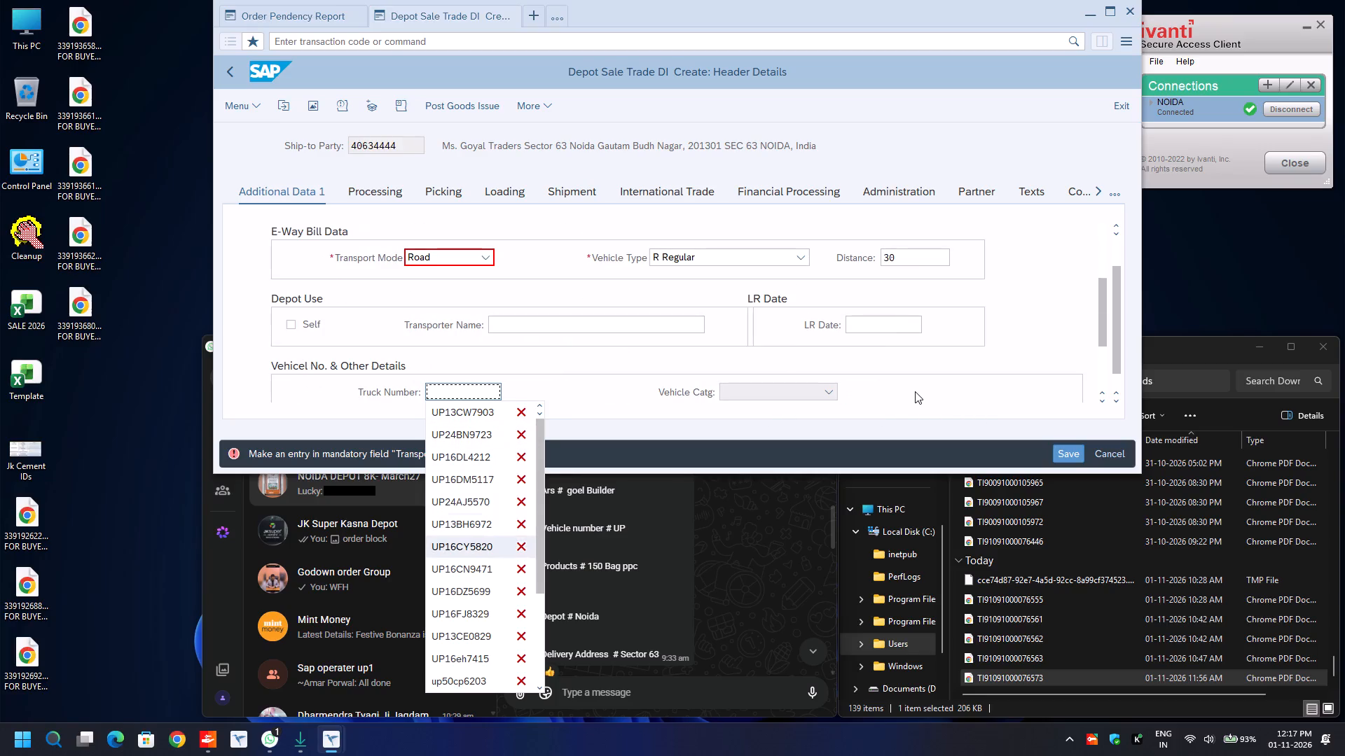
key("Return")
key("Down")
key("Tab")
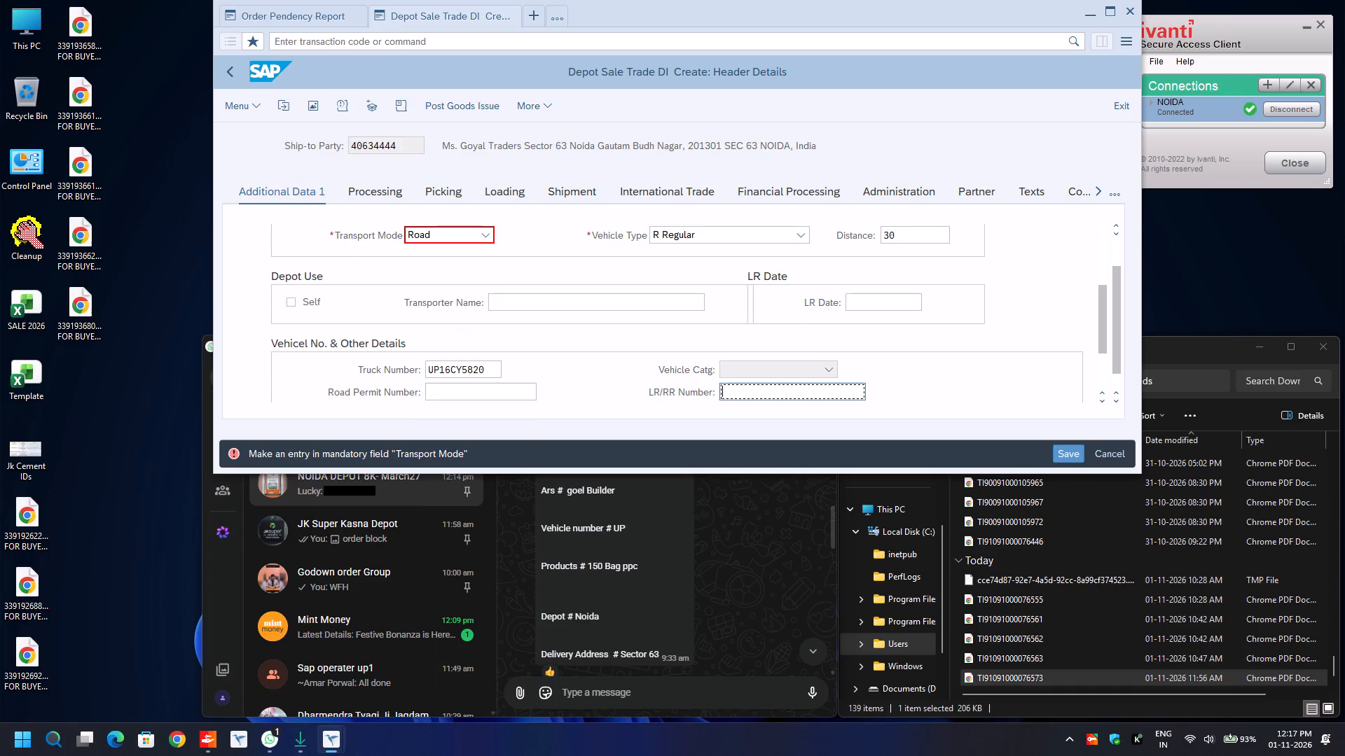
key("BackSpace")
key("Down")
key("Return")
Set the route to ROUTE in the delivery header's shipment data.
left_click(566, 185)
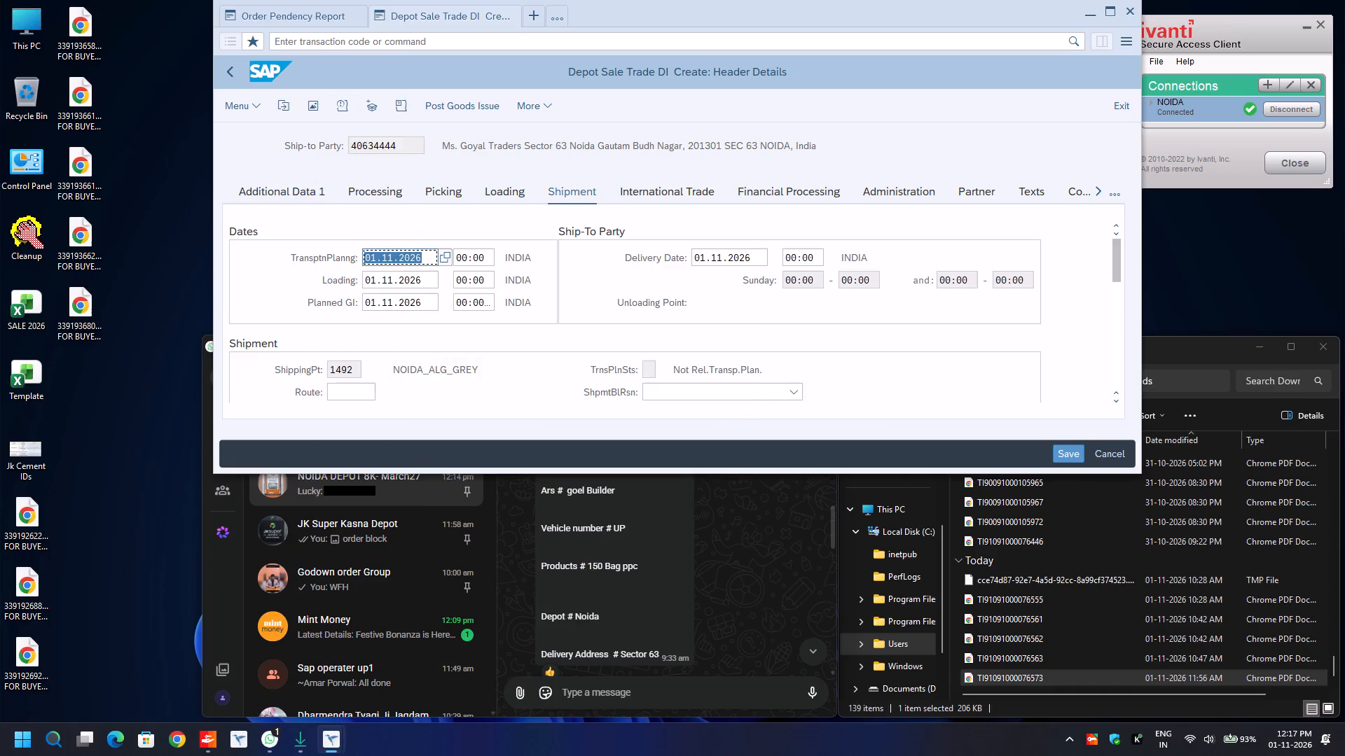
left_click(355, 388)
key("BackSpace")
key("Down")
key("Return")
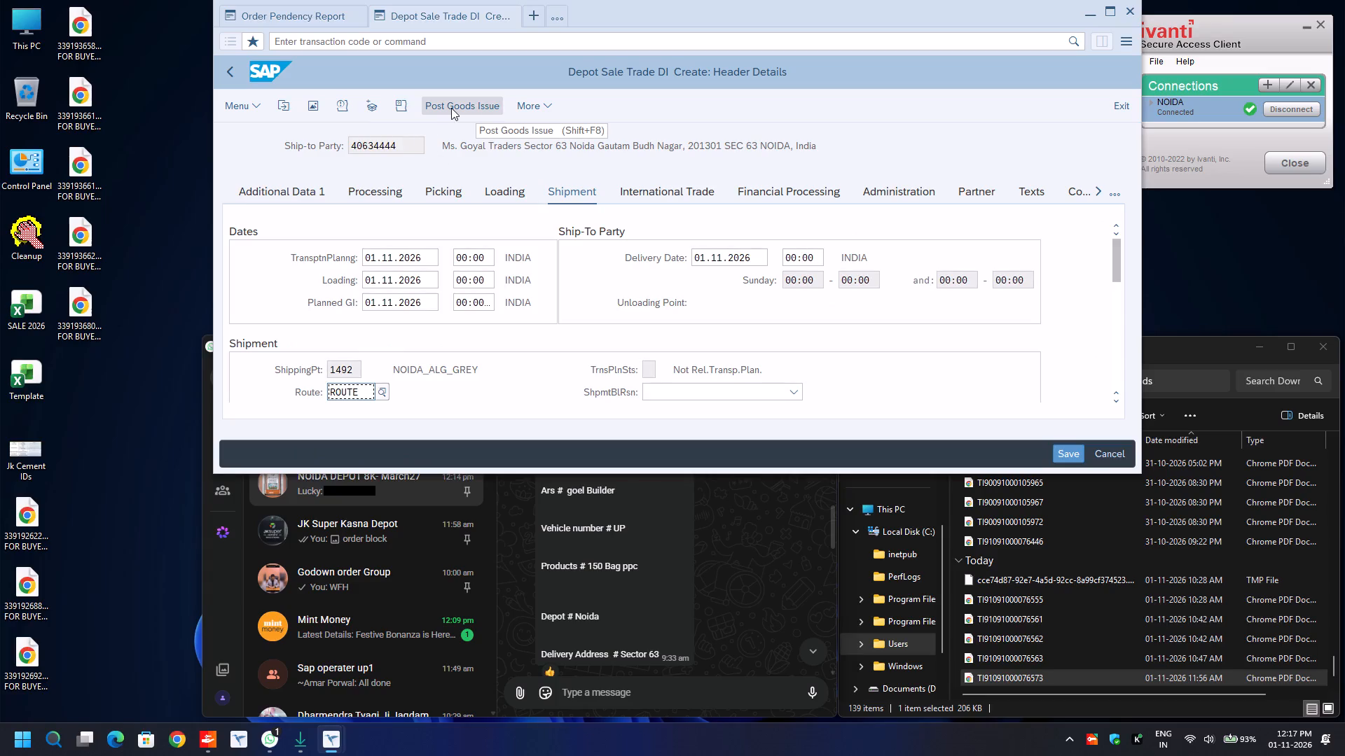
Post the goods issue for the delivery.
left_click_drag(451, 108, 462, 106)
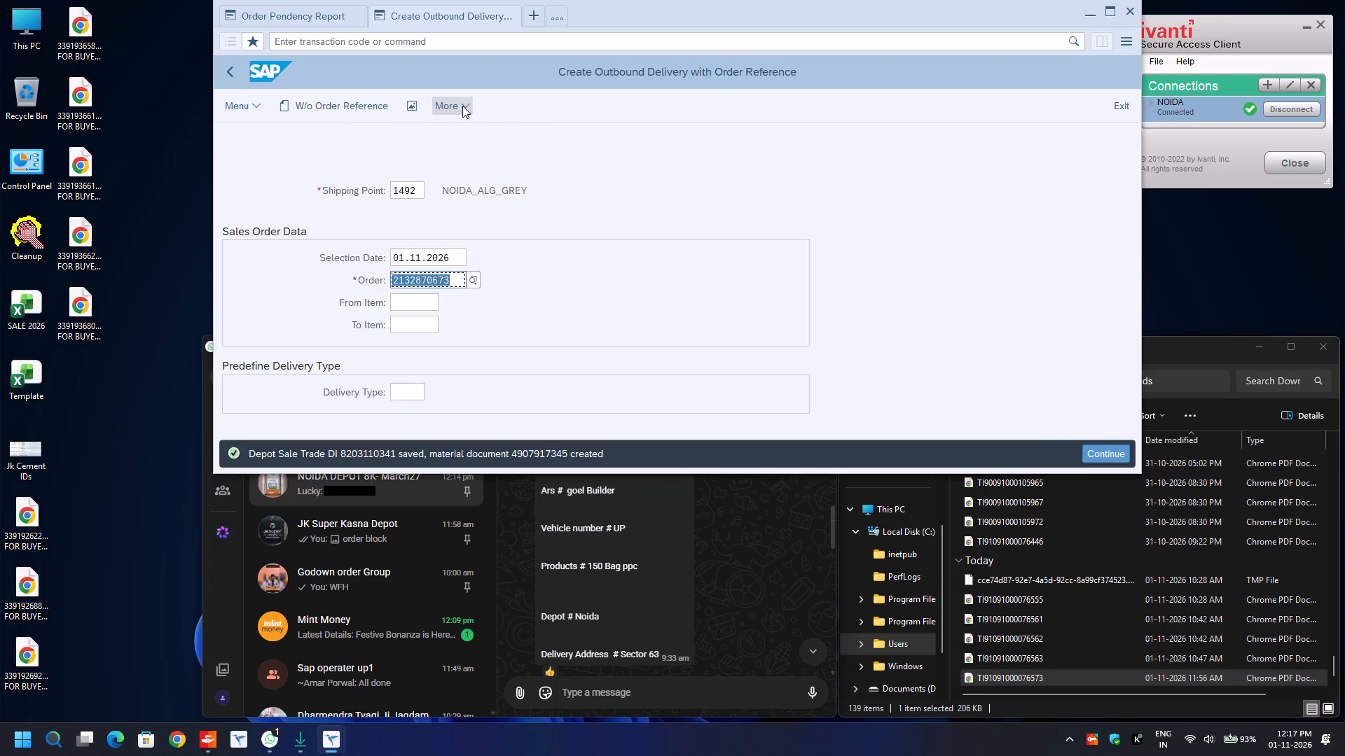
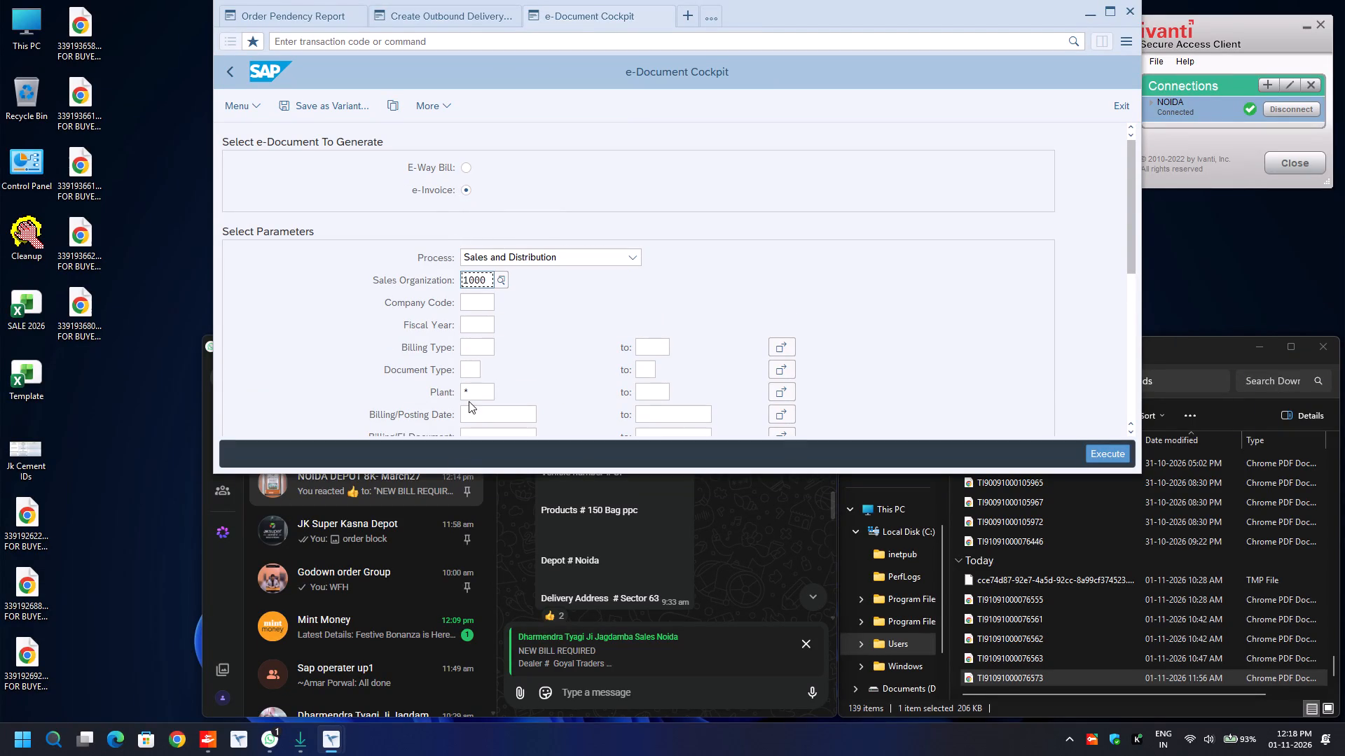
Restrict the e-Document Cockpit selection to plant 1492 and billing/posting date 01.11.2026.
left_click(483, 391)
key("BackSpace")
type("1492")
key("Return")
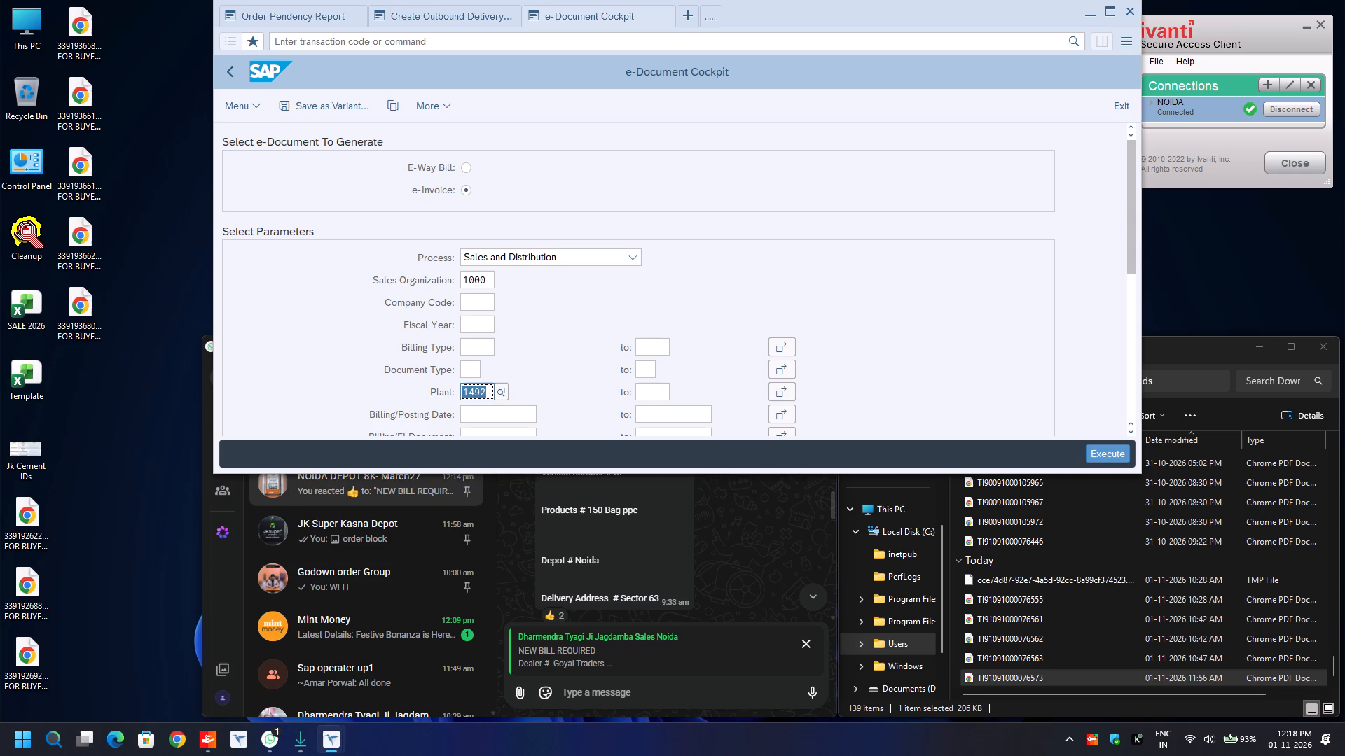
key("Down")
key("BackSpace")
key("Down")
key("Return")
Run the e-invoice Status Report with the e-Invoice with E-Way Bill option.
scroll(483, 391, "down", 7)
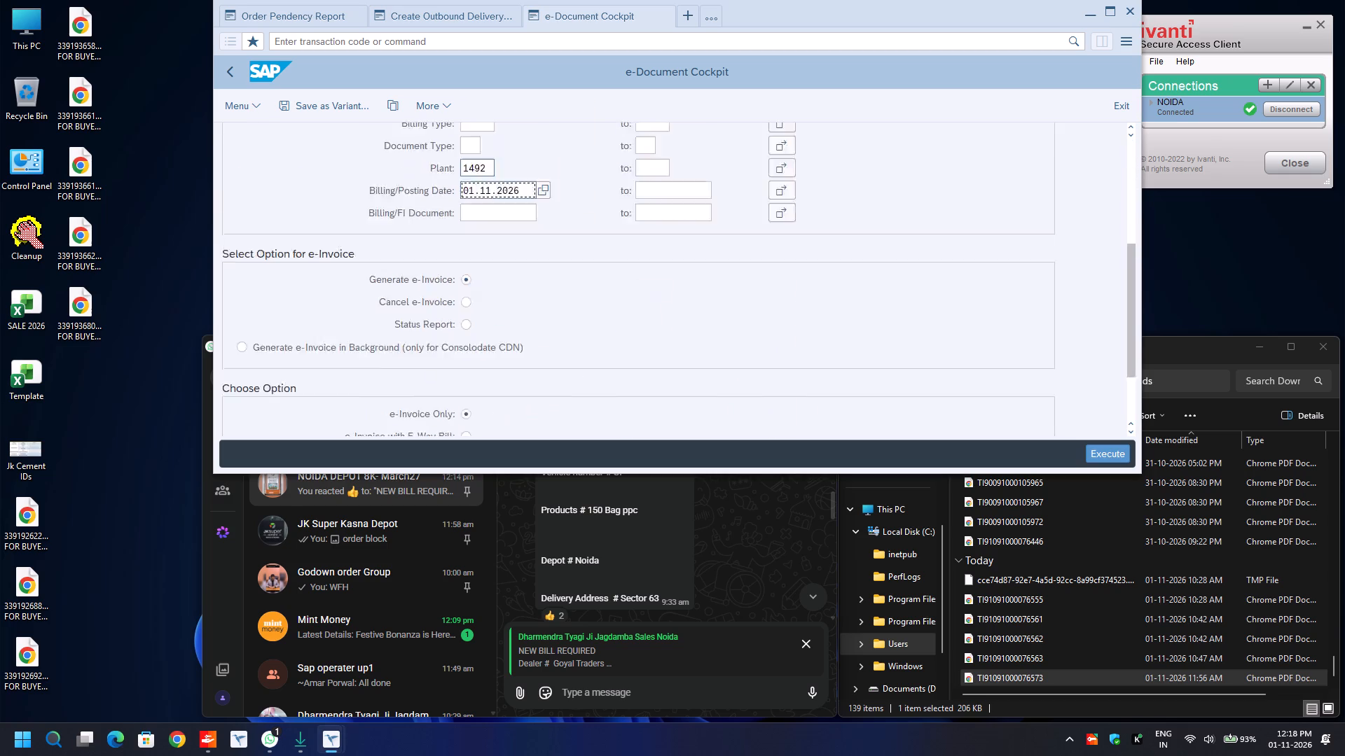
scroll(483, 391, "down", 1)
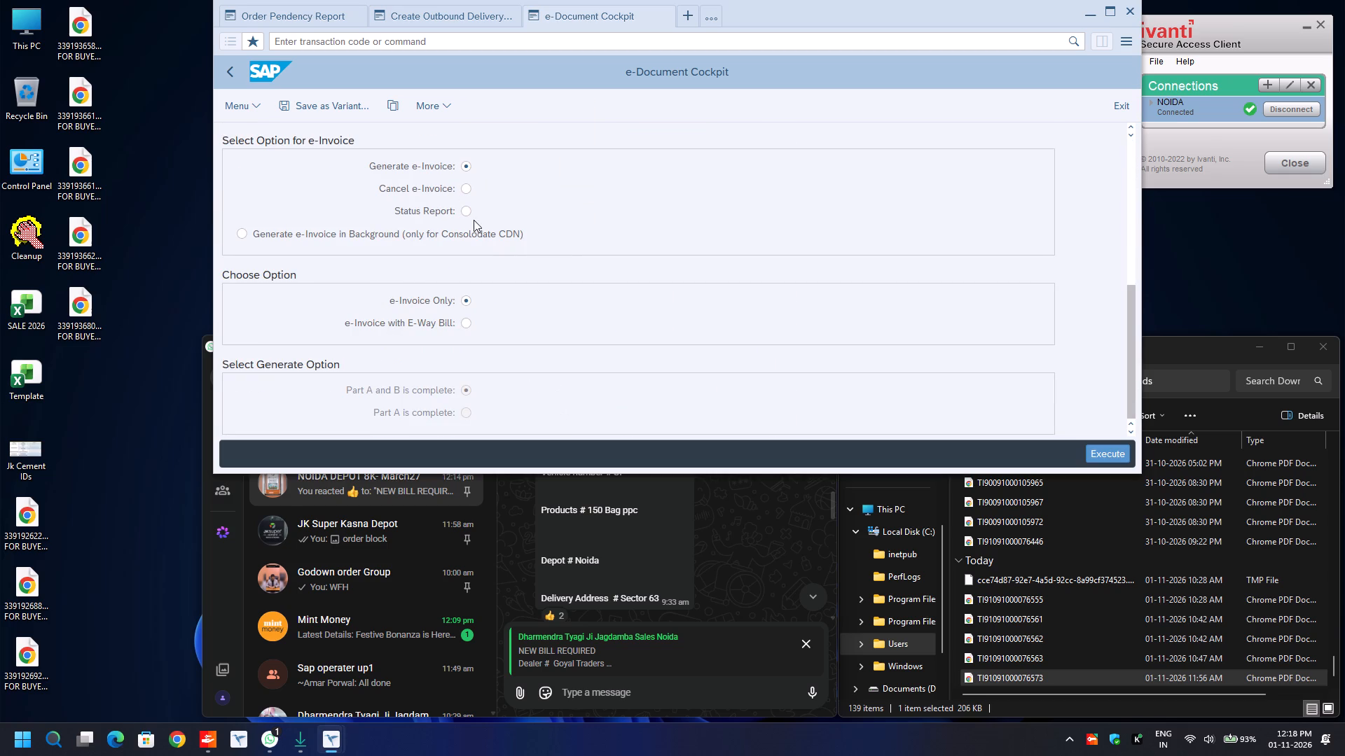
left_click(462, 210)
left_click(463, 325)
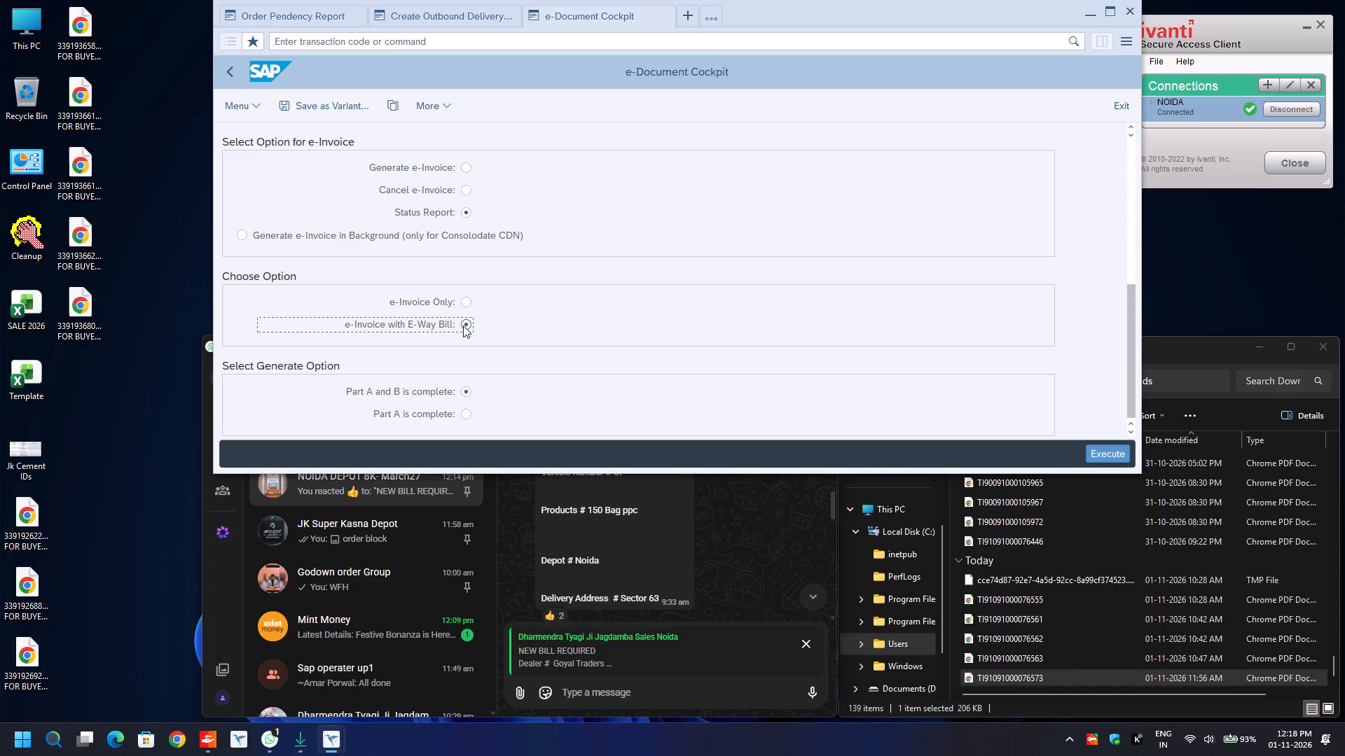
key("F8")
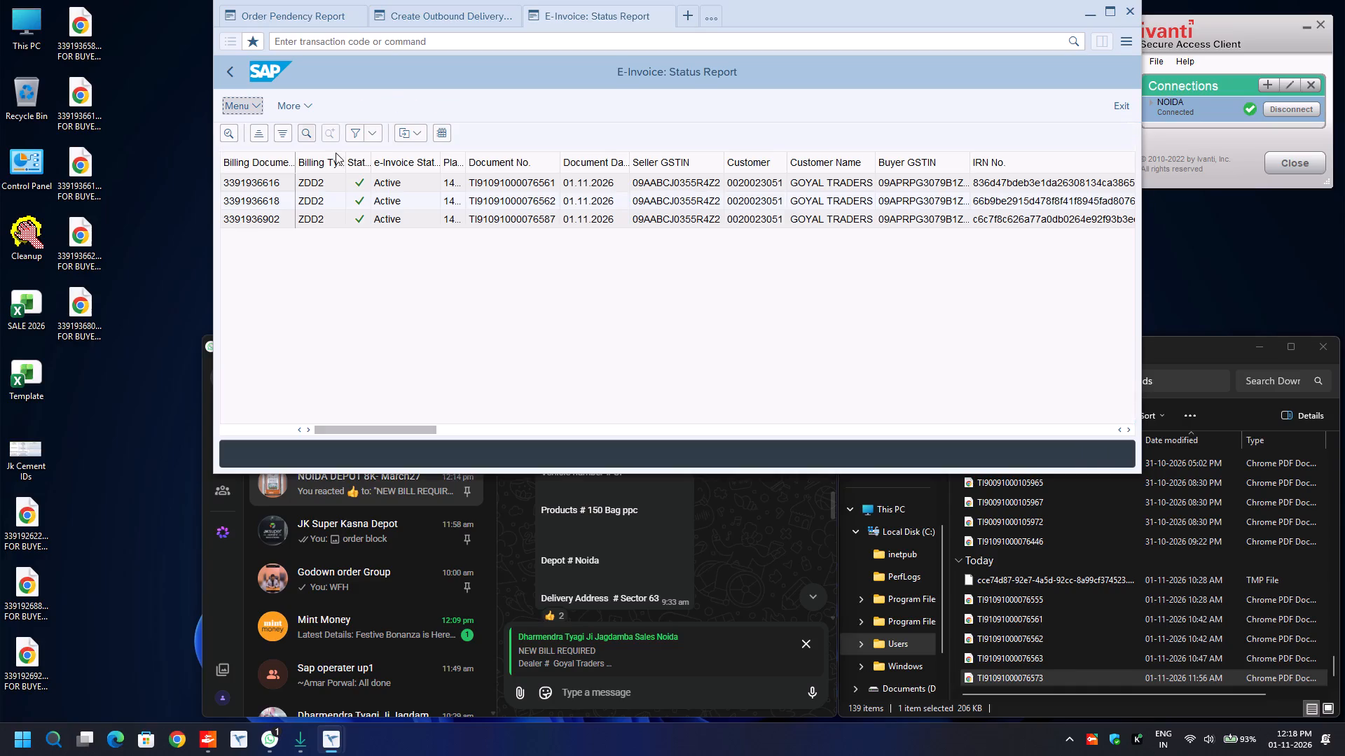
scroll(435, 292, "down", 14)
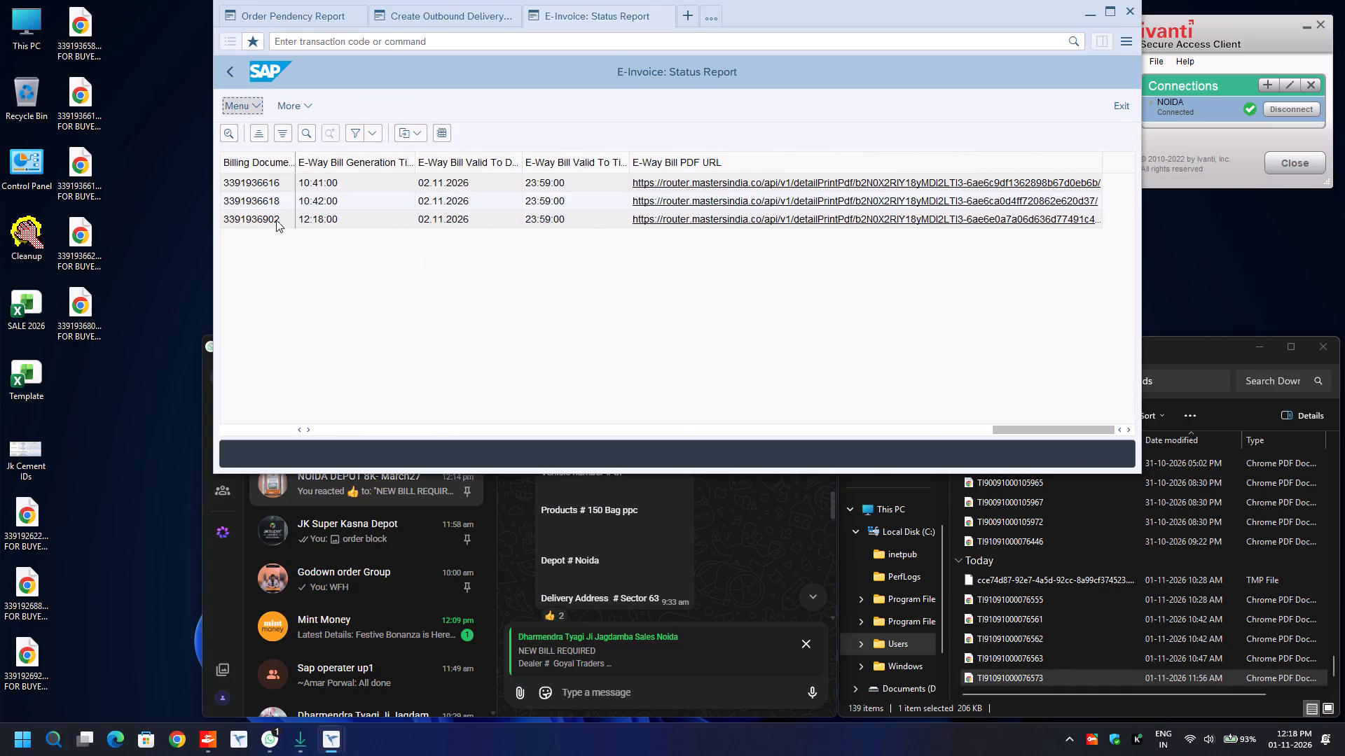
left_click(274, 218)
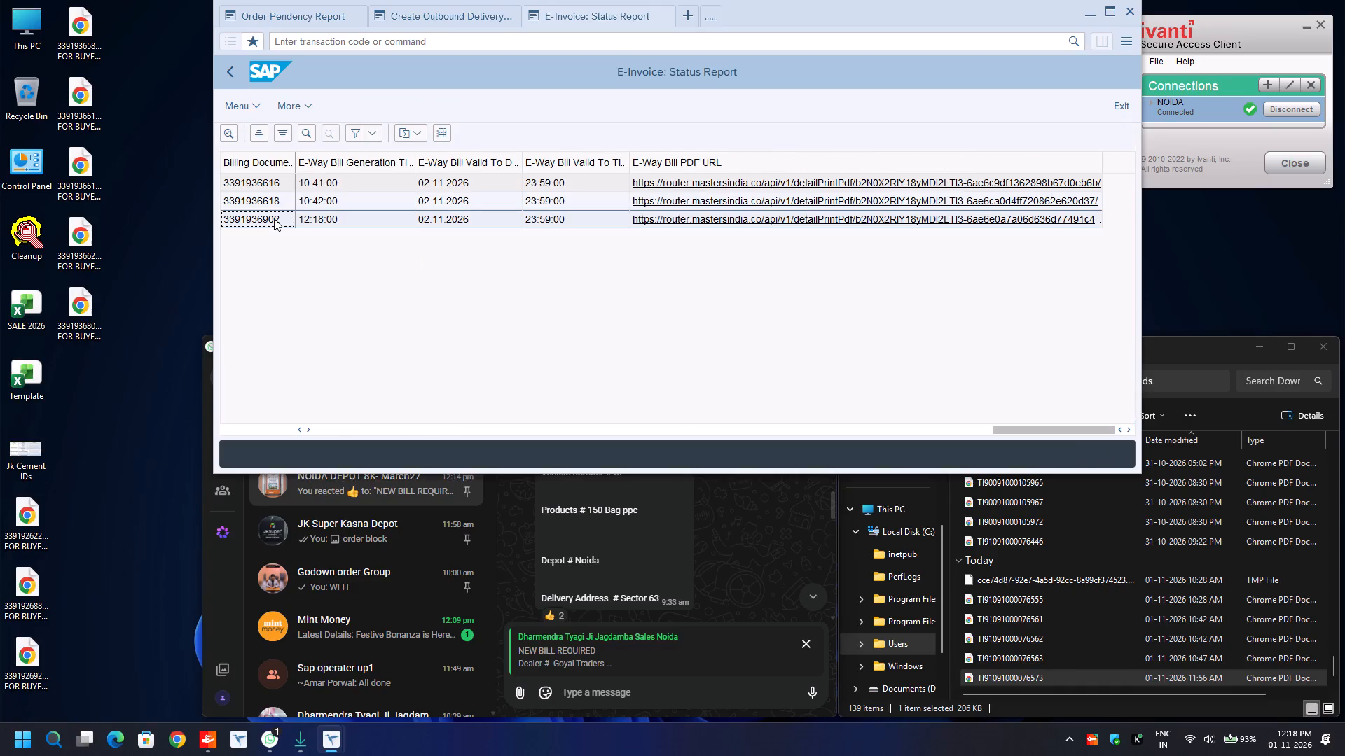
key("ctrl+y")
key("ctrl+c")
key("ctrl+n")
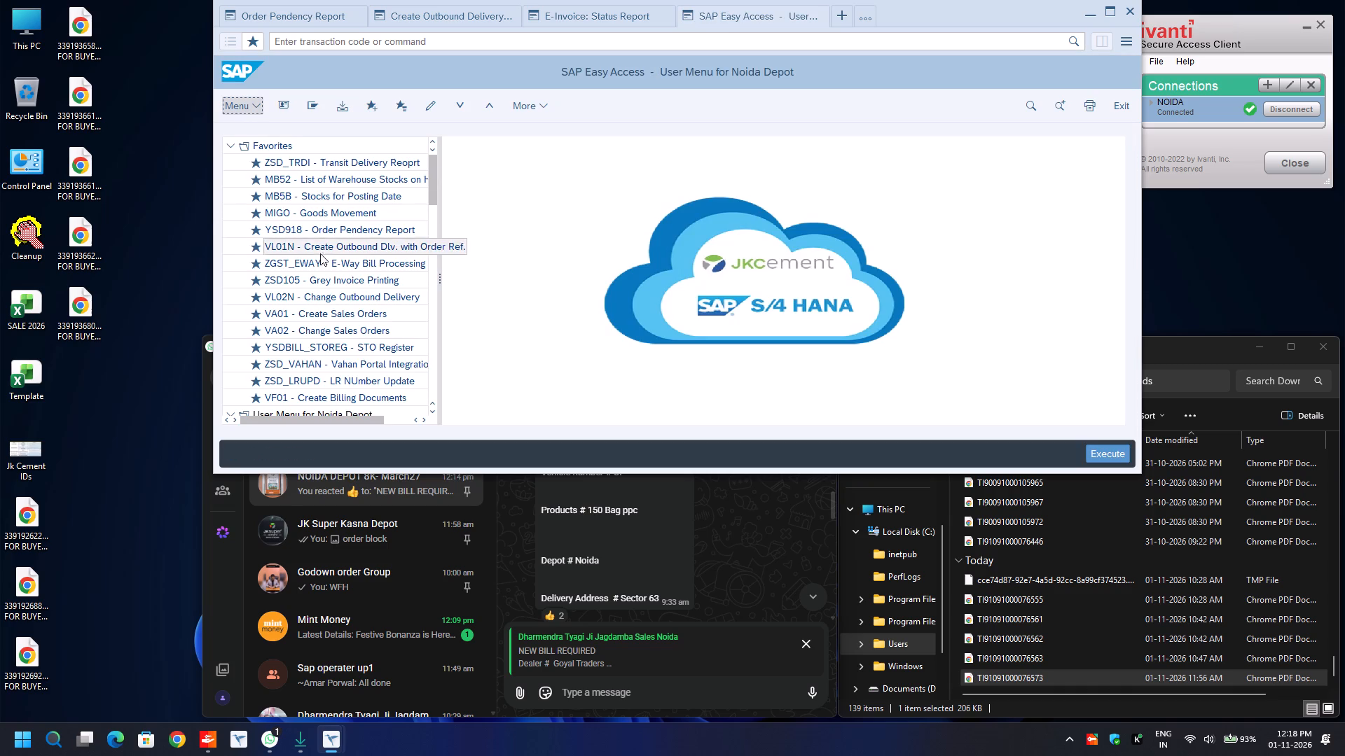
double_click(320, 275)
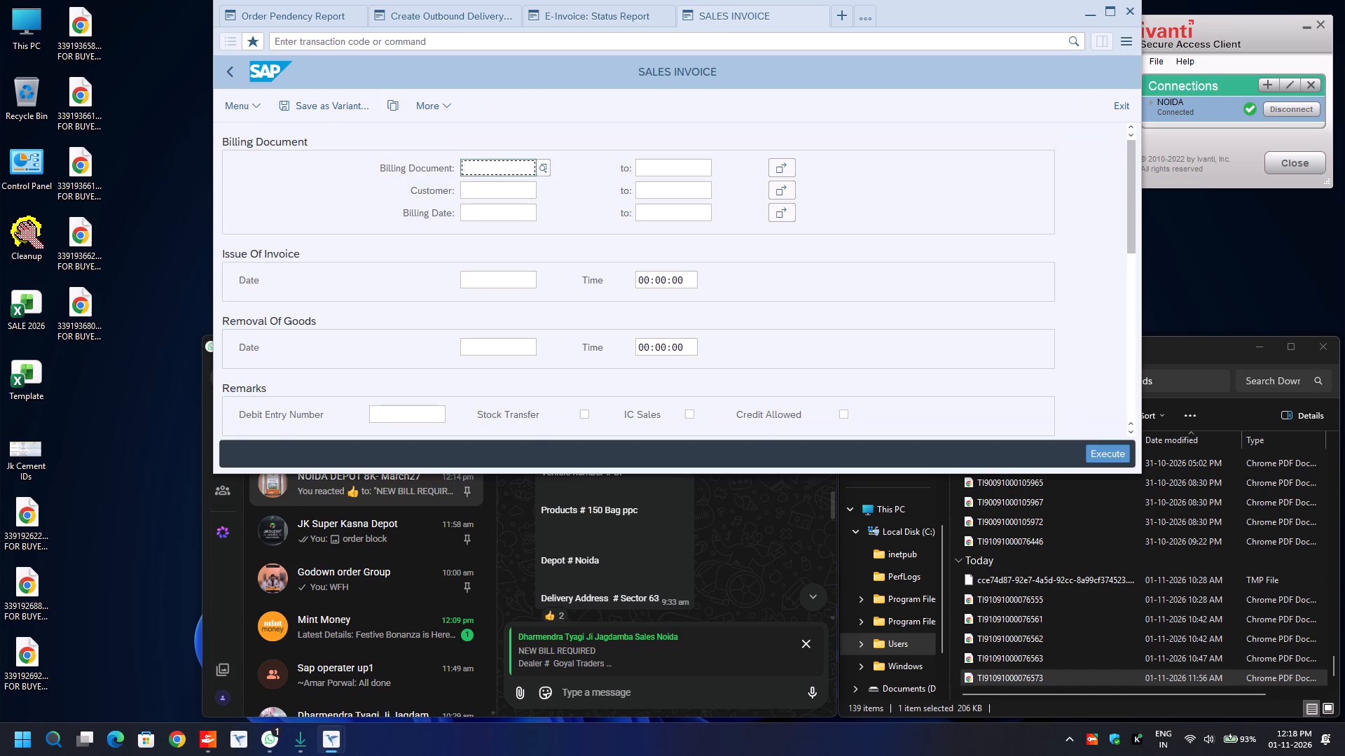
key("ctrl+v")
Execute the sales invoice output with A4 Page Print, Digitally Signed, Add New Signature and Download selected.
scroll(320, 275, "down", 10)
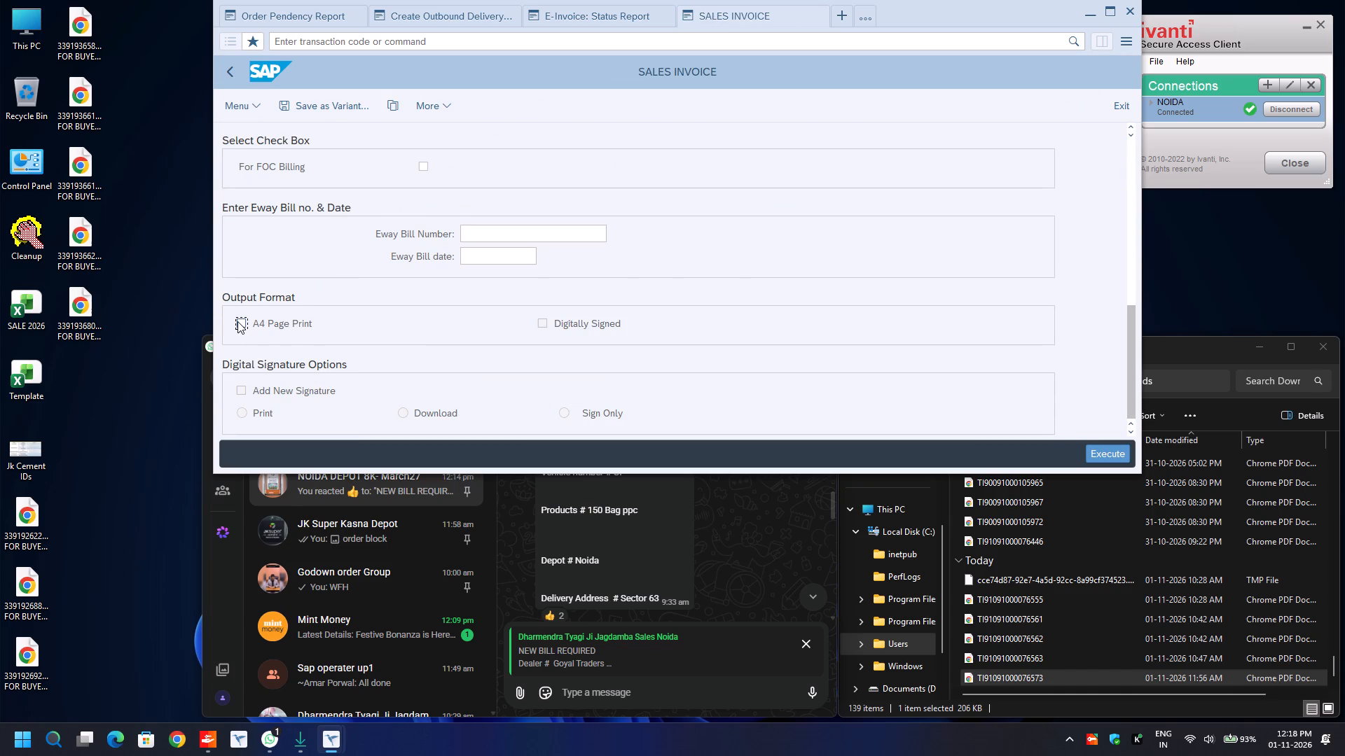
left_click(237, 321)
key("Tab")
key("space")
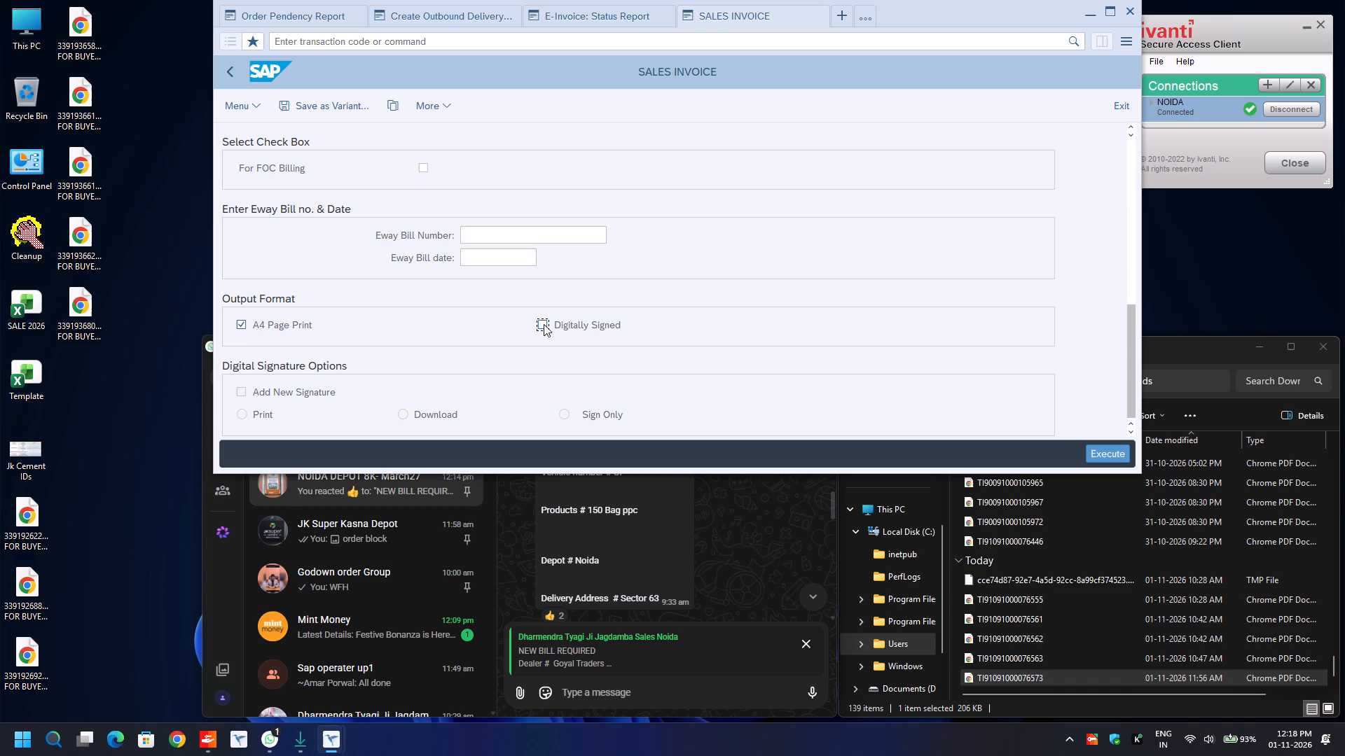
key("Tab")
key("space")
key("Tab")
key("Right")
key("F8")
Select the Original For Buyer copy and confirm the invoice download.
key("space")
key("Return")
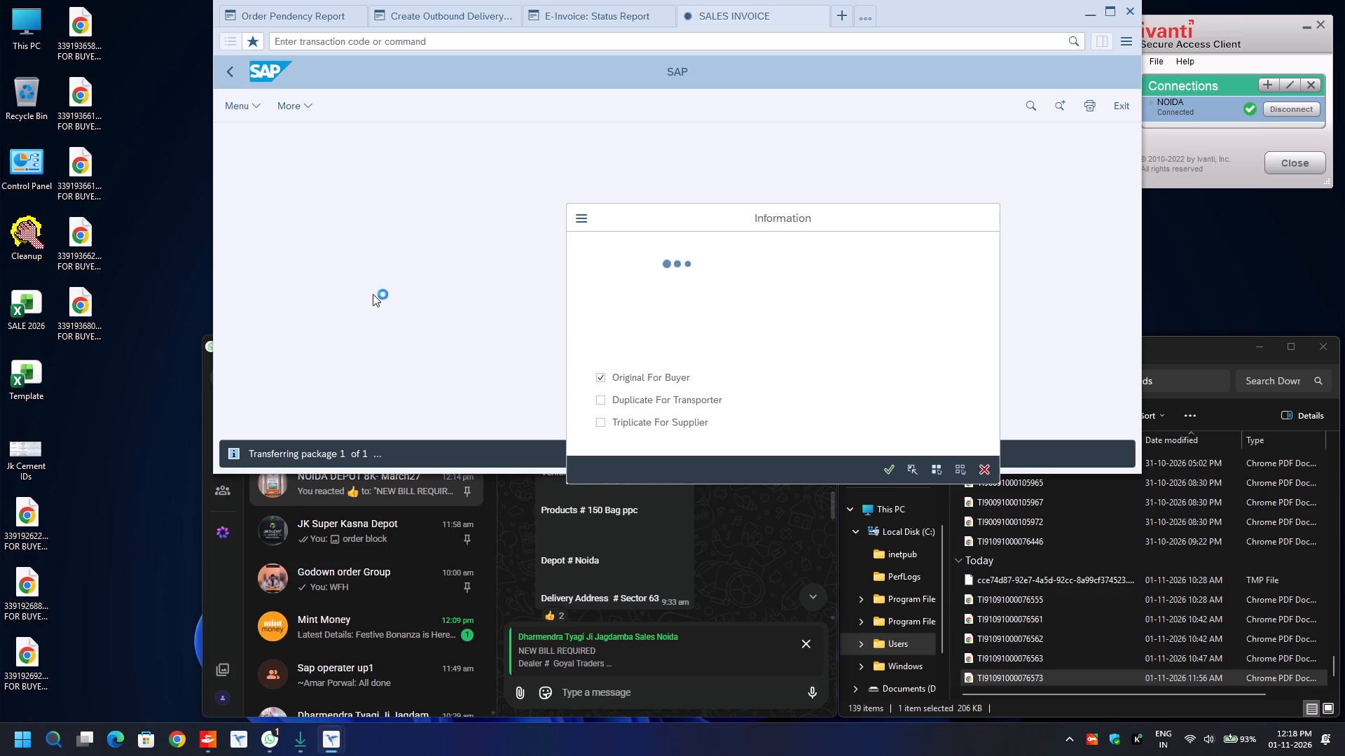
left_click(574, 11)
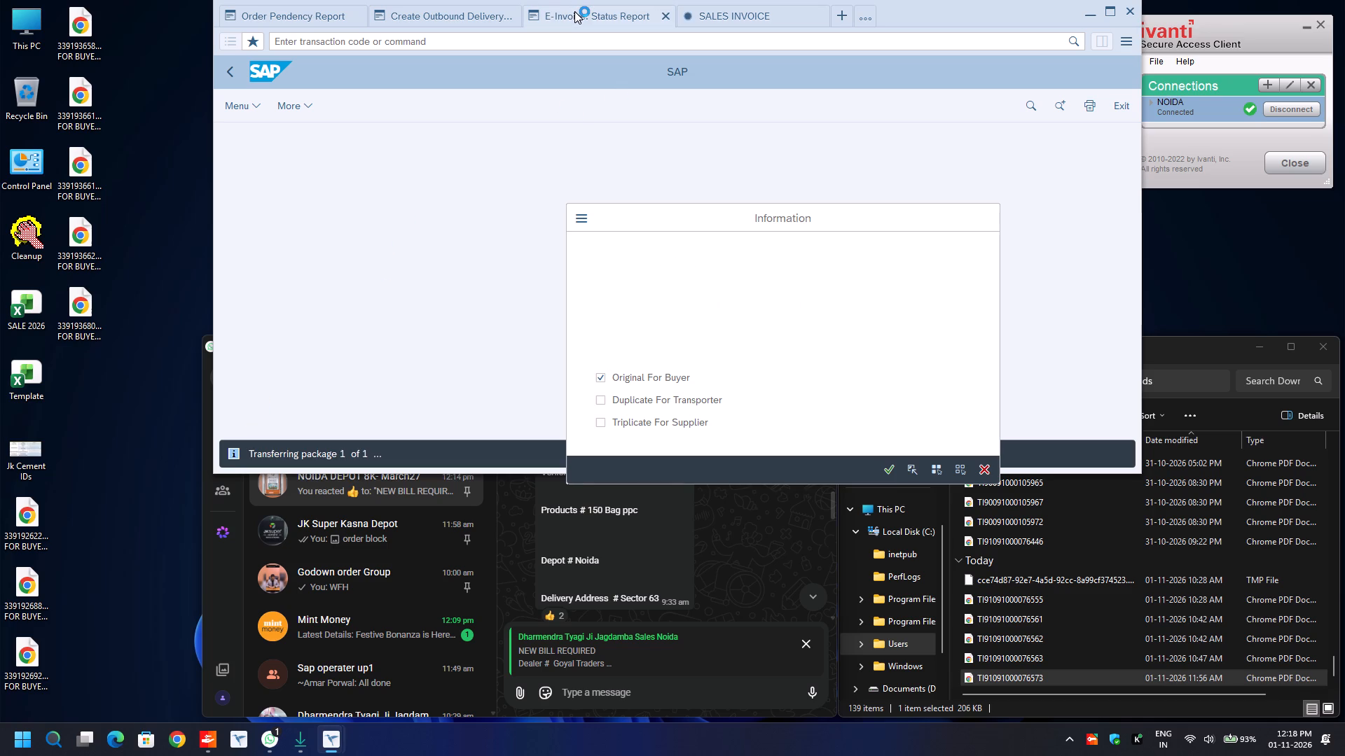
left_click(719, 216)
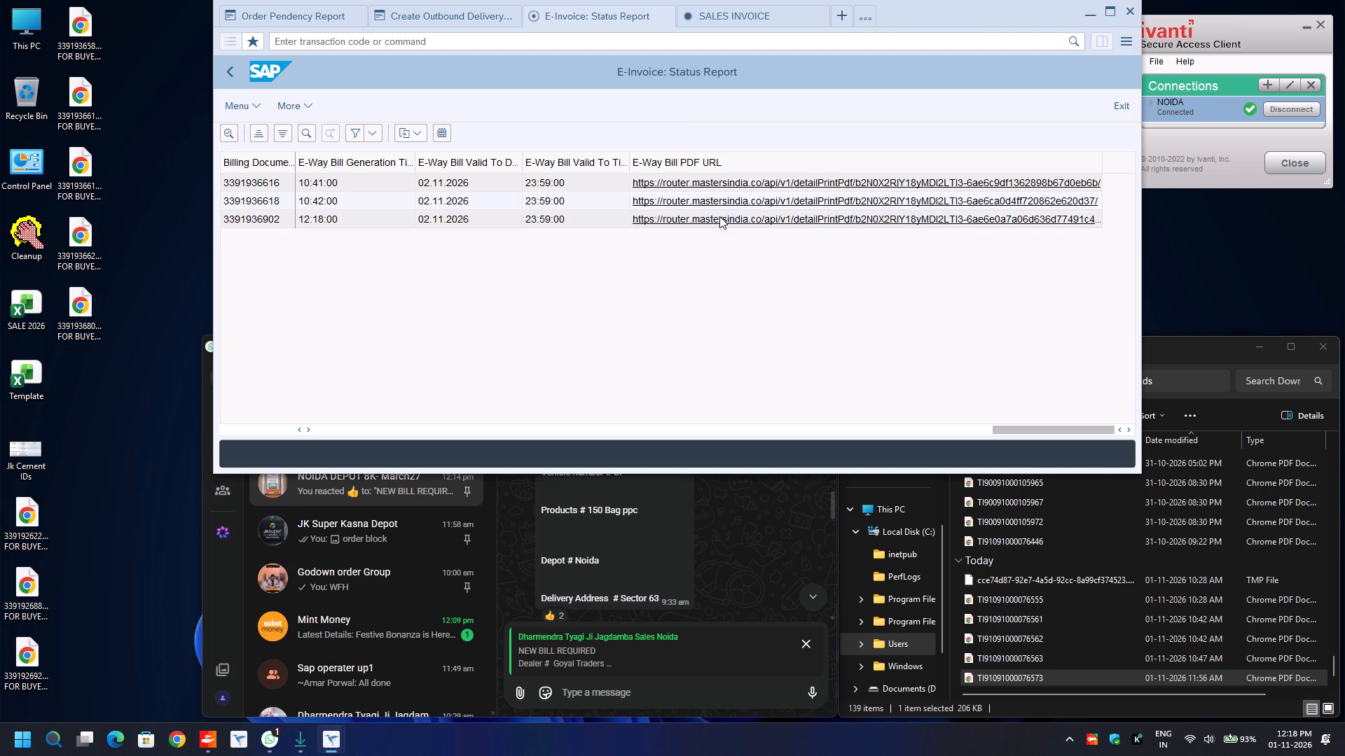
key("Left")
key("Return")
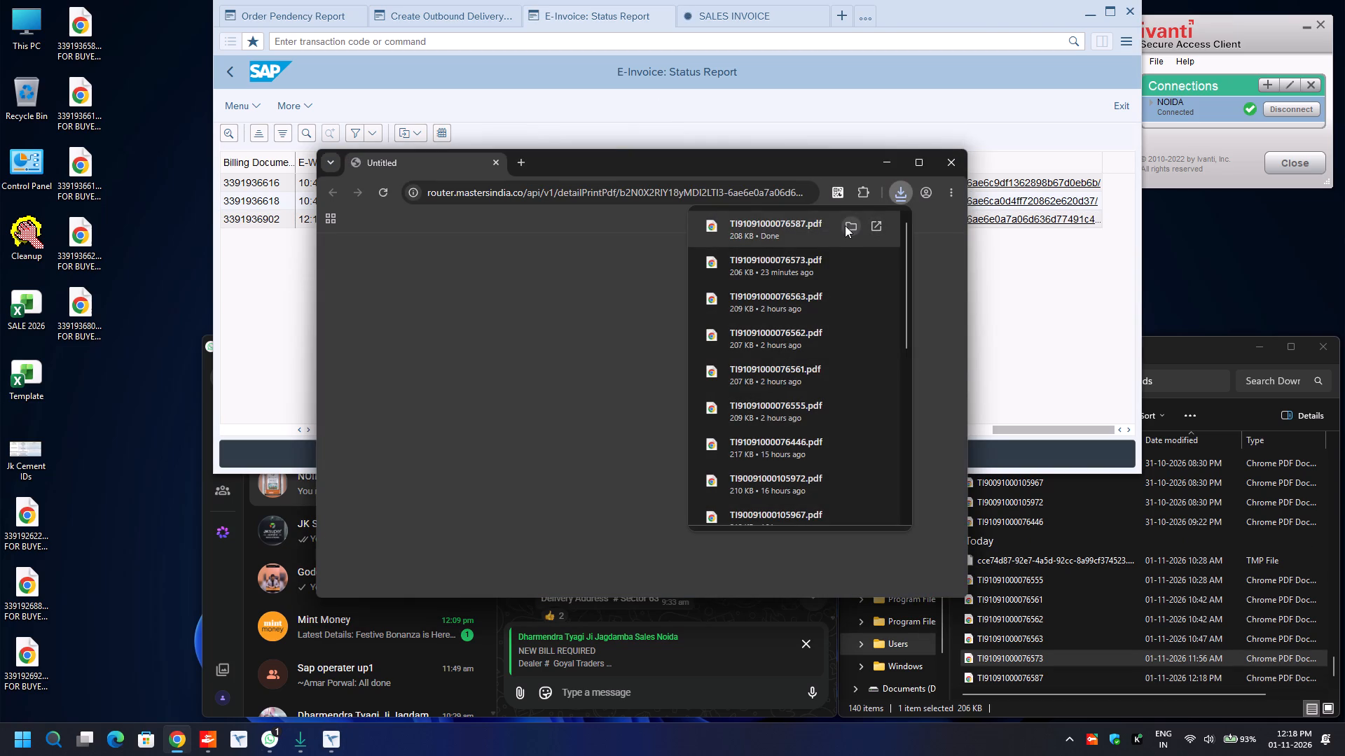
left_click(845, 225)
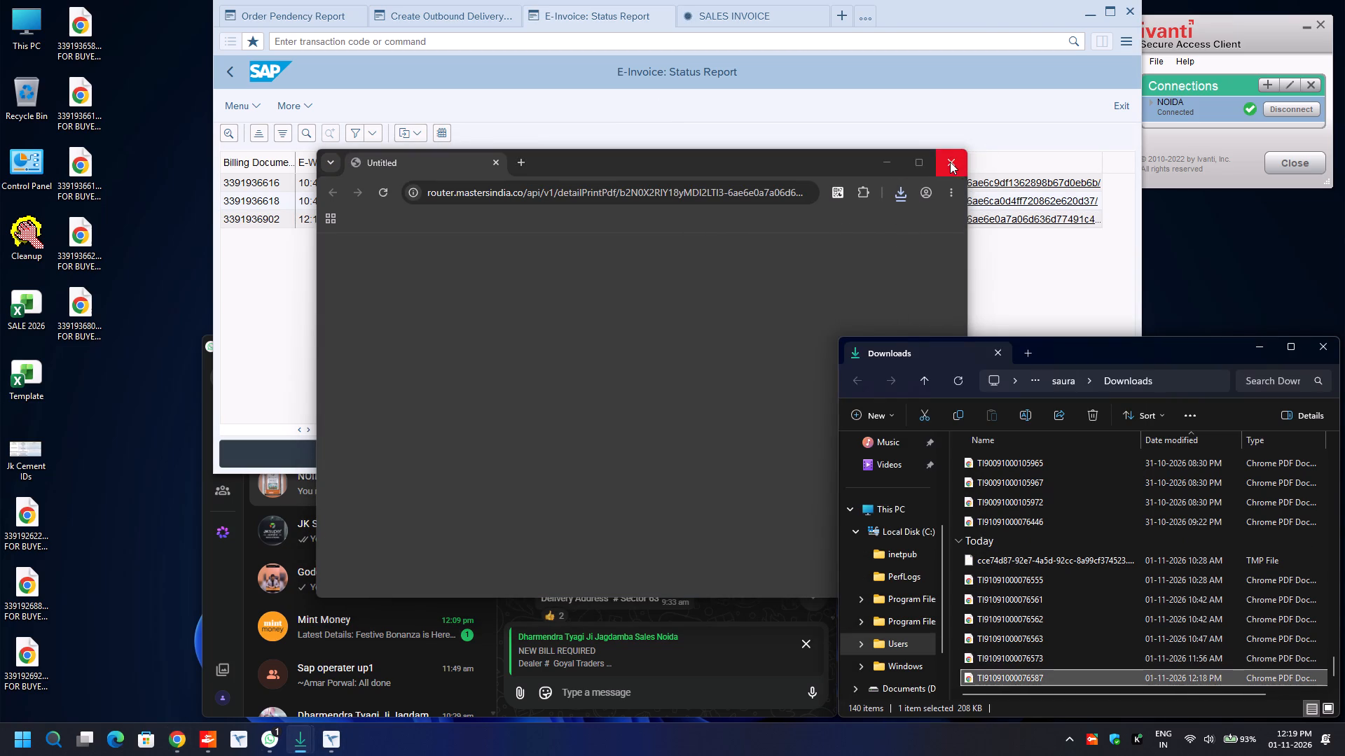
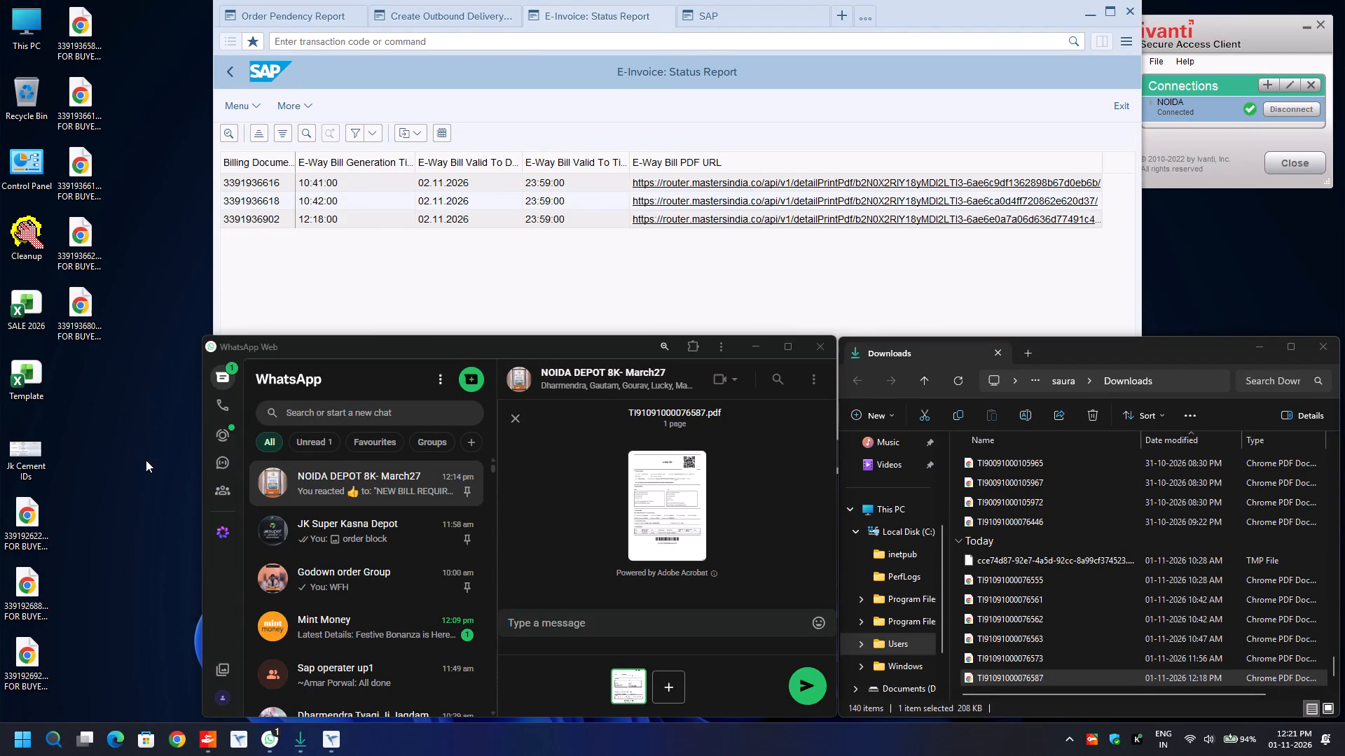
Restart ZSD105 Grey Invoice Printing and execute it for the copied billing document with A4 Page Print, Digitally Signed, Add New Signature and Download selected.
left_click(729, 20)
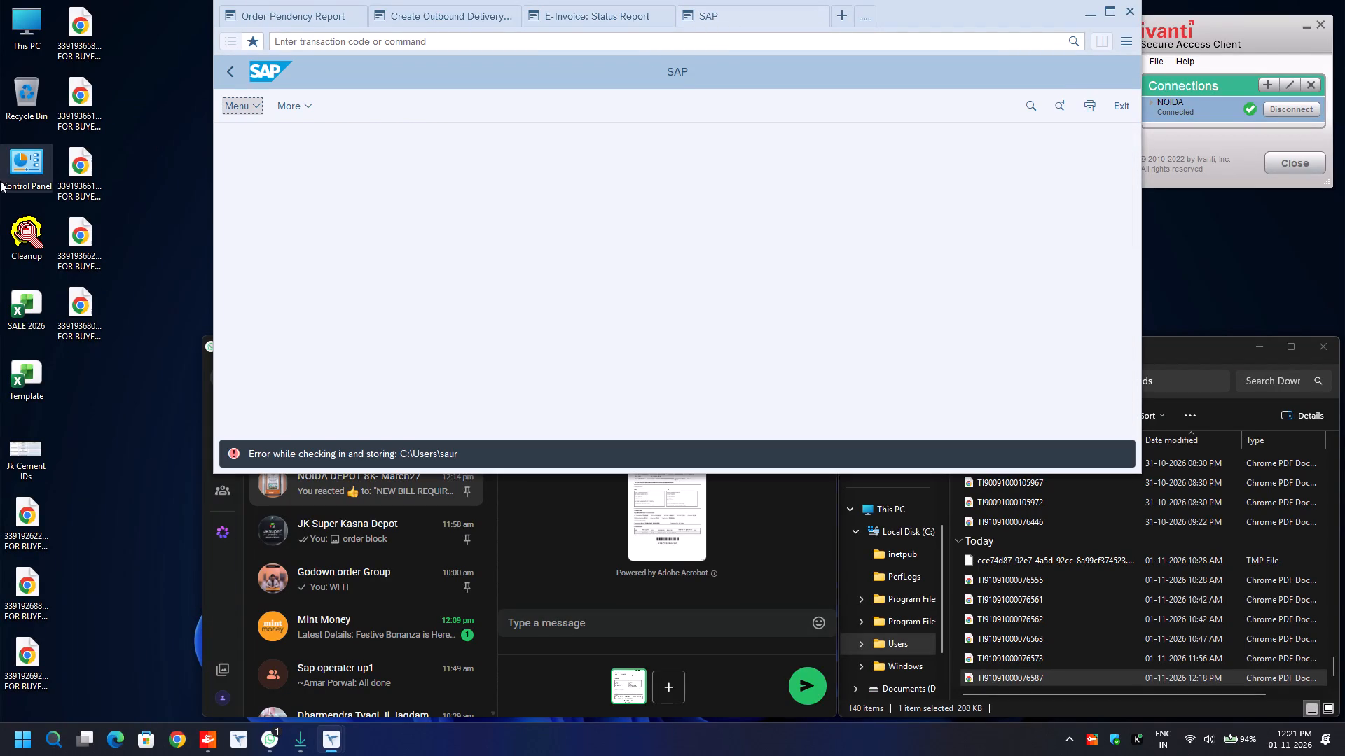
left_click_drag(221, 70, 230, 72)
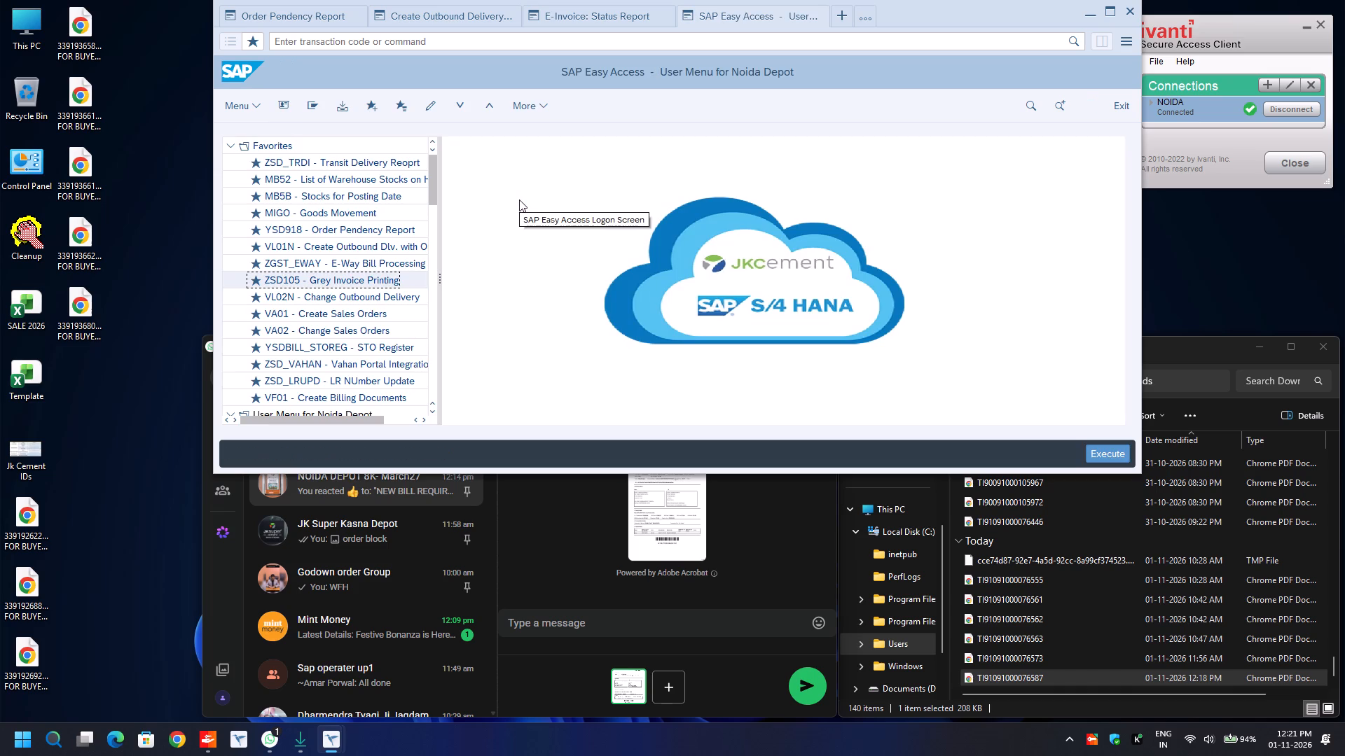
key("Return")
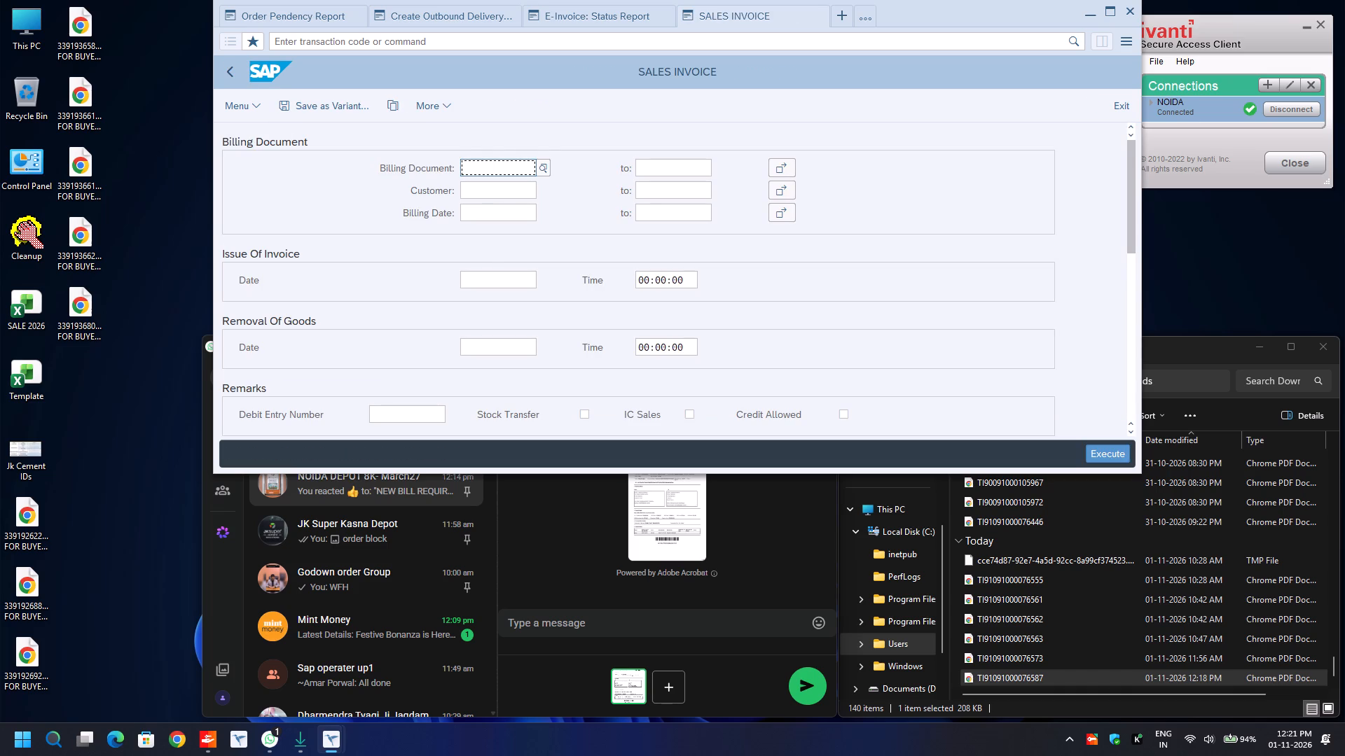
key("ctrl+v")
scroll(519, 199, "down", 11)
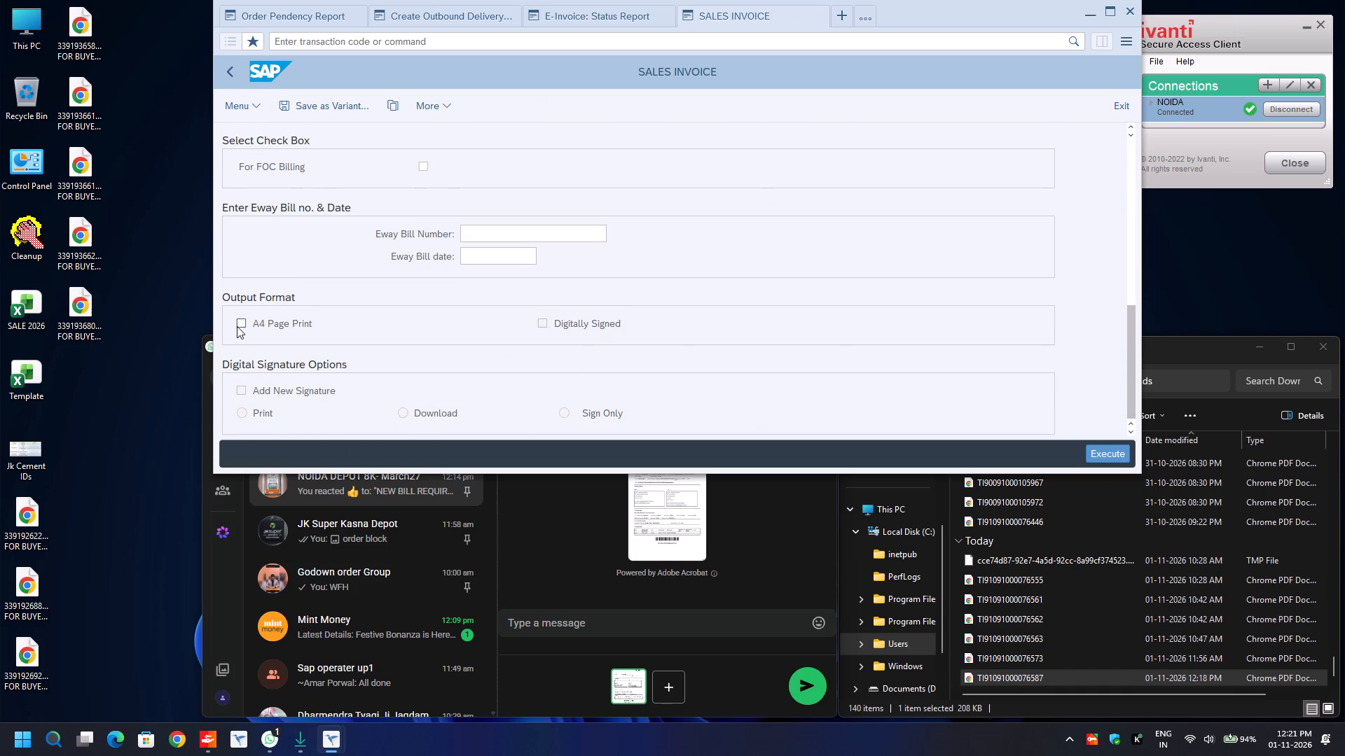
left_click(237, 326)
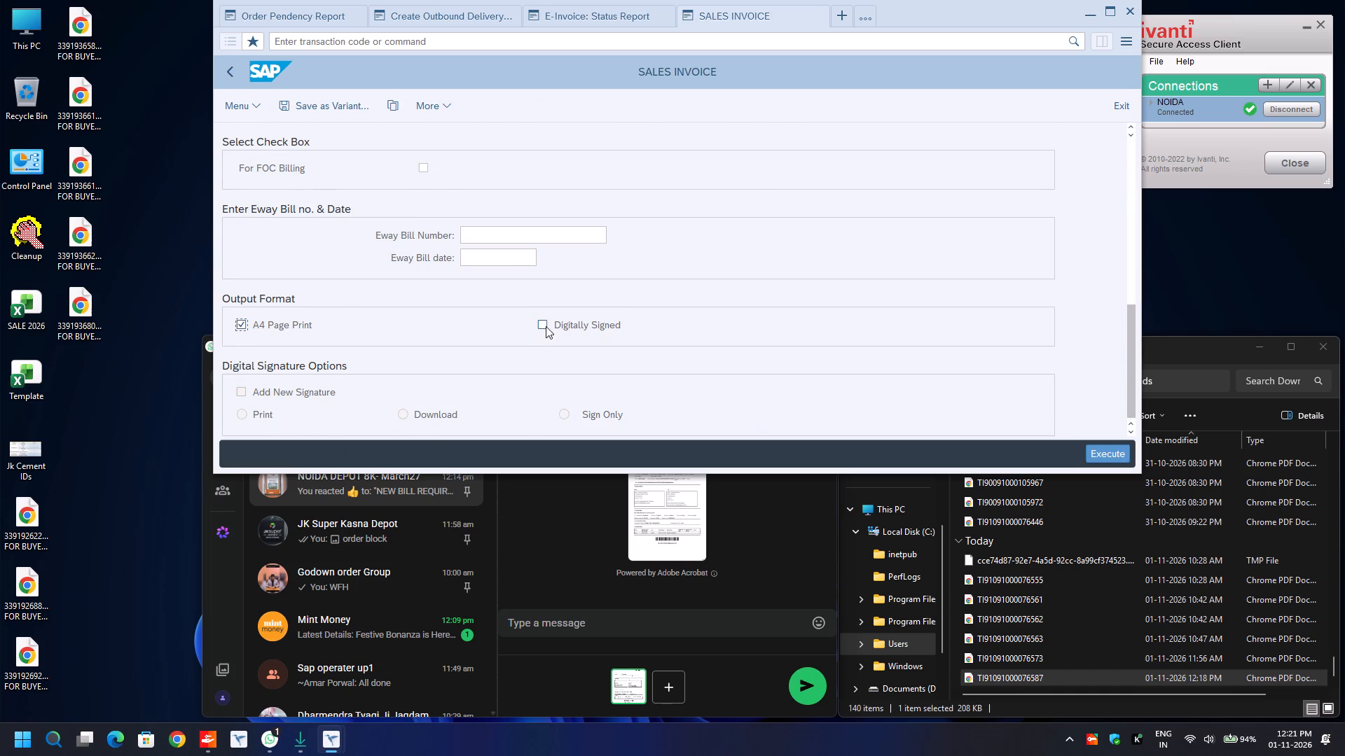
left_click(546, 326)
left_click(236, 389)
left_click(401, 414)
left_click(1105, 450)
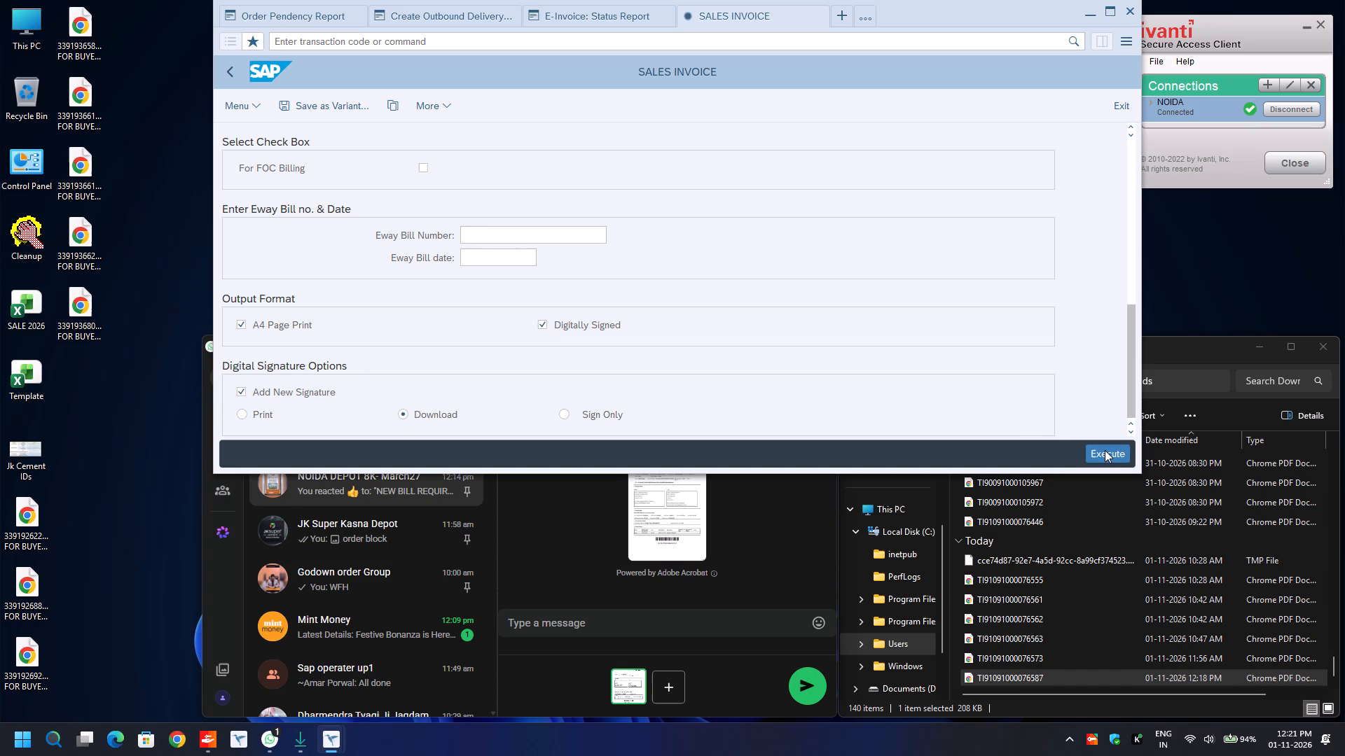
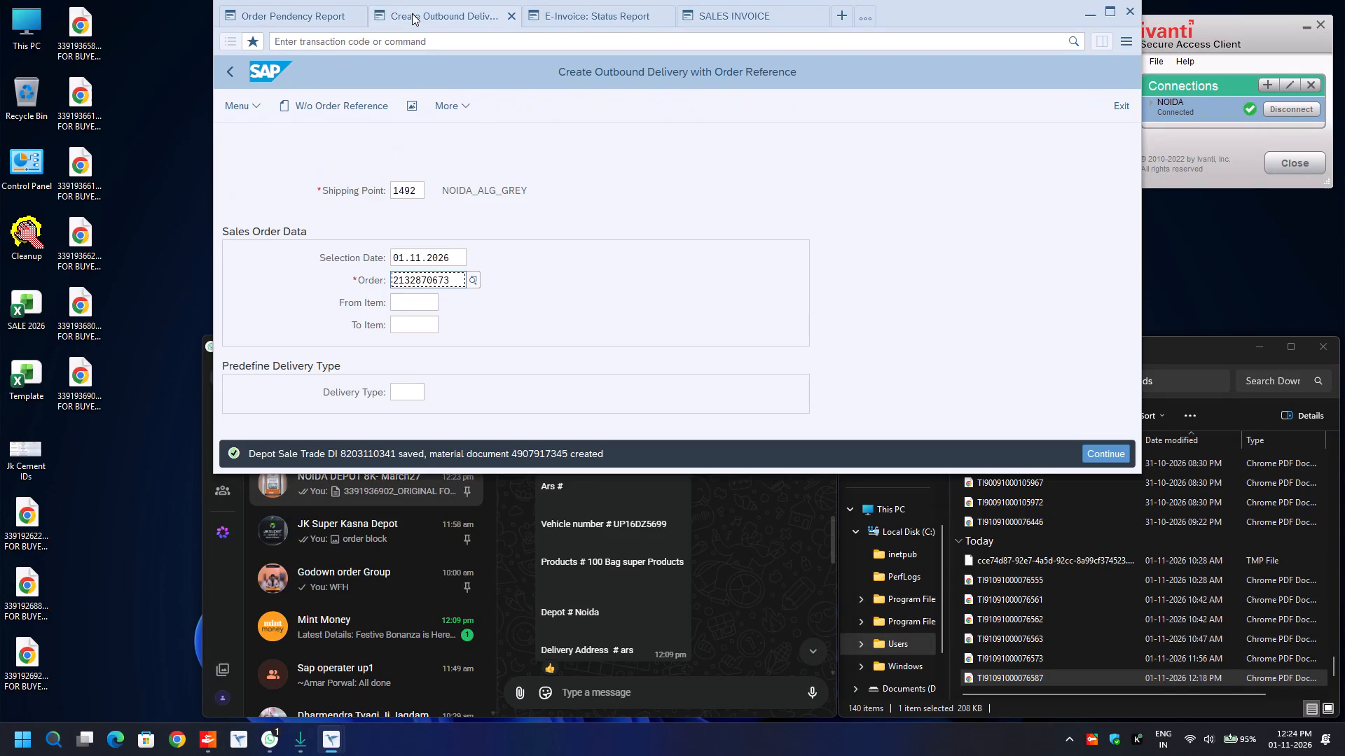
key("ctrl+a")
key("ctrl+v")
key("Up")
key("Up")
key("ctrl+a")
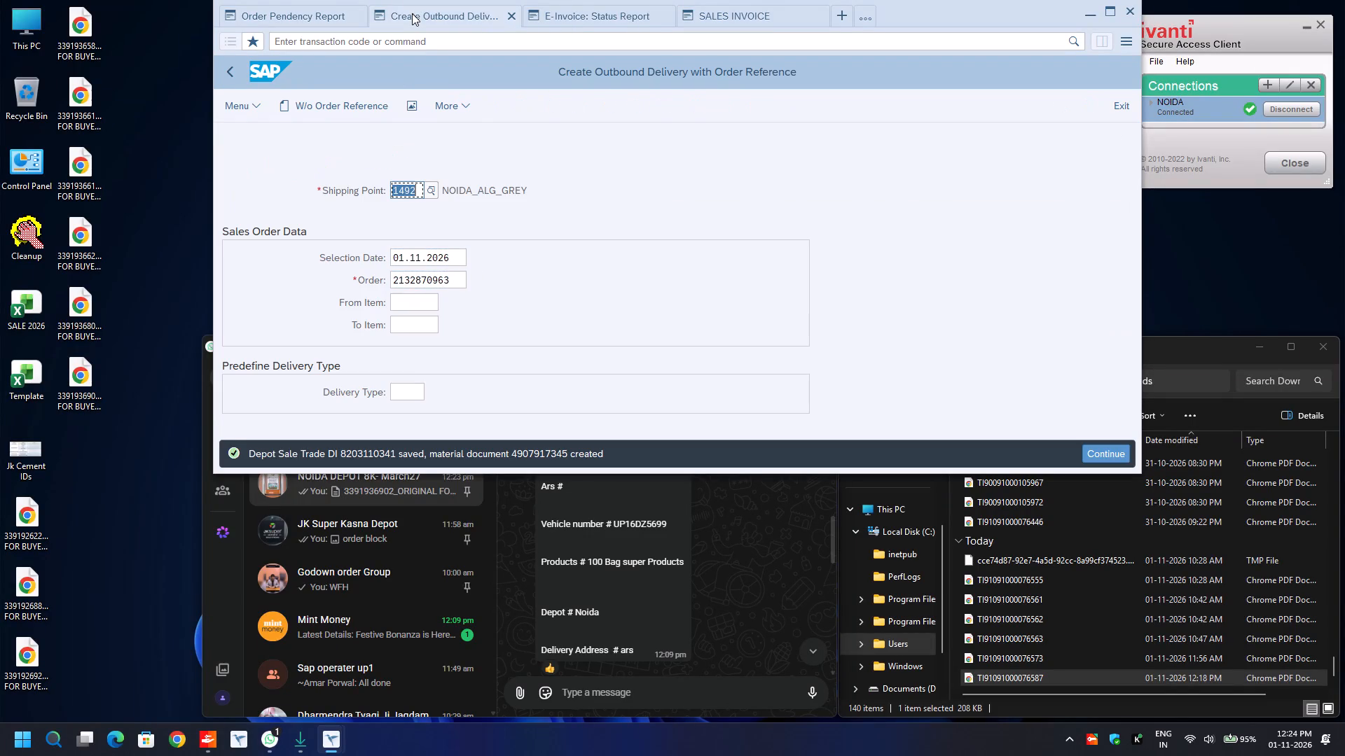
type("1071")
key("Return")
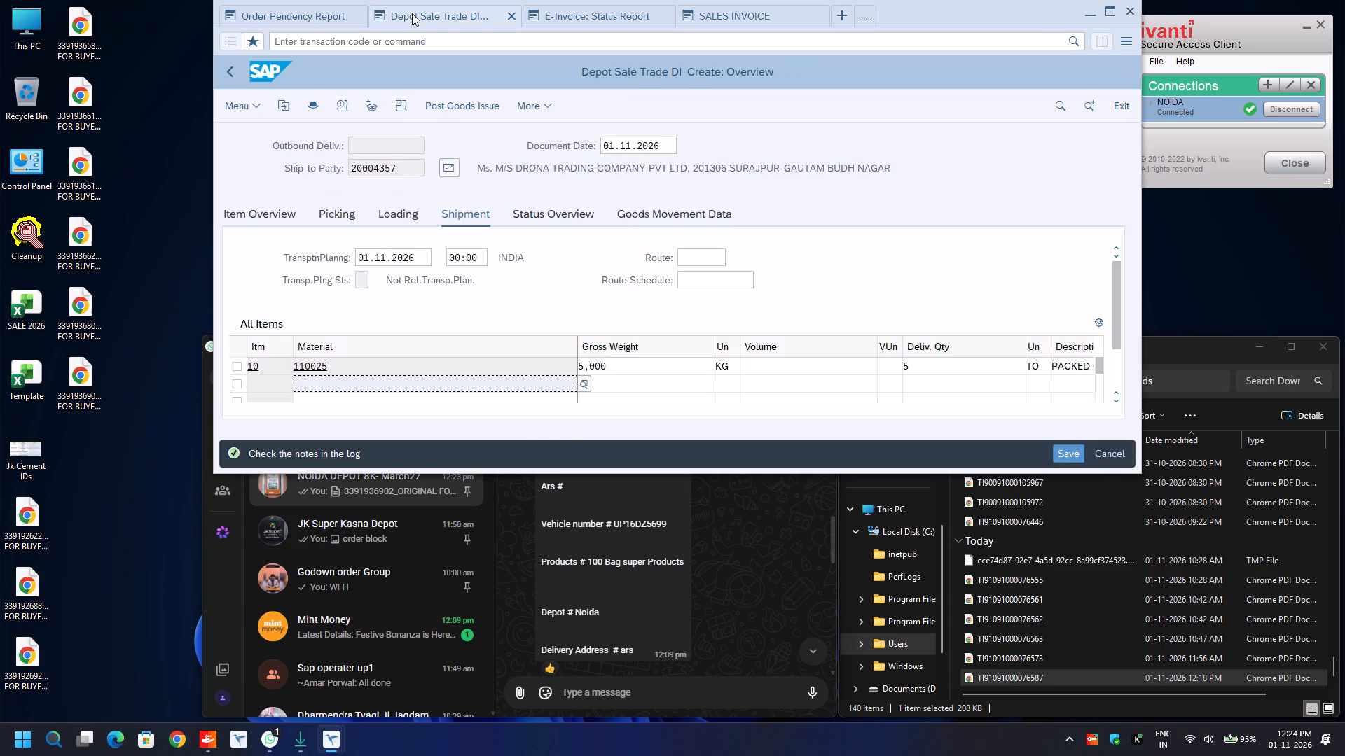
Set the delivery's shipment route to ROUTE.
left_click(695, 259)
key("BackSpace")
key("Down")
key("Return")
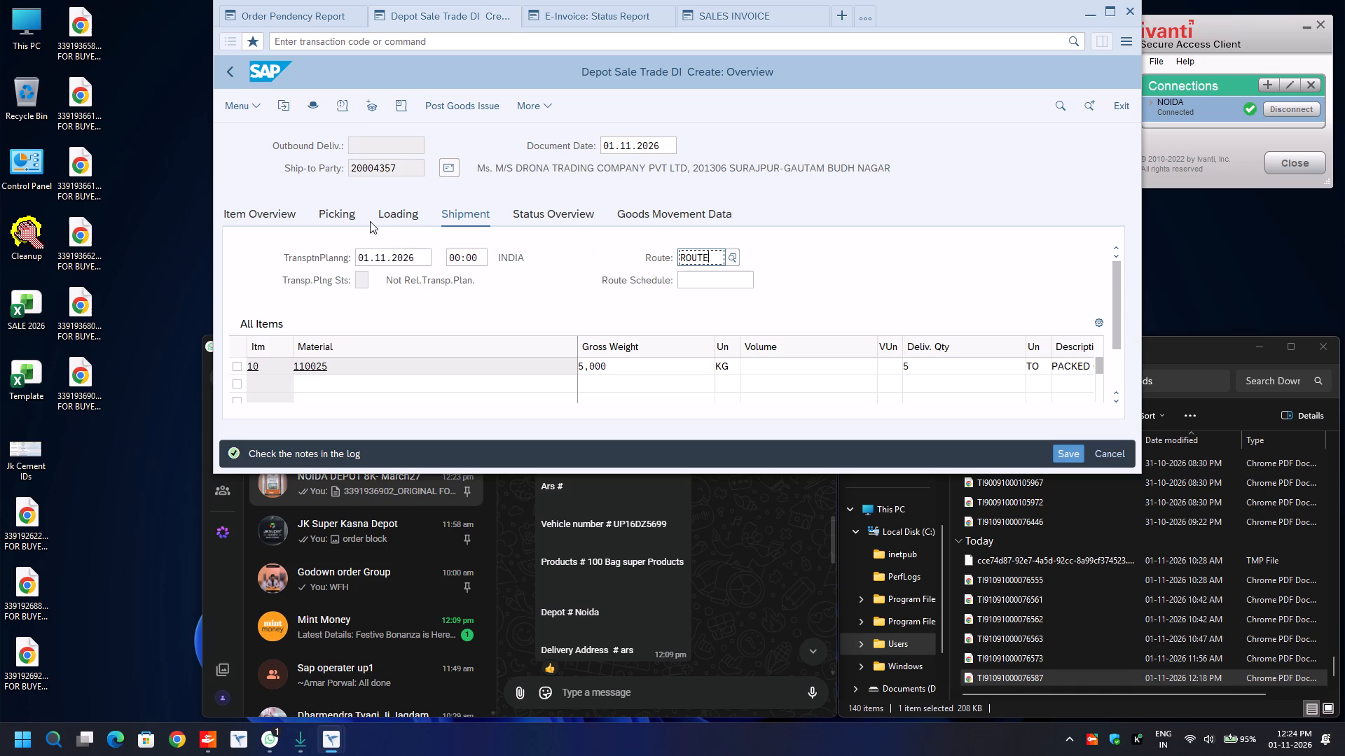
Enter picked quantity 5 and batch 1001-1071 for item 10, material 110025, in the picking data.
left_click(340, 216)
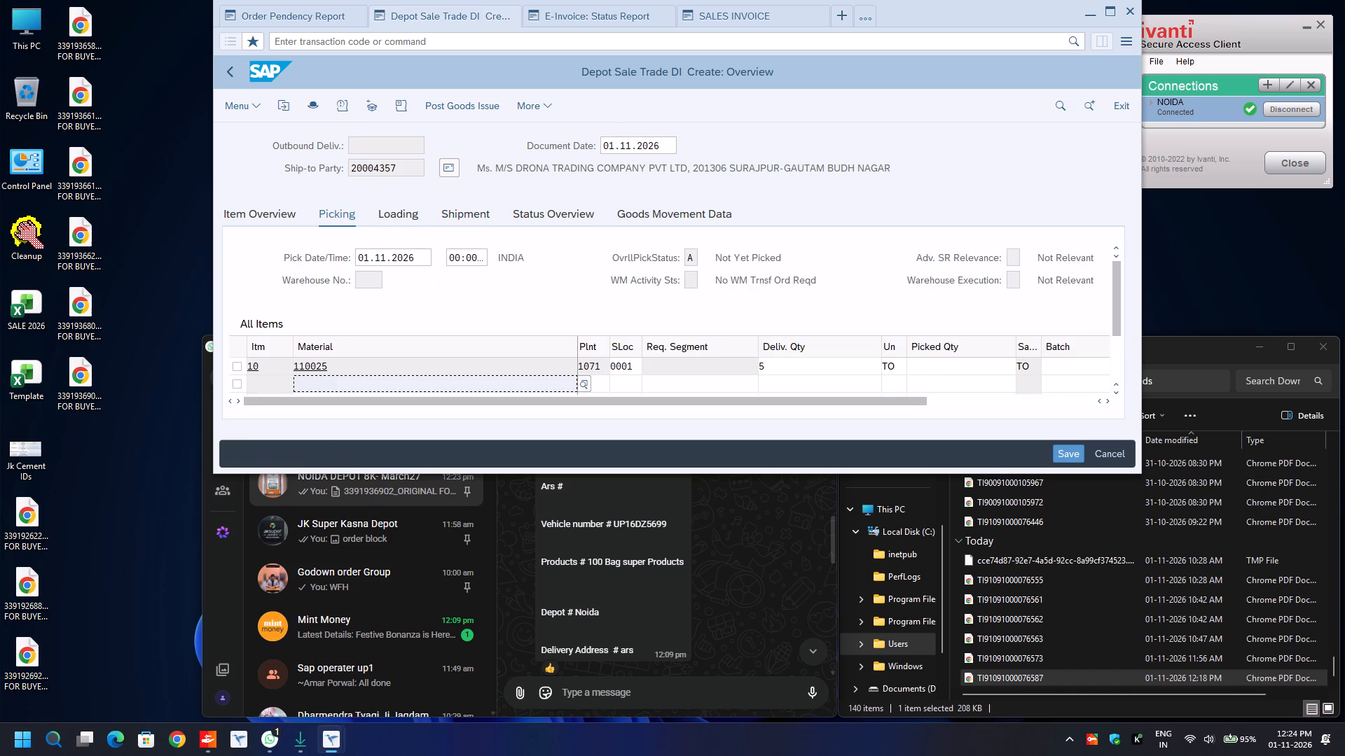
left_click(945, 361)
key("5")
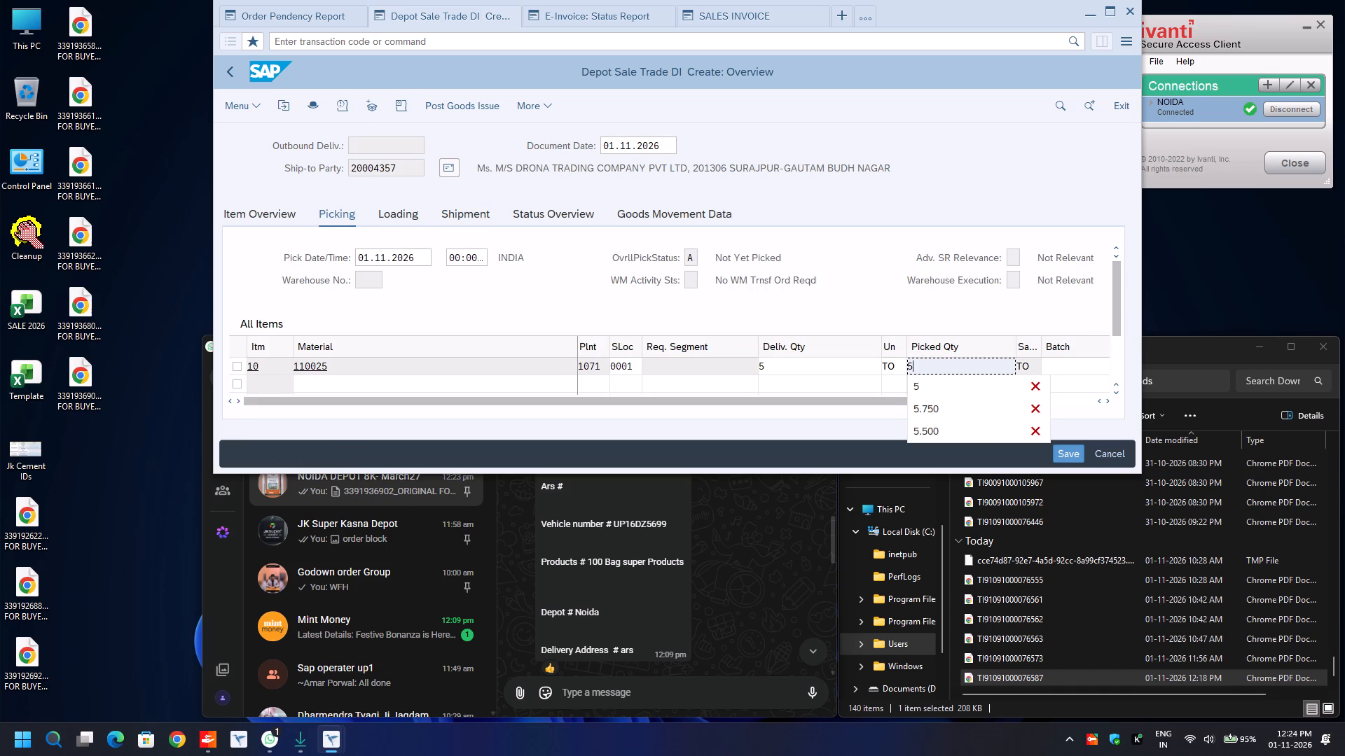
key("Tab")
type("1001")
key("Down")
key("Return")
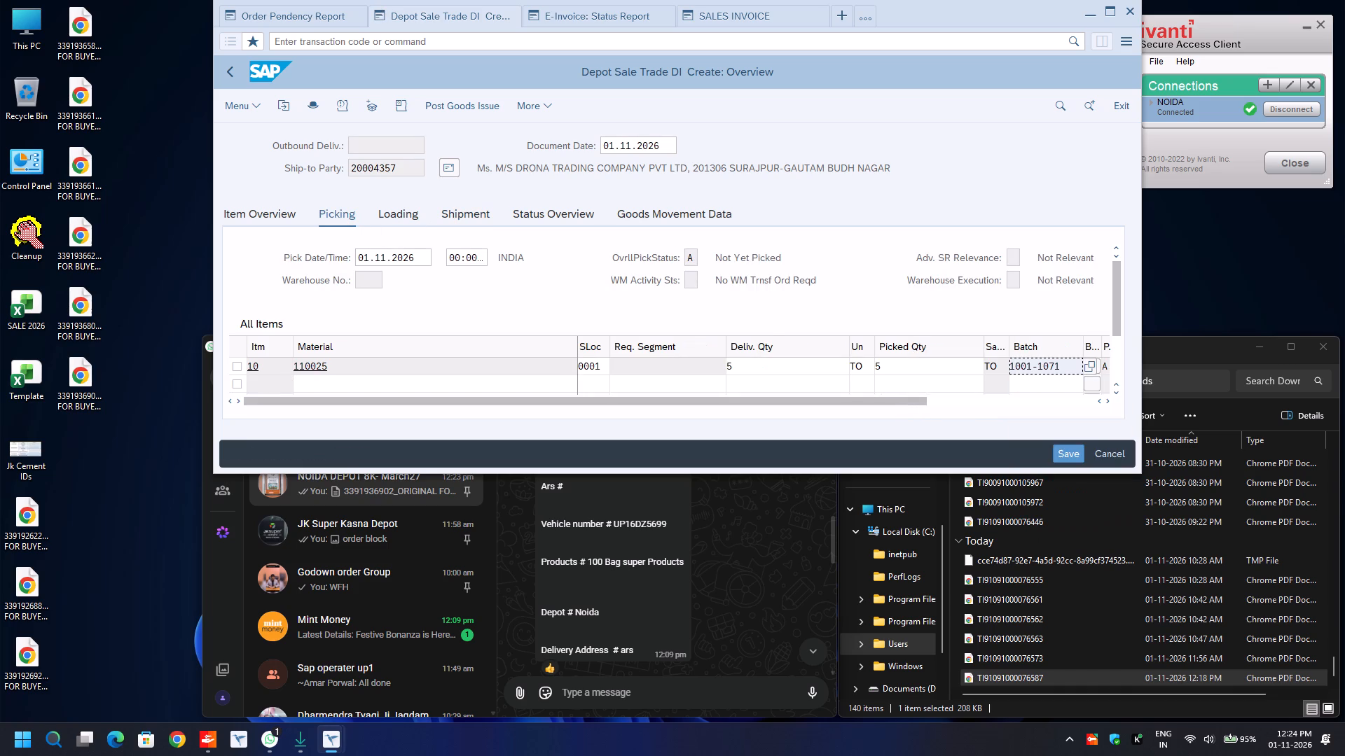
In the delivery header's additional data, set the transport mode to ROAD and choose a factory transporter code for Road Transporter1.
key("F8")
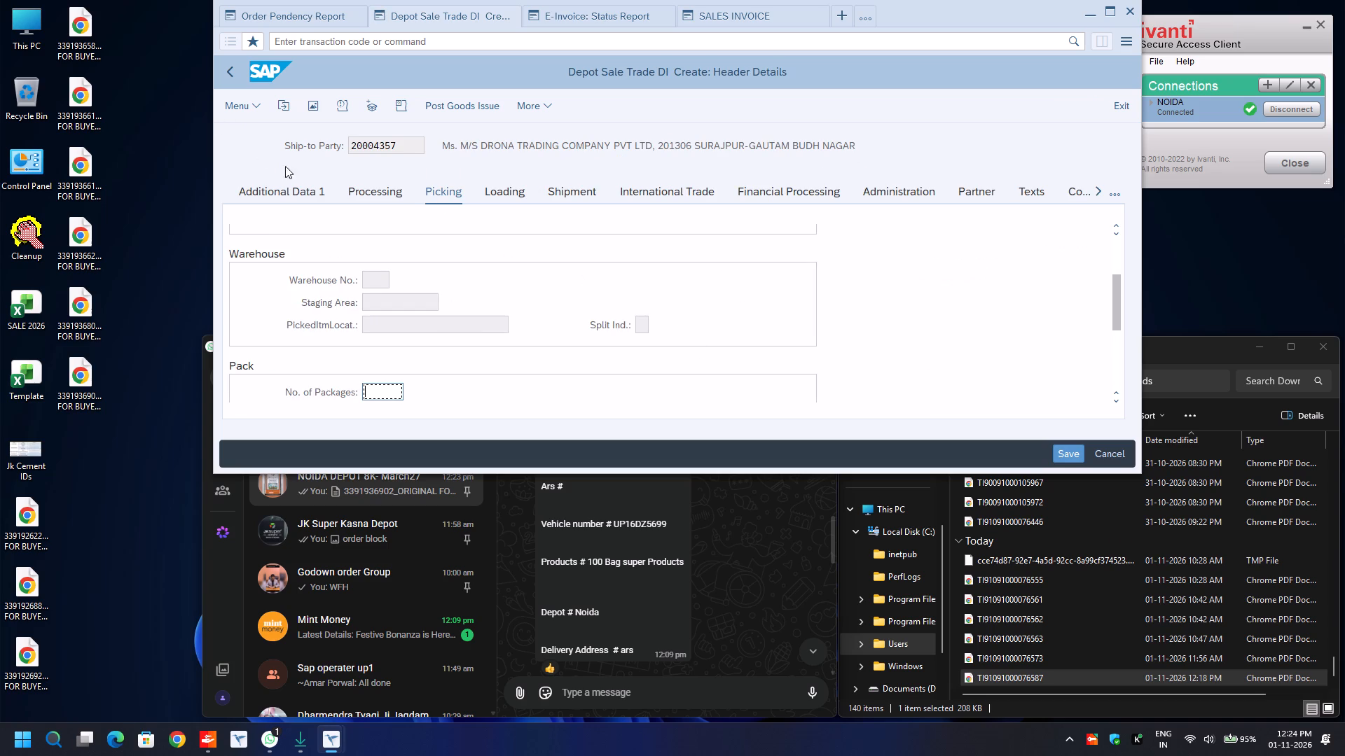
left_click(296, 191)
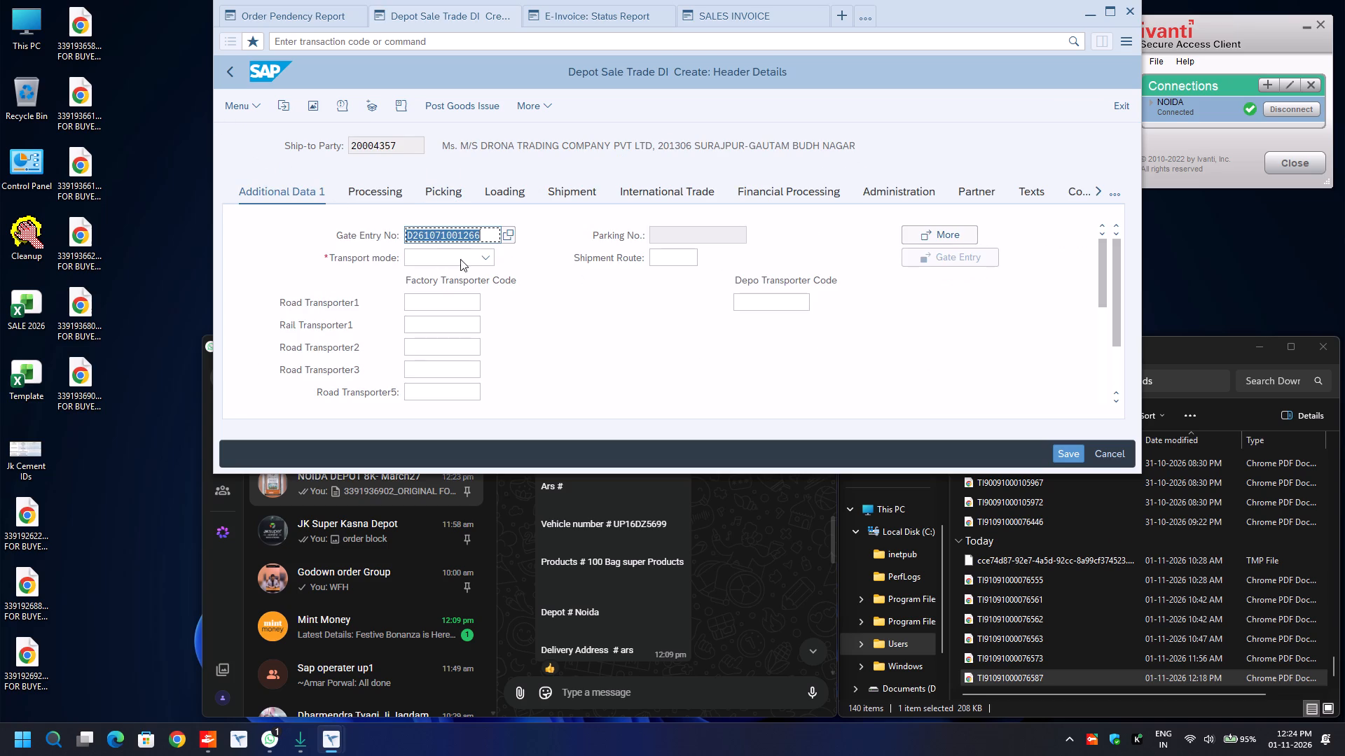
left_click(482, 258)
left_click(426, 318)
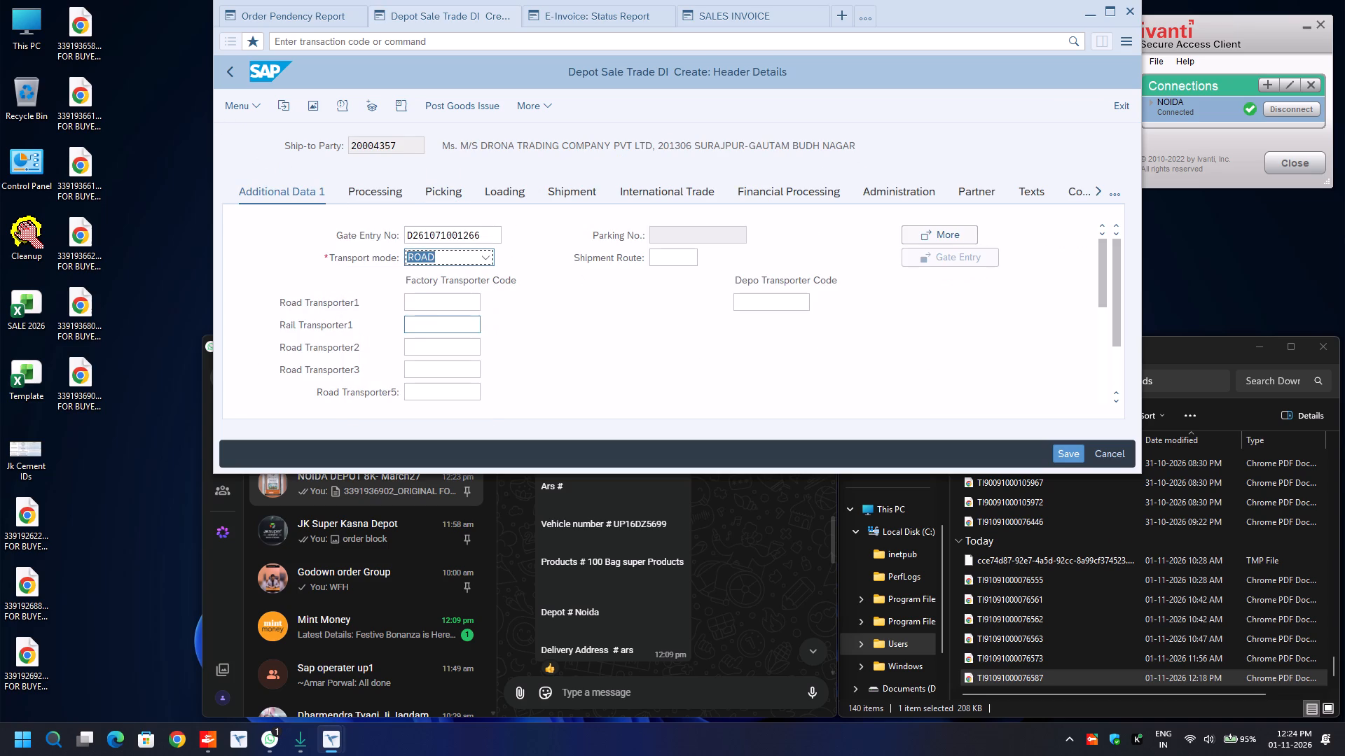
left_click(426, 302)
key("BackSpace")
key("Down")
key("Return")
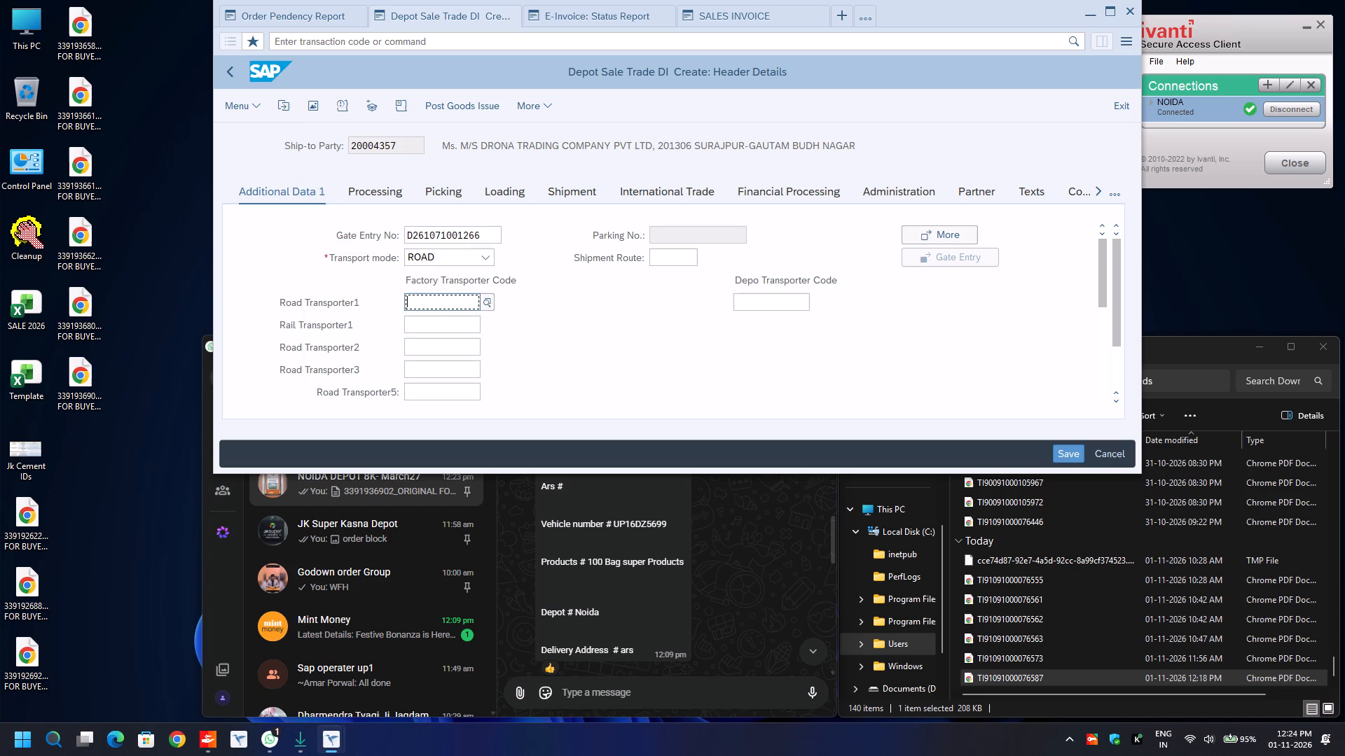
key("Return")
Set the transport mode to Road in the delivery header's E-Way Bill Data.
type("ro")
key("Tab")
key("Tab")
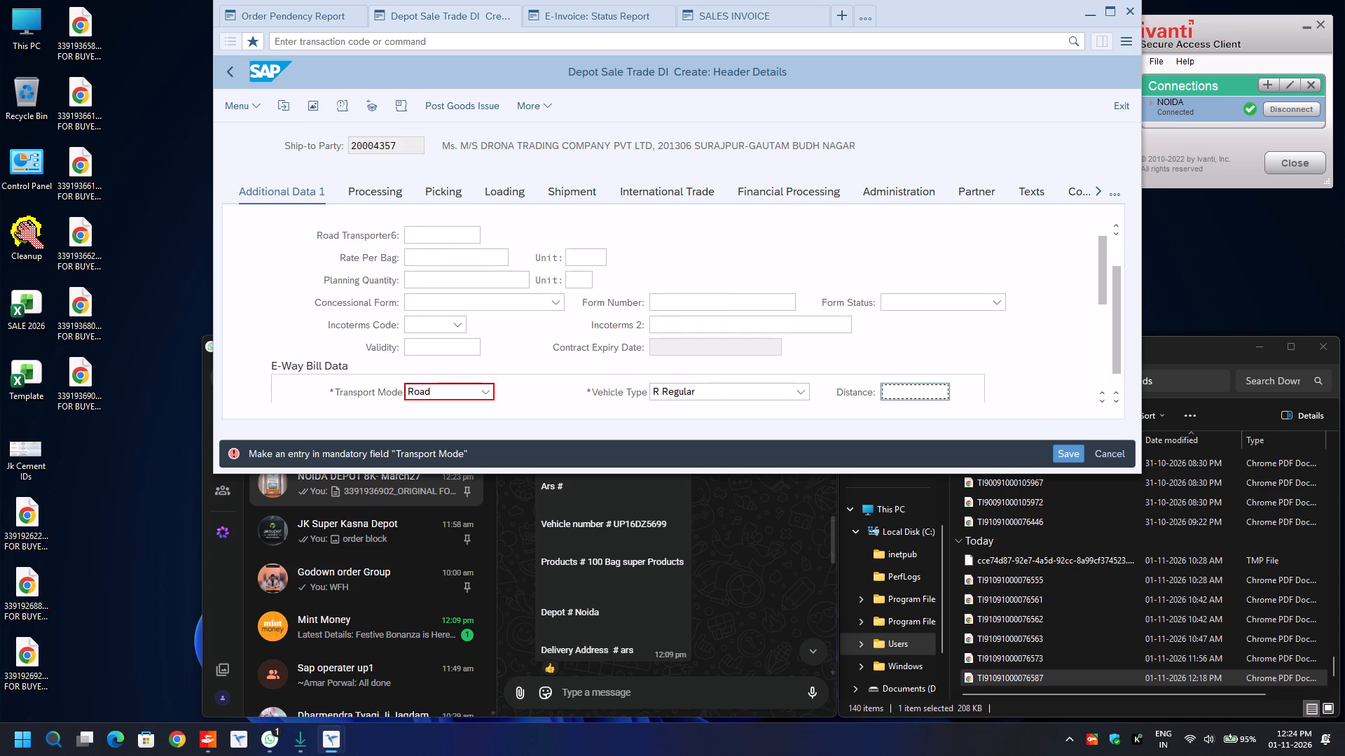
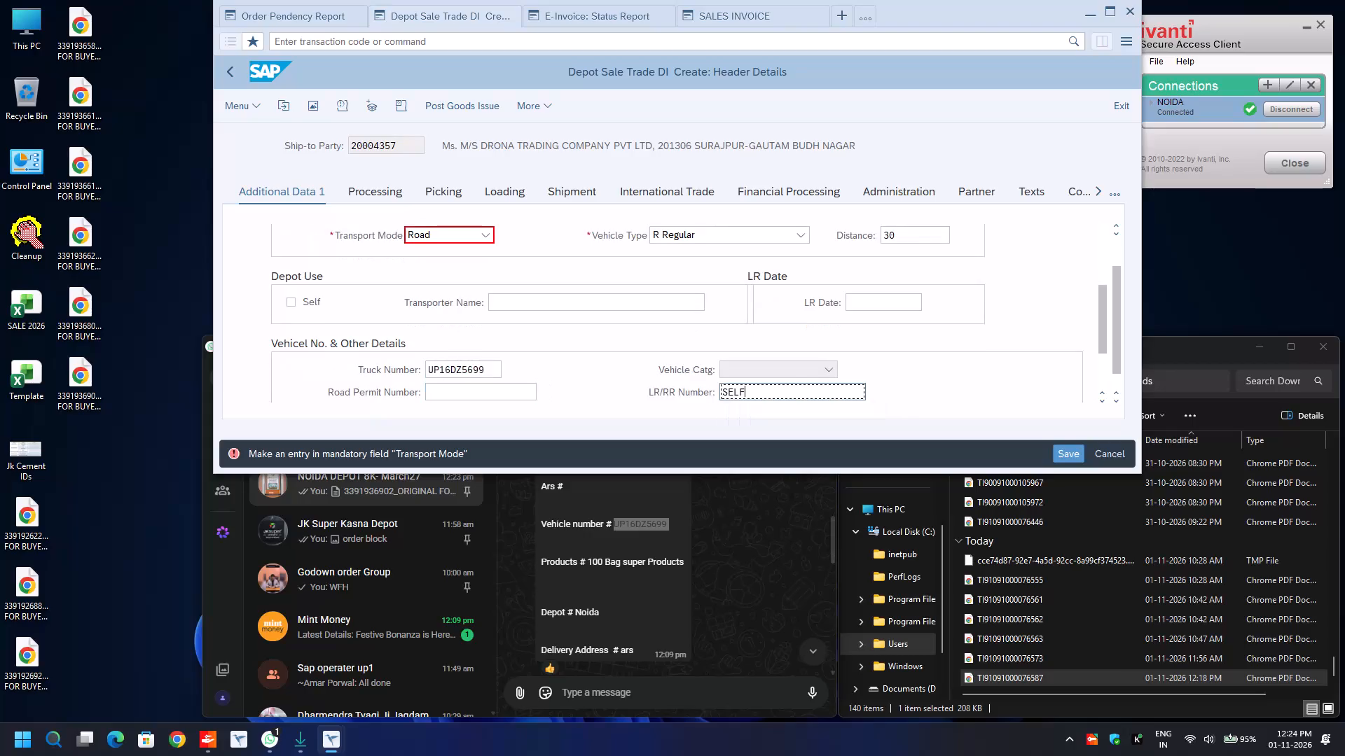
Check the delivery header's shipment data and post the goods issue for the delivery.
left_click(577, 191)
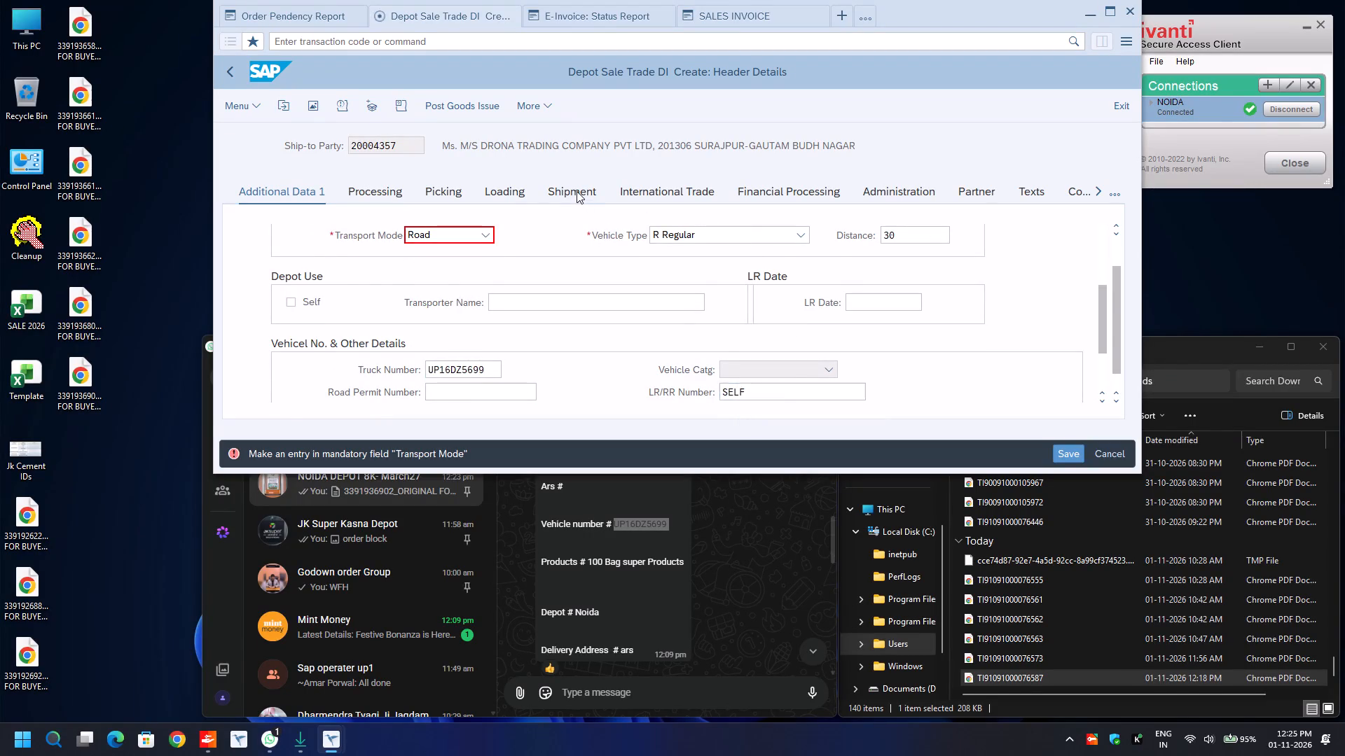
left_click(467, 101)
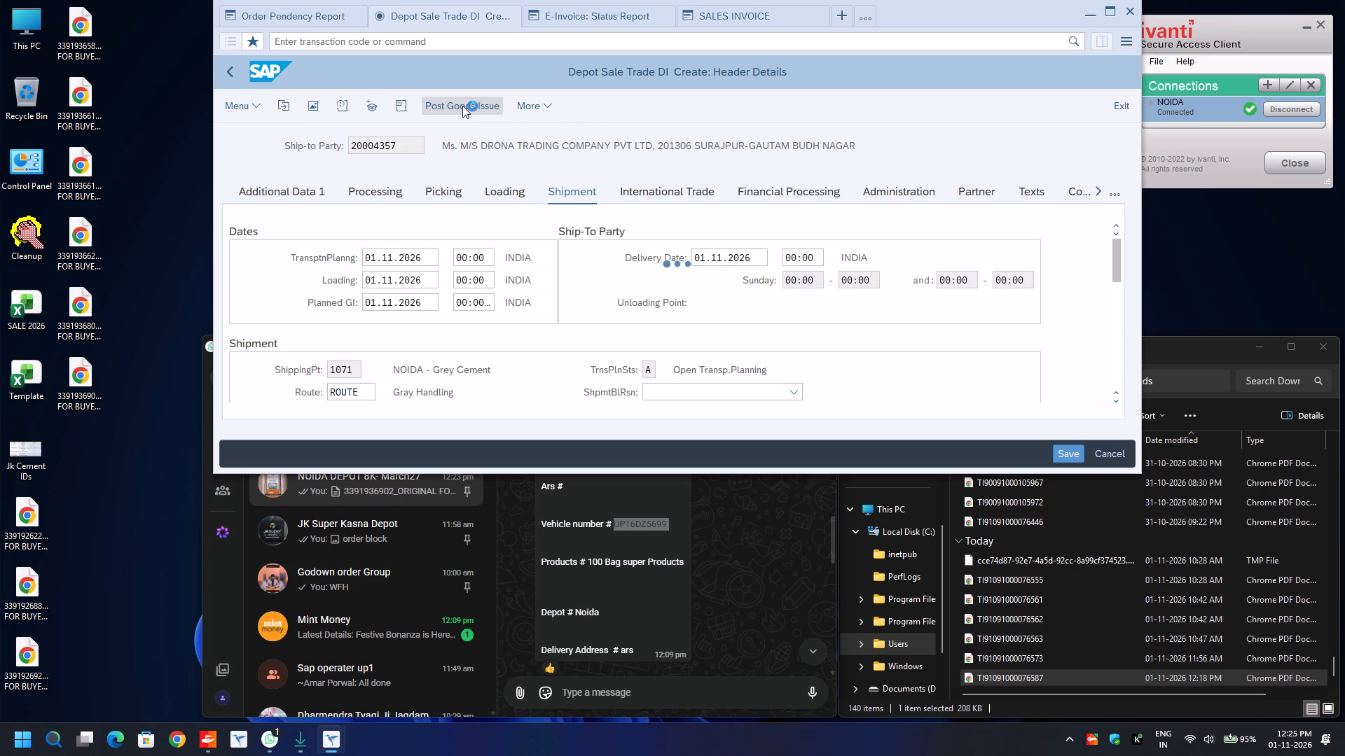
Return from the E-Invoice Status Report to the e-Document Cockpit selection and open the plant value for editing.
left_click(567, 17)
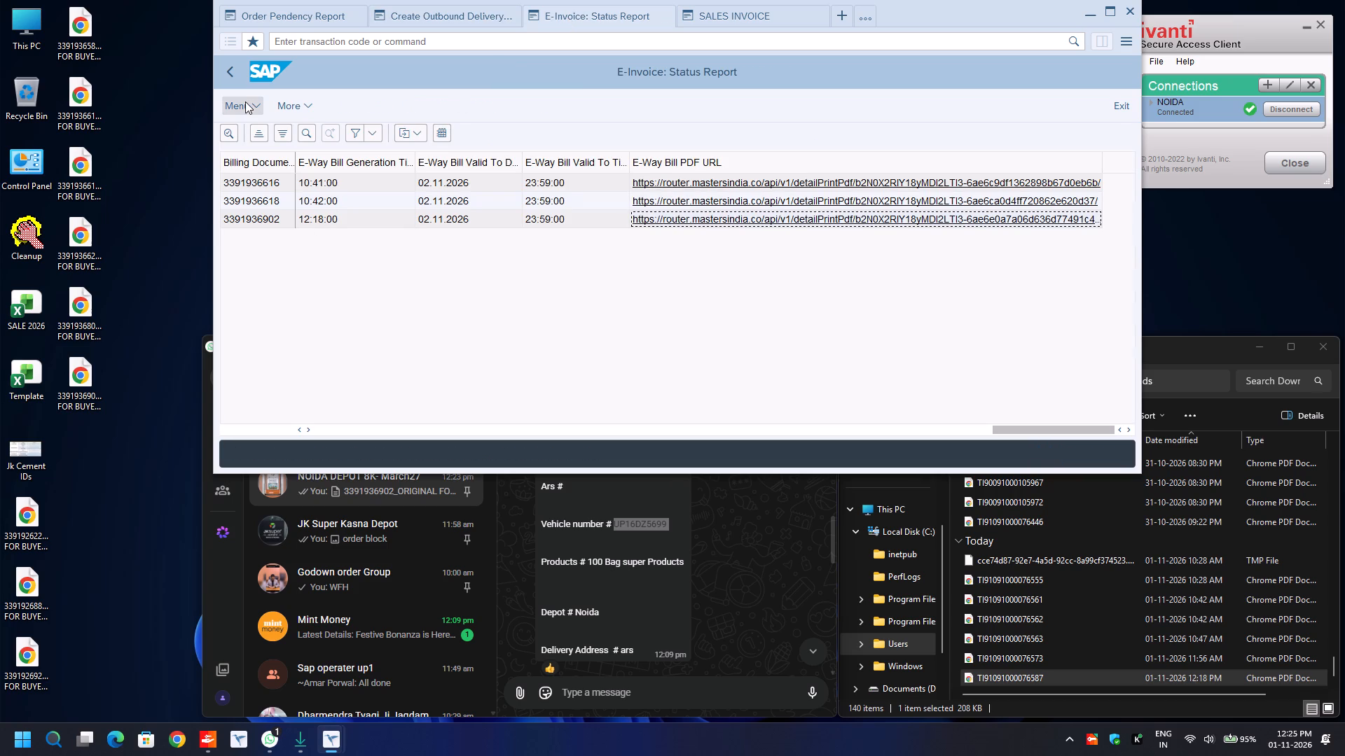
left_click(231, 74)
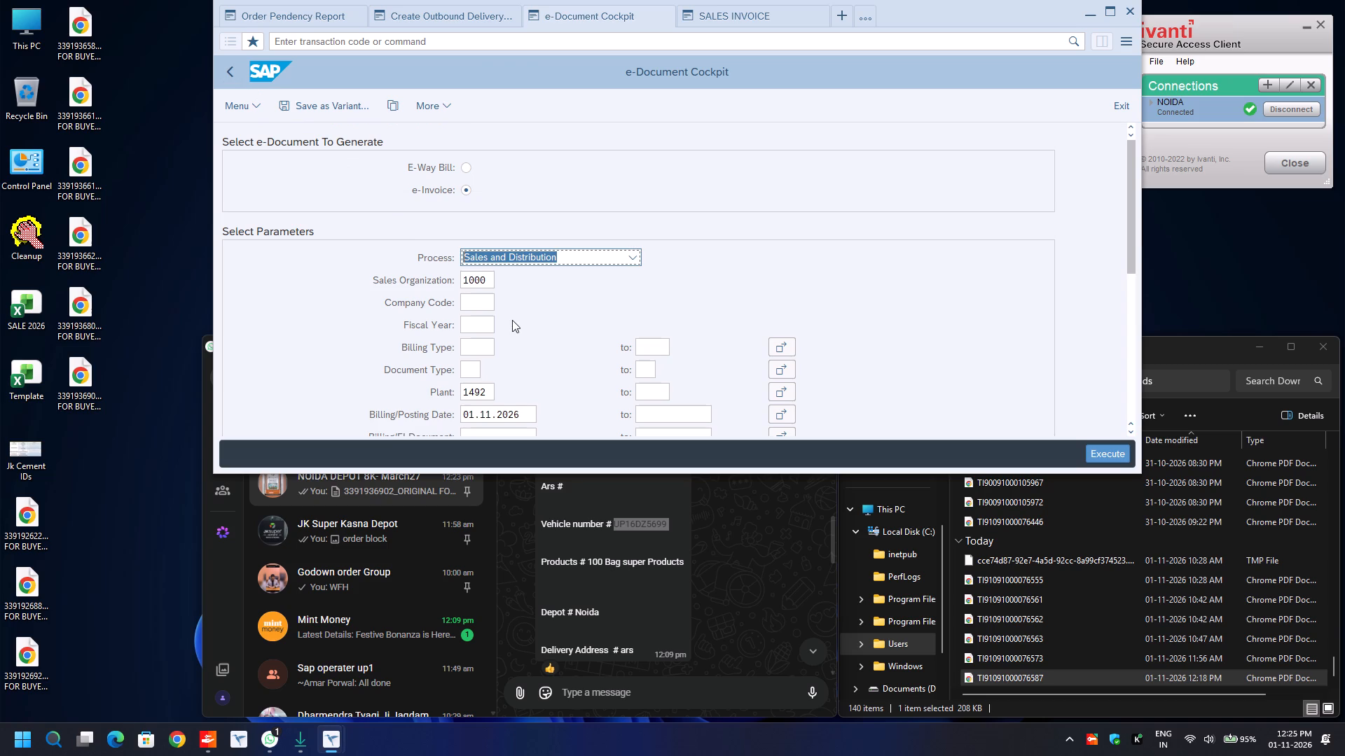
left_click_drag(488, 390, 405, 391)
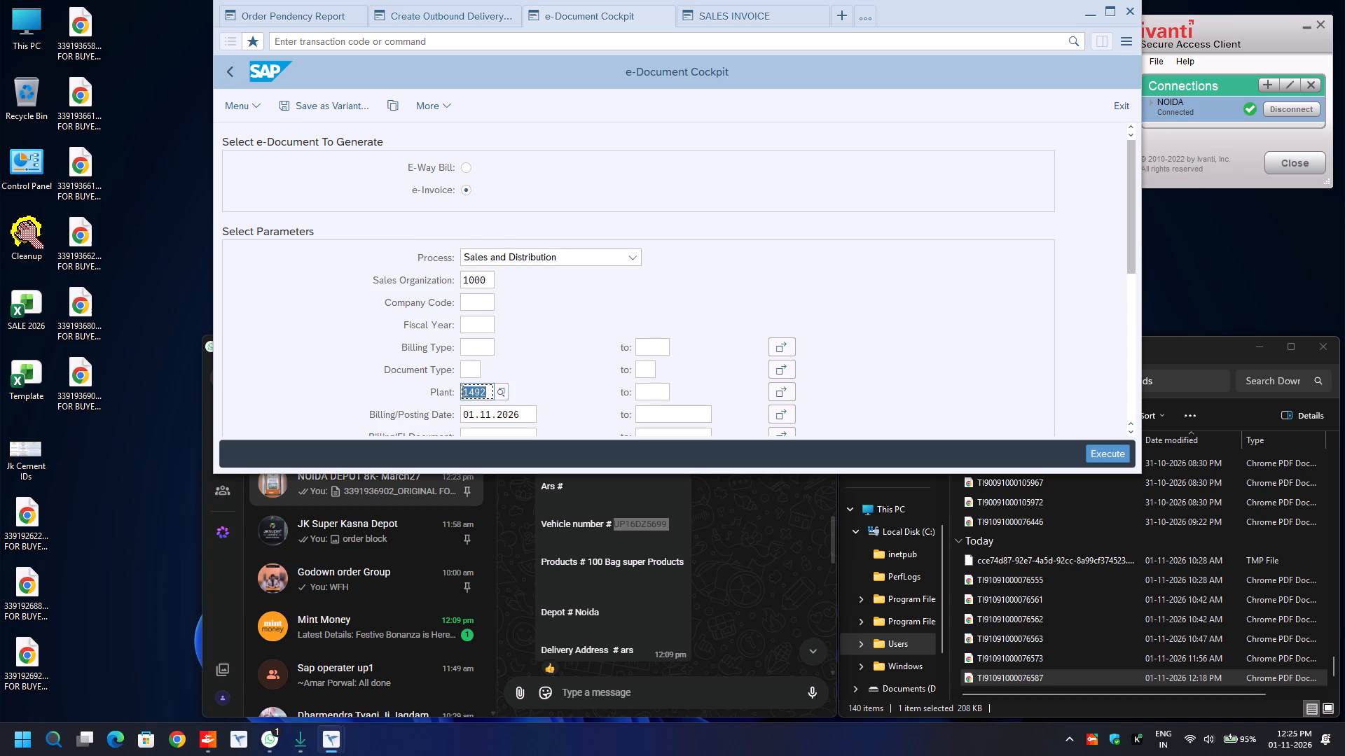
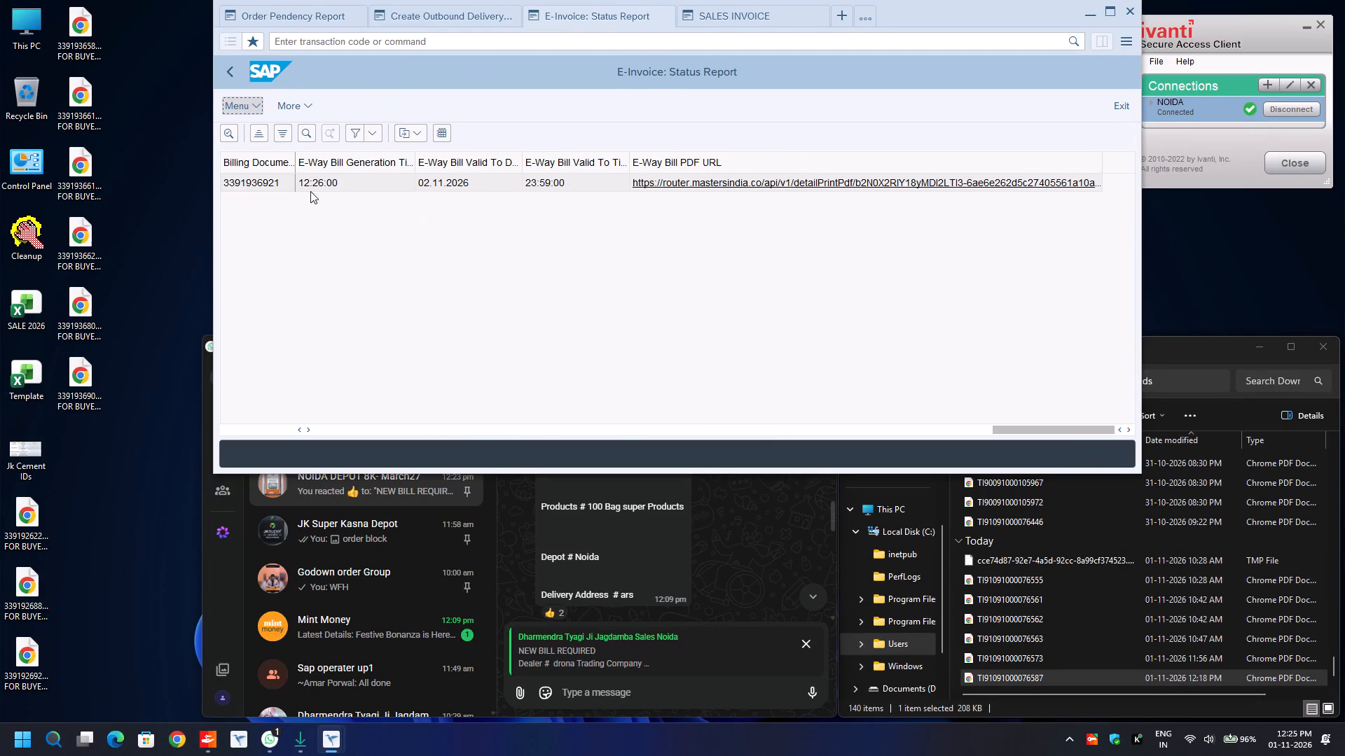
left_click(270, 178)
key("ctrl+y")
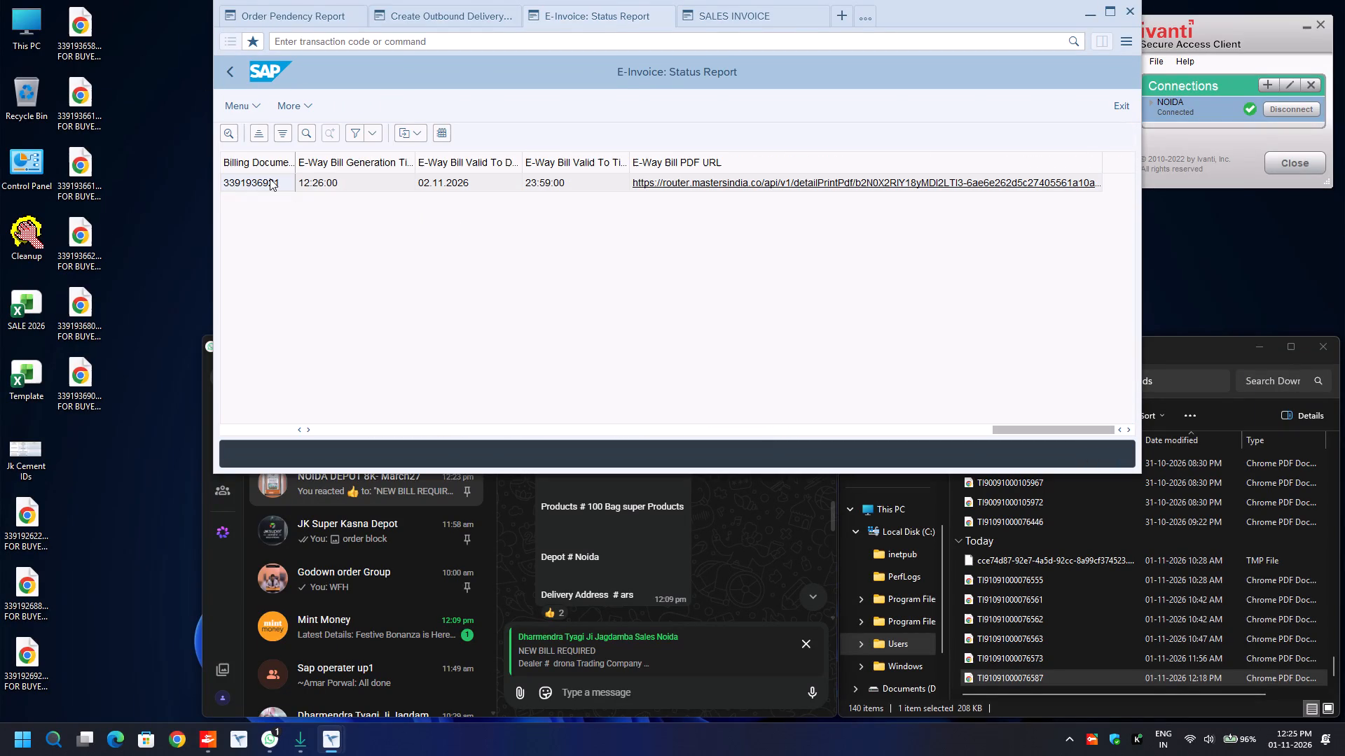
key("ctrl+c")
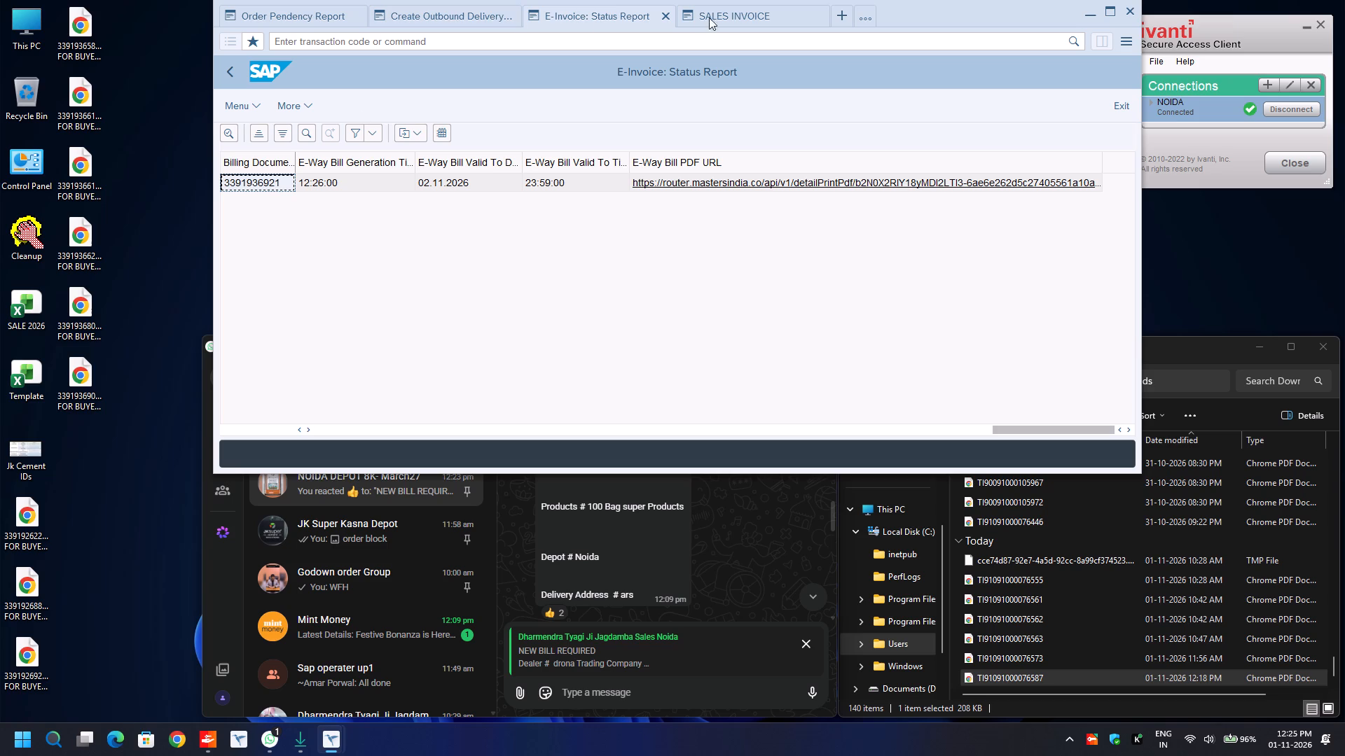
left_click(726, 17)
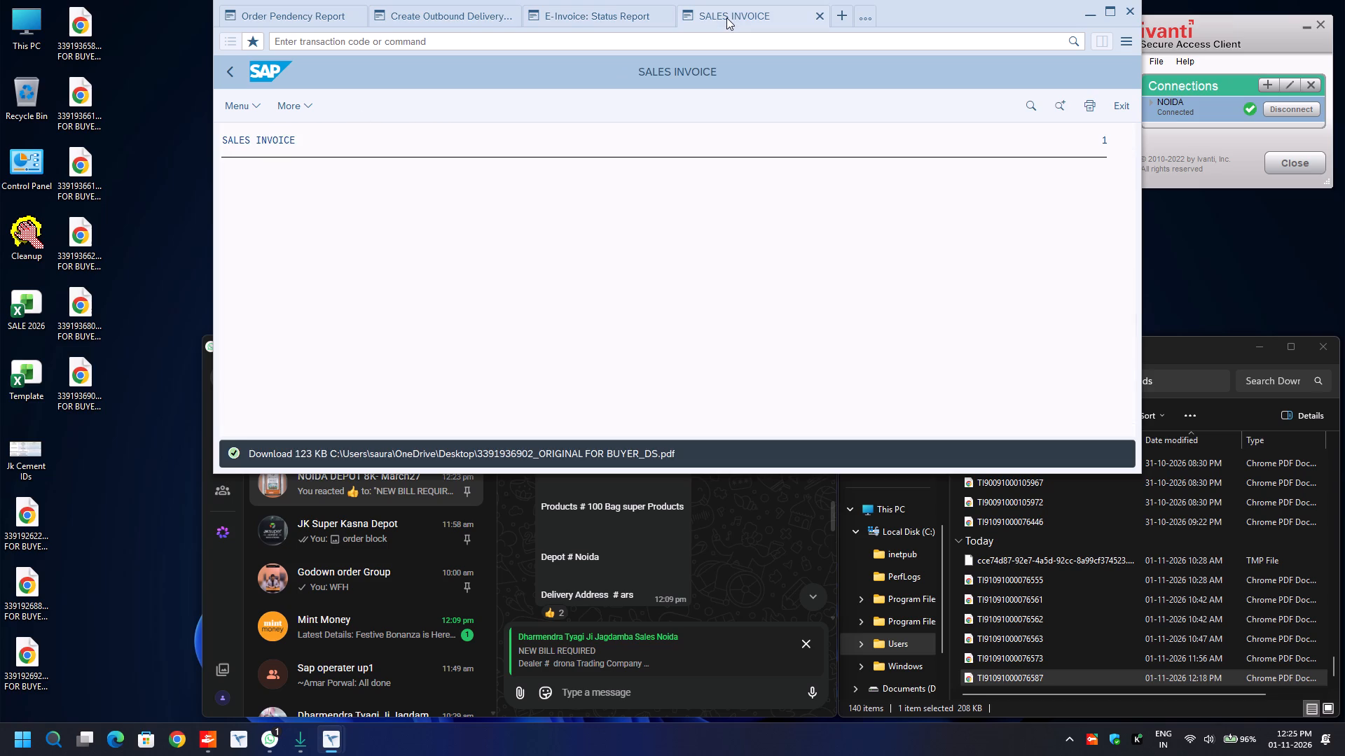
key("Escape")
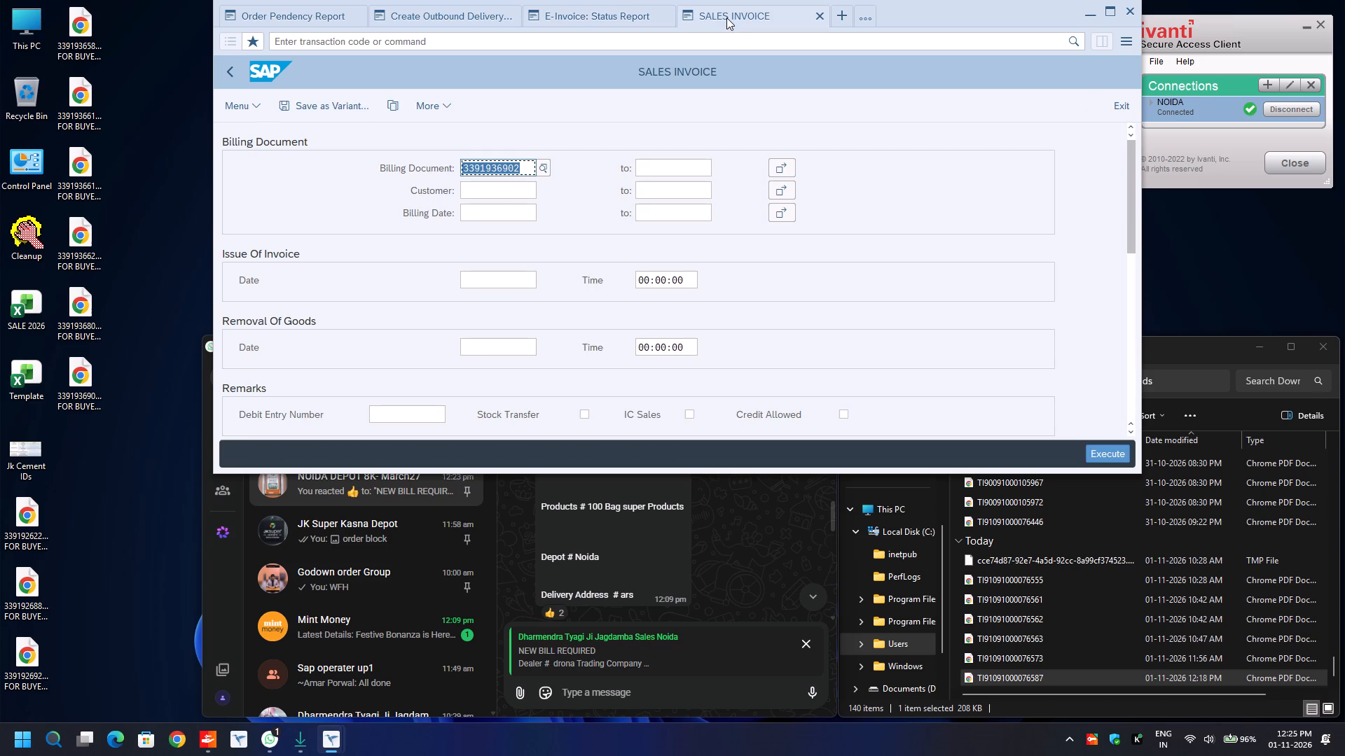
key("ctrl+v")
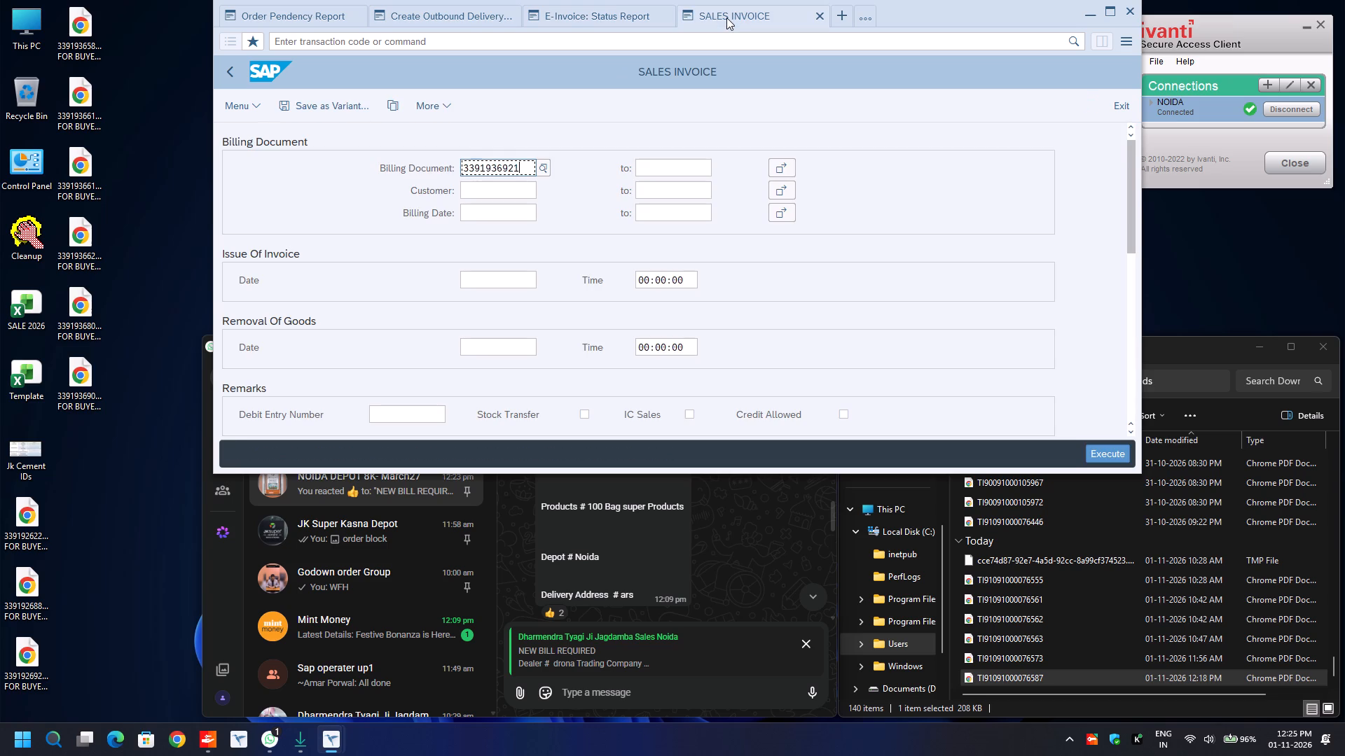
key("F8")
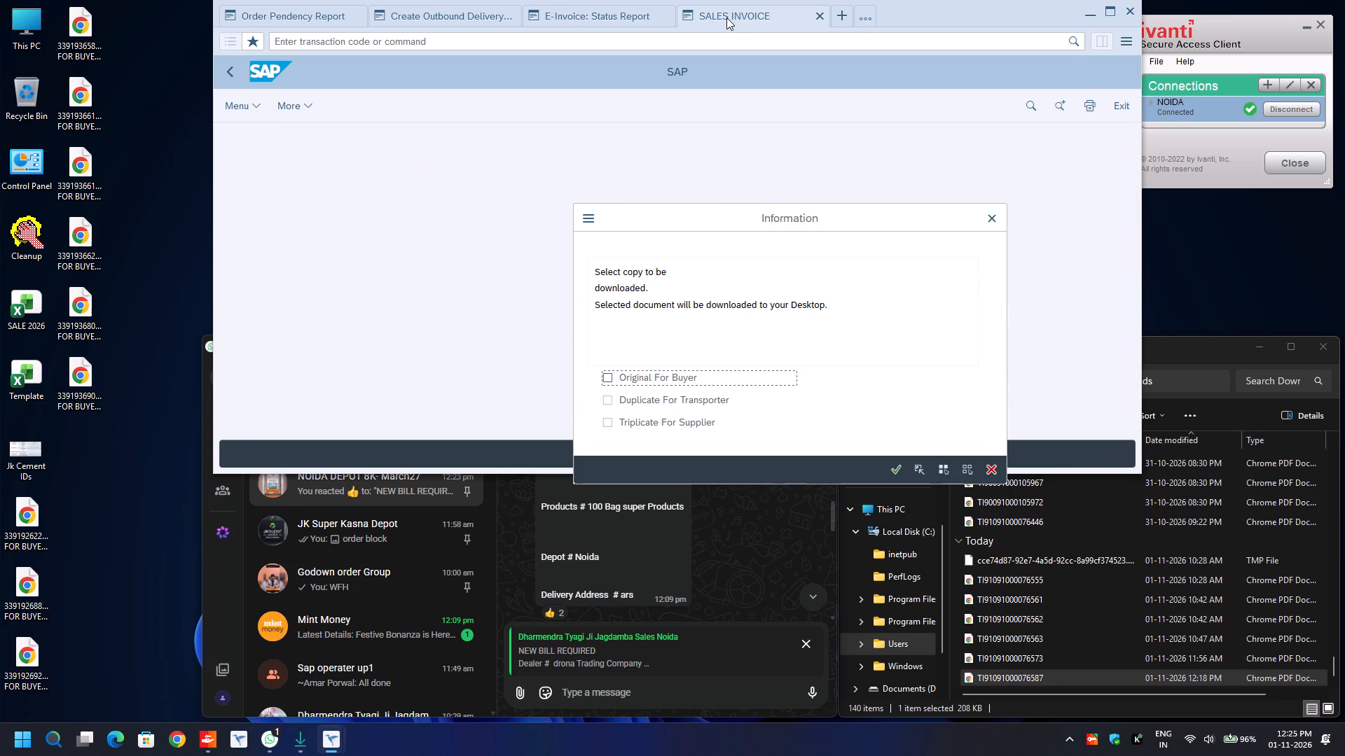
key("space")
key("Return")
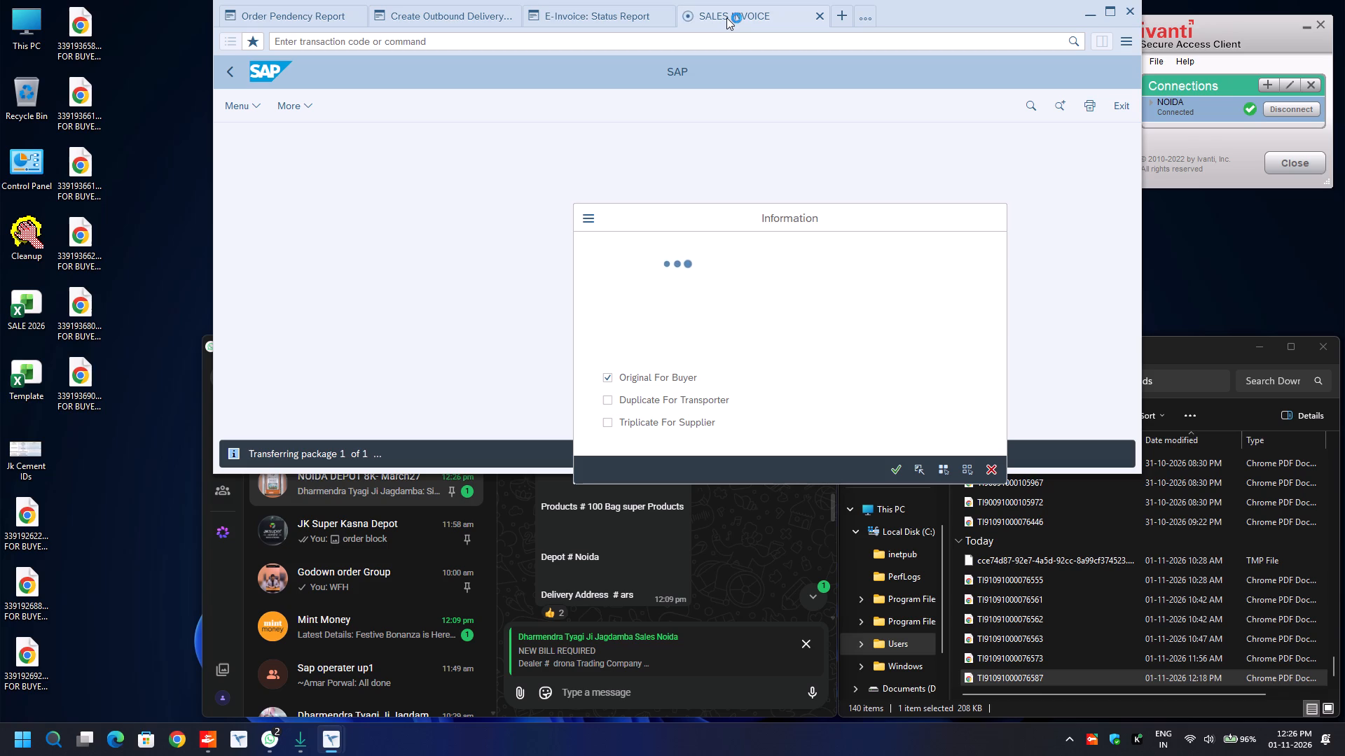
left_click(615, 15)
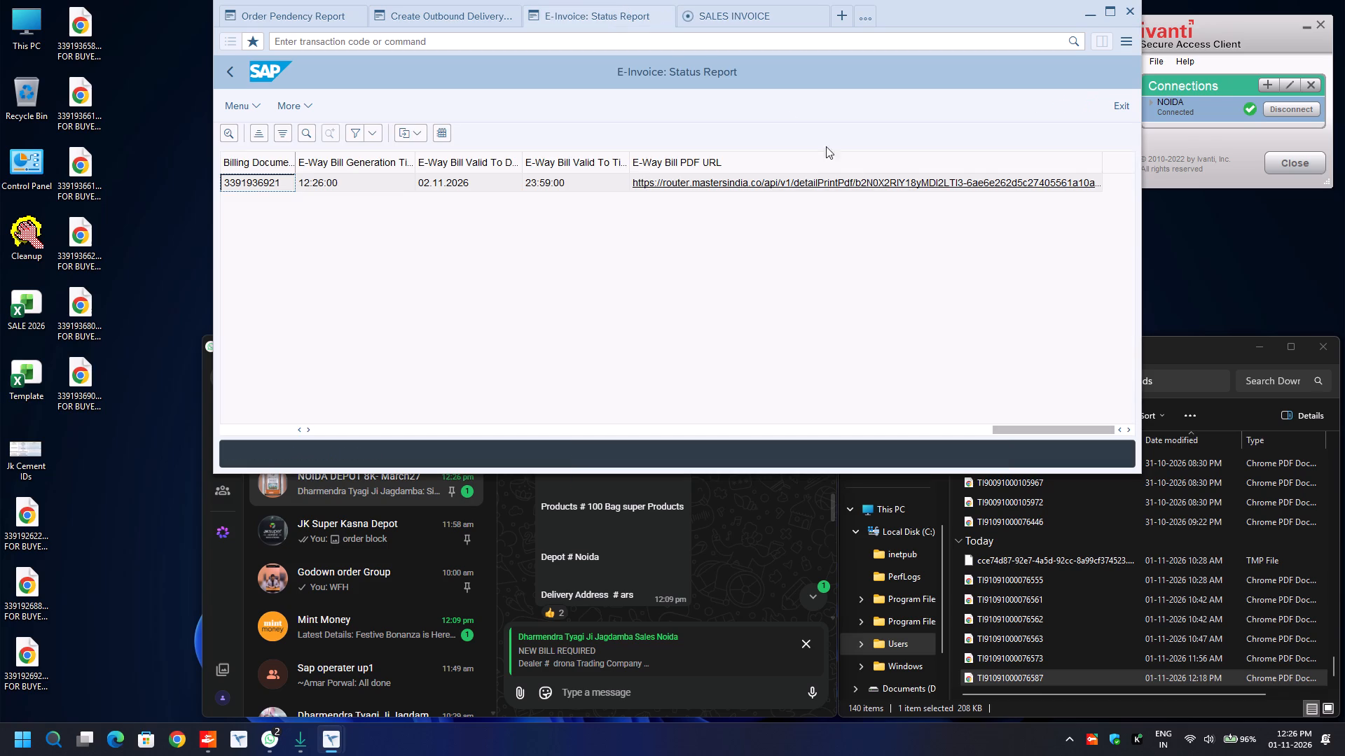
left_click(864, 177)
key("Left")
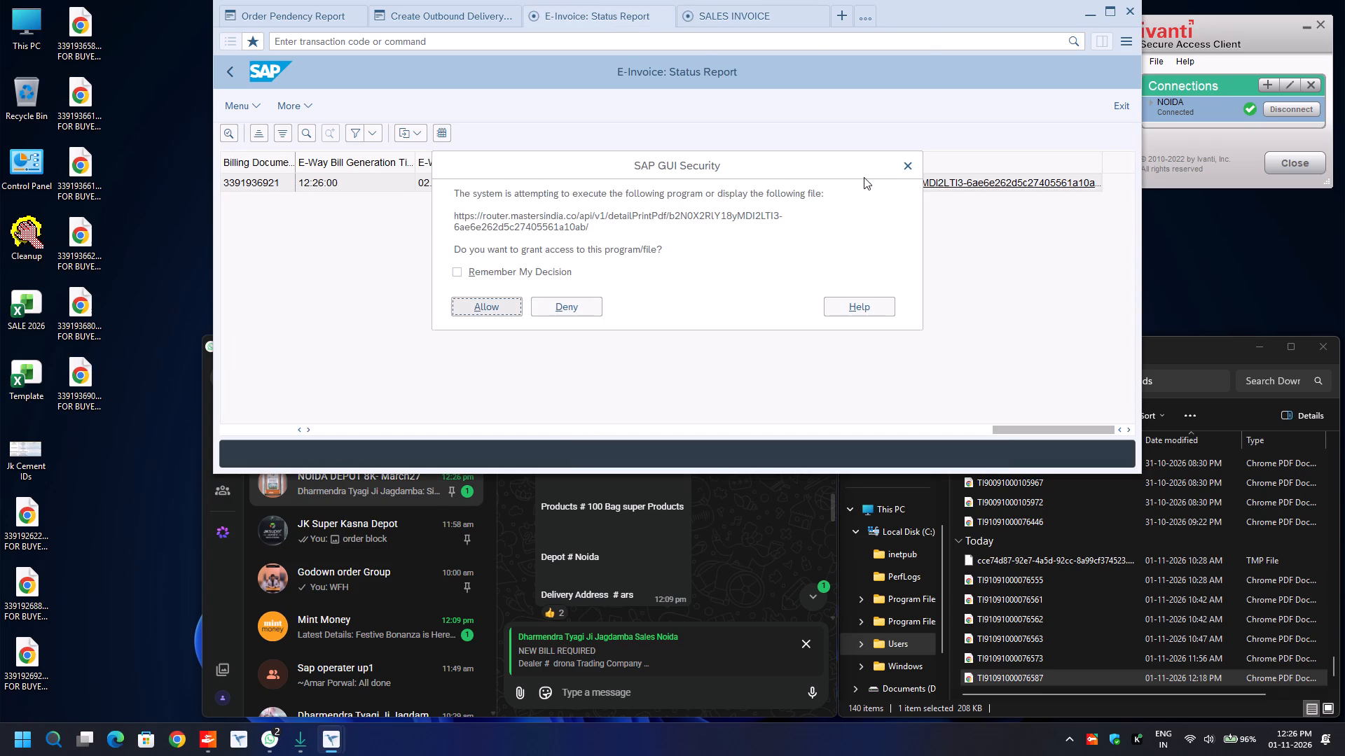
key("Return")
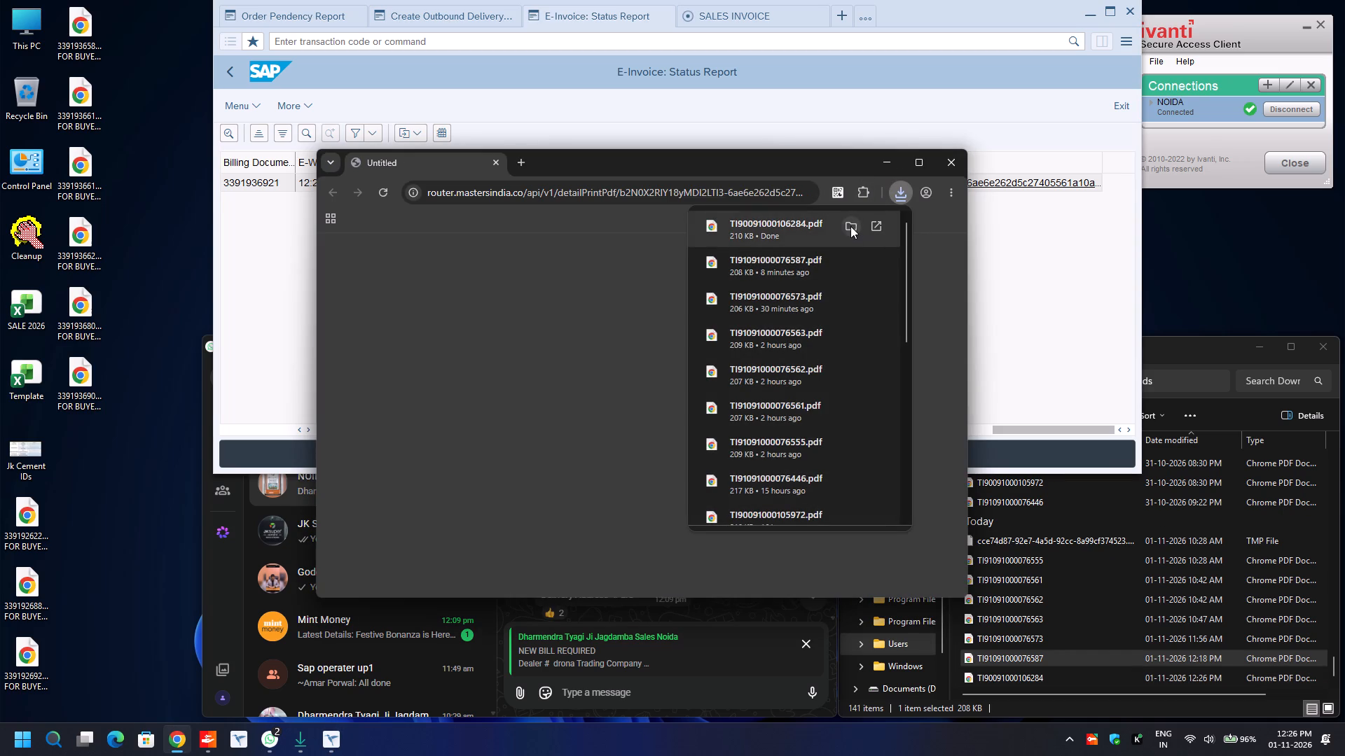
left_click(850, 225)
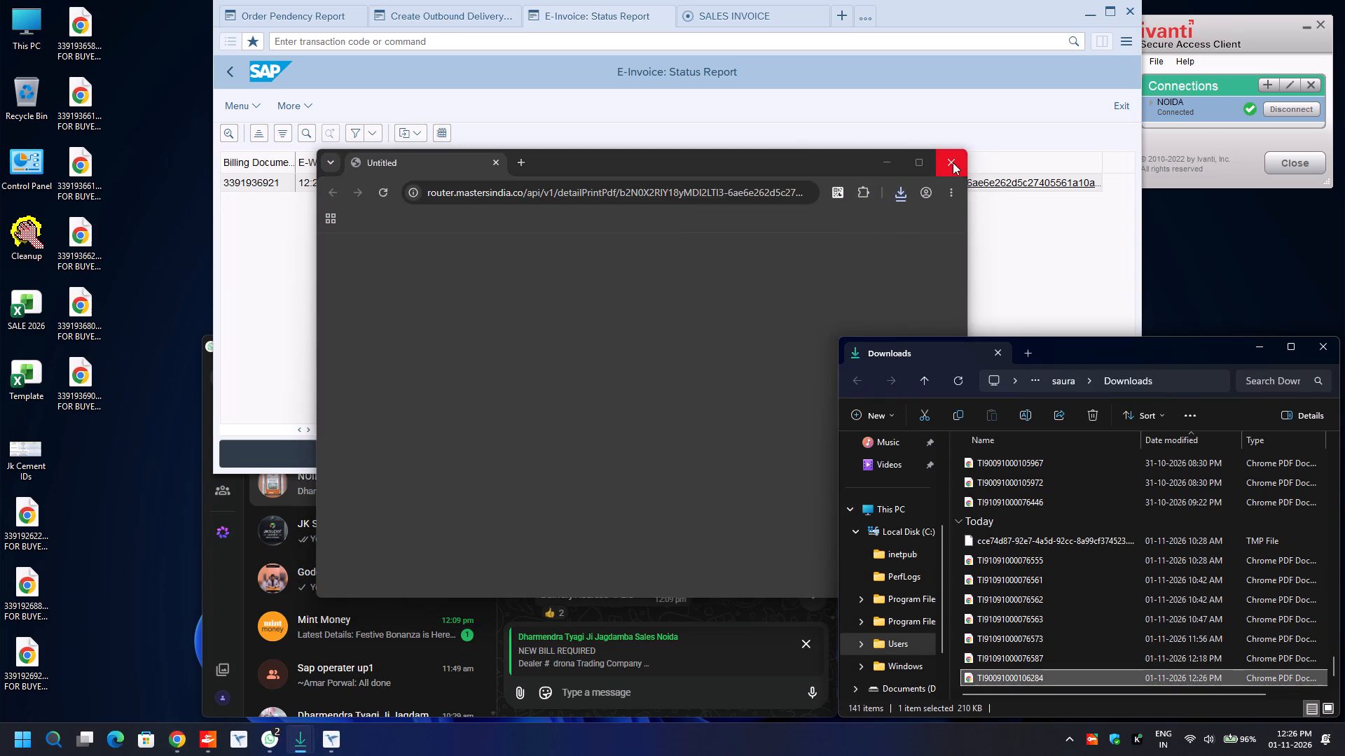
left_click(953, 162)
scroll(1043, 559, "down", 8)
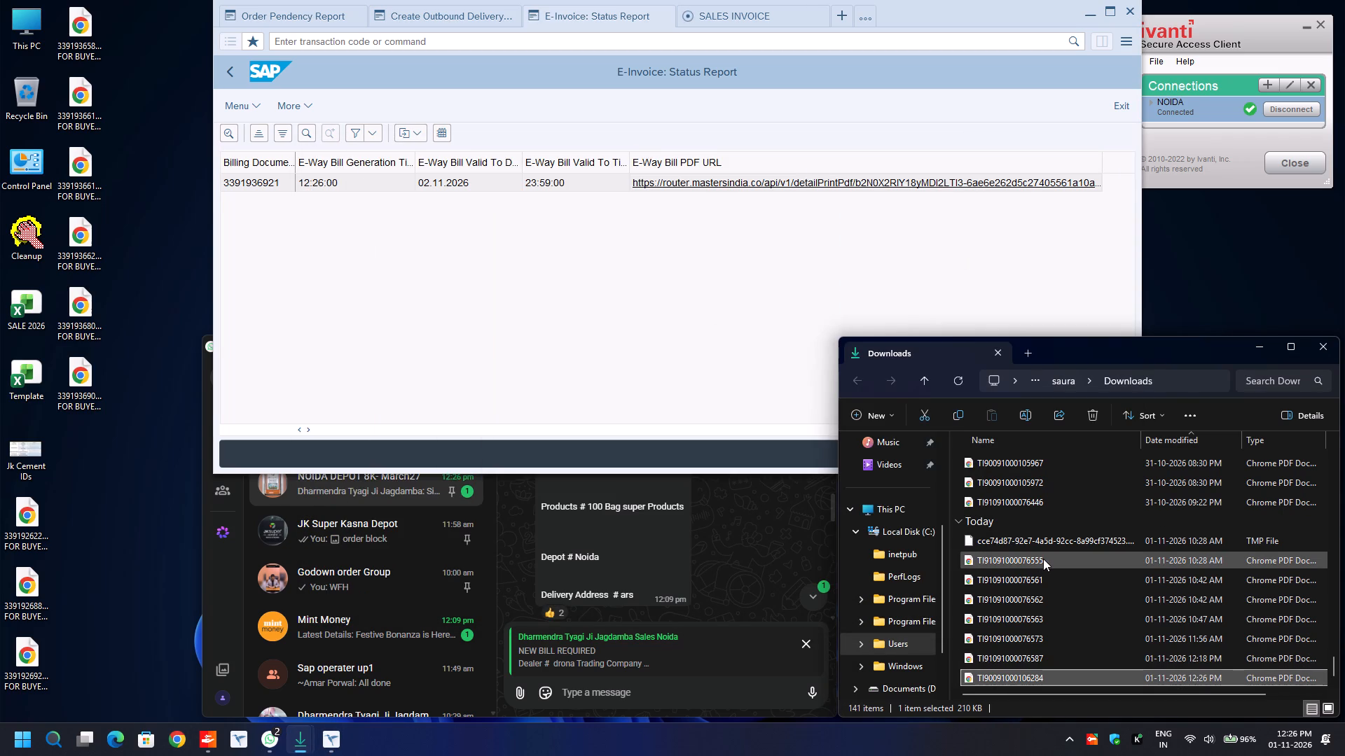
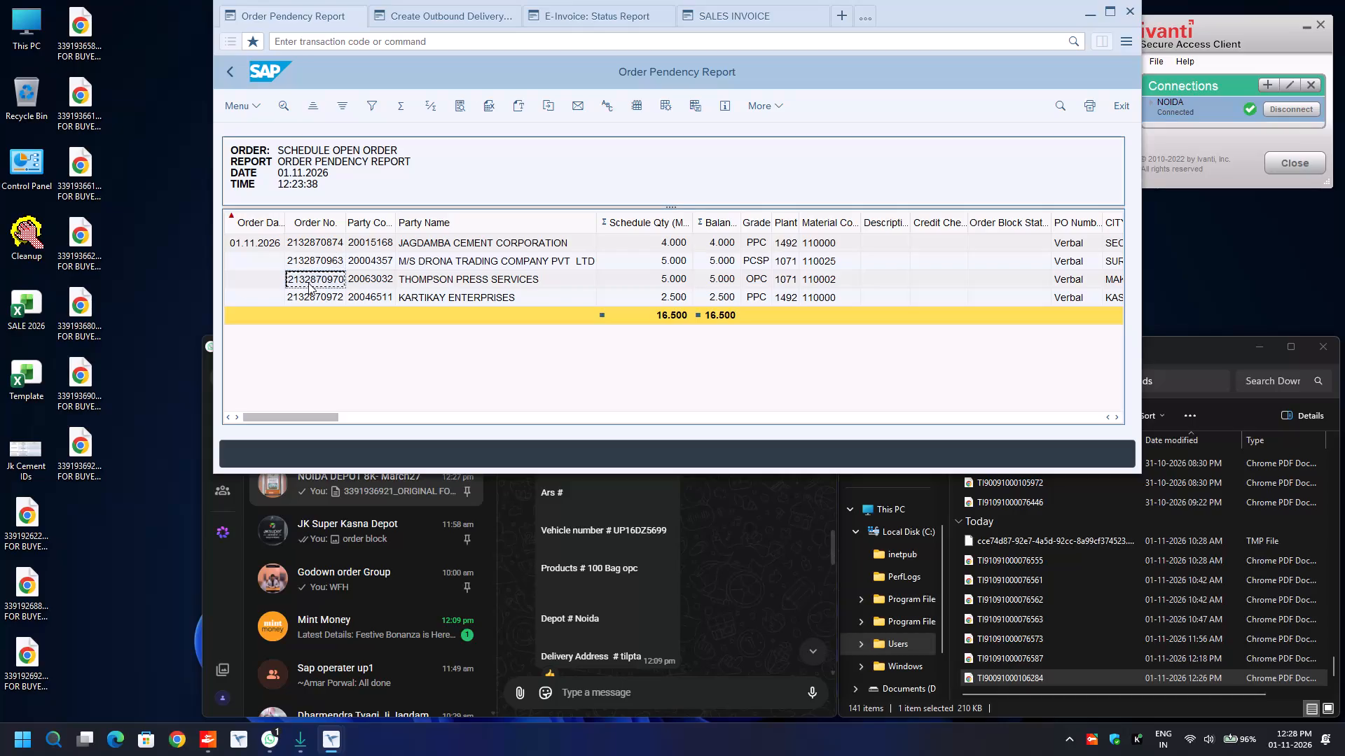
left_click(461, 17)
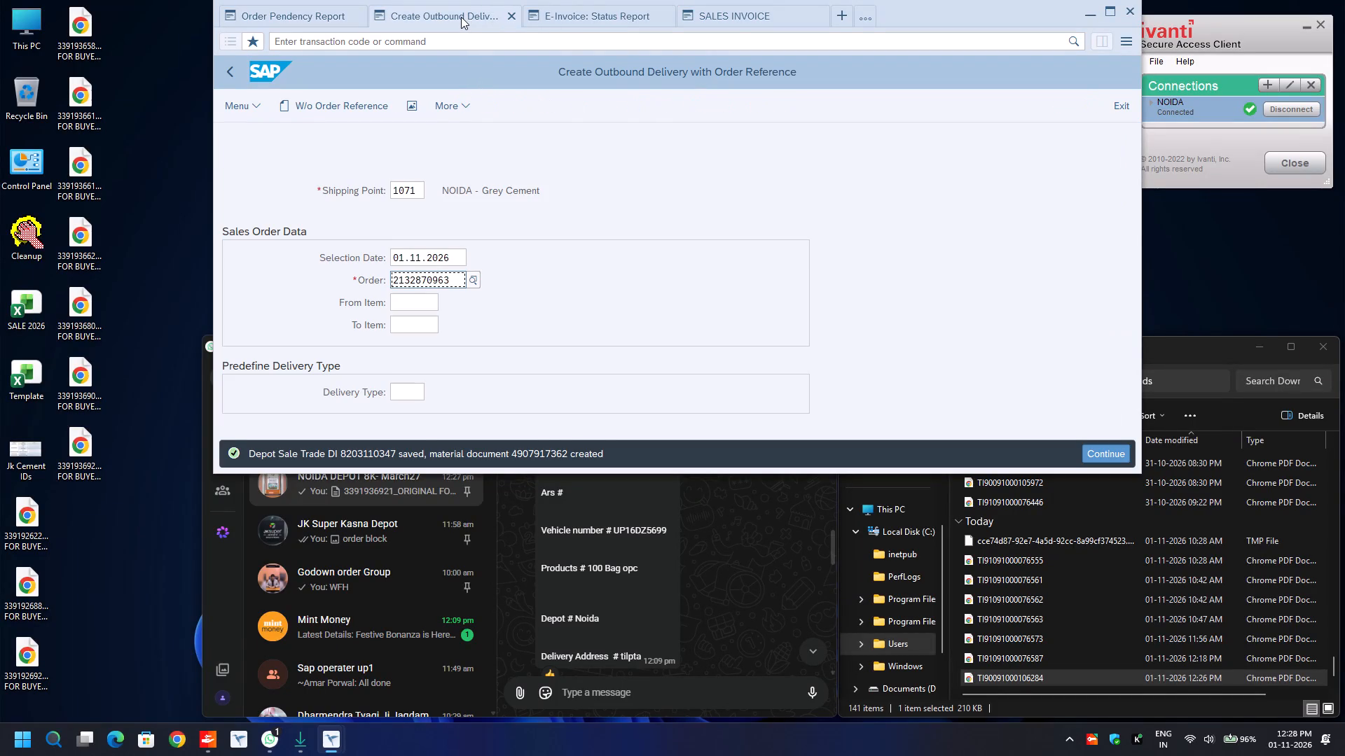
key("ctrl+a")
key("ctrl+v")
key("Return")
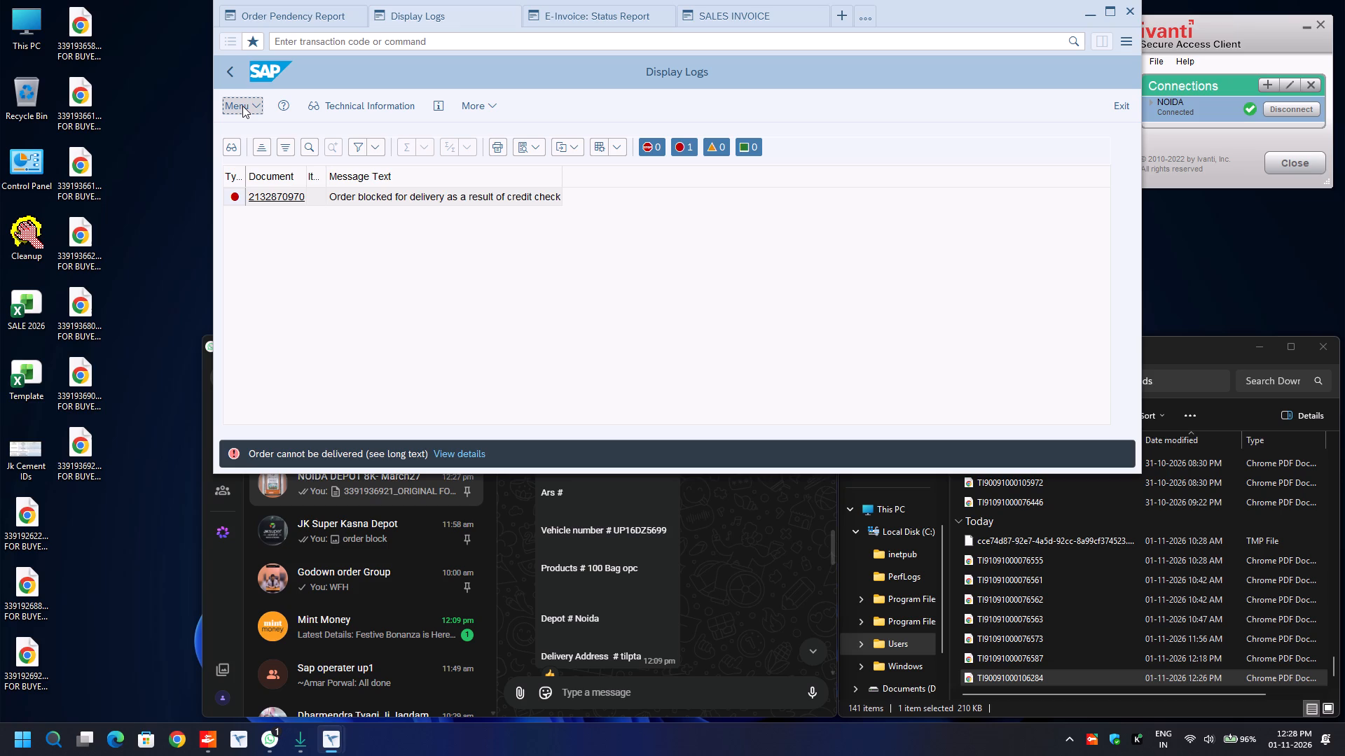
key("Print")
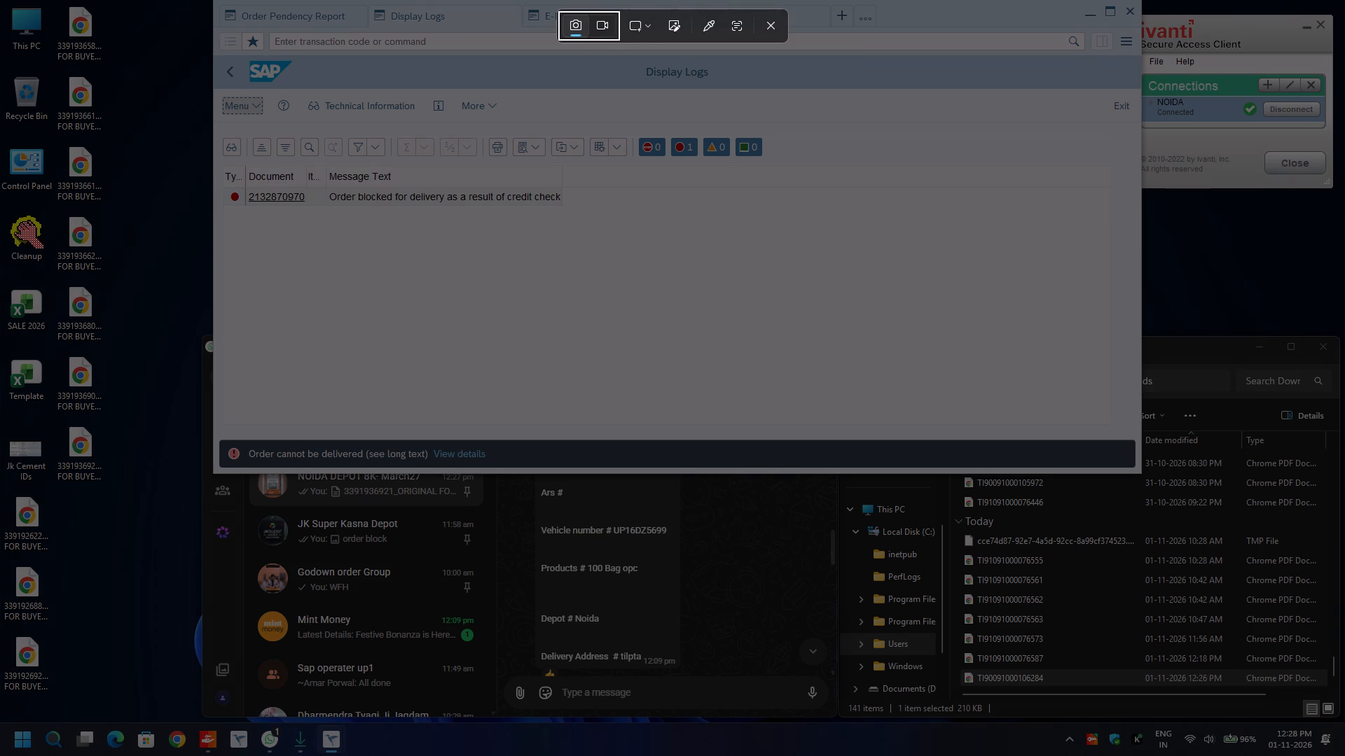
left_click_drag(219, 134, 630, 206)
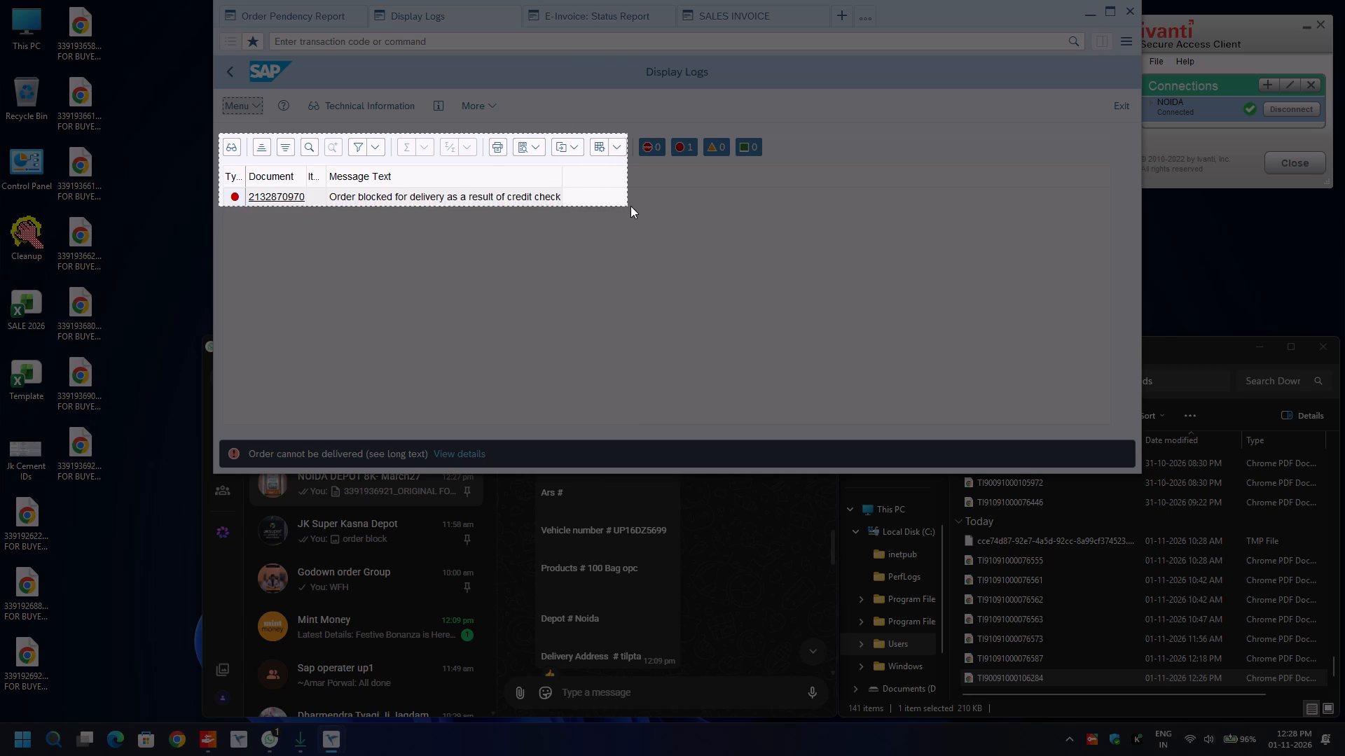
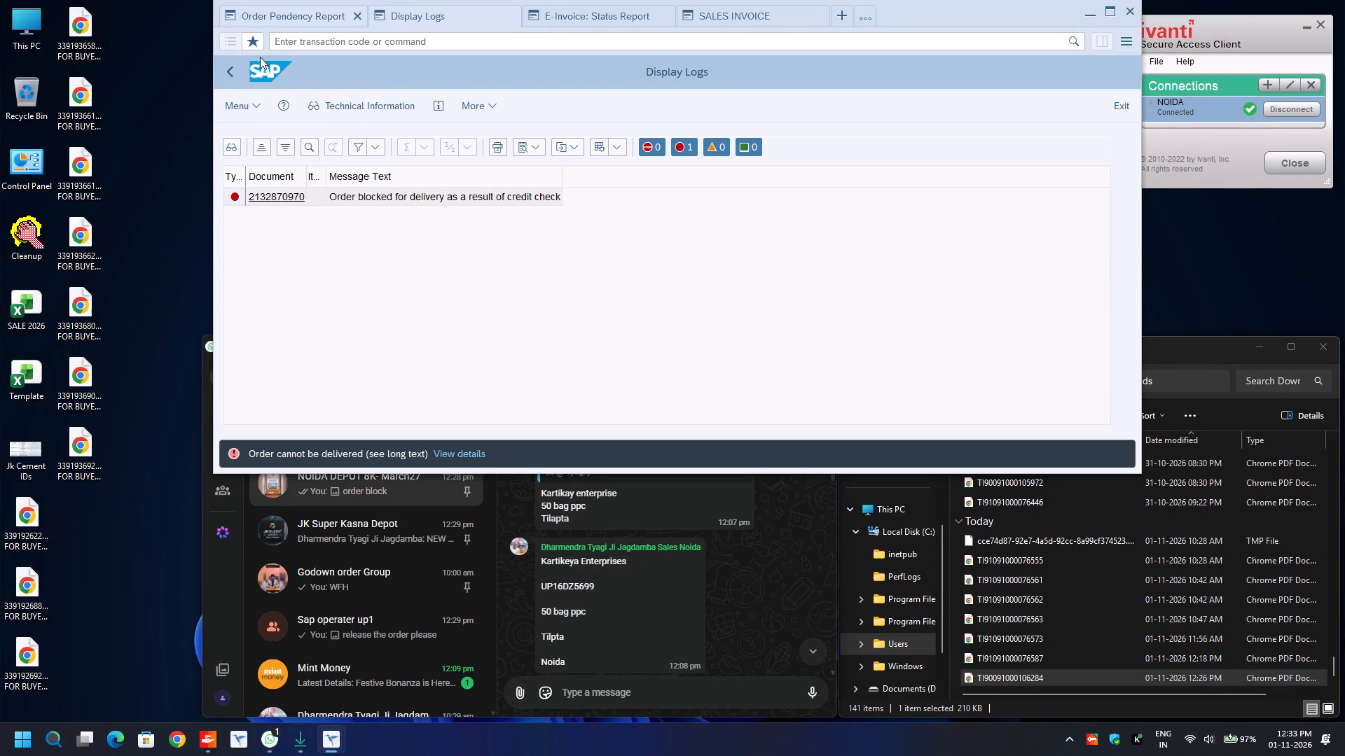
left_click(226, 68)
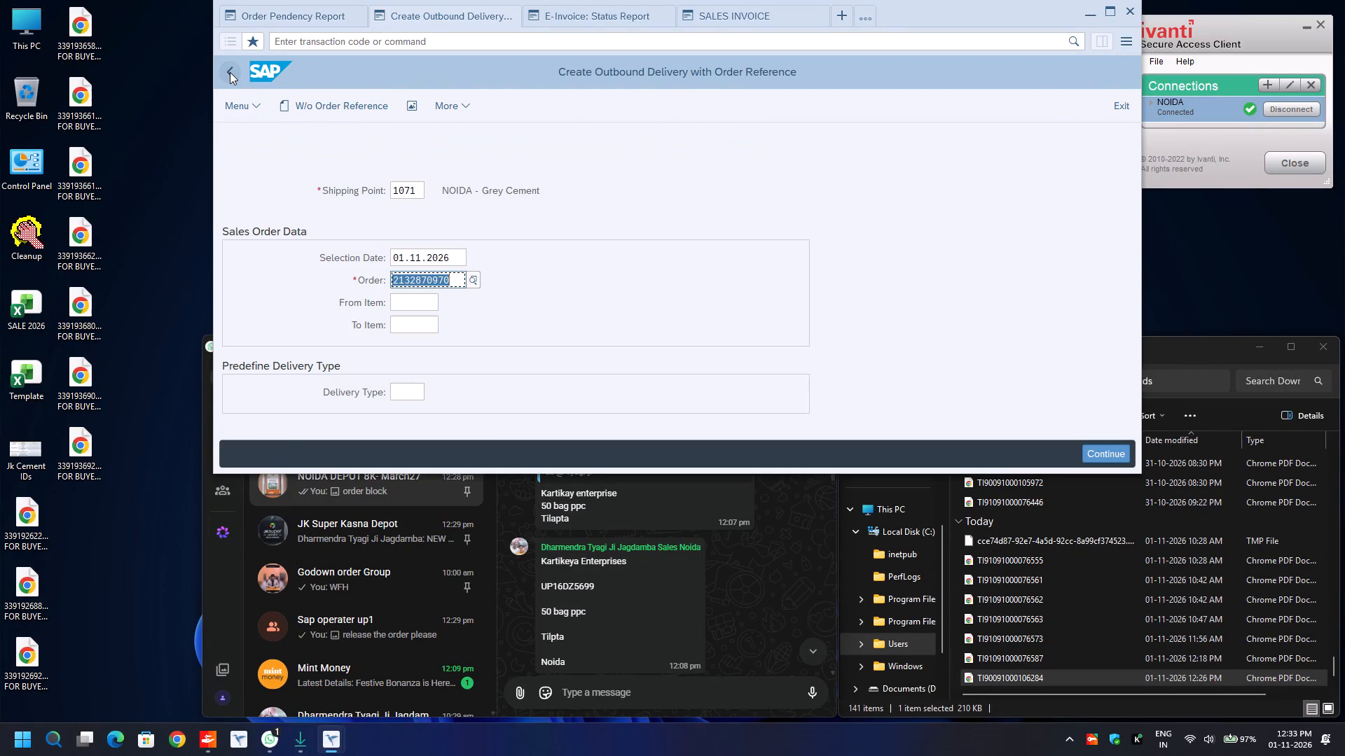
key("ctrl+v")
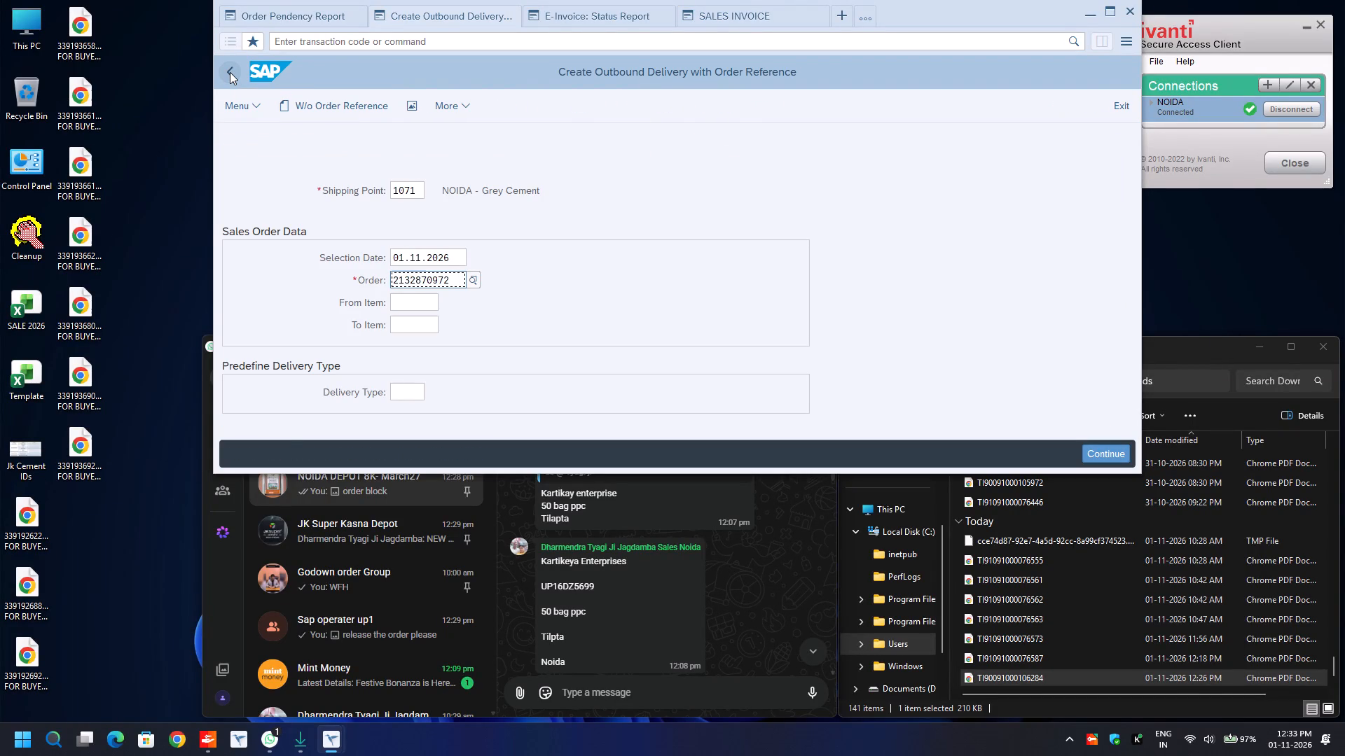
key("Return")
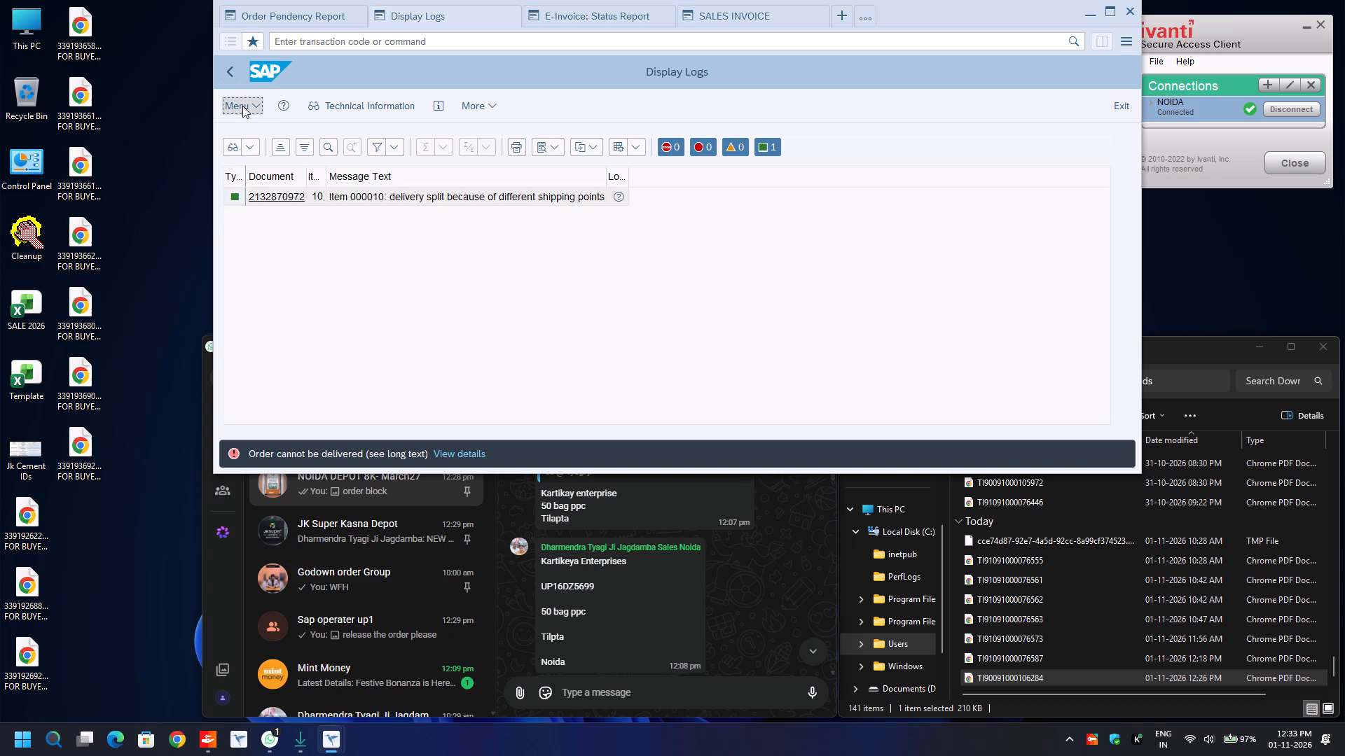
Return to the delivery creation form, set the shipping point to 1492 and continue to the delivery overview for the same order.
key("Escape")
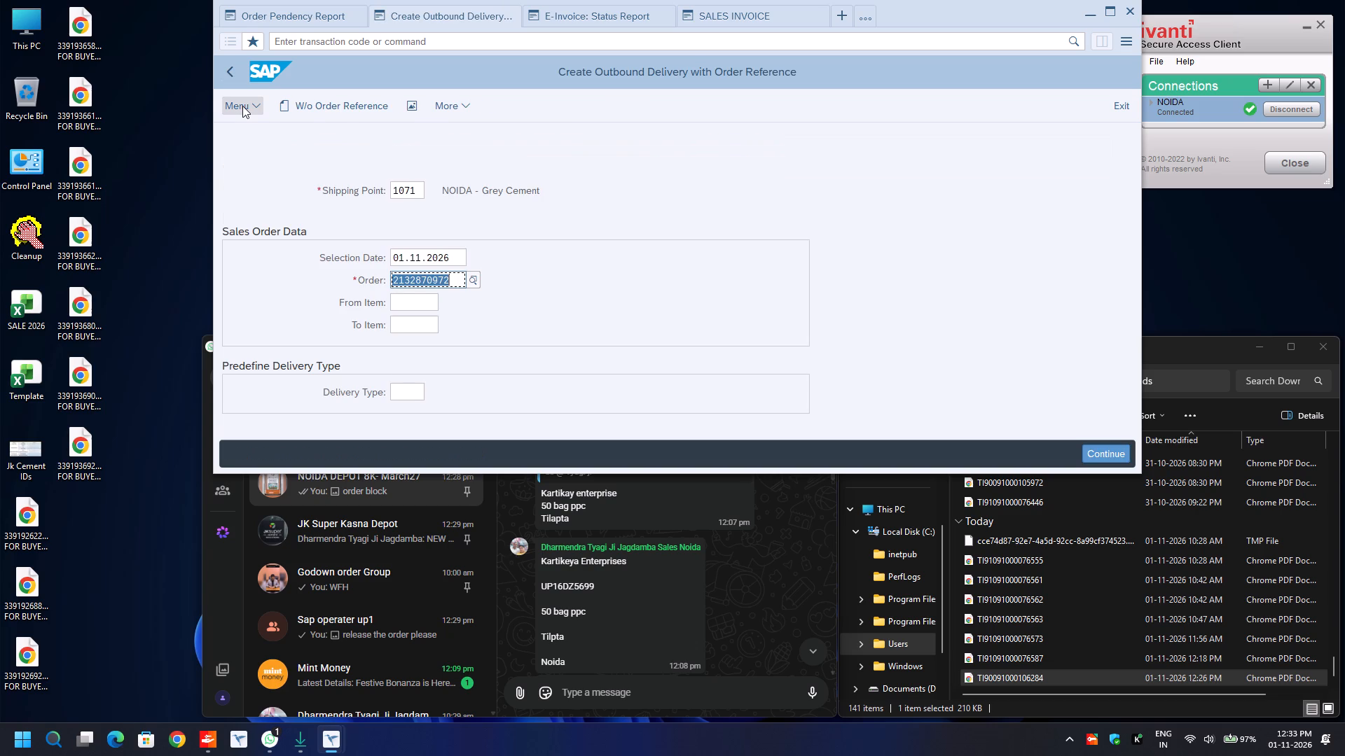
key("Up")
key("Up")
key("ctrl+a")
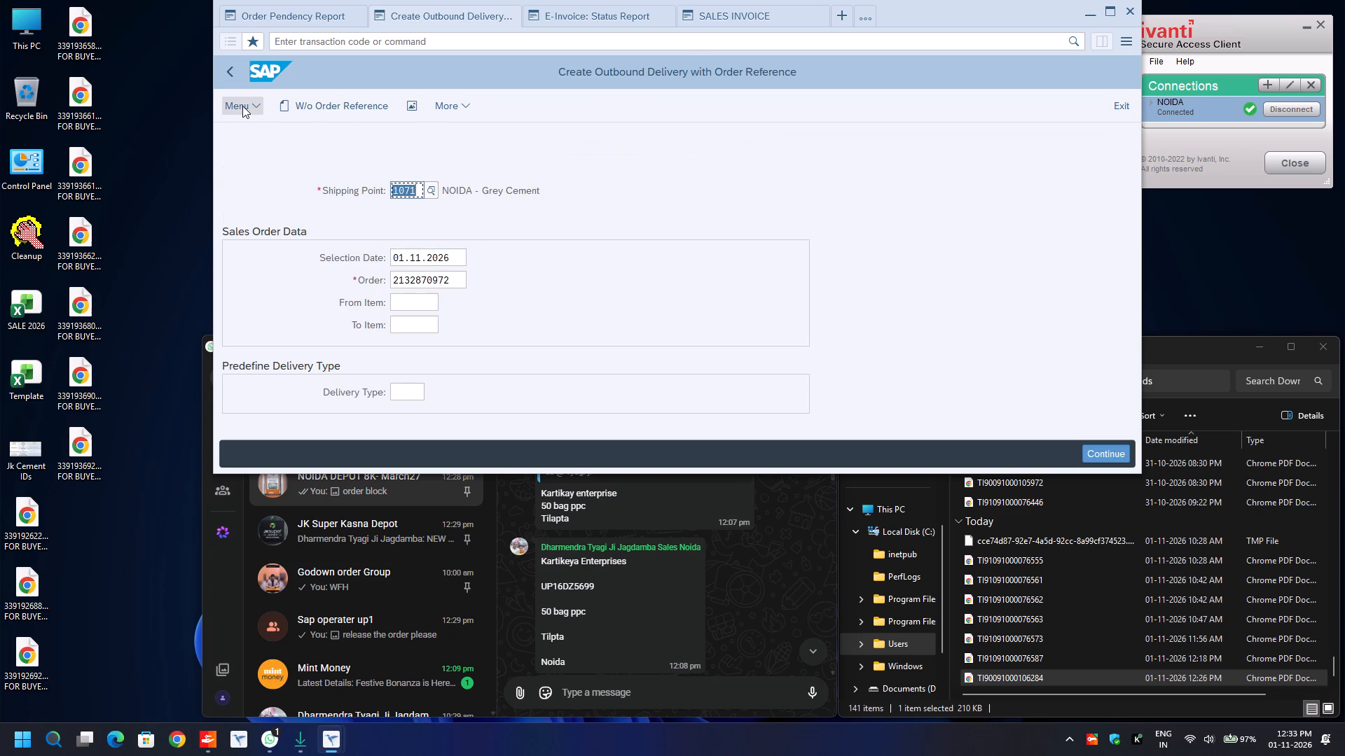
type("1492")
key("Return")
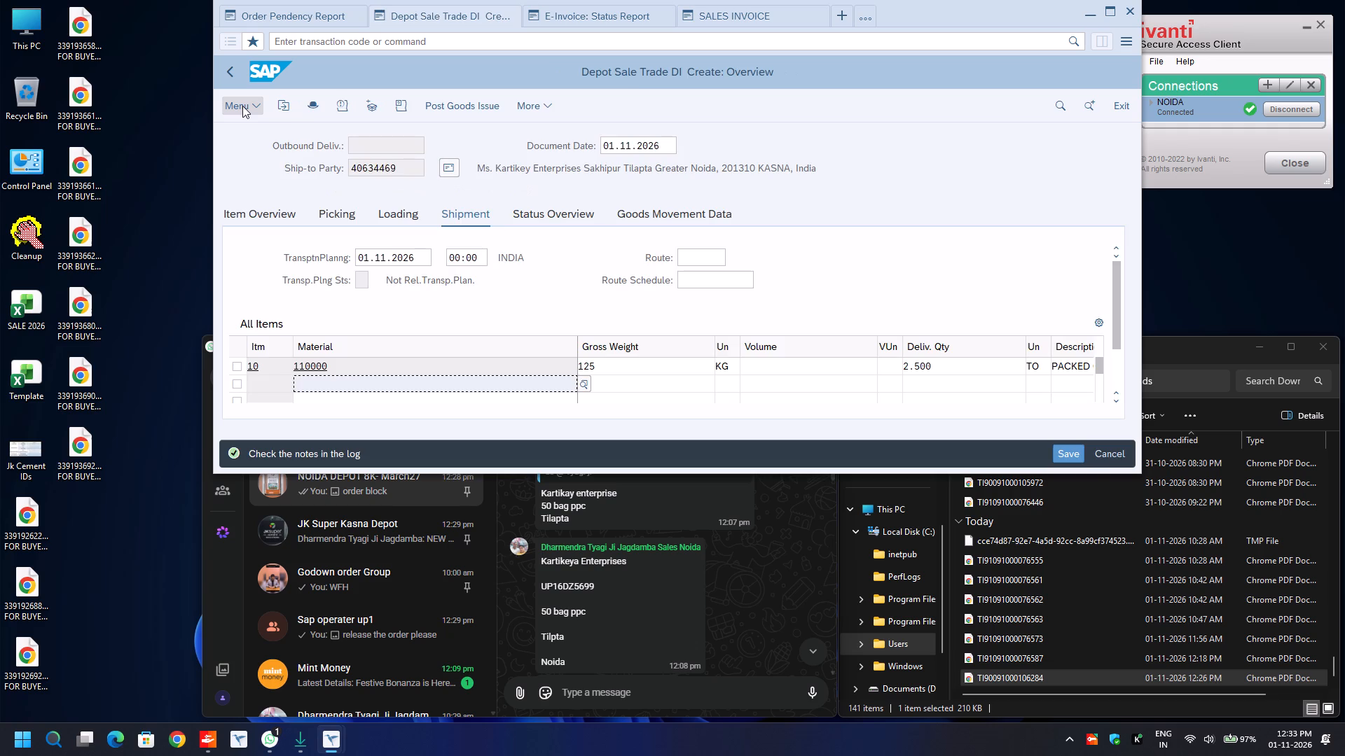
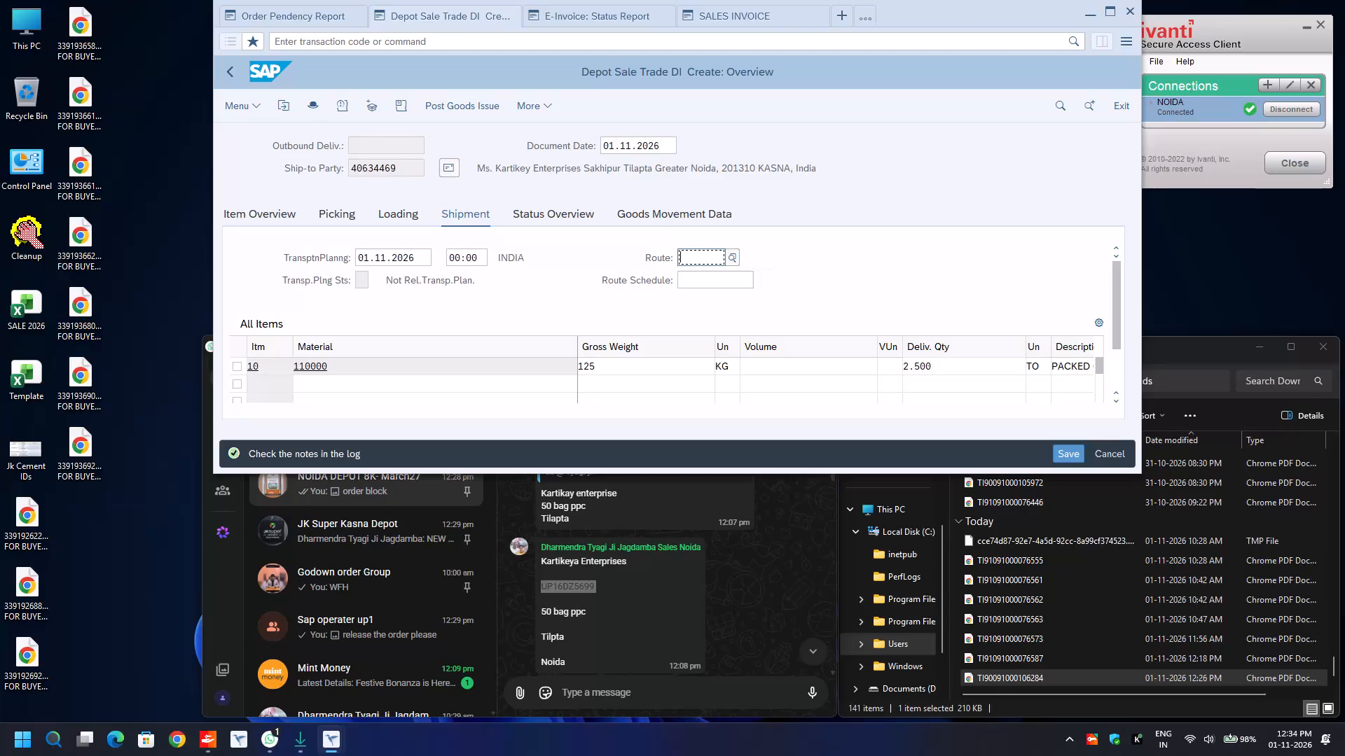
In the delivery's picking data, set the picked quantity of material 110000 to 2.500 and the batch to 1033-1492.
left_click(336, 217)
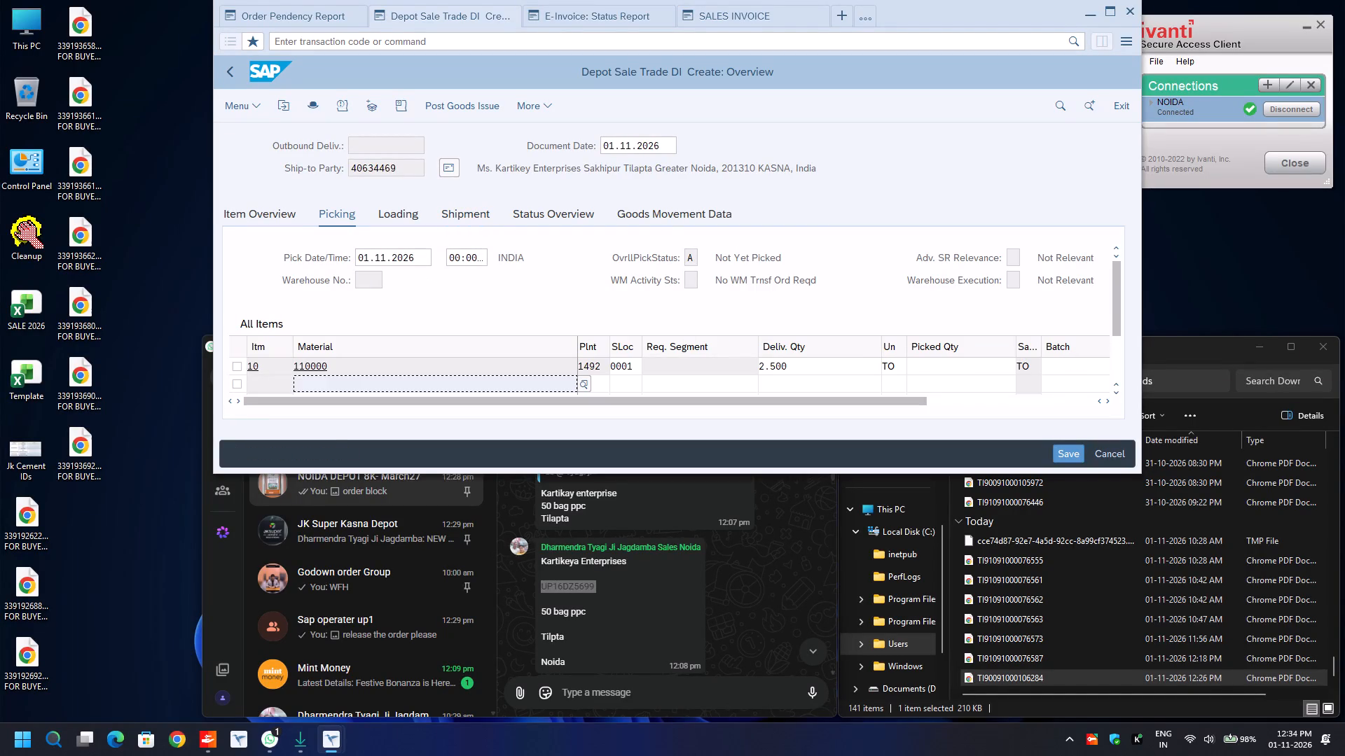
left_click(939, 366)
type("2.500")
key("Tab")
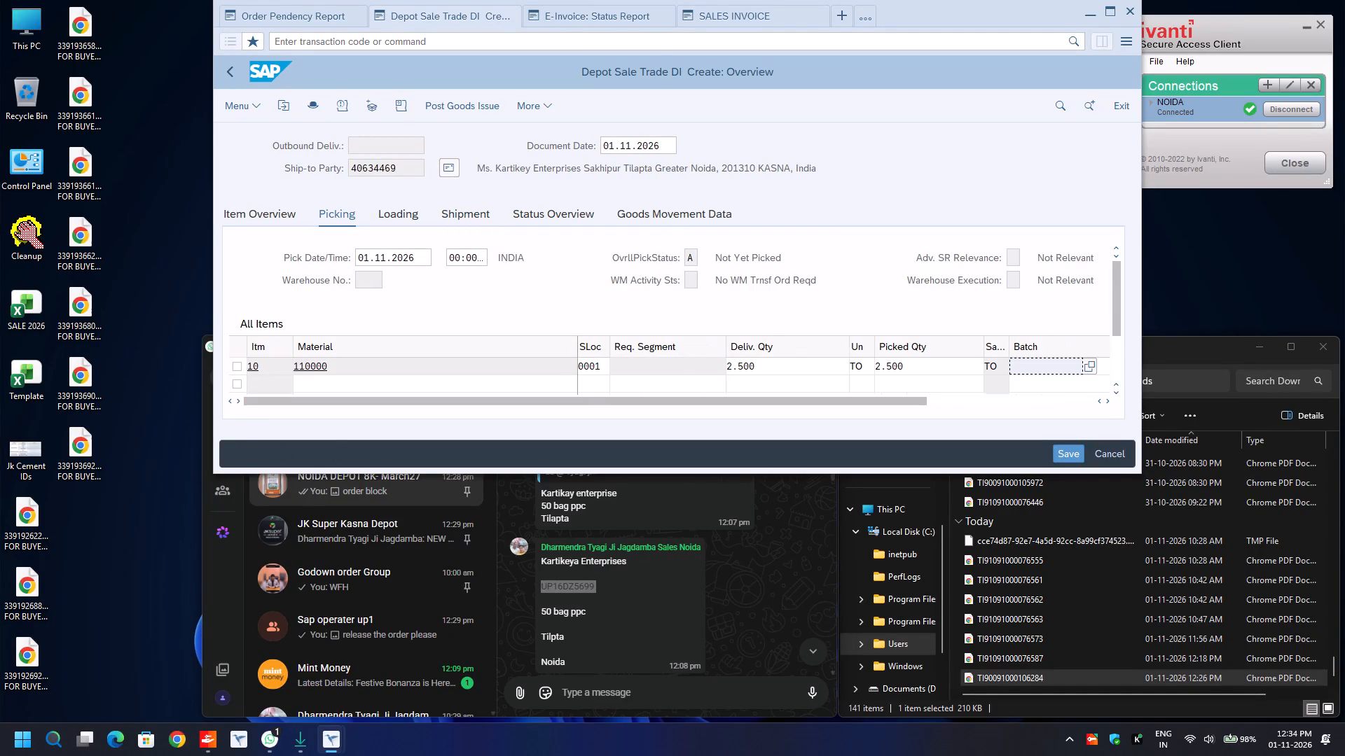
type("1033")
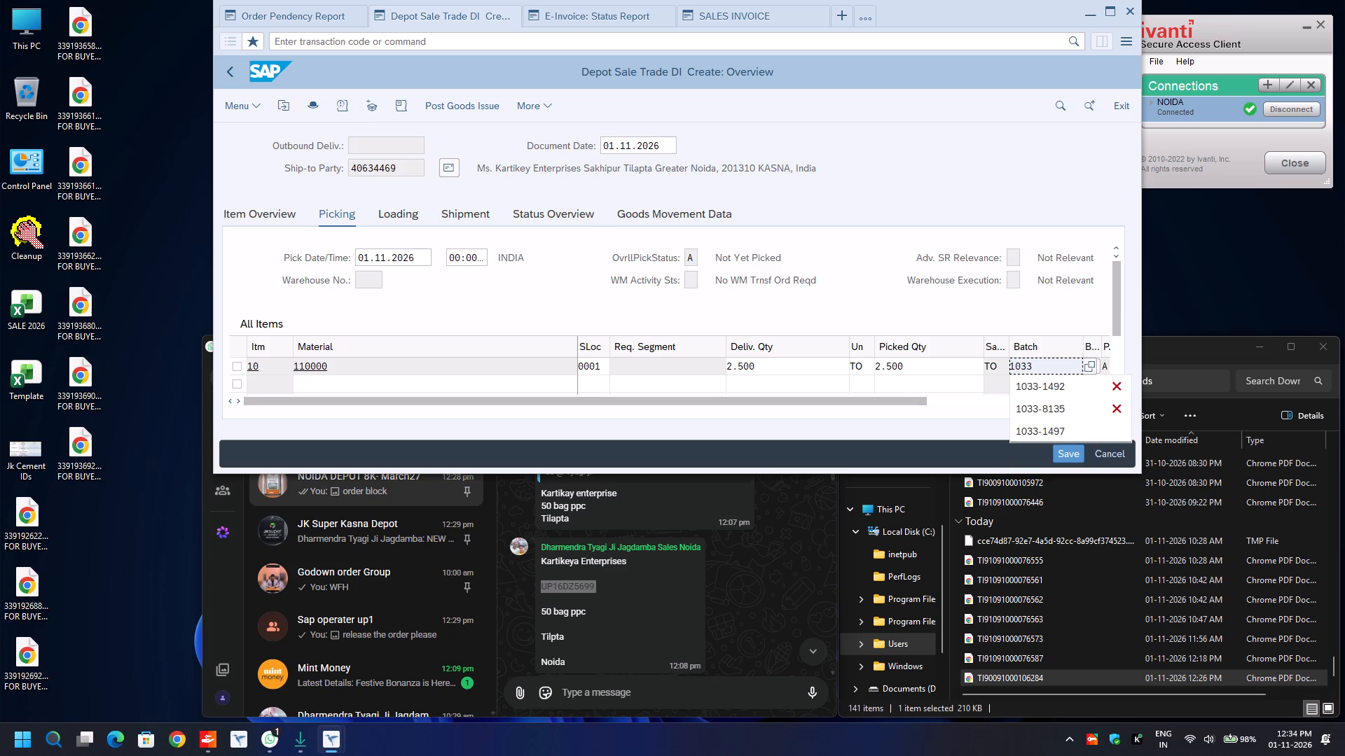
key("Down")
key("Return")
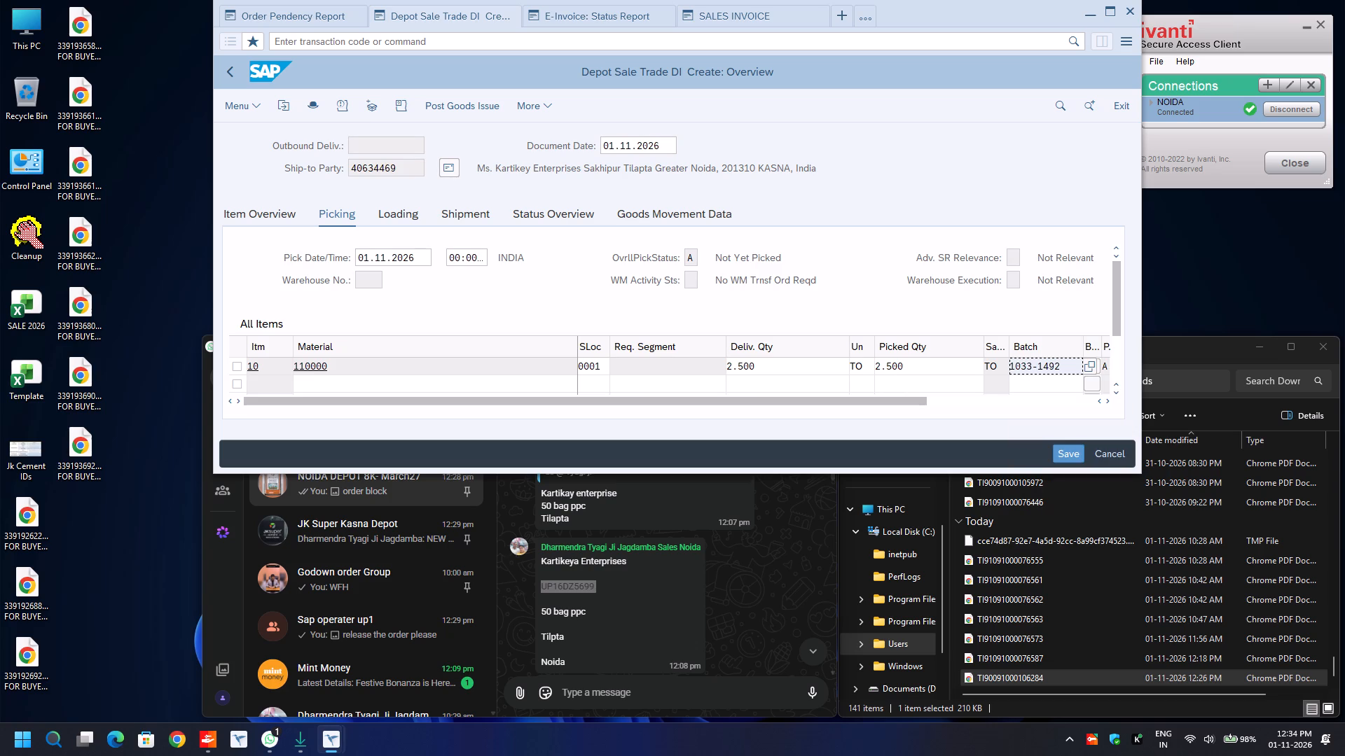
key("F8")
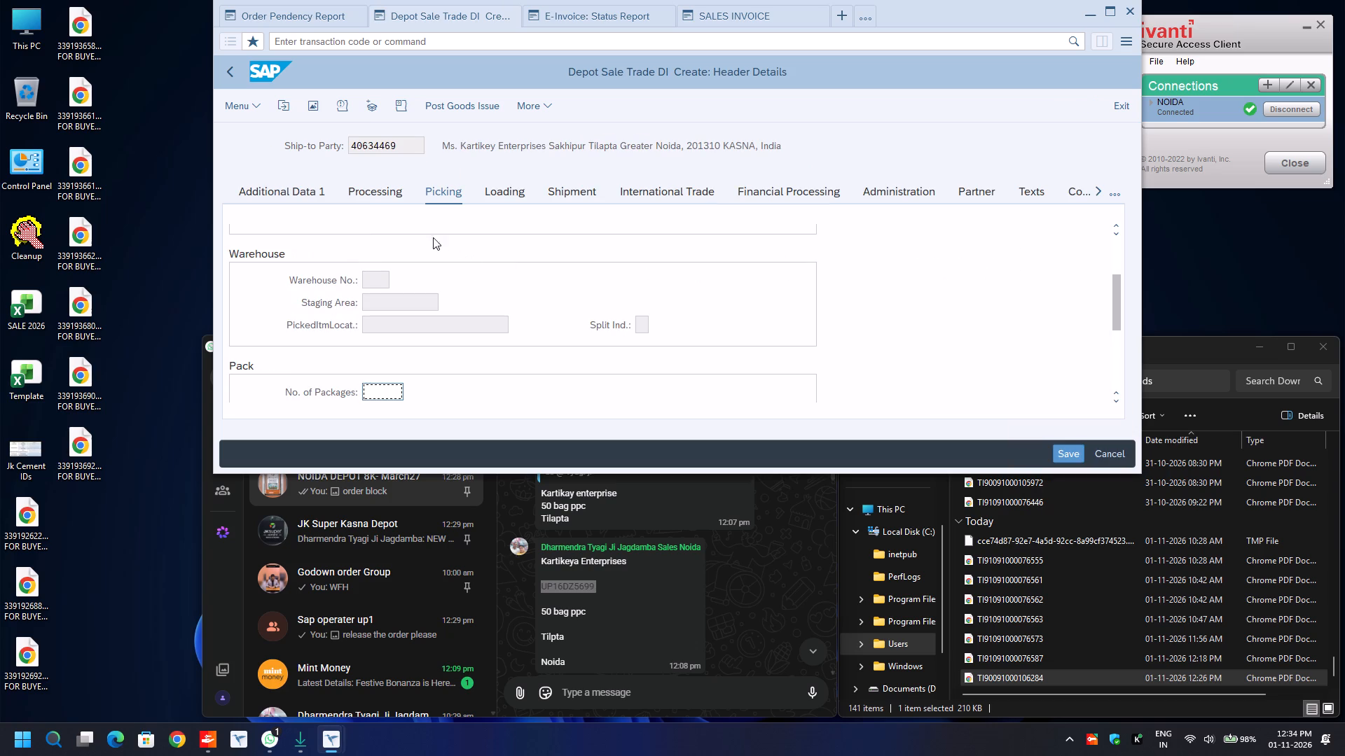
left_click(280, 191)
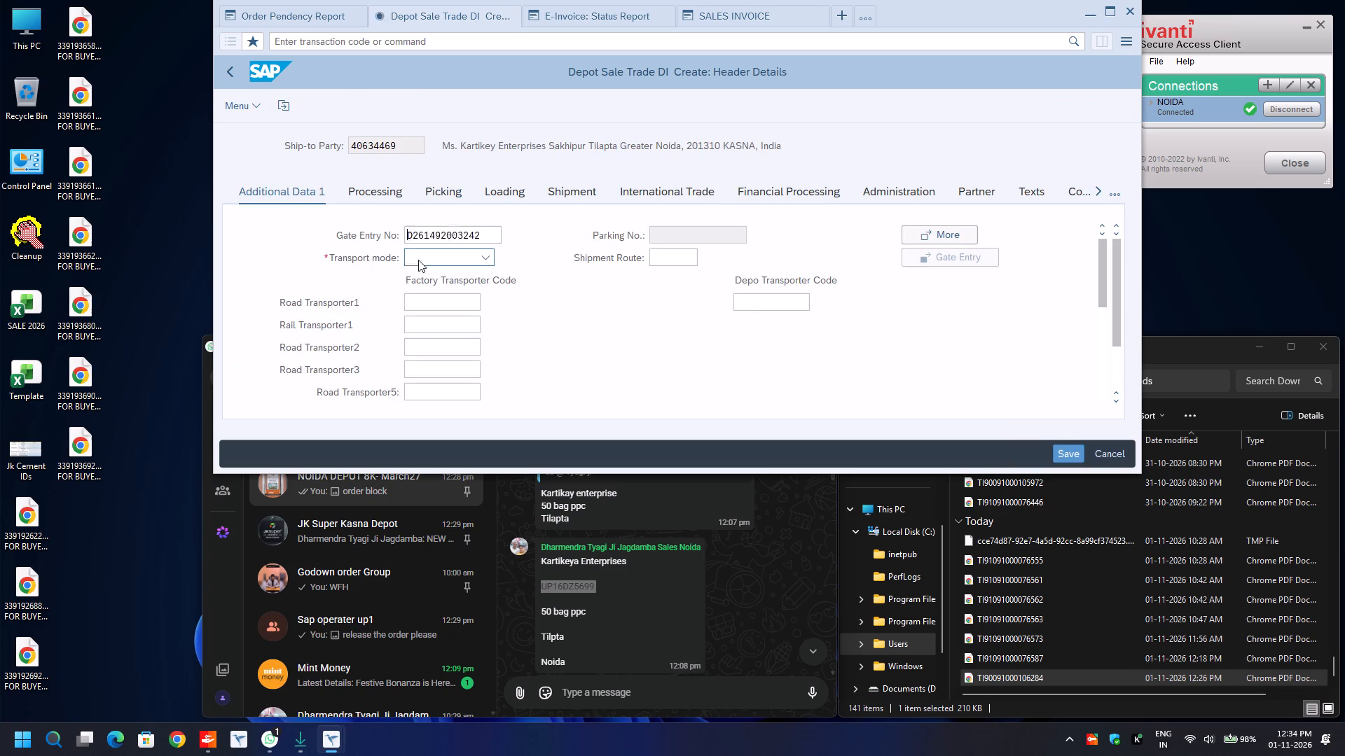
left_click(468, 260)
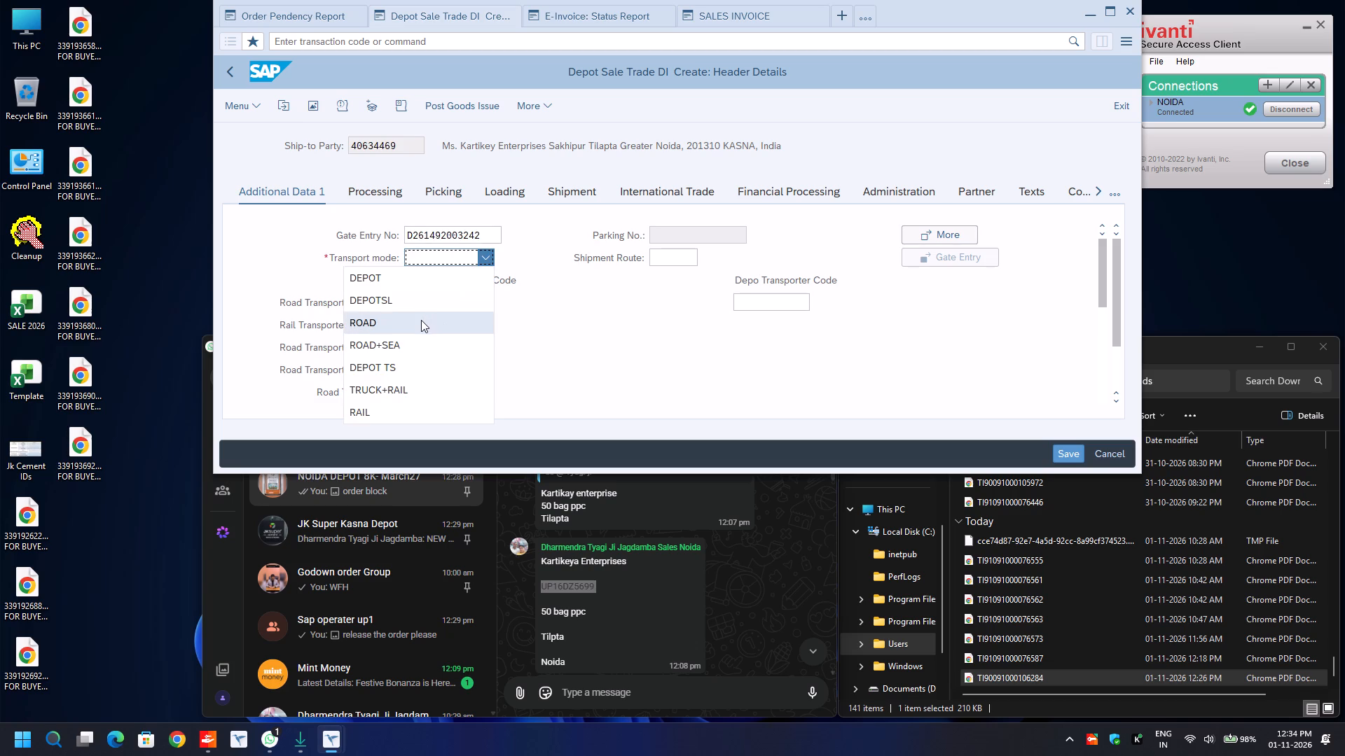
left_click(421, 320)
left_click(417, 305)
key("BackSpace")
key("Down")
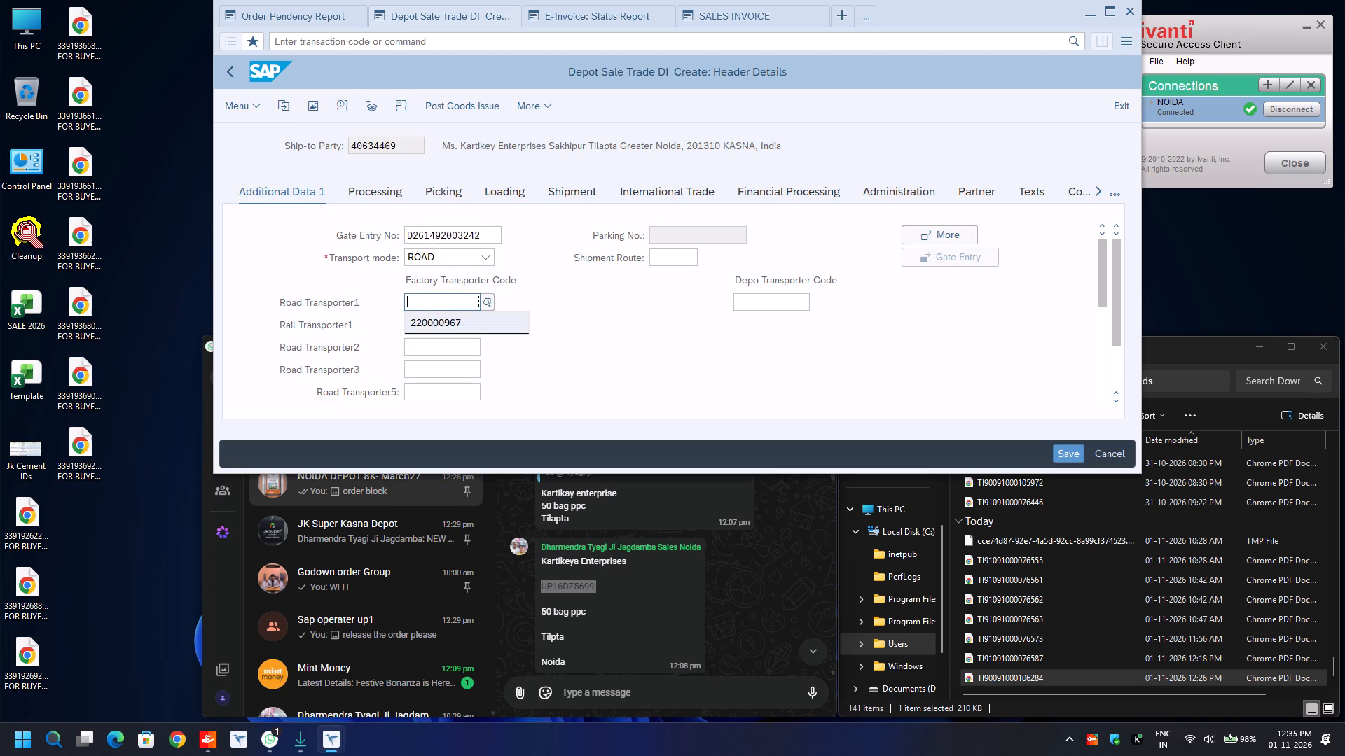
key("Return")
key("Return")
In the e-way bill data, set the transport mode to Road and the distance to 30.
type("ro")
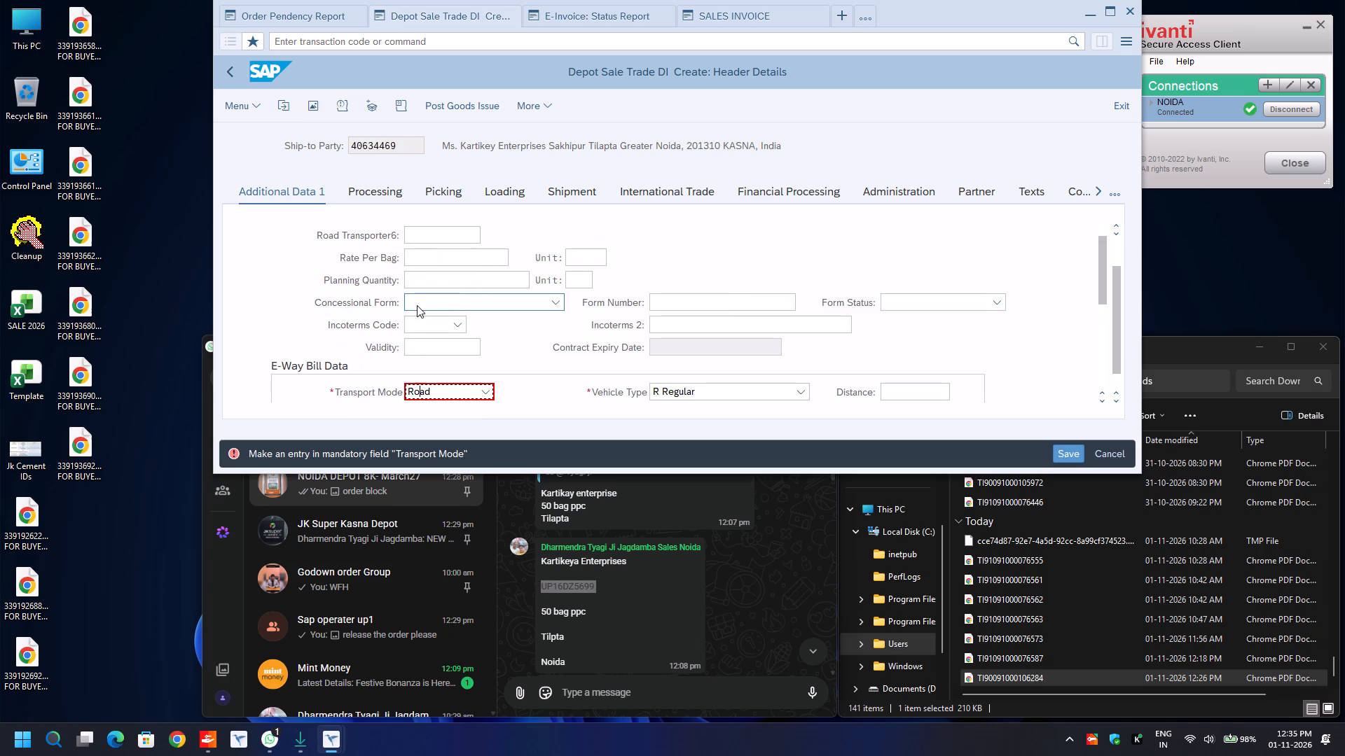
key("Tab")
key("Tab")
key("BackSpace")
key("Down")
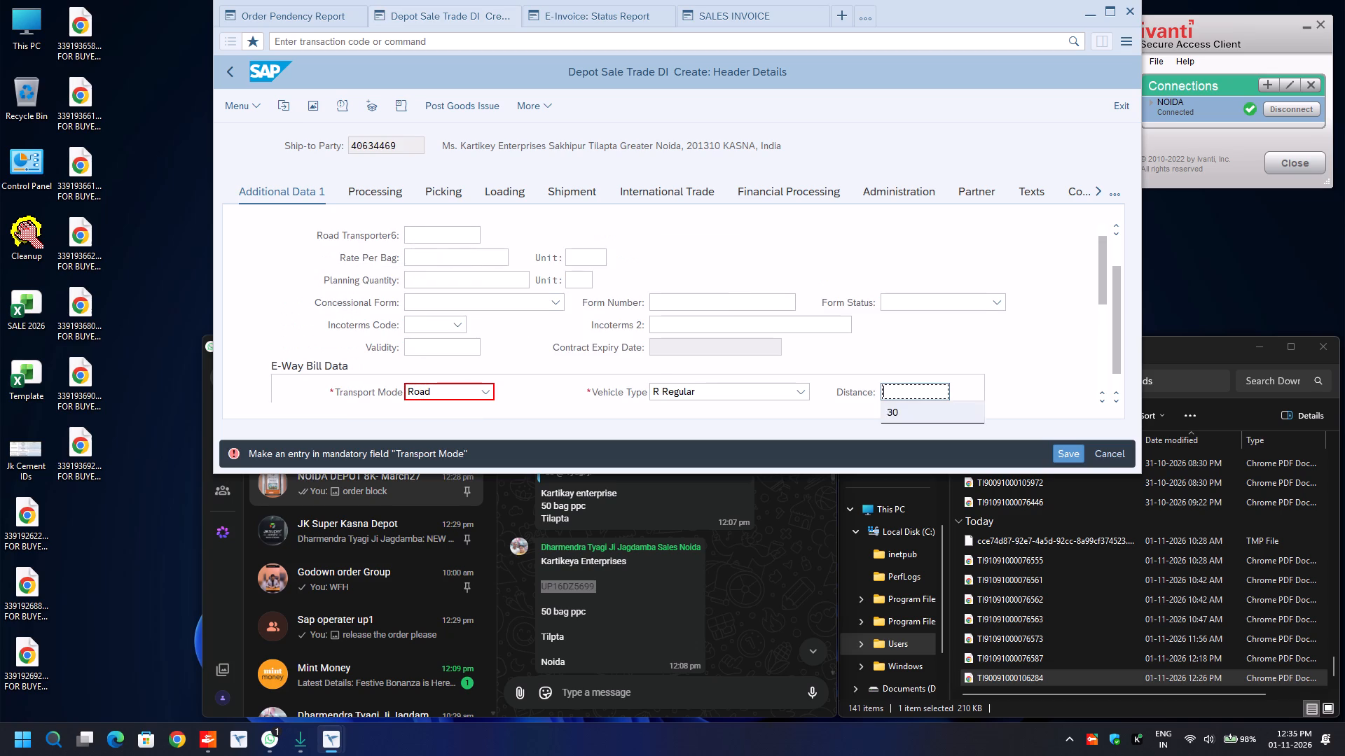
key("Return")
key("Down")
key("Down")
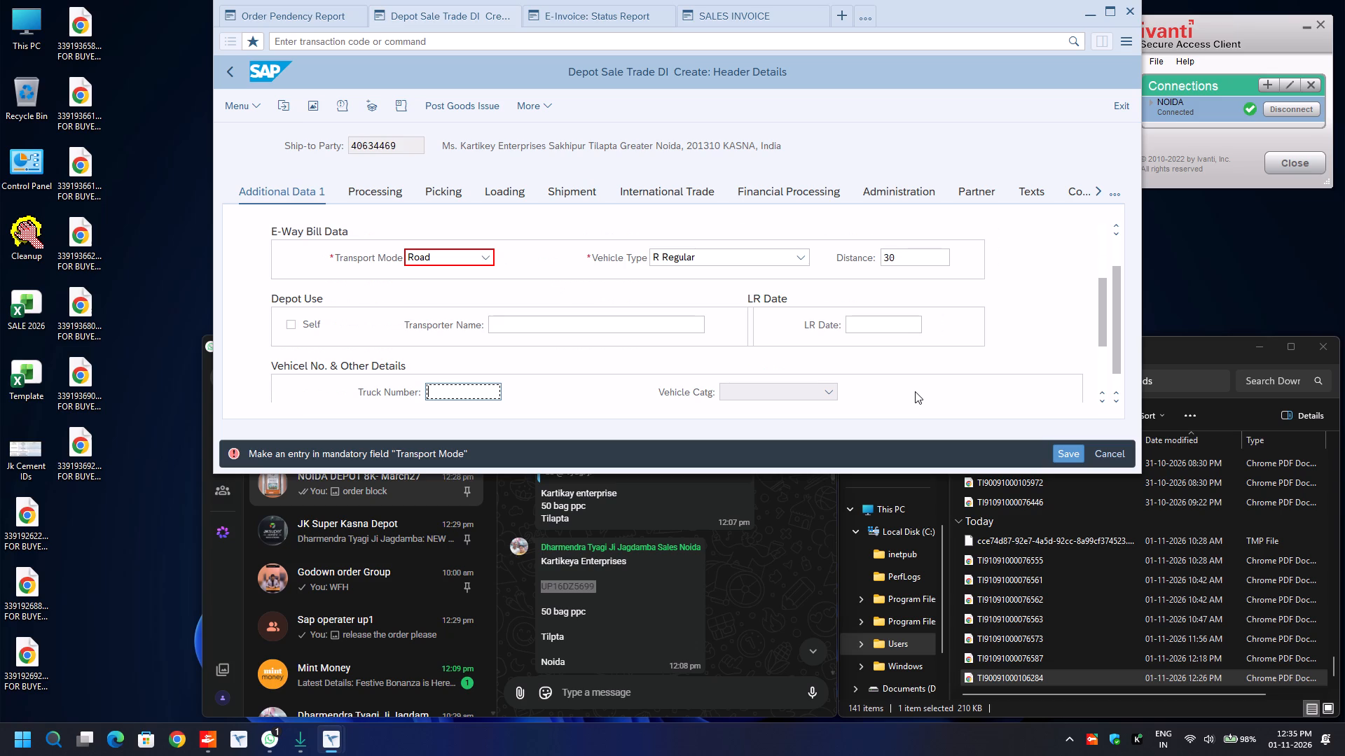
key("ctrl+v")
key("Tab")
key("Tab")
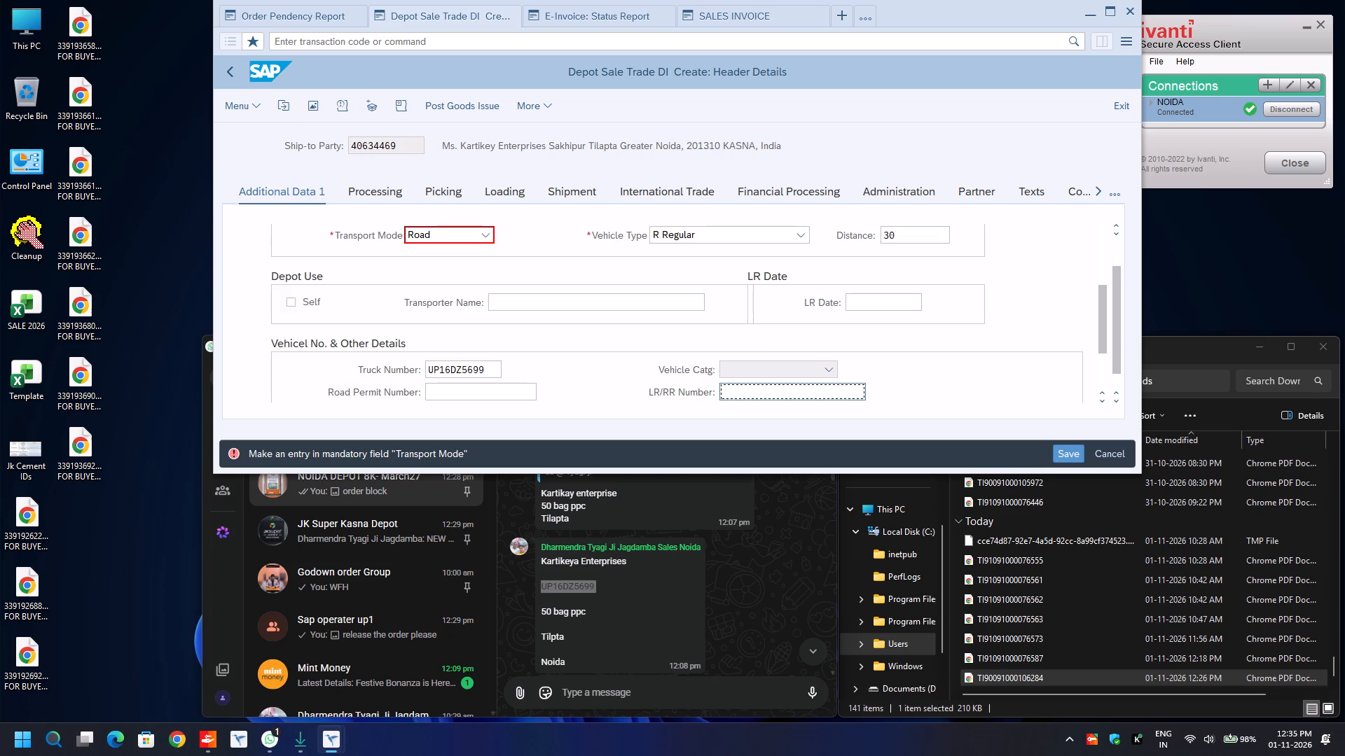
key("BackSpace")
key("Down")
key("Return")
Check the delivery header's shipment data and post the goods issue.
left_click(565, 189)
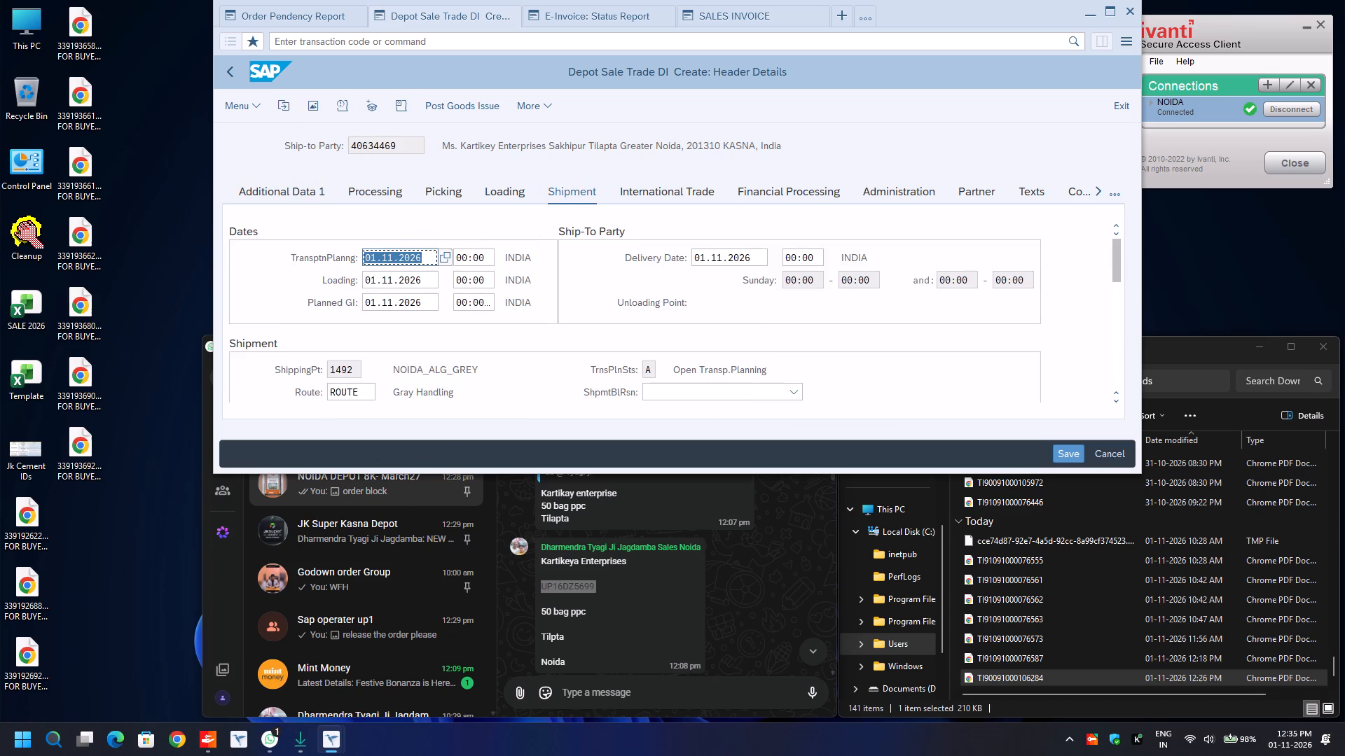
left_click(465, 101)
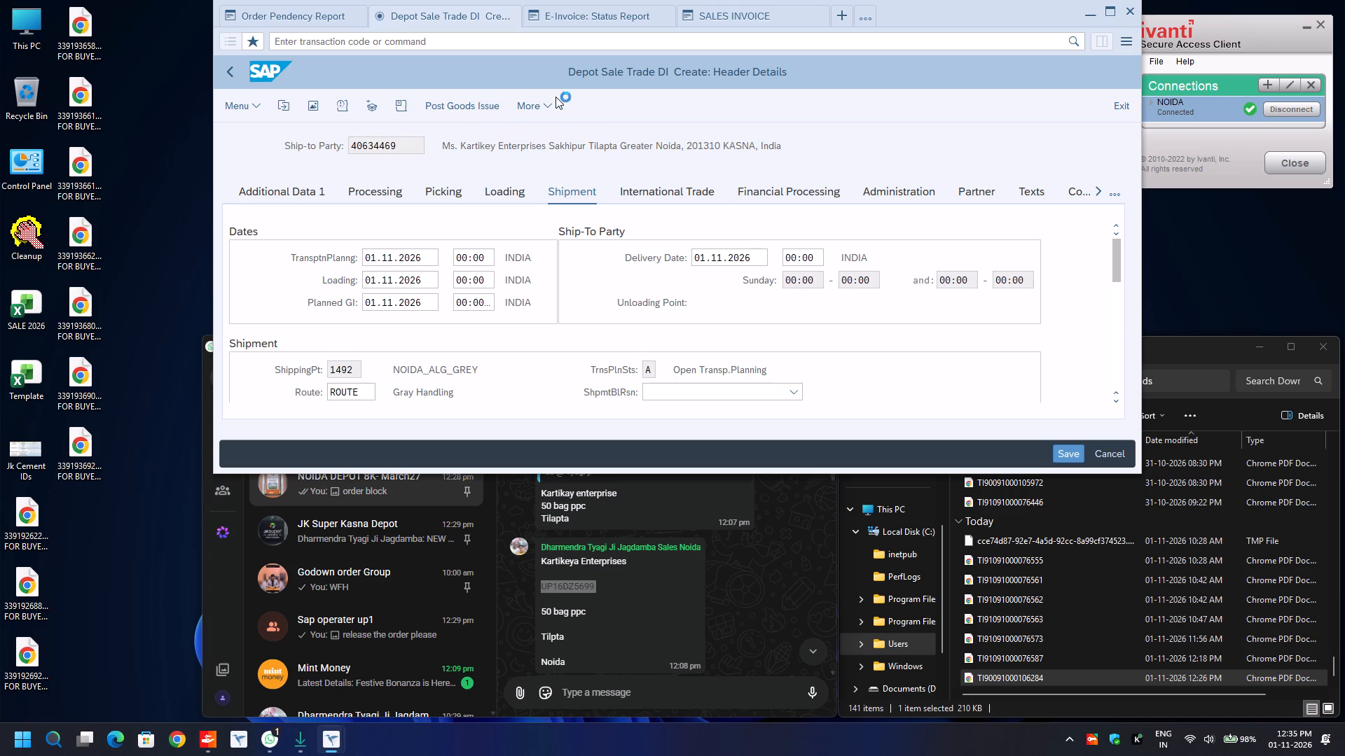
Return to the e-Document Cockpit selection, set the plant to 1492 and run the e-invoice status report.
left_click(573, 17)
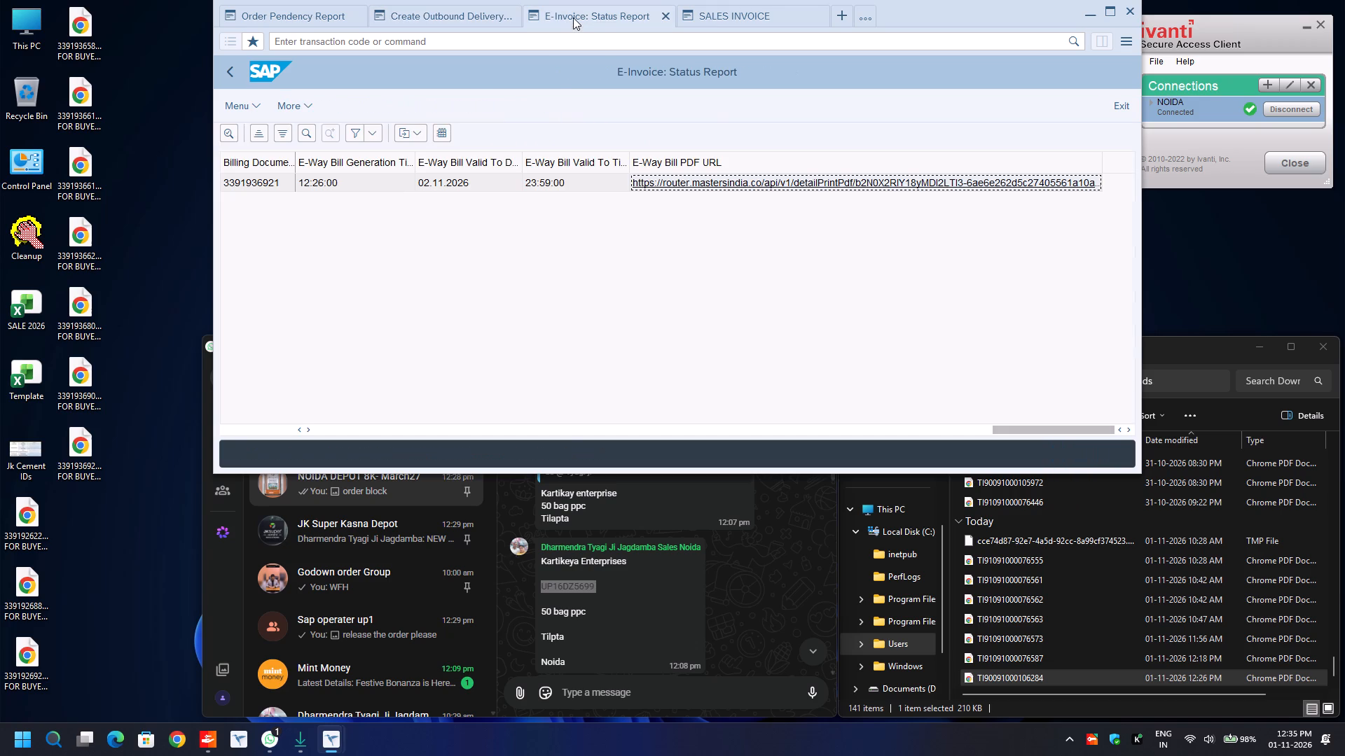
left_click_drag(236, 69, 230, 72)
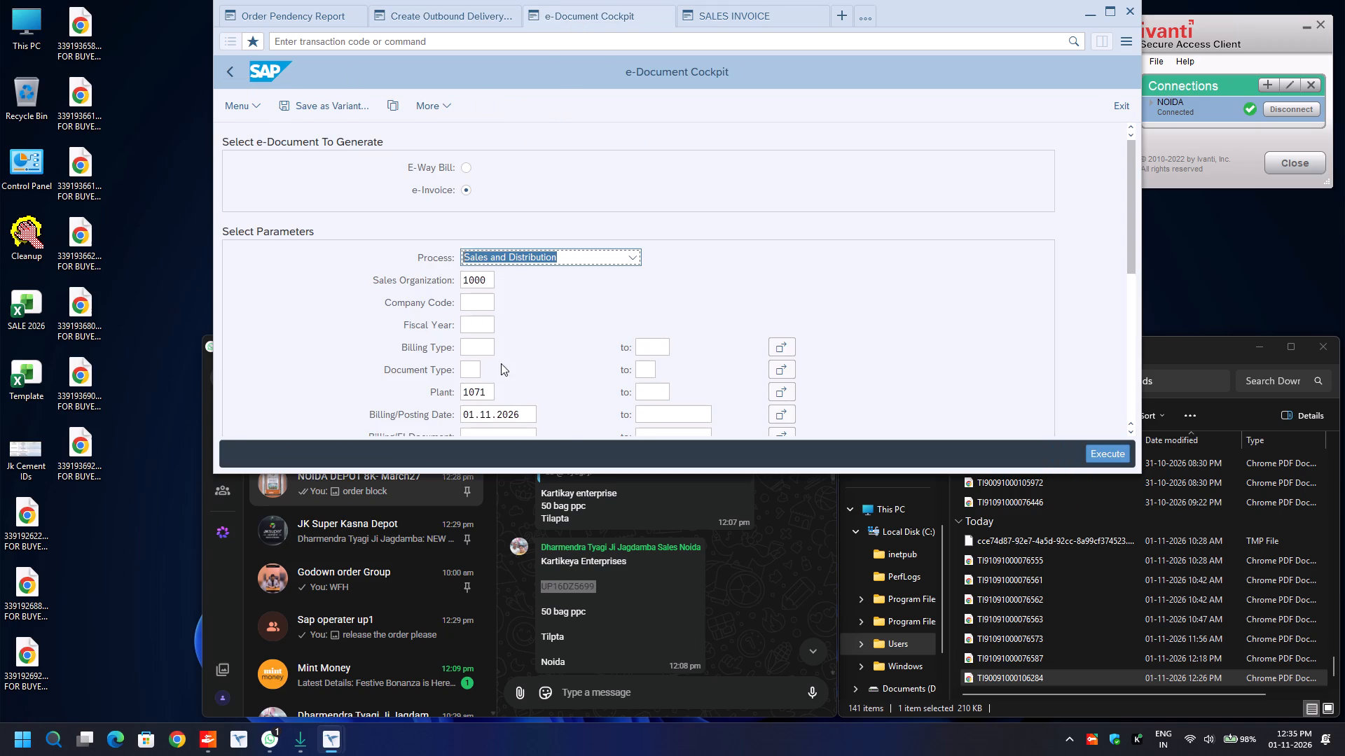
left_click_drag(484, 391, 383, 377)
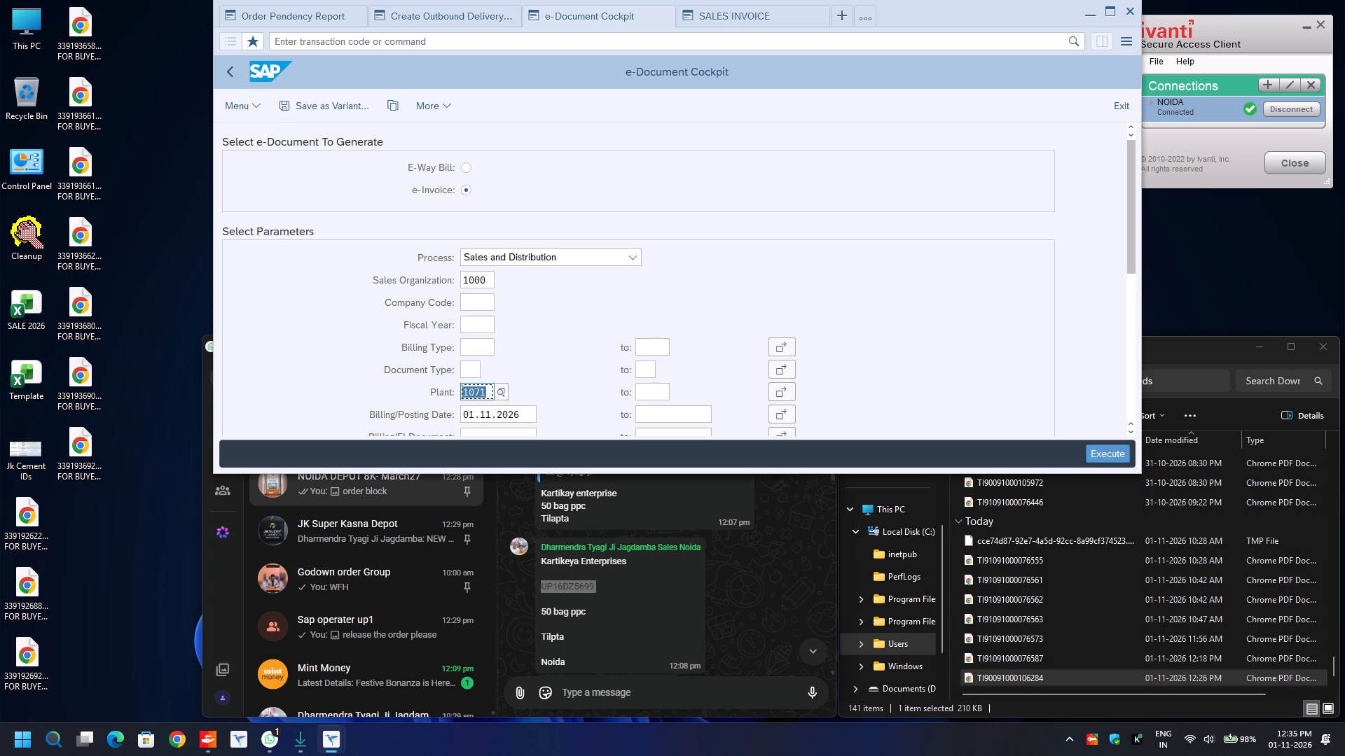
type("1492")
key("Return")
key("F8")
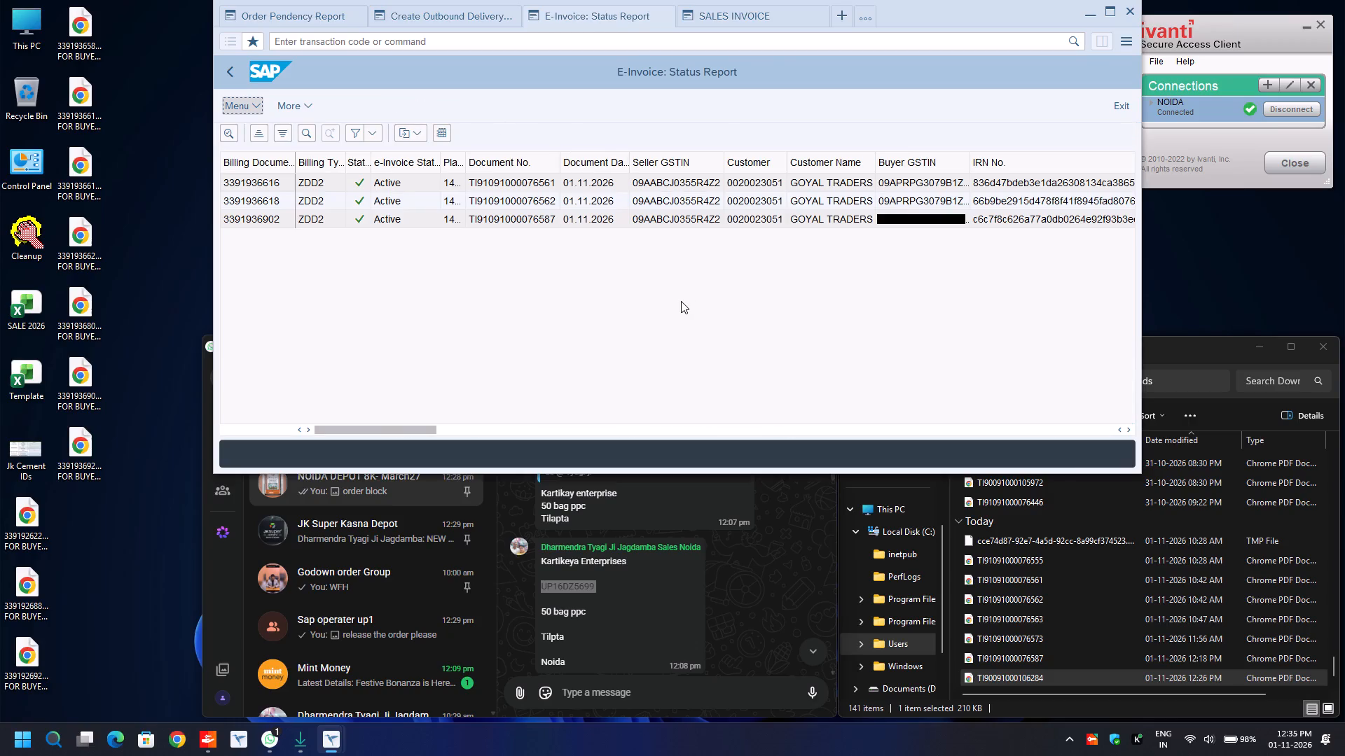
Leave the status report, check the delivery creation session and rerun the e-invoice status report for plant 1492.
left_click_drag(219, 69, 230, 72)
left_click(451, 21)
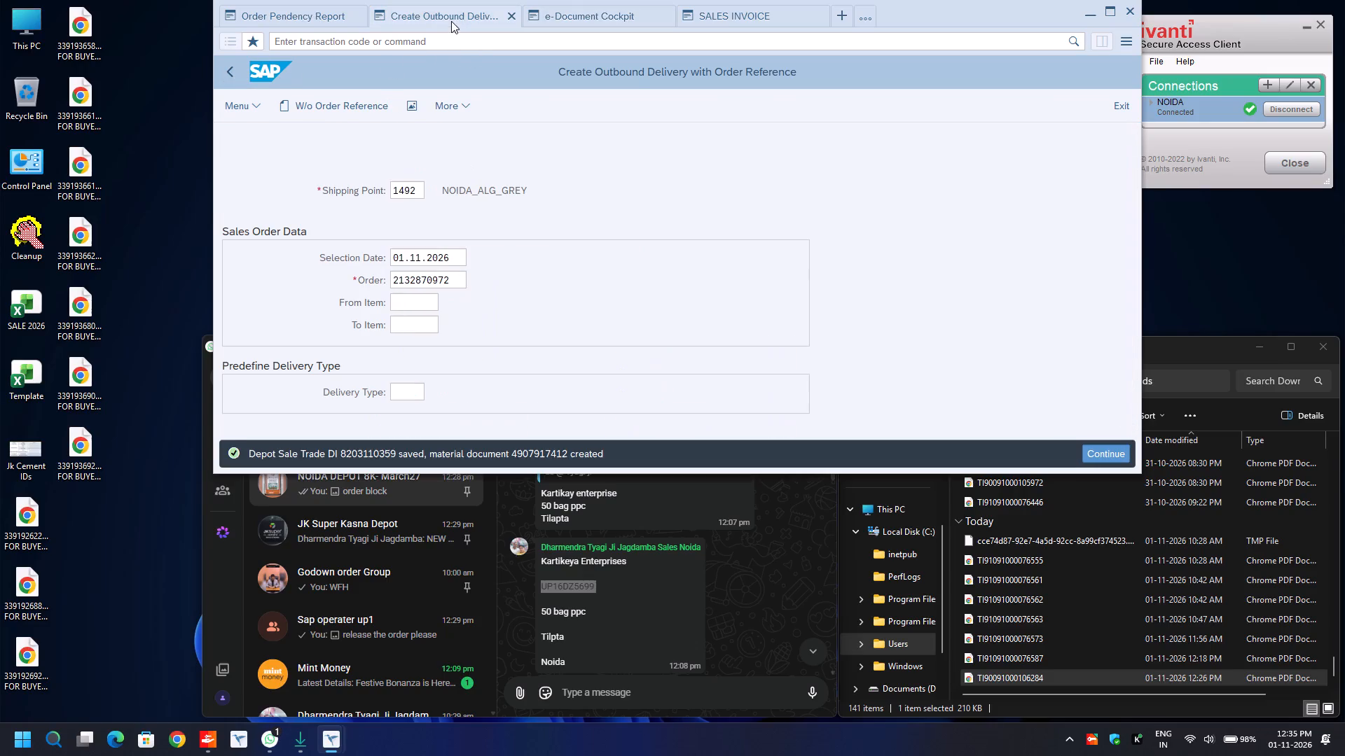
left_click(601, 10)
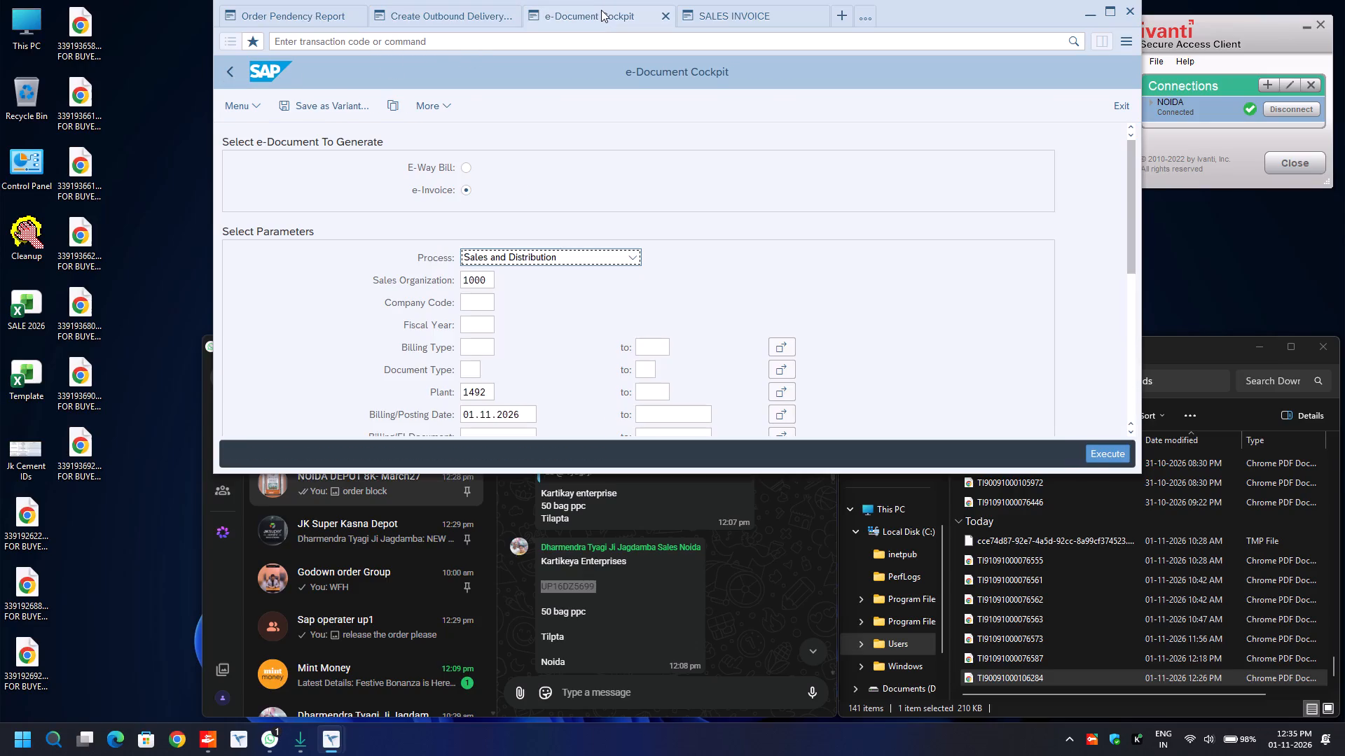
key("F8")
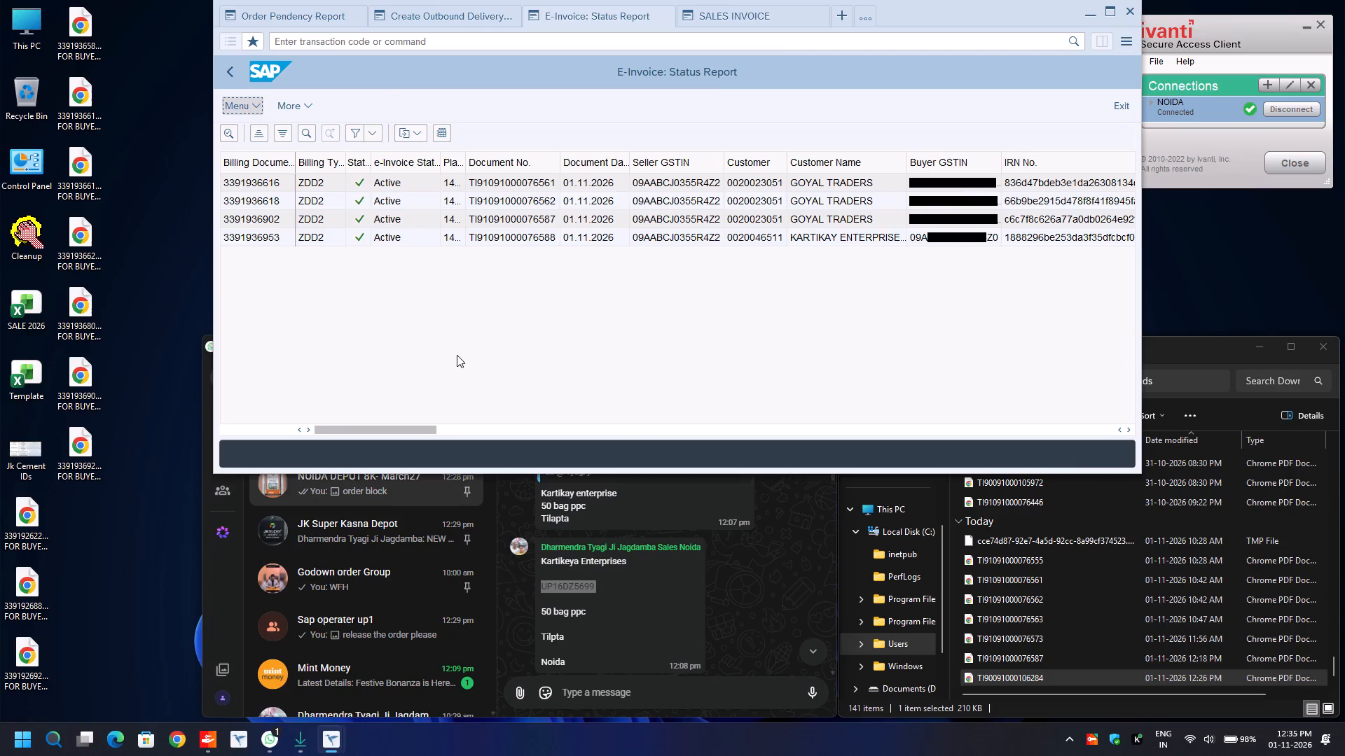
scroll(457, 355, "down", 10)
left_click(260, 235)
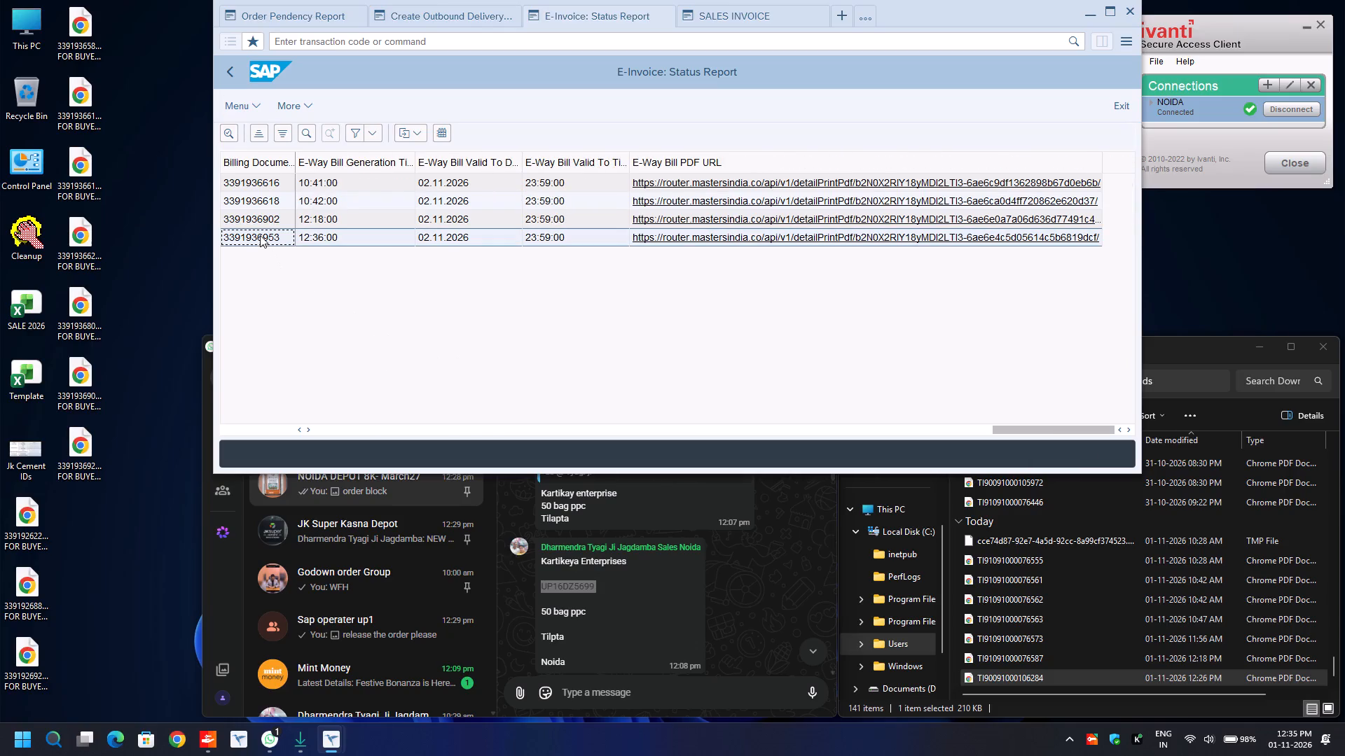
key("ctrl+y")
key("ctrl+c")
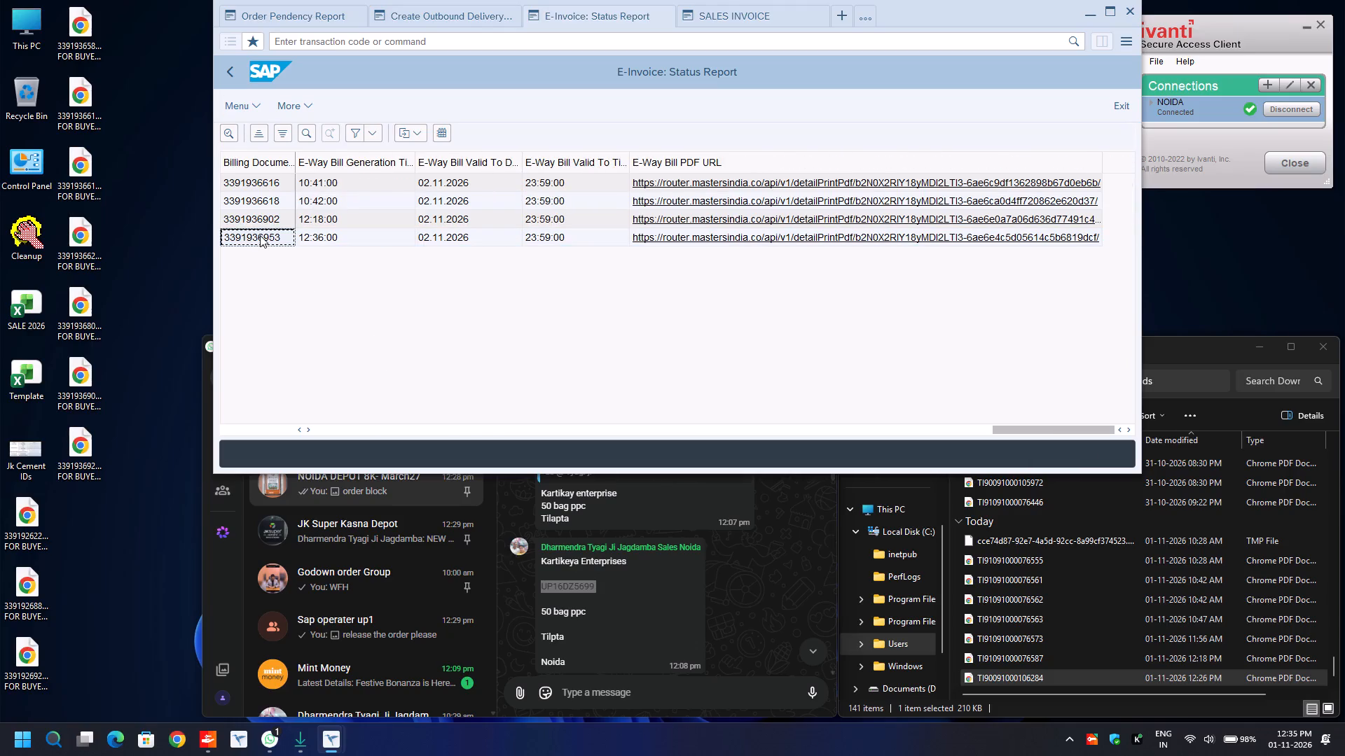
left_click(764, 12)
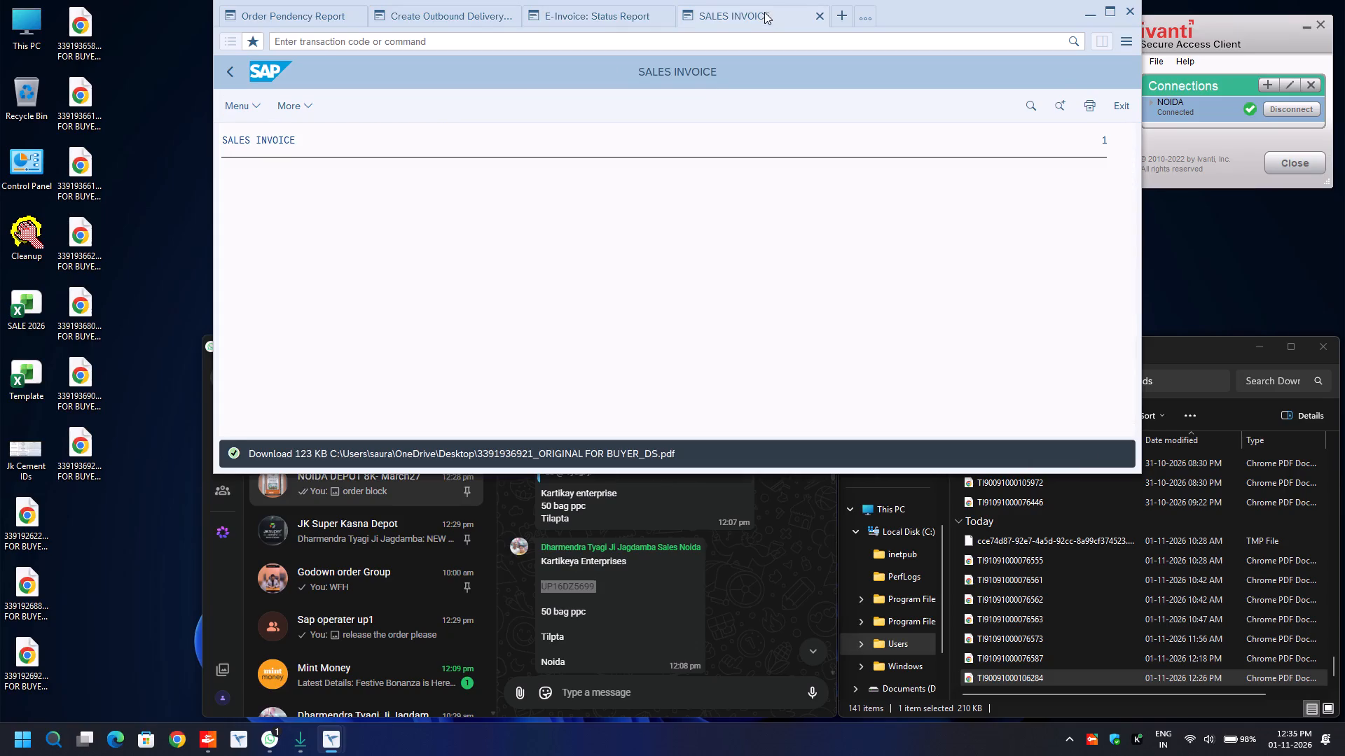
left_click(231, 67)
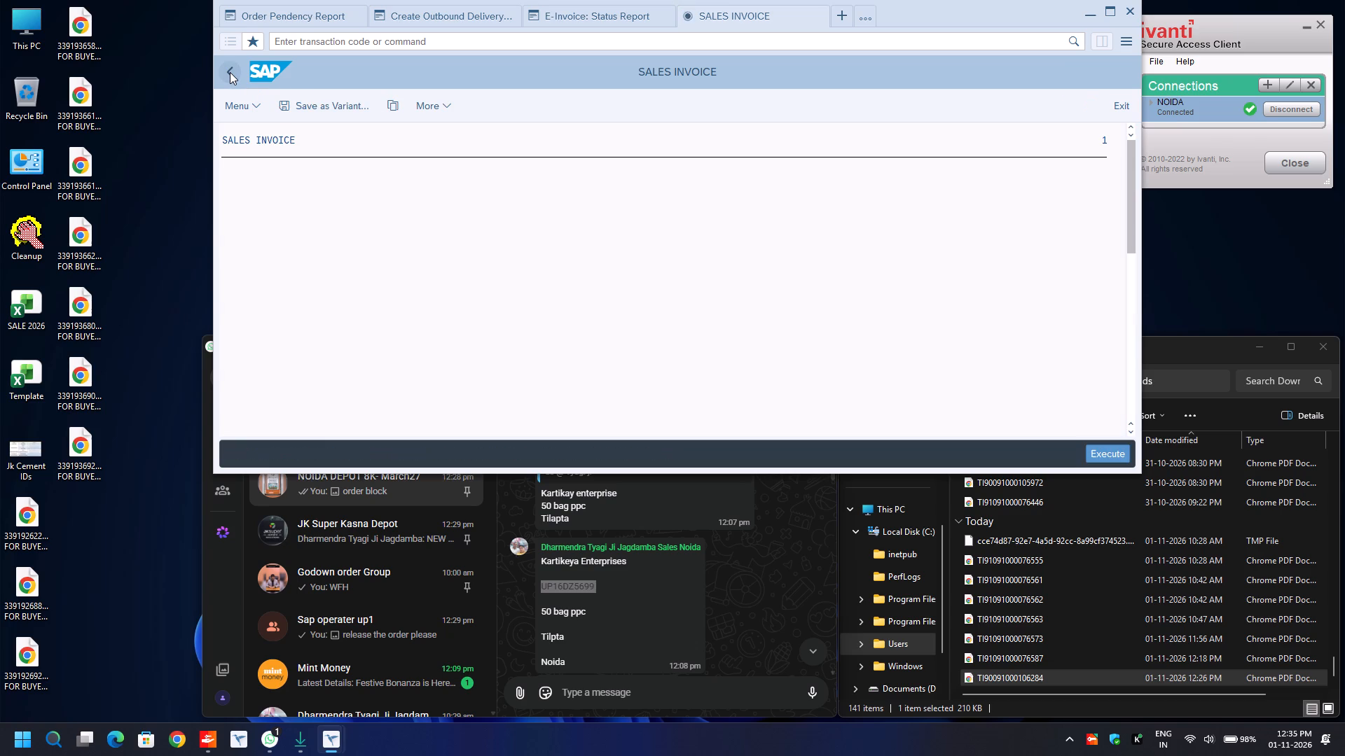
key("ctrl+v")
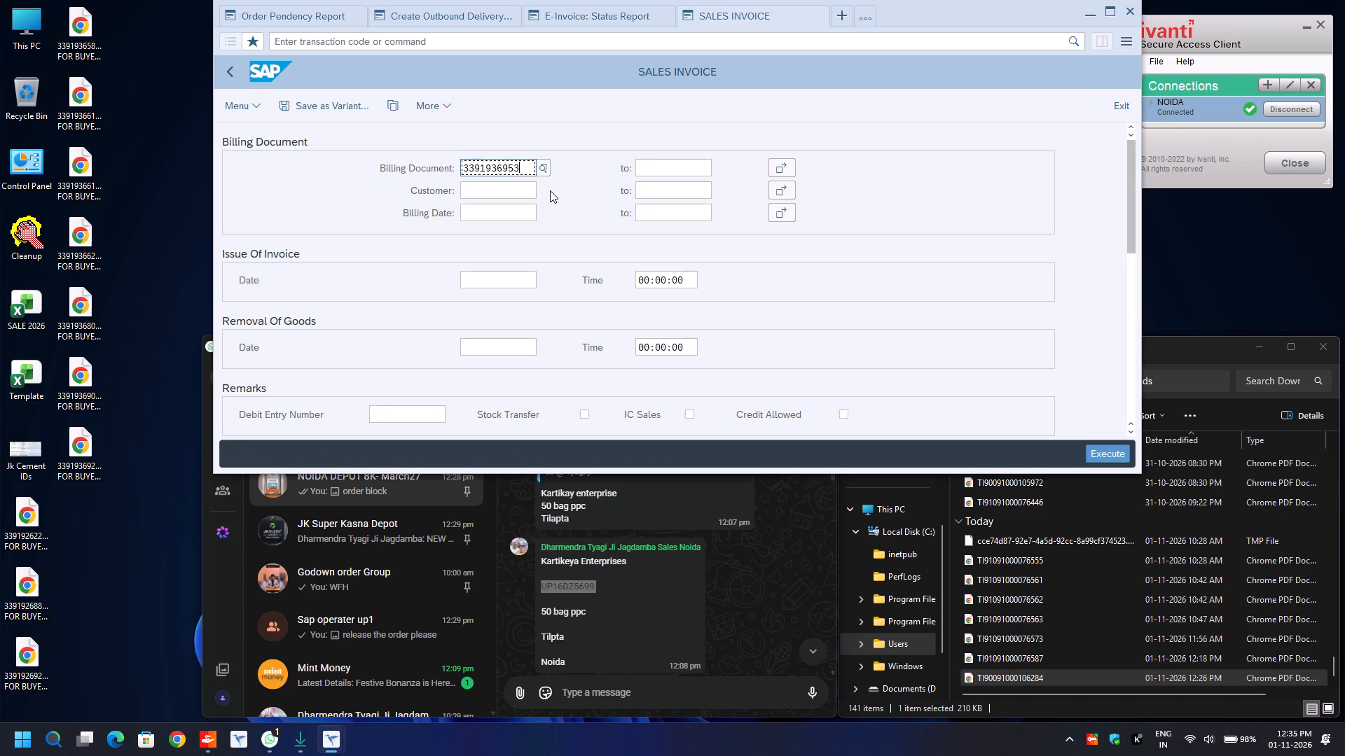
scroll(649, 251, "down", 7)
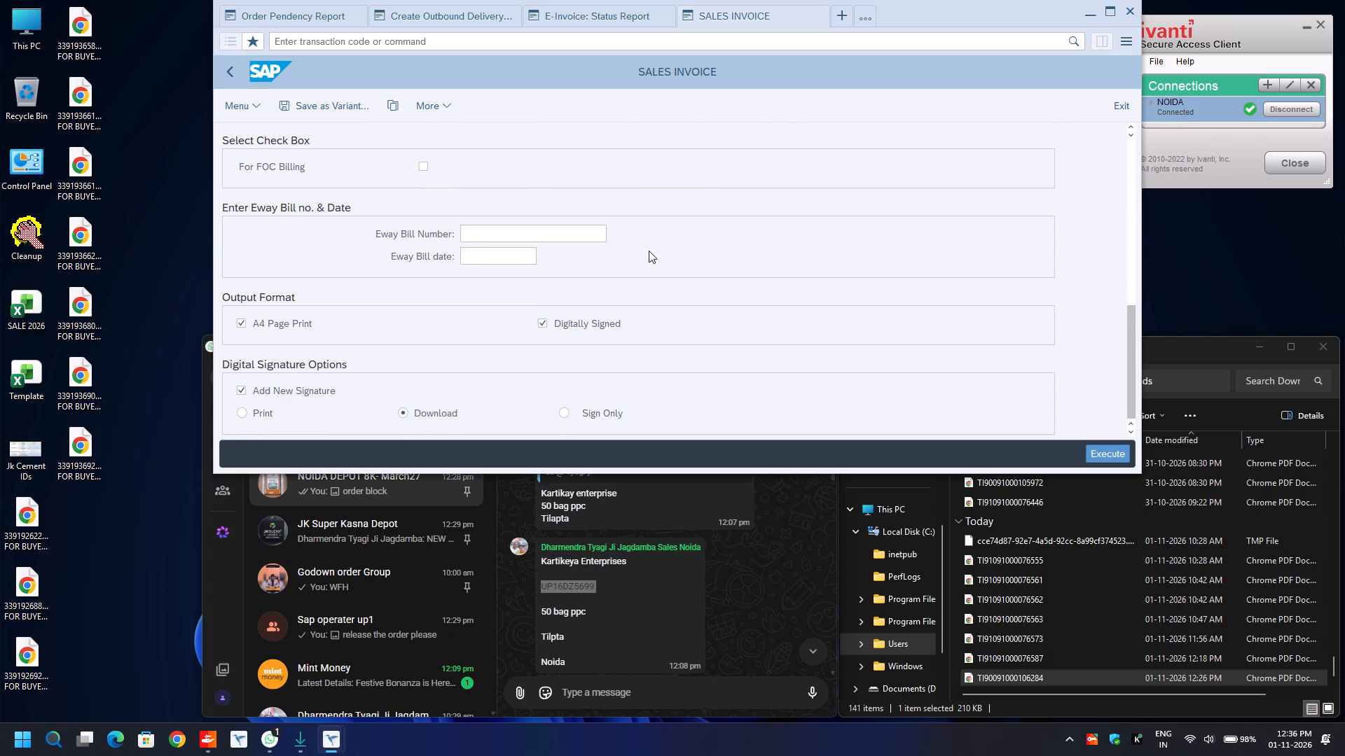
key("F8")
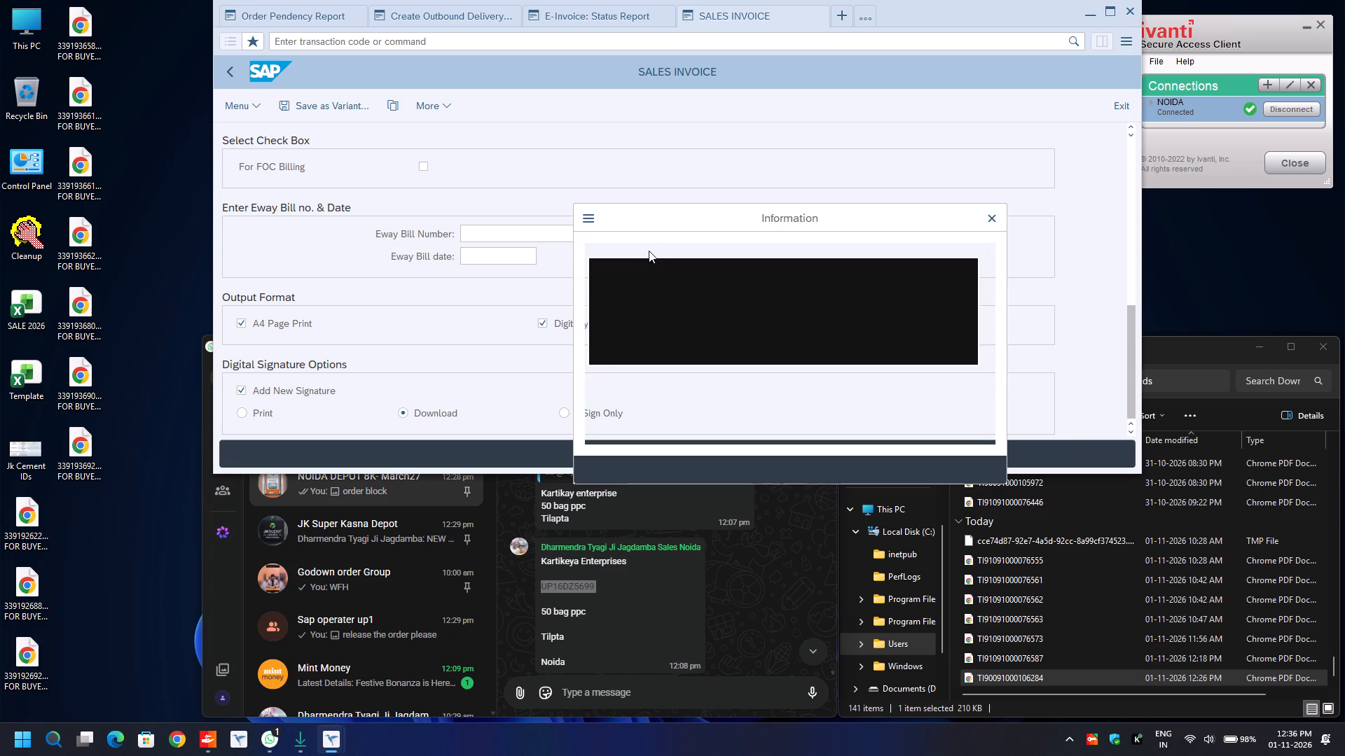
key("space")
key("Return")
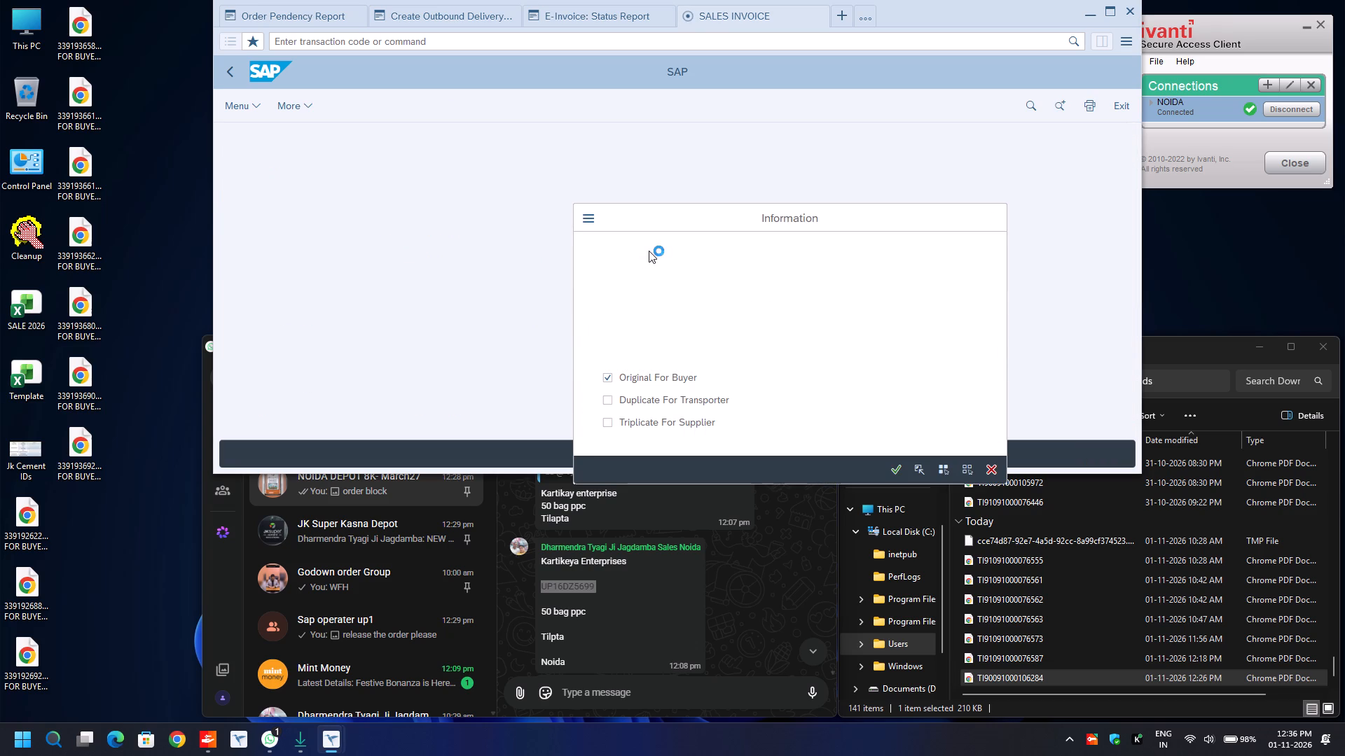
left_click(604, 13)
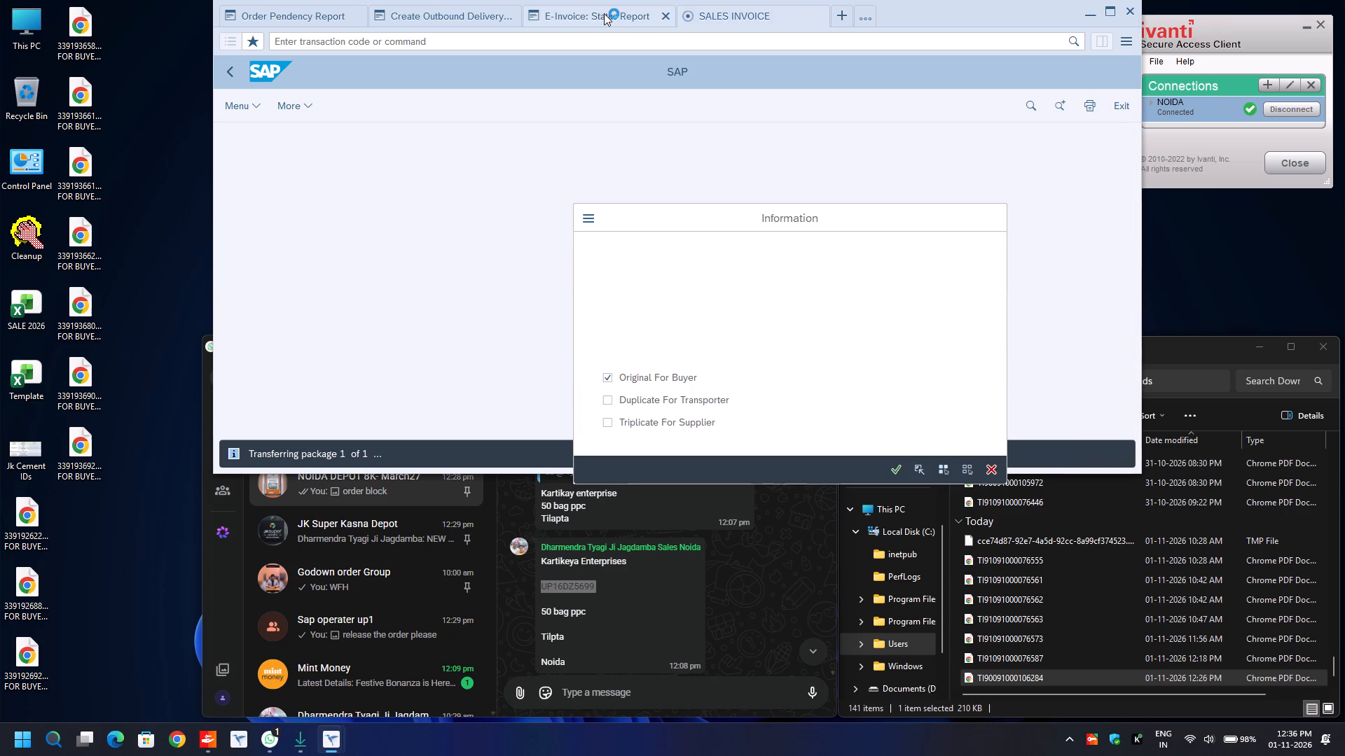
left_click(870, 236)
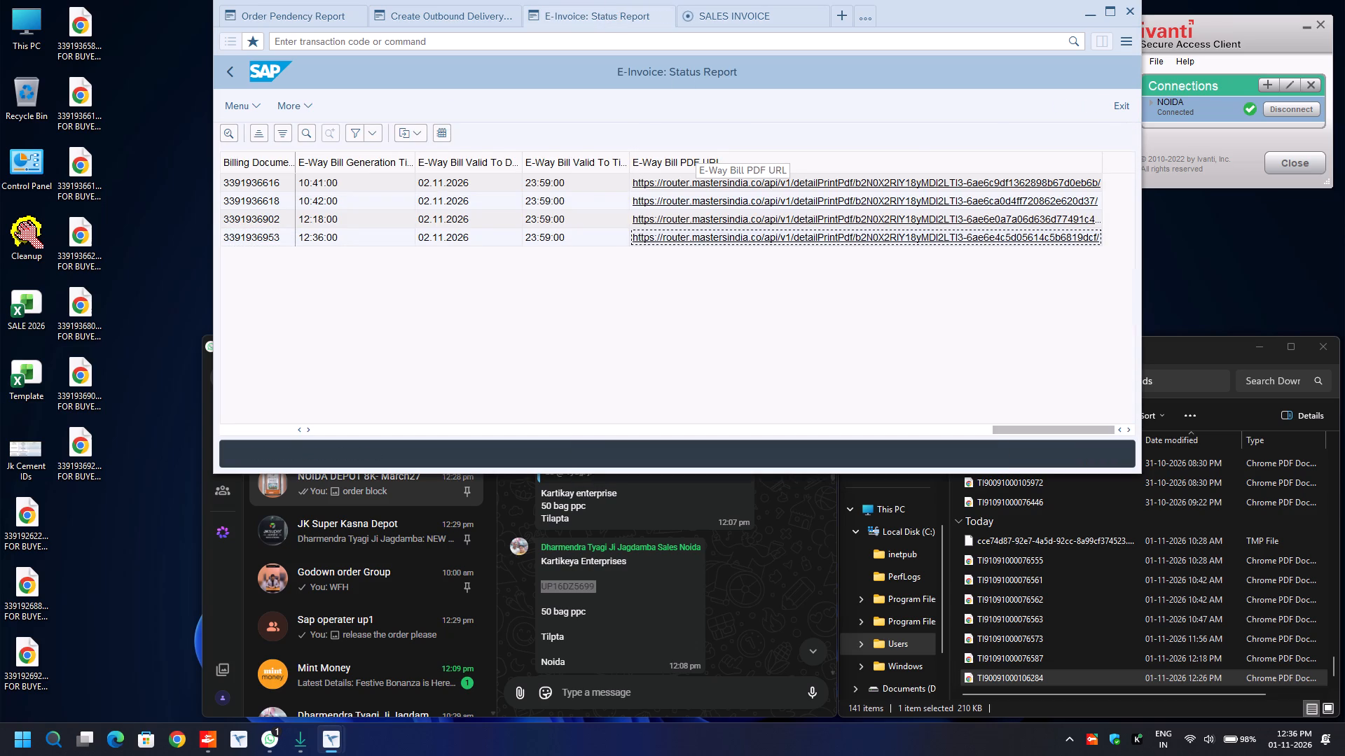
key("Left")
key("Return")
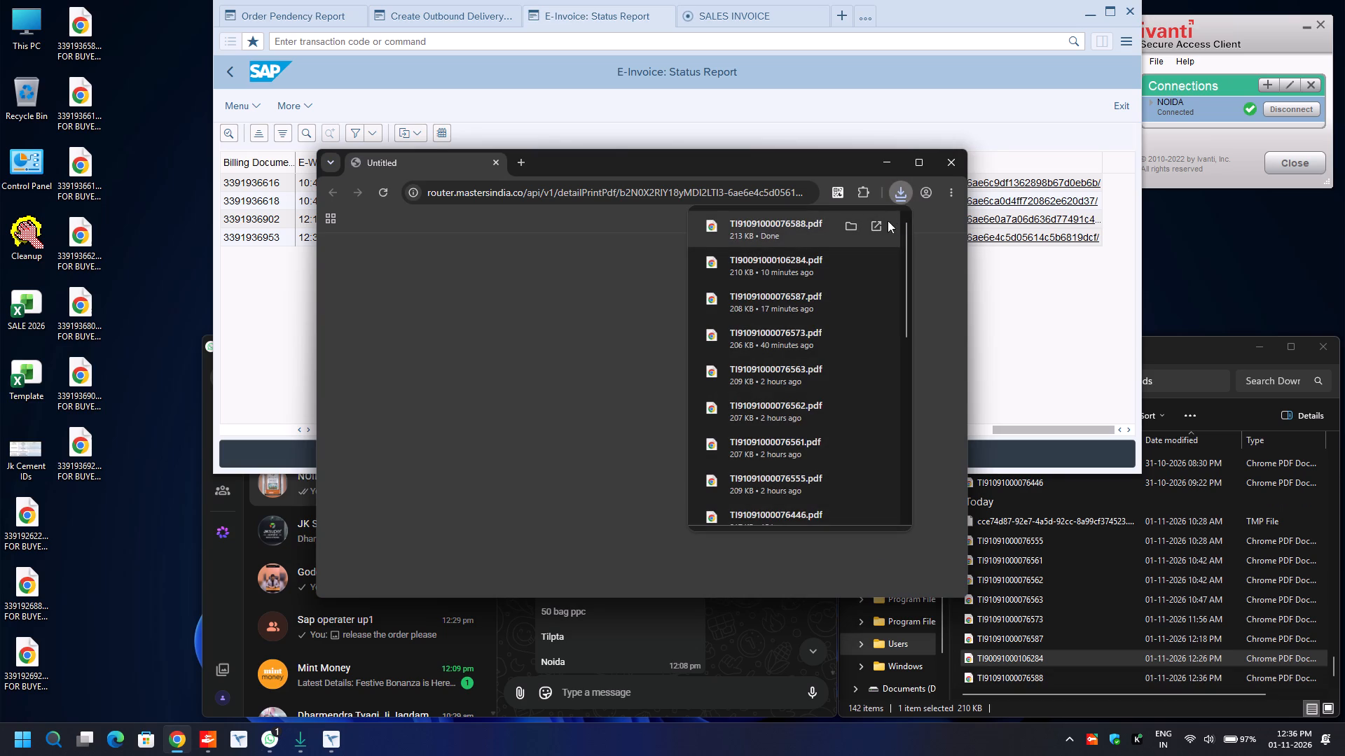
left_click(849, 222)
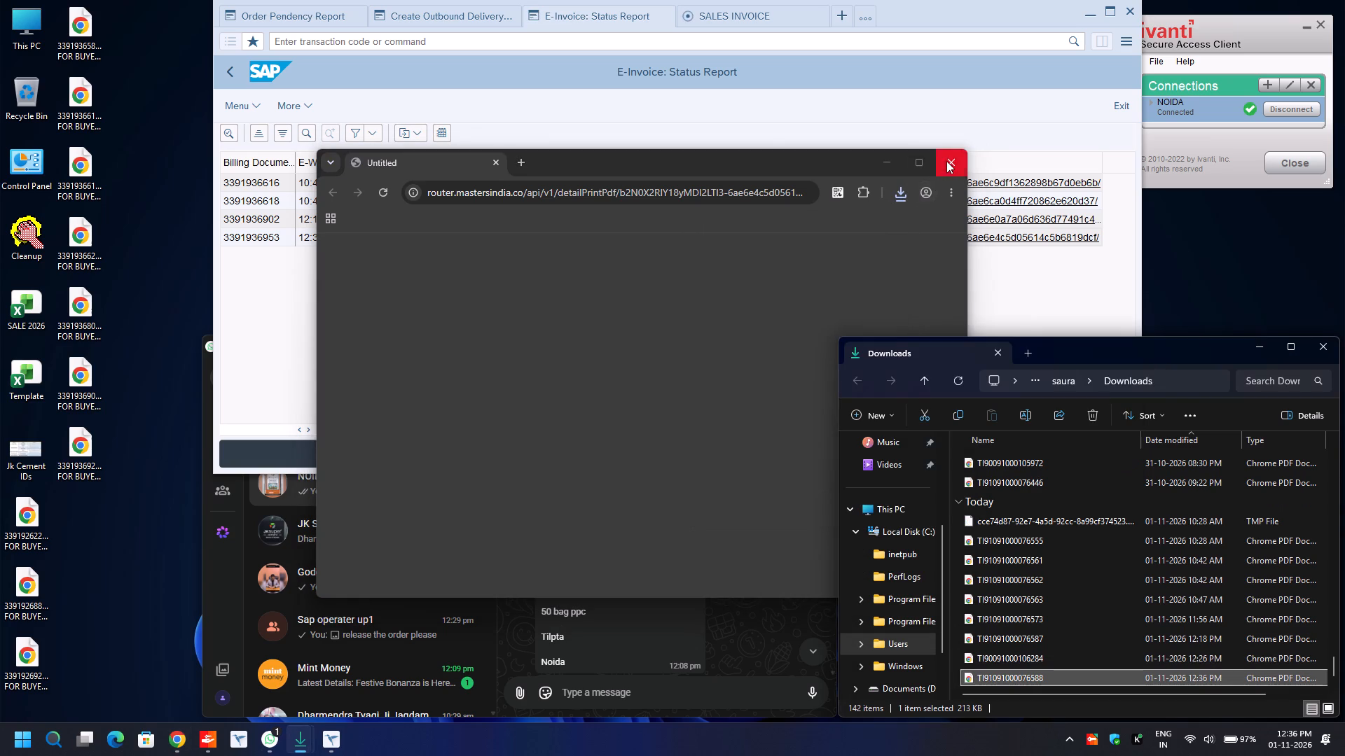
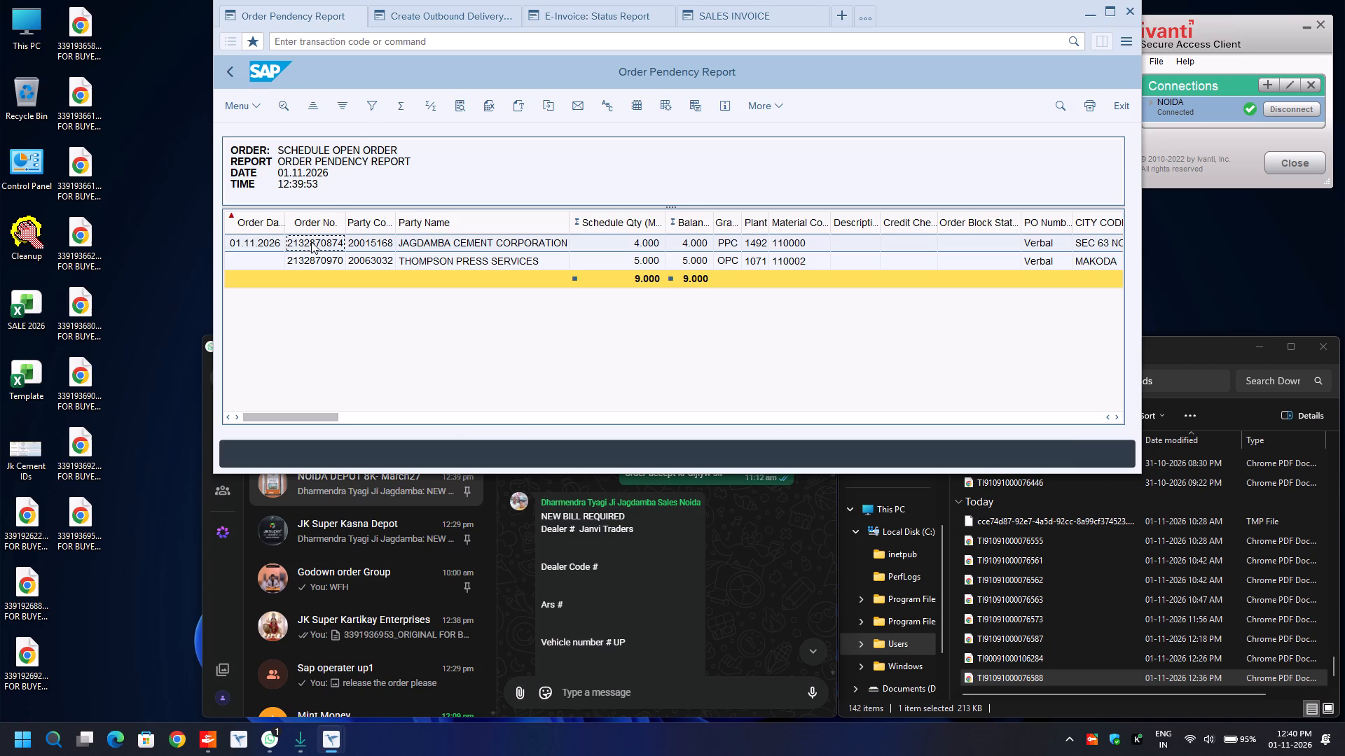
key("ctrl+y")
key("ctrl+c")
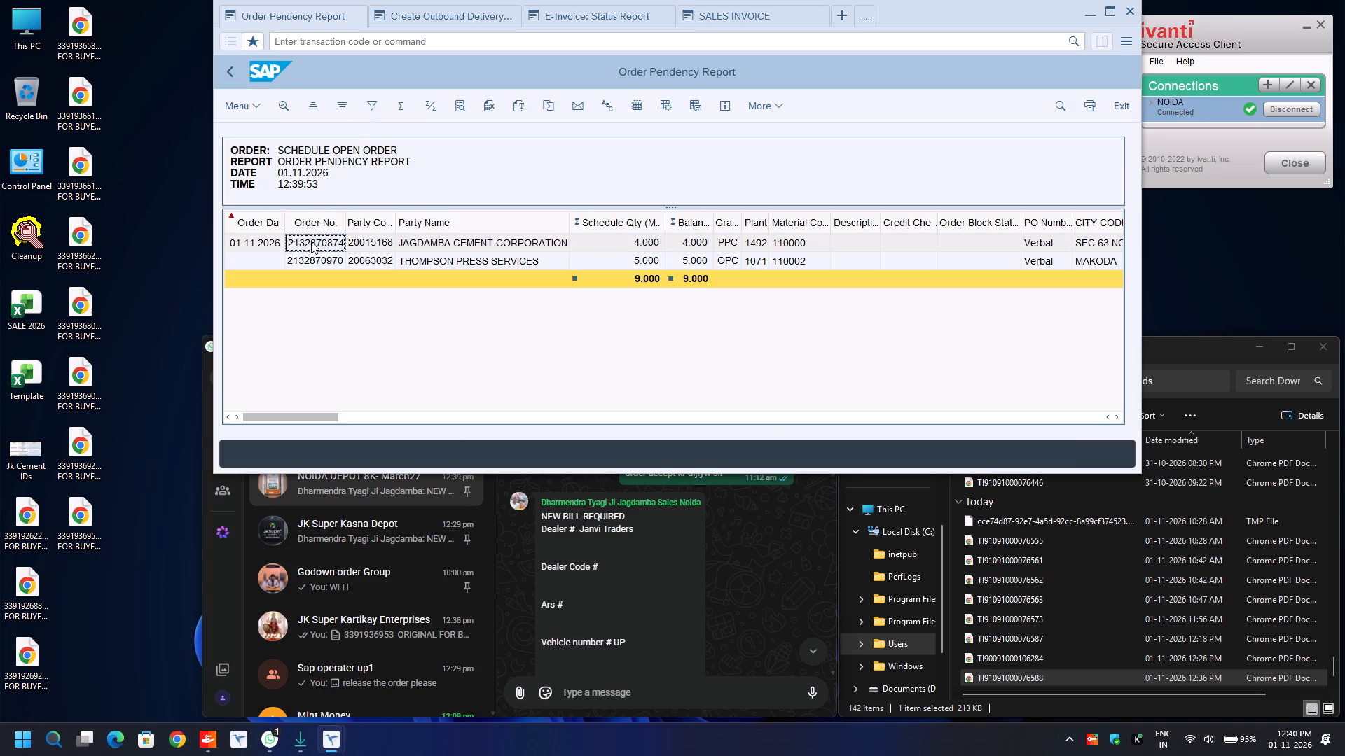
left_click(436, 19)
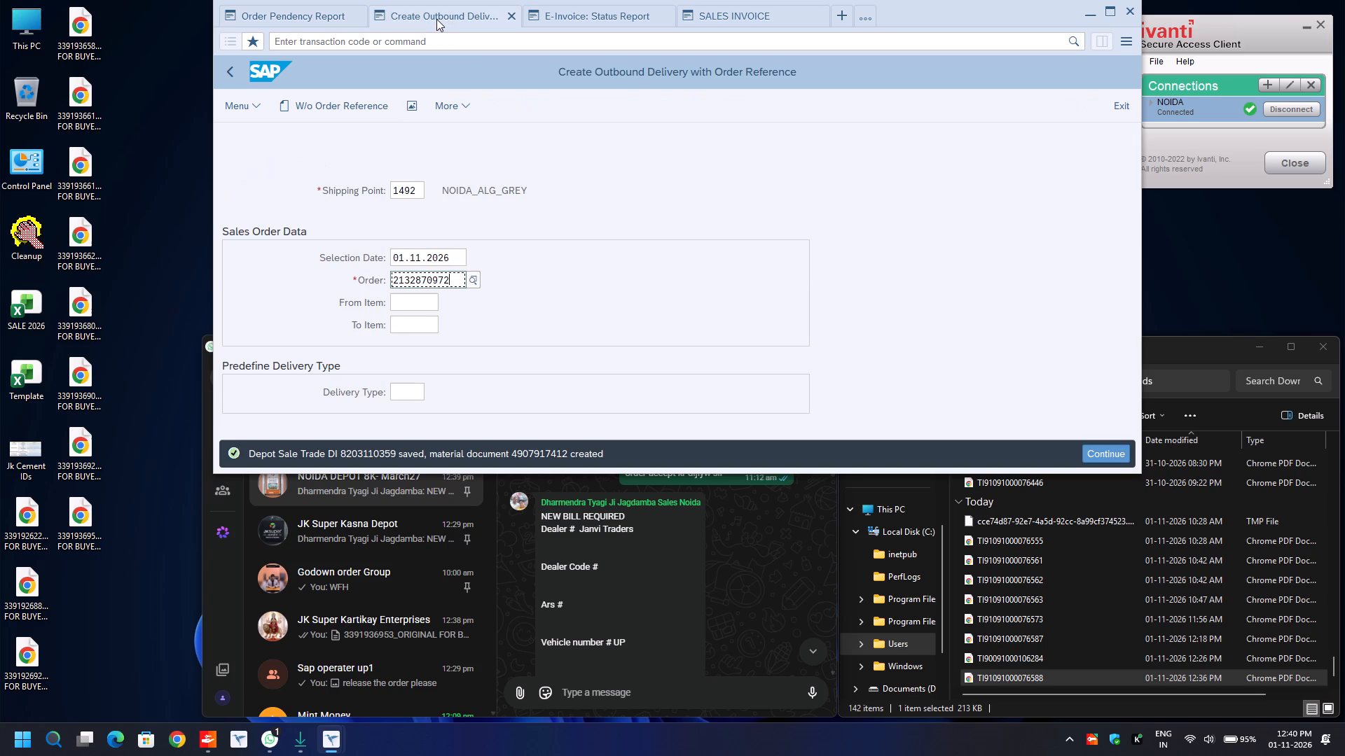
key("ctrl+a")
key("ctrl+v")
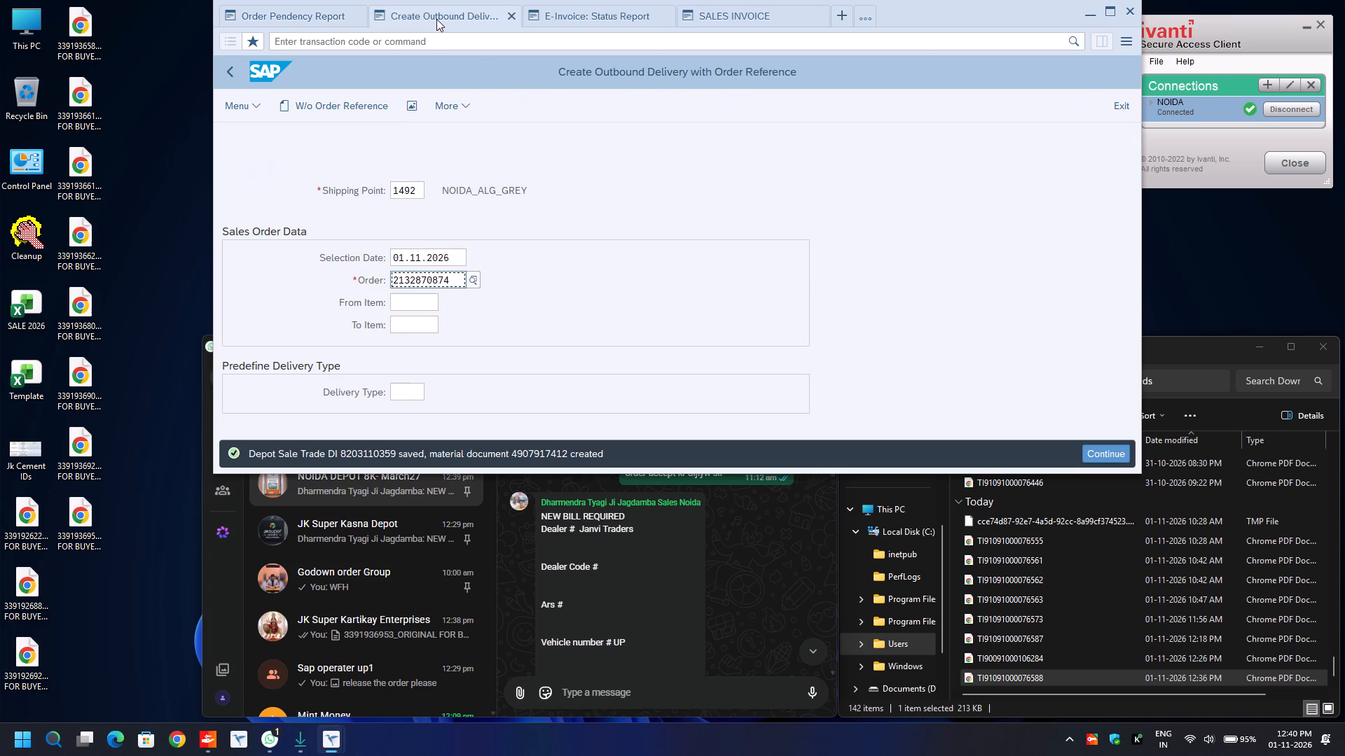
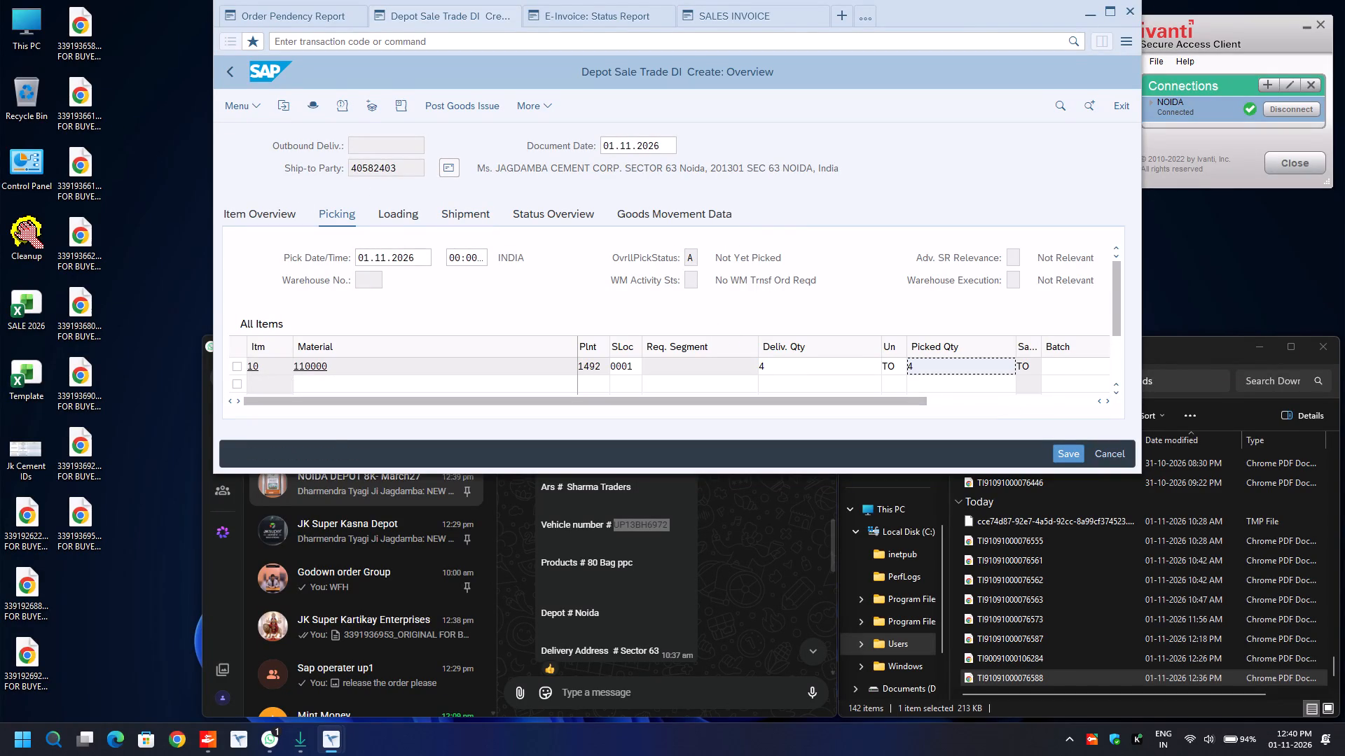
Set the batch of delivery item 10 to 1033-1492.
key("Tab")
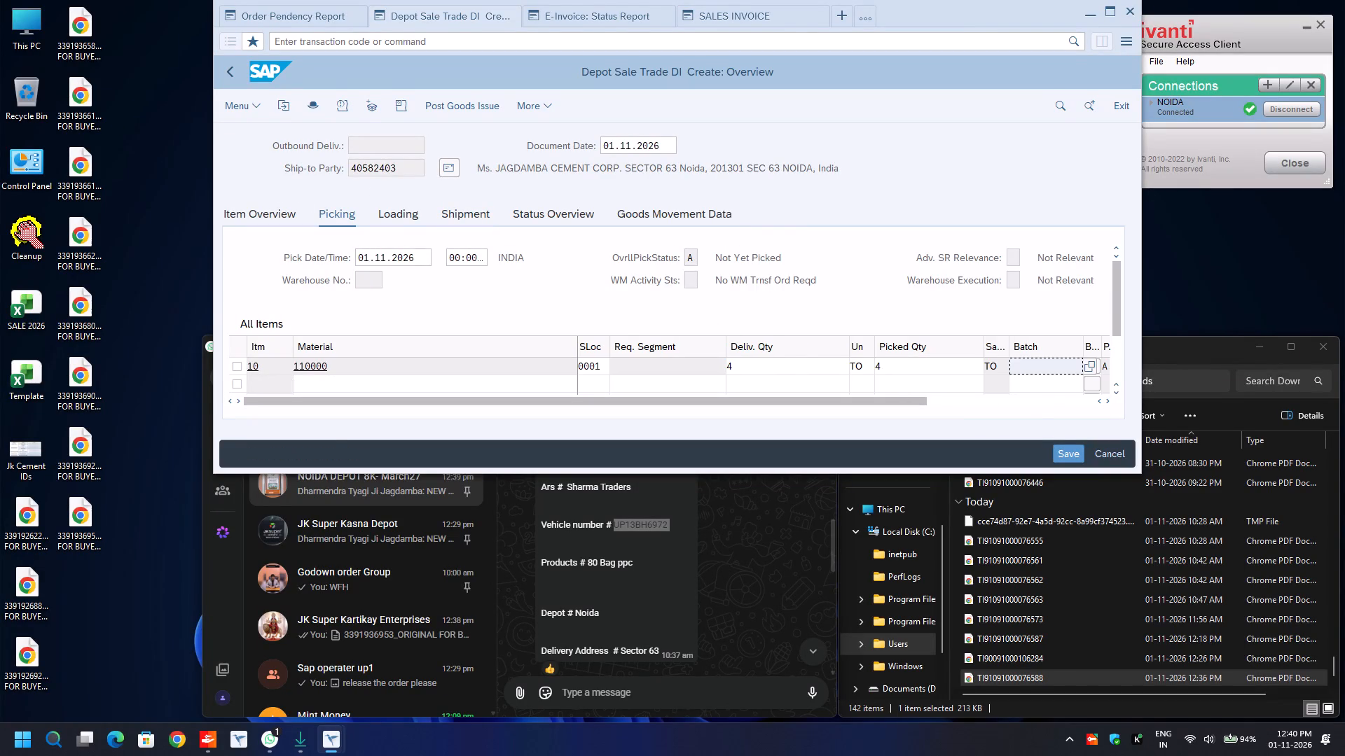
type("1033")
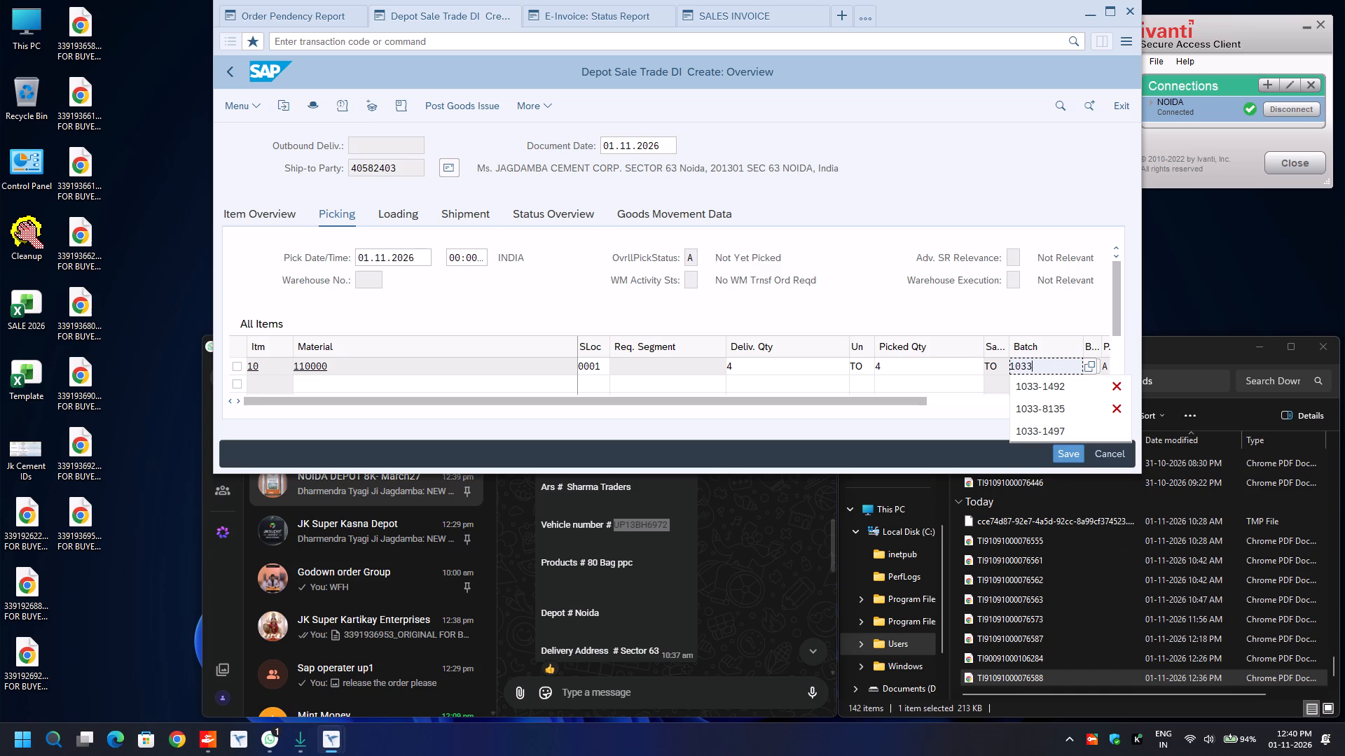
key("Down")
key("Return")
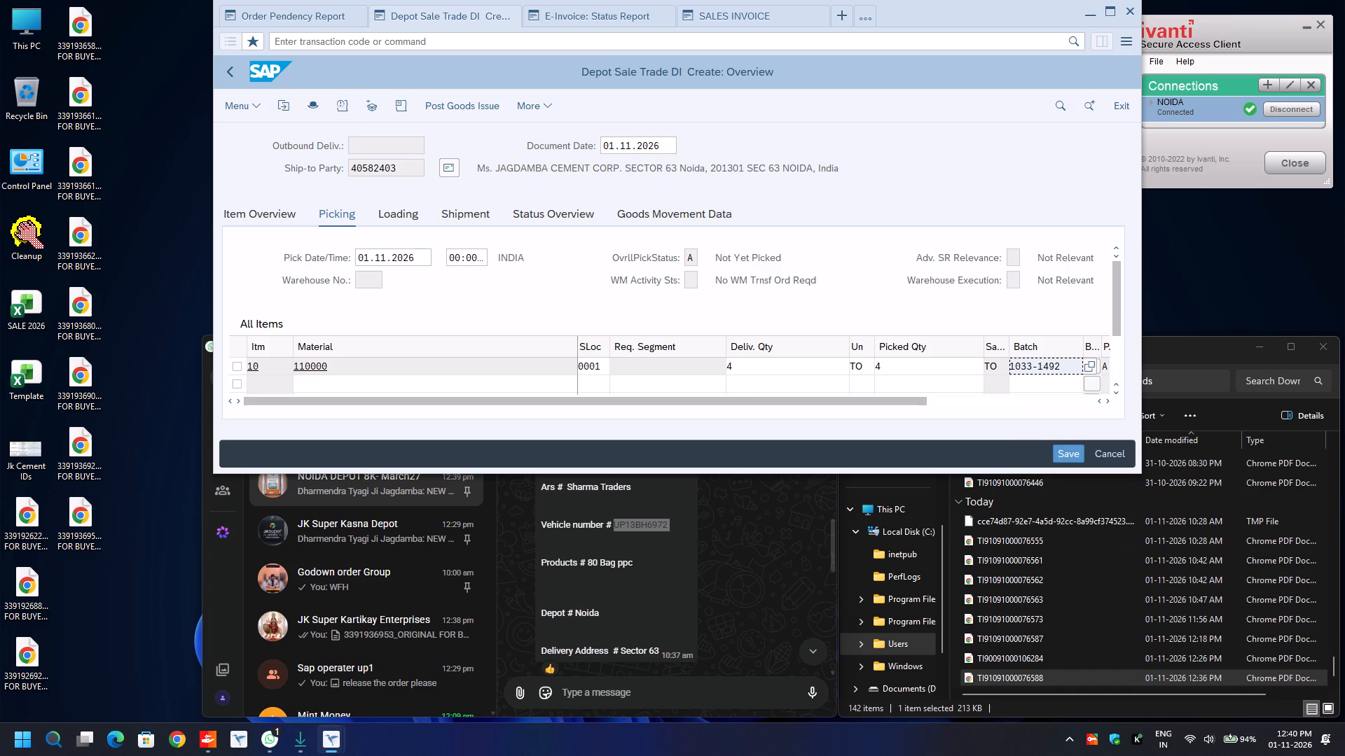
In the delivery header's additional data, set the transport mode to ROAD and Road Transporter1 to 220000967.
key("F8")
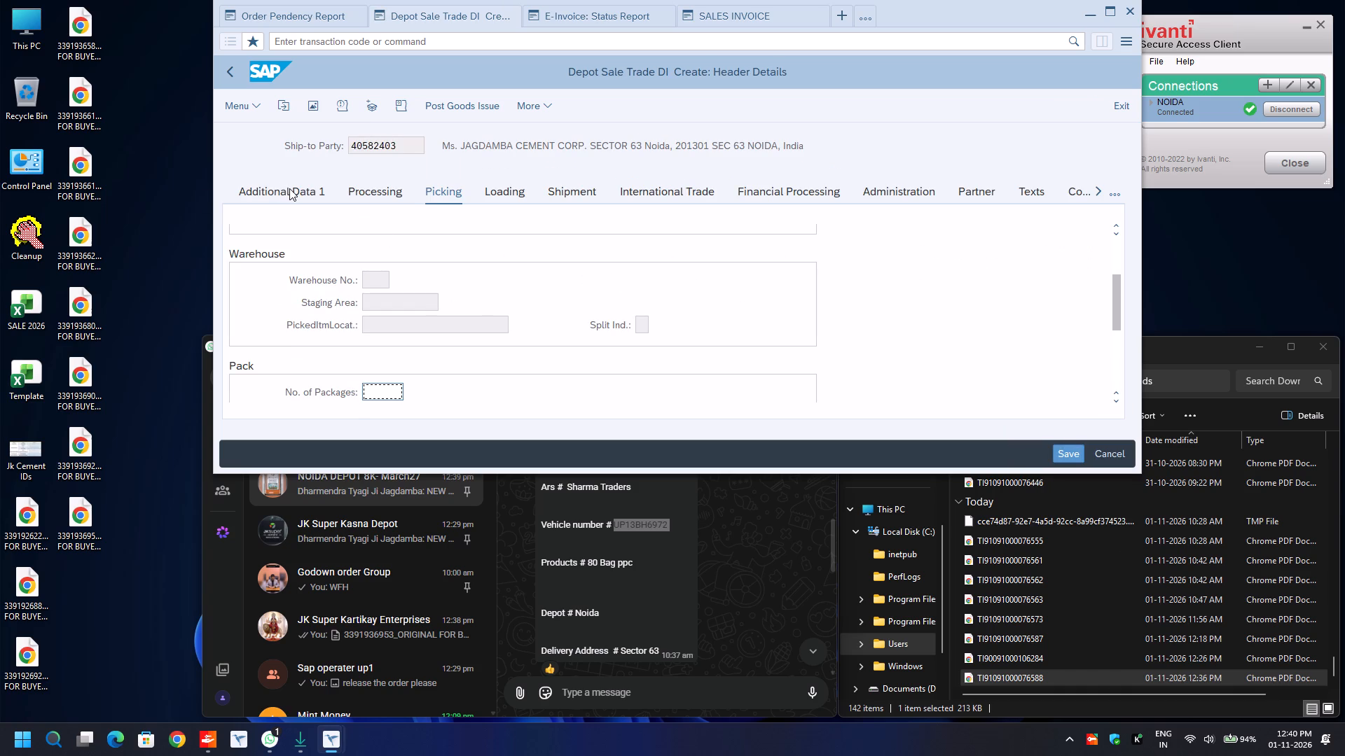
left_click(289, 188)
left_click_drag(485, 258, 440, 311)
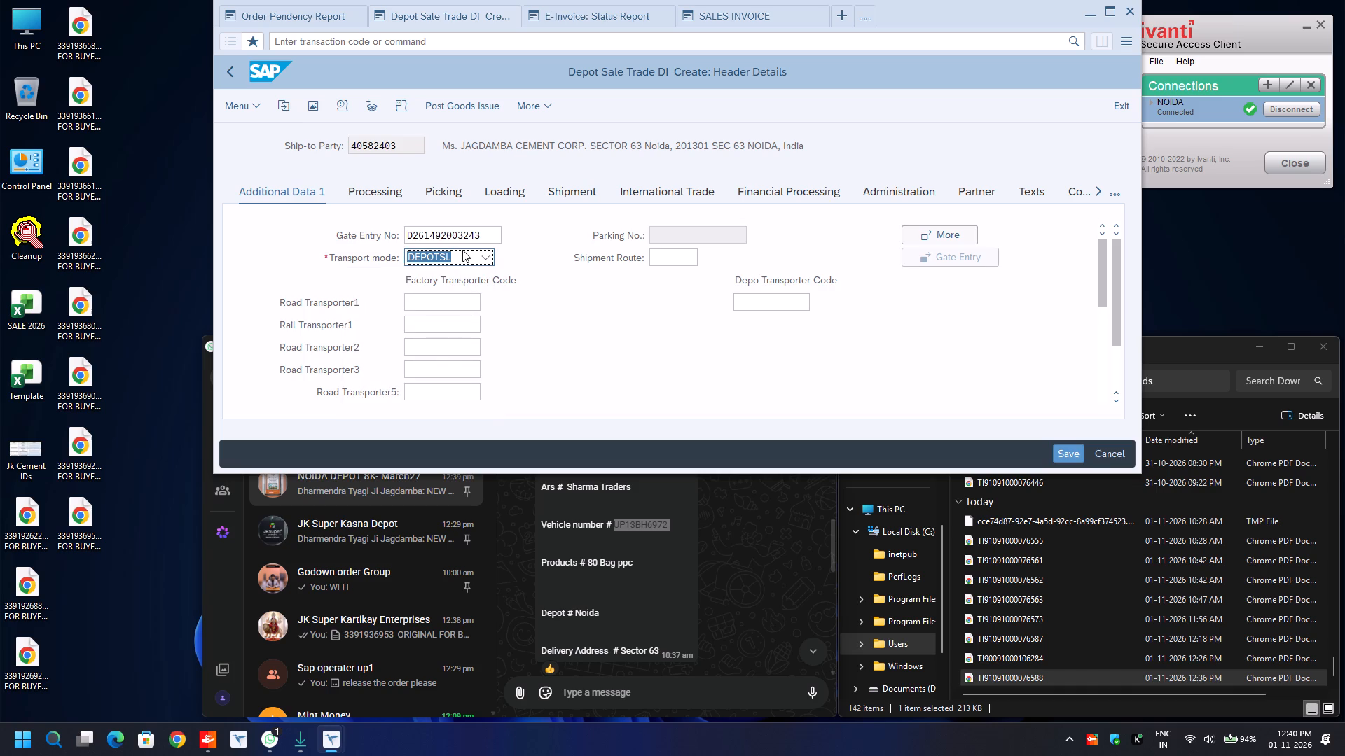
left_click_drag(462, 250, 413, 319)
left_click(413, 319)
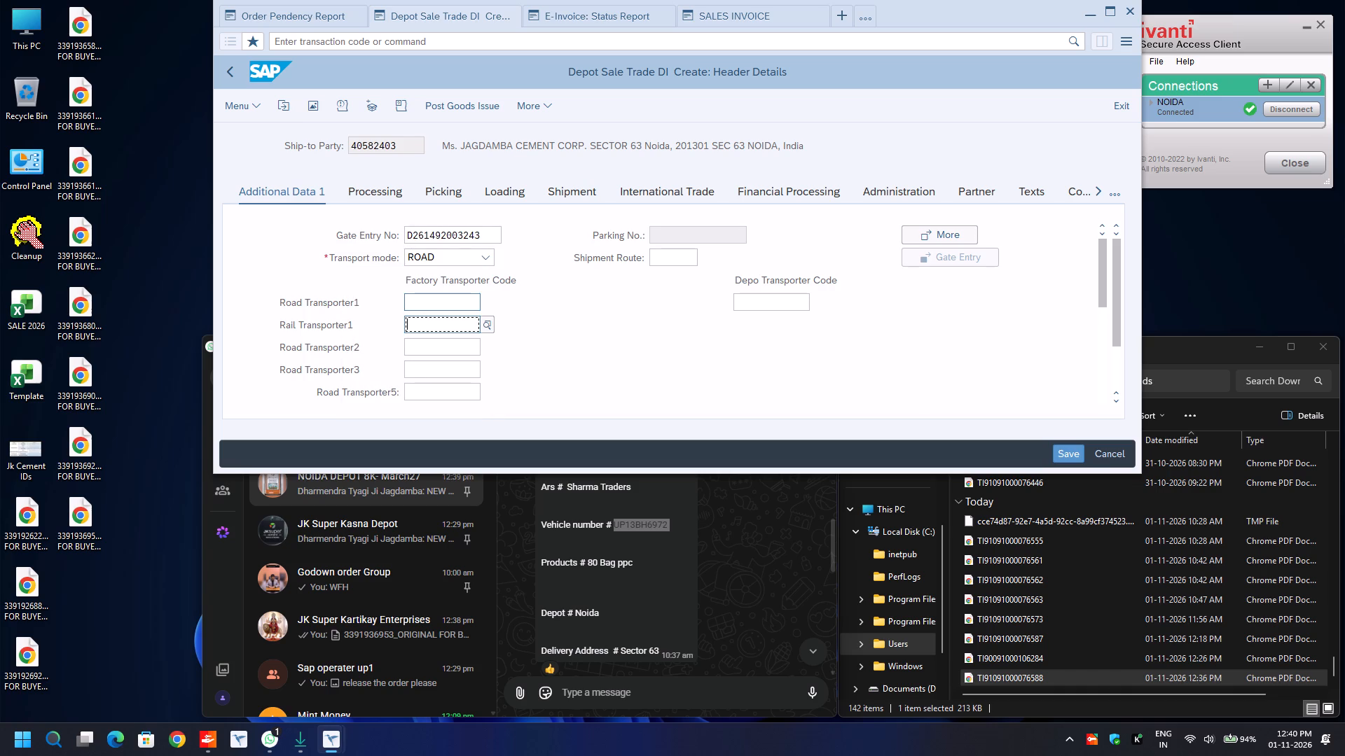
left_click(425, 297)
key("BackSpace")
key("Down")
key("Return")
key("Return")
In the e-way bill data, set the transport mode to Road and the distance to 30.
type("ro")
key("Tab")
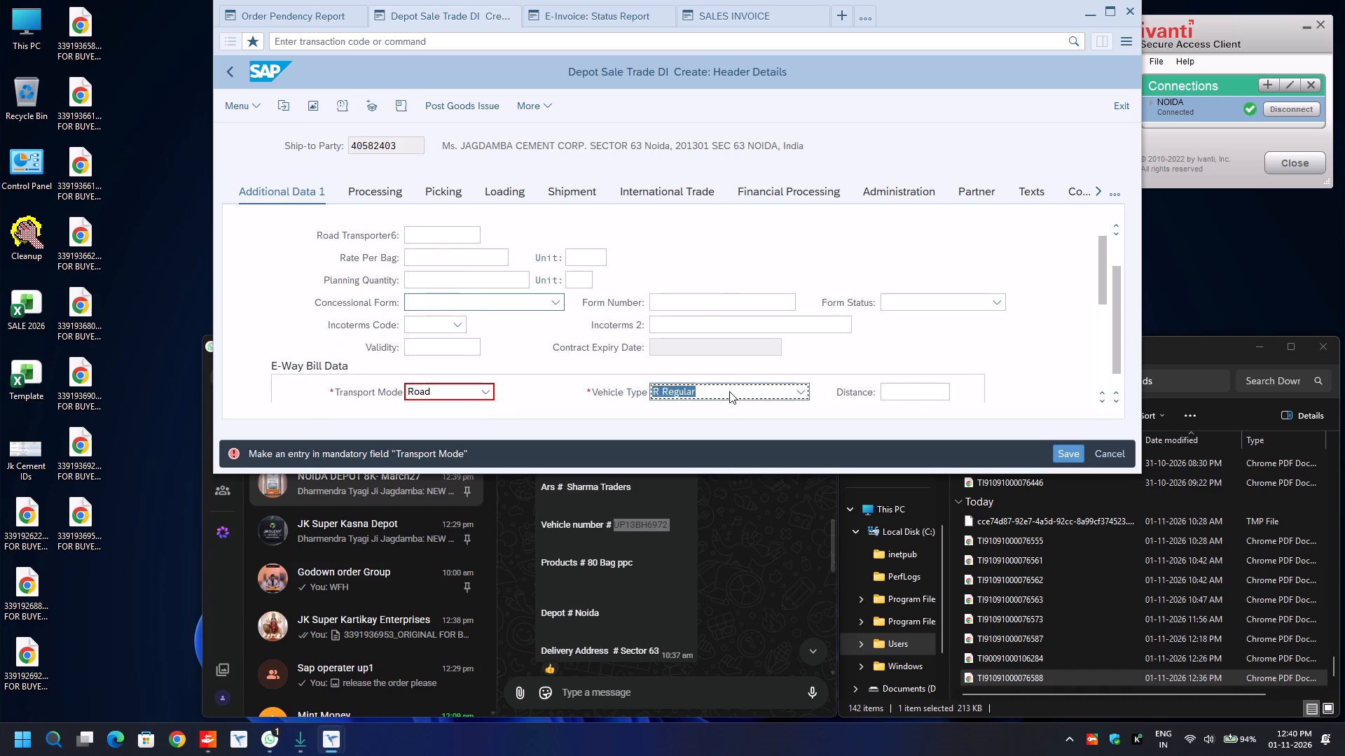
key("Tab")
key("BackSpace")
key("Down")
key("Return")
key("Down")
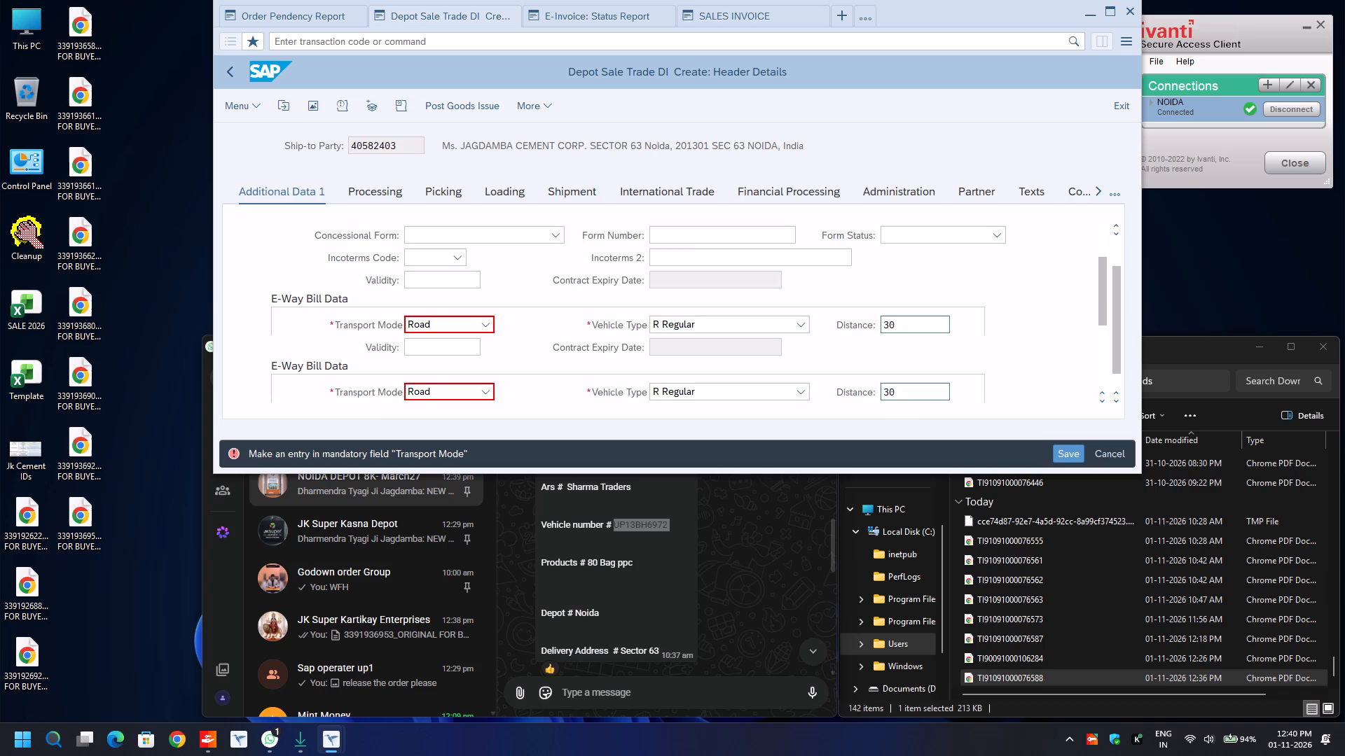
key("Down")
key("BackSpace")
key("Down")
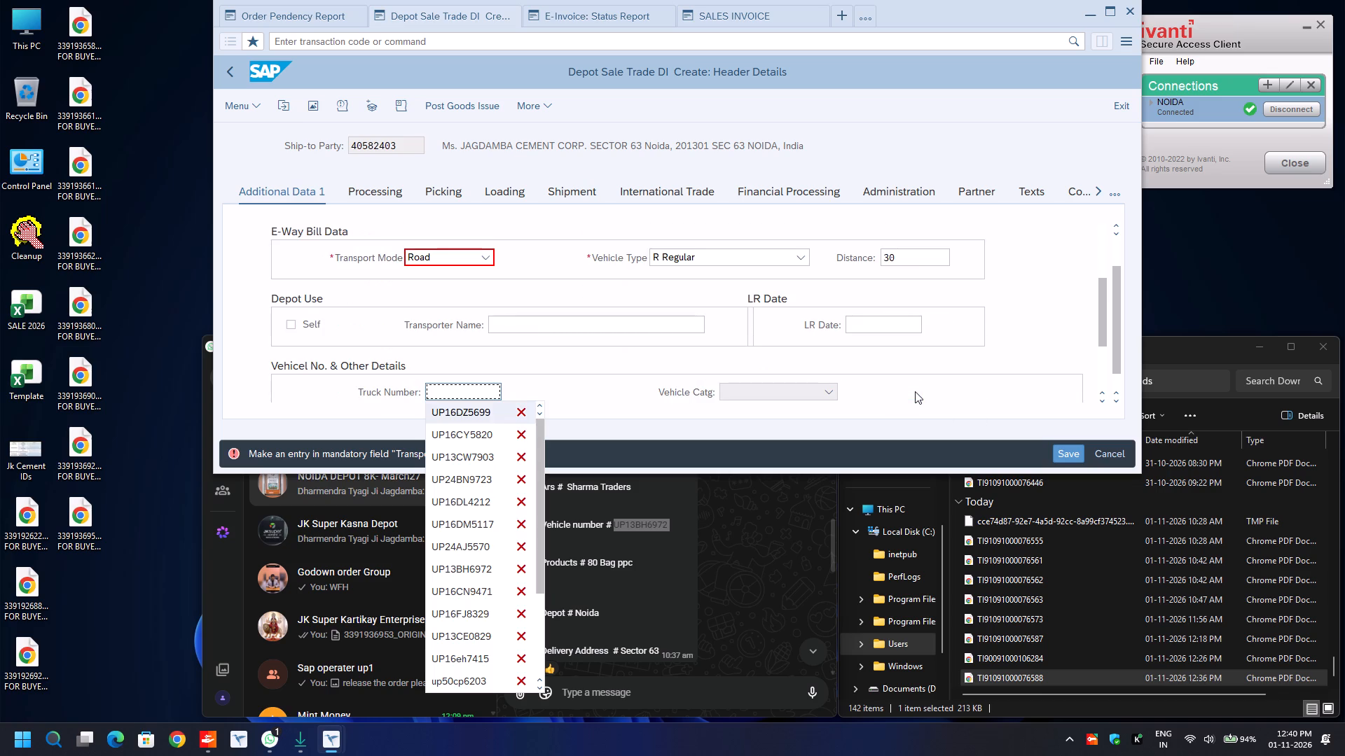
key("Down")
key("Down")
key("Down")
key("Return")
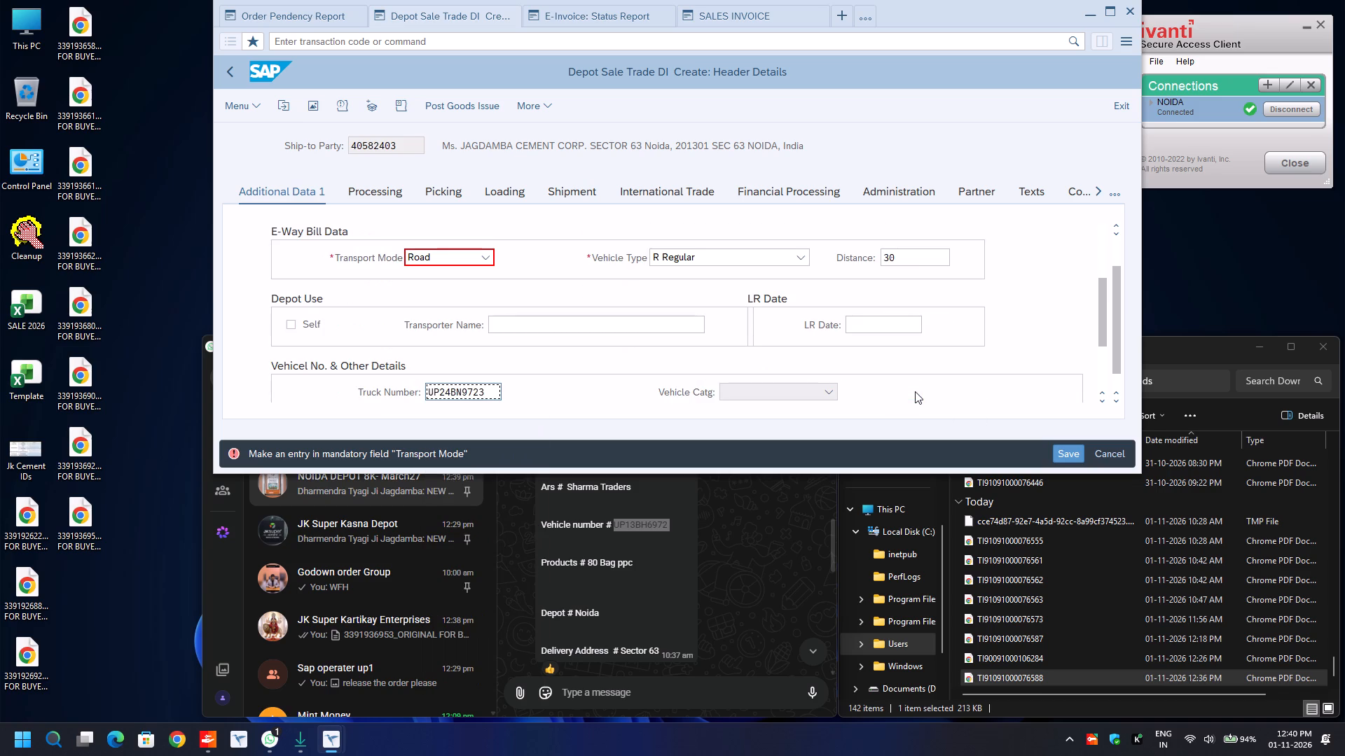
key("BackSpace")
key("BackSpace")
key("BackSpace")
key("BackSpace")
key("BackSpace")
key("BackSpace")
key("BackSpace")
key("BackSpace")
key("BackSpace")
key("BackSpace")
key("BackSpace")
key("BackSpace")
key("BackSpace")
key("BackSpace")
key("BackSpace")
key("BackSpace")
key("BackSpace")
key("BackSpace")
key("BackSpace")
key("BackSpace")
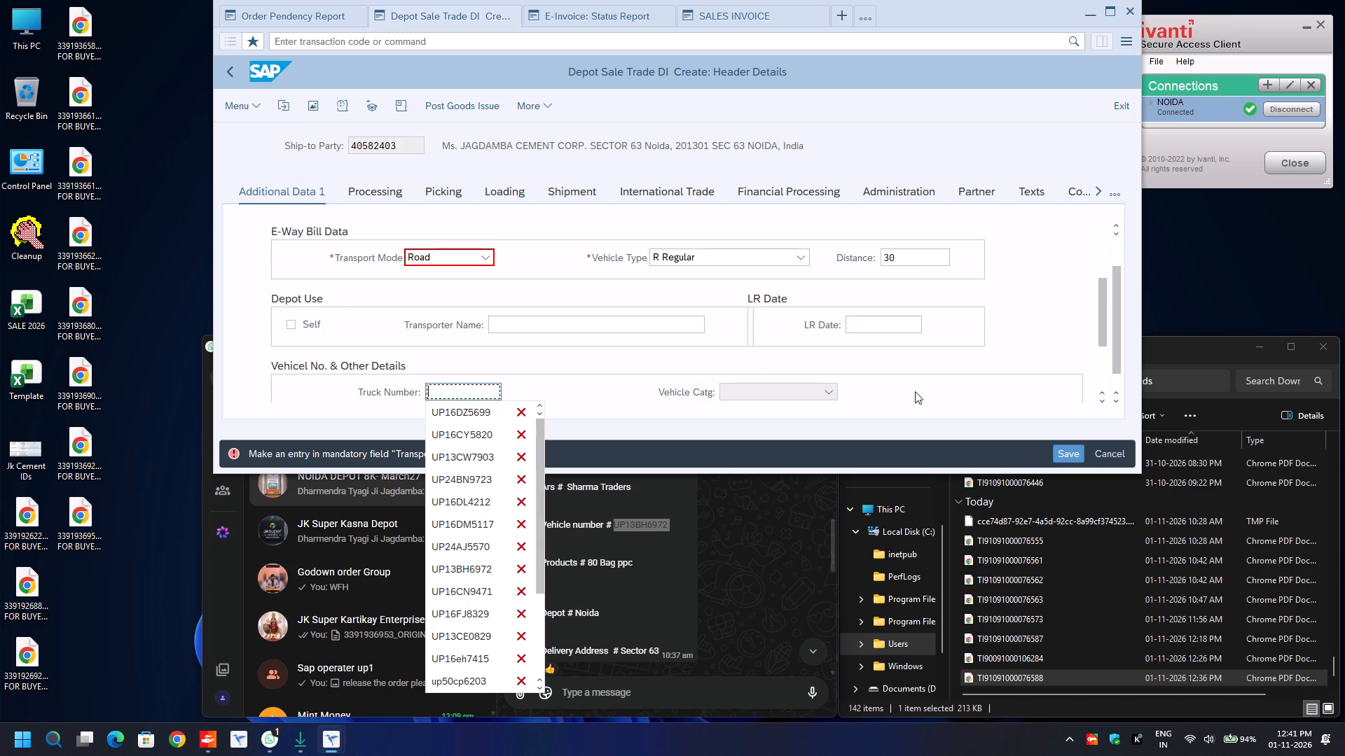
key("Down")
key("Down")
key("Down")
key("Down")
key("Down")
key("Down")
key("Down")
key("Down")
key("Return")
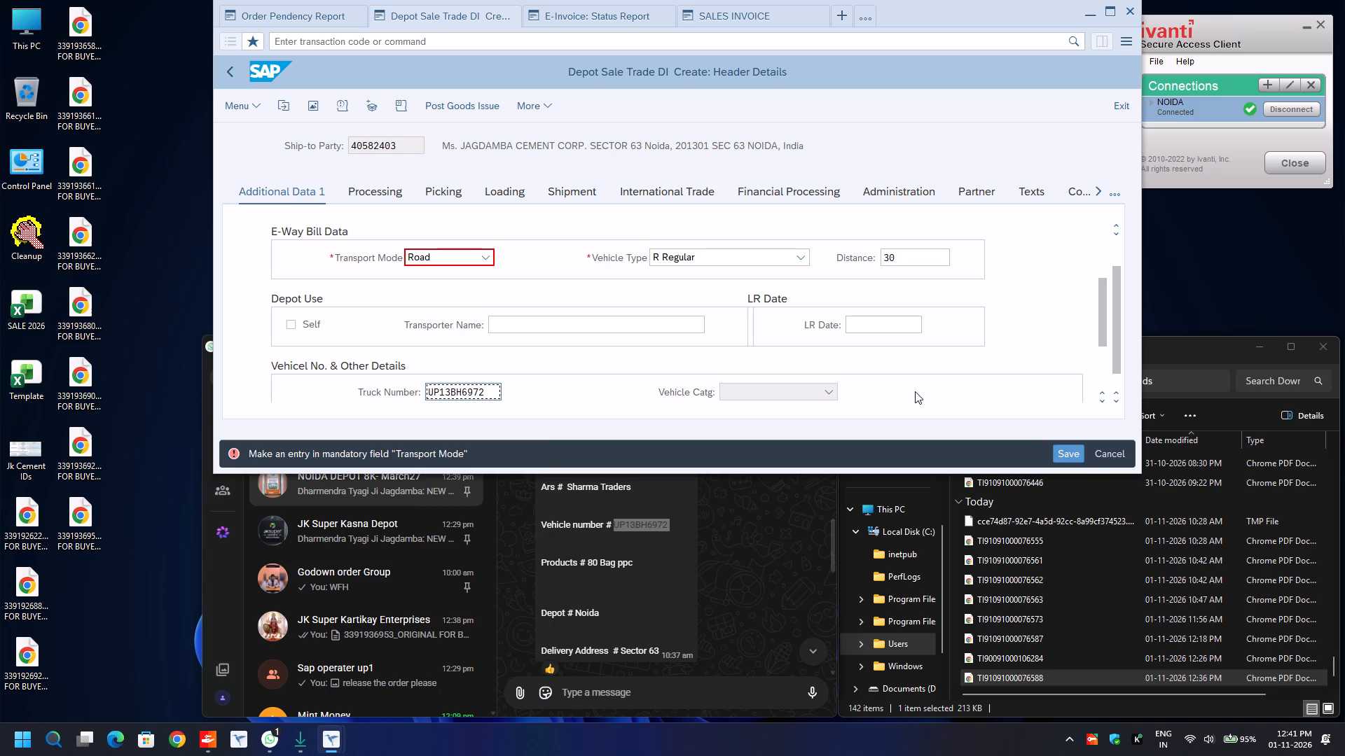
key("Tab")
key("Tab")
key("BackSpace")
key("Down")
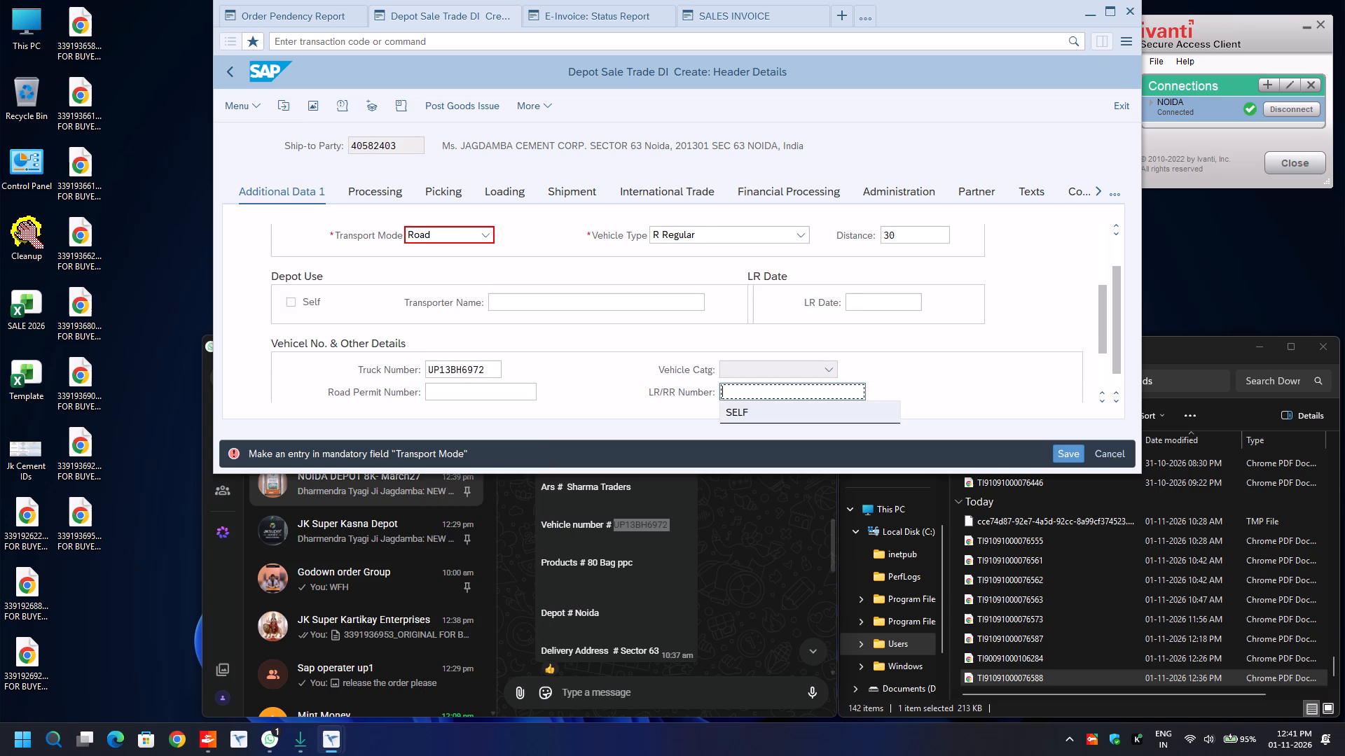
key("Return")
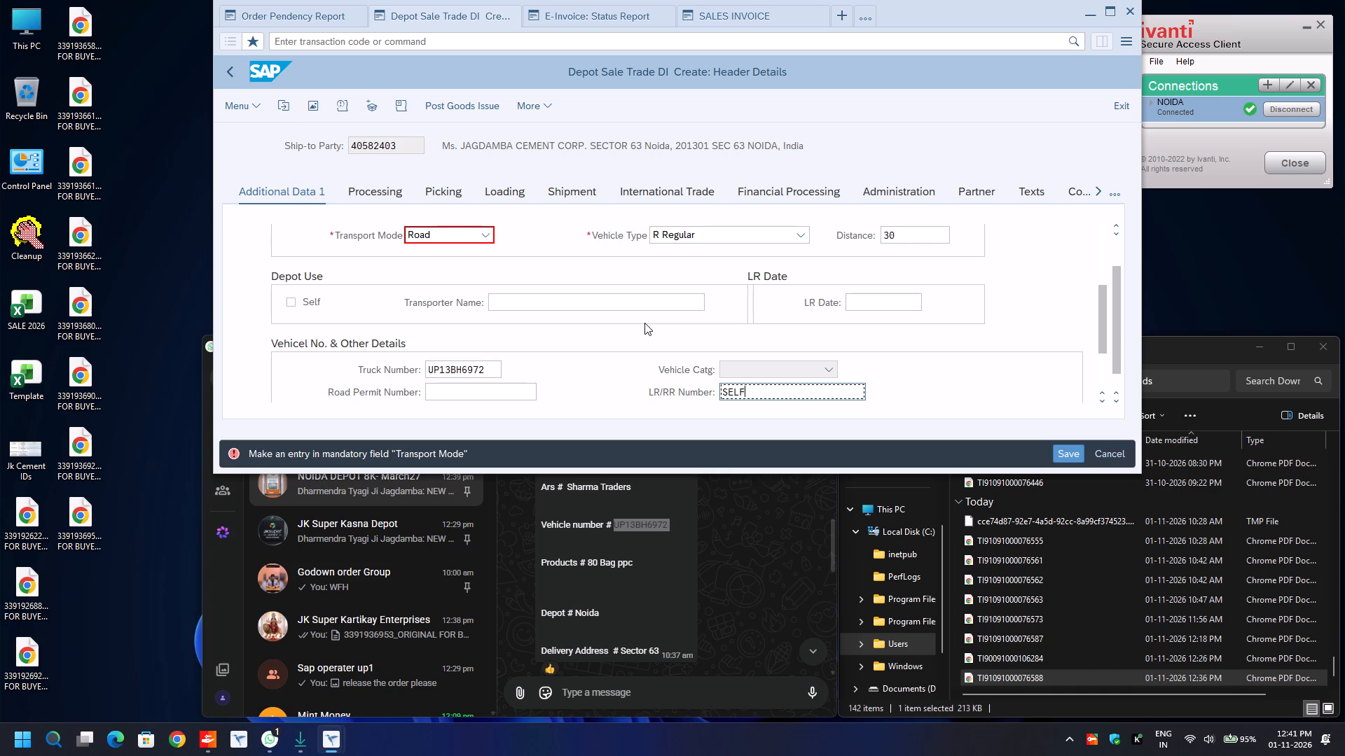
Open the delivery's shipment details and post the goods issue.
left_click(581, 191)
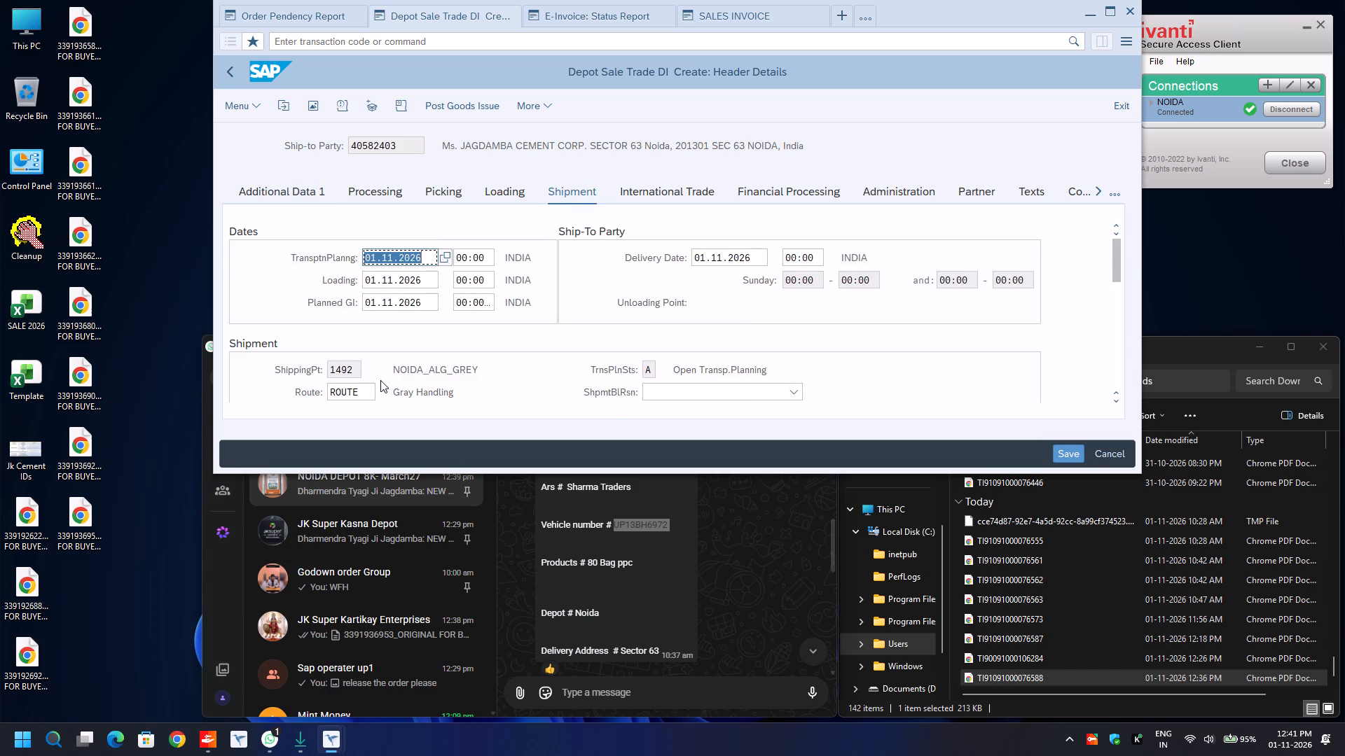
left_click(462, 106)
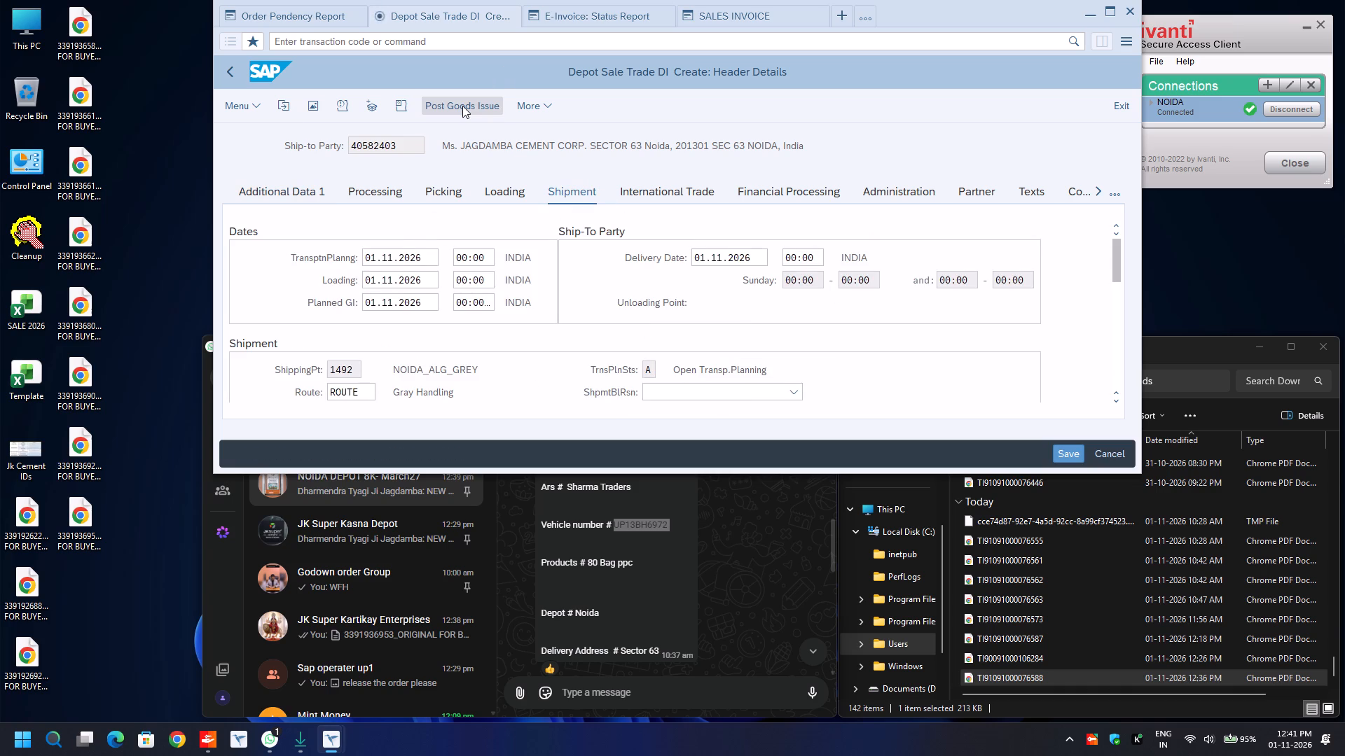
Rerun the e-invoice status report from the e-Document Cockpit with the existing selection.
left_click(583, 11)
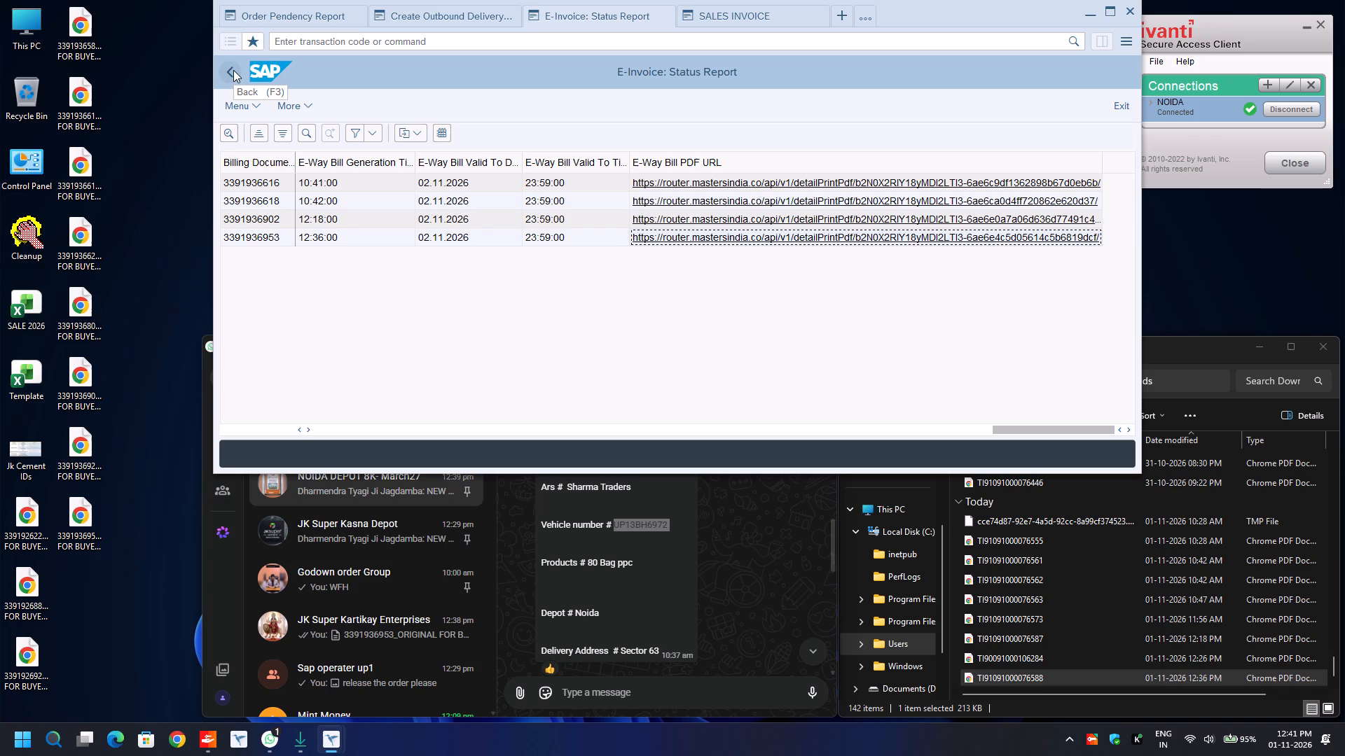
left_click(233, 70)
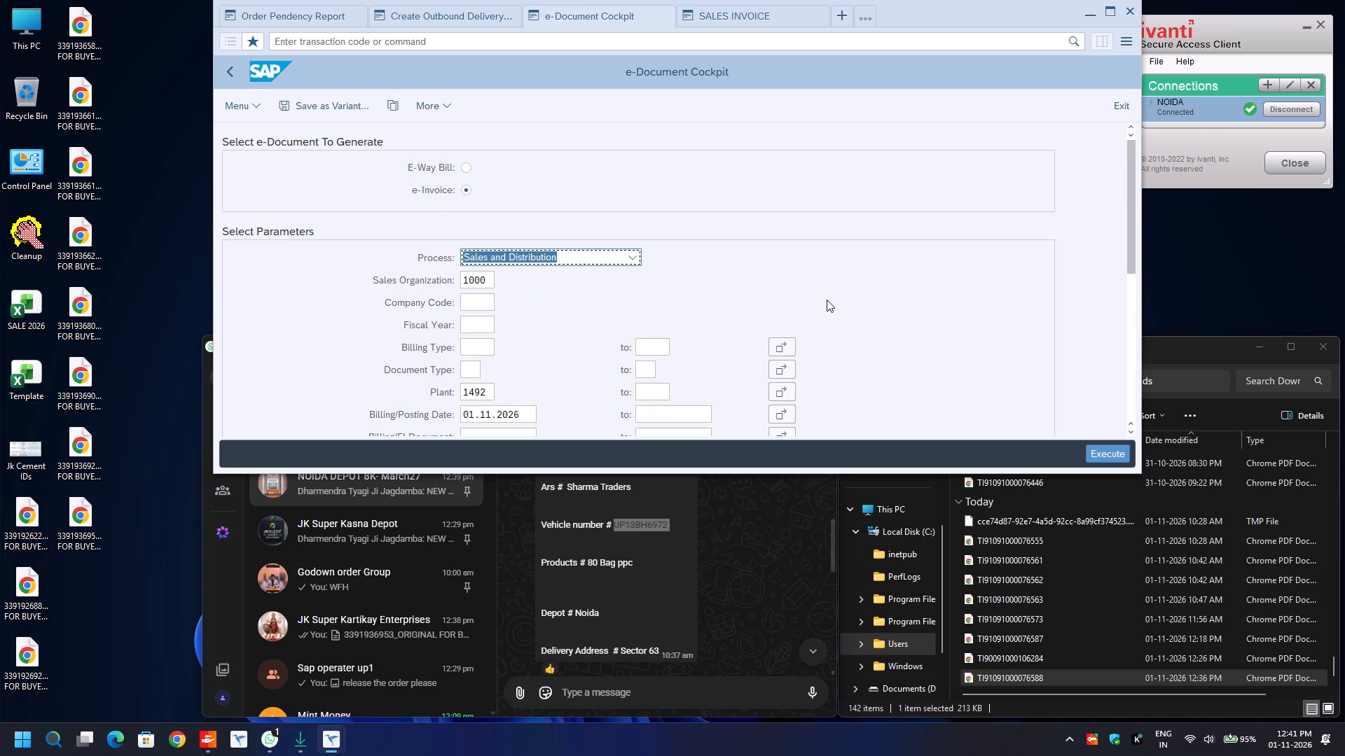
scroll(827, 300, "down", 4)
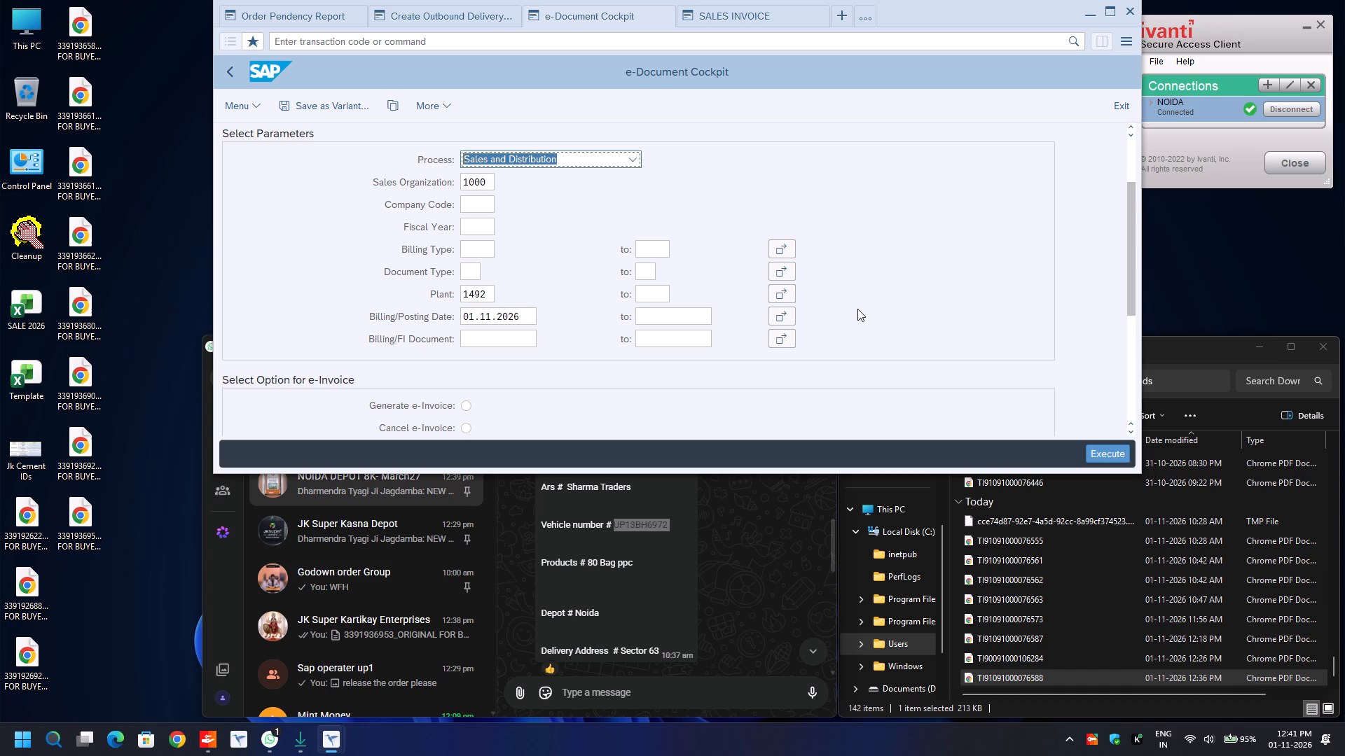
key("F8")
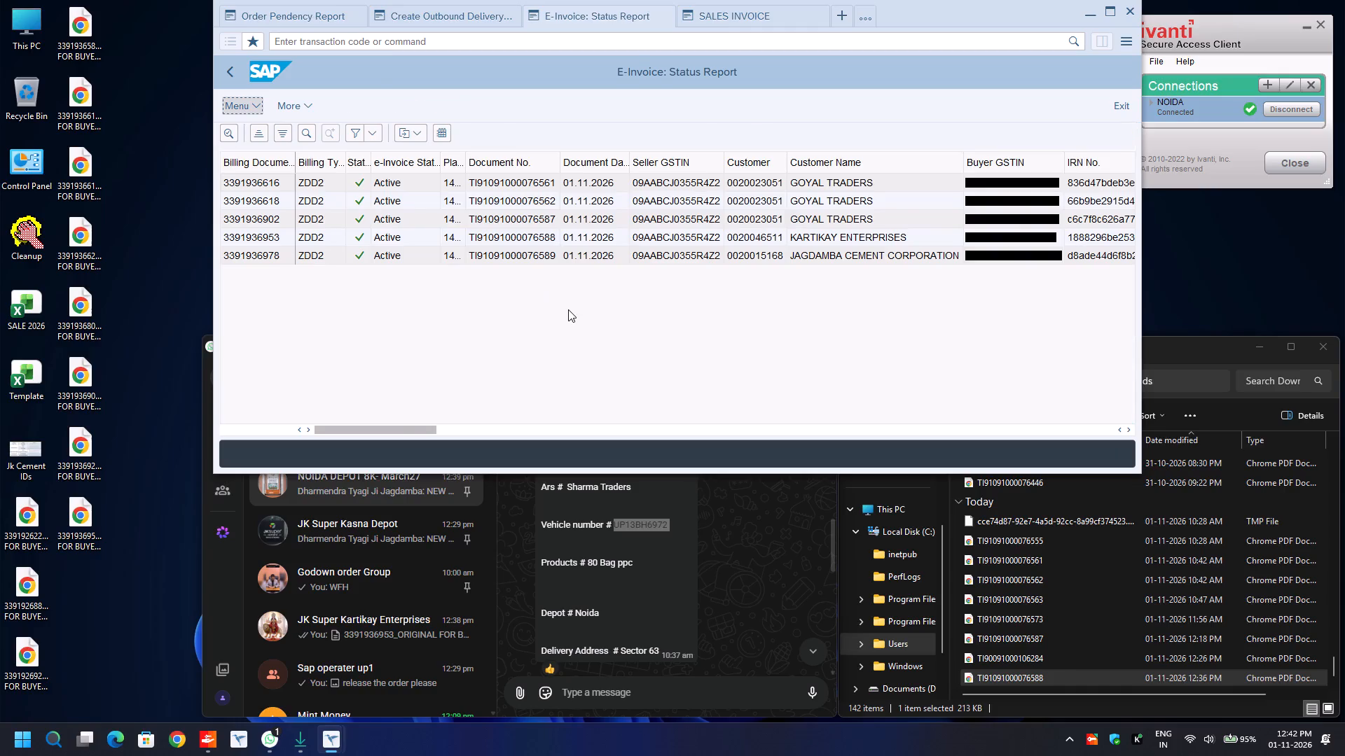
scroll(568, 309, "down", 9)
left_click(259, 258)
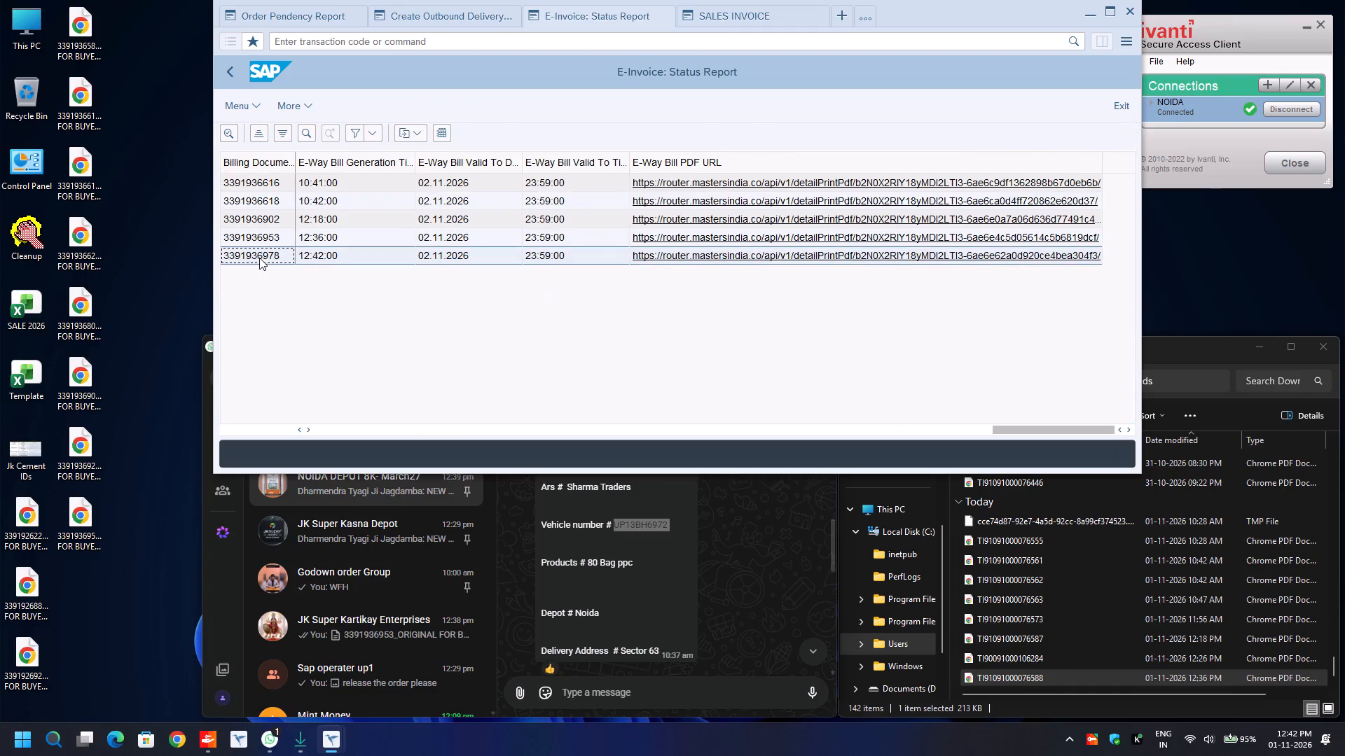
key("ctrl+y")
key("ctrl+c")
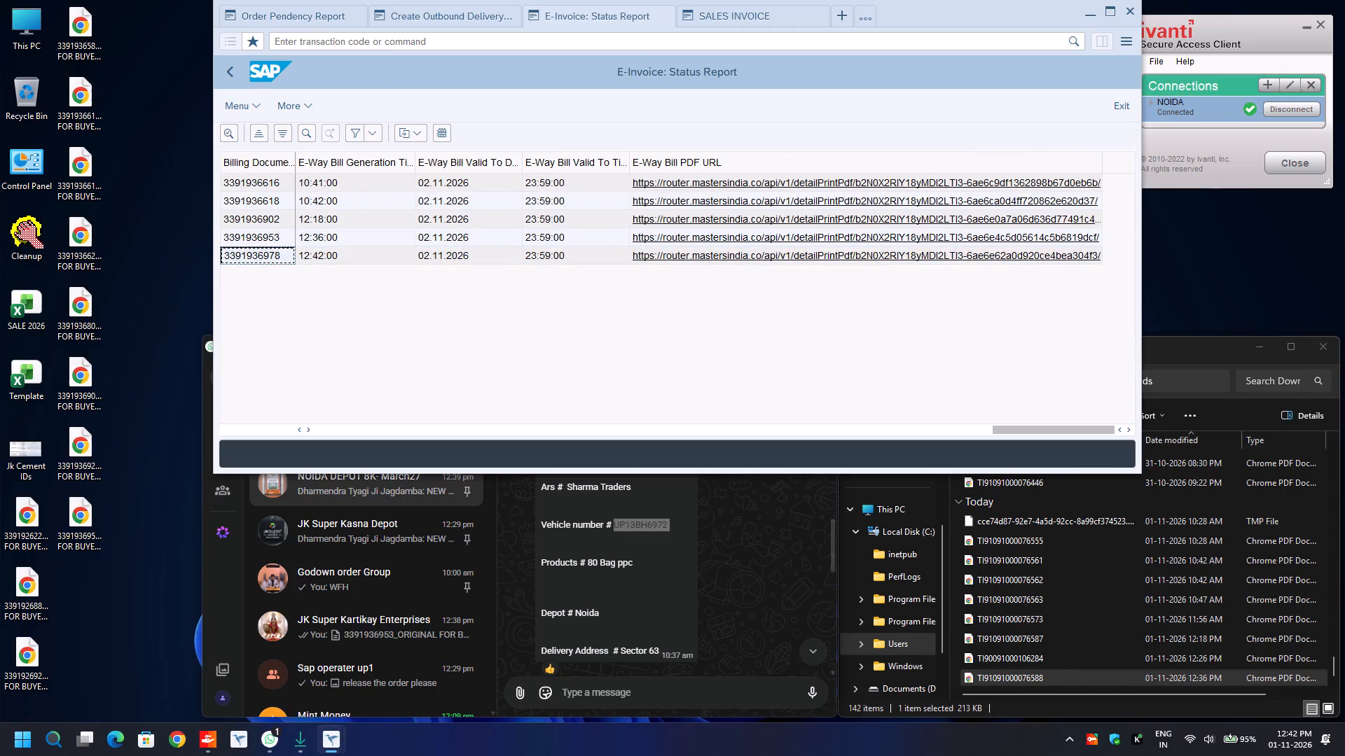
left_click(727, 19)
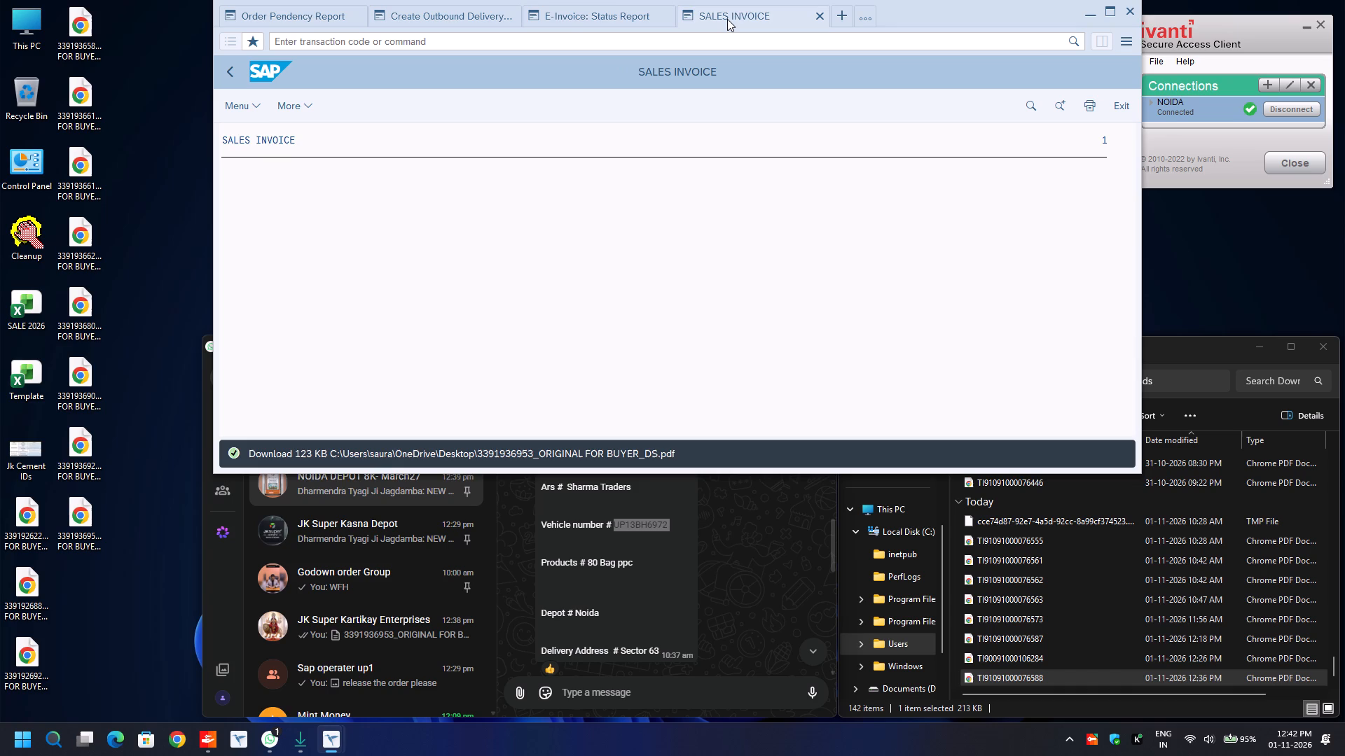
key("Escape")
key("ctrl+v")
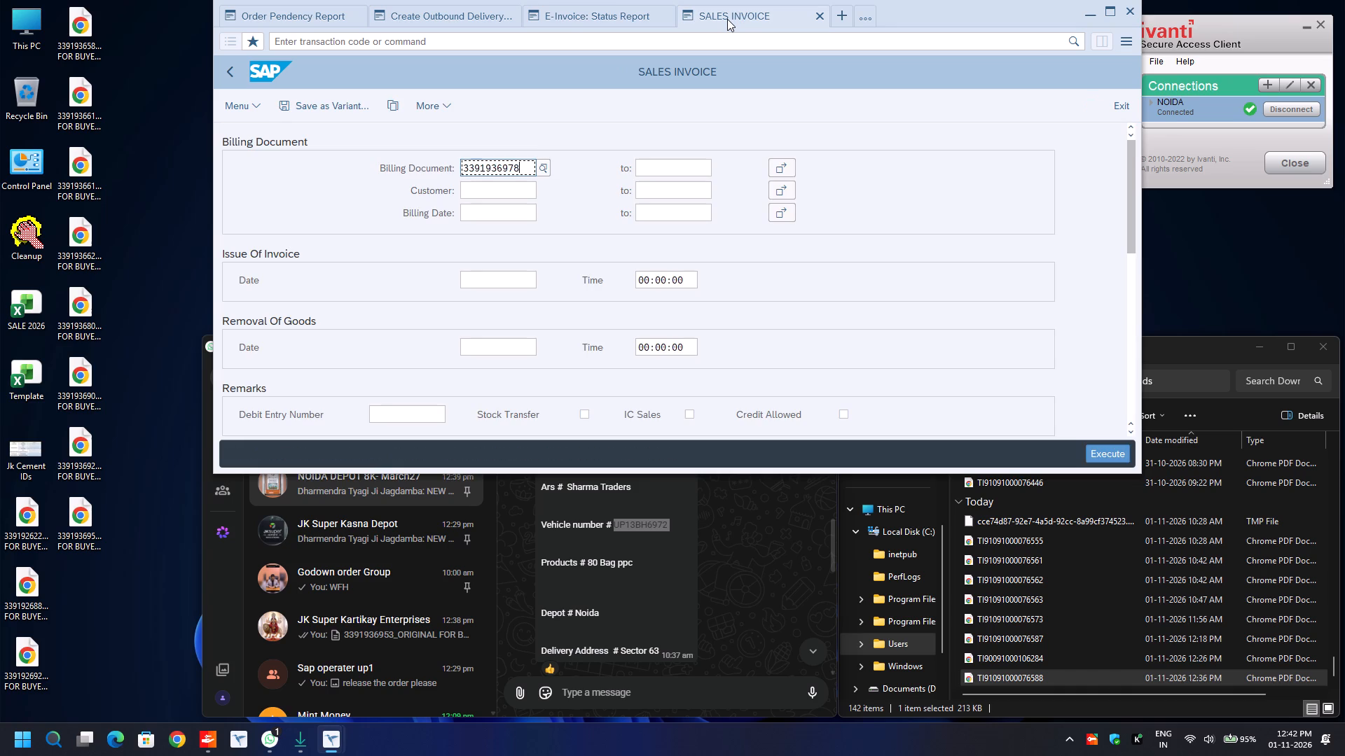
Generate the sales invoice with only the Original For Buyer copy selected.
key("F8")
key("space")
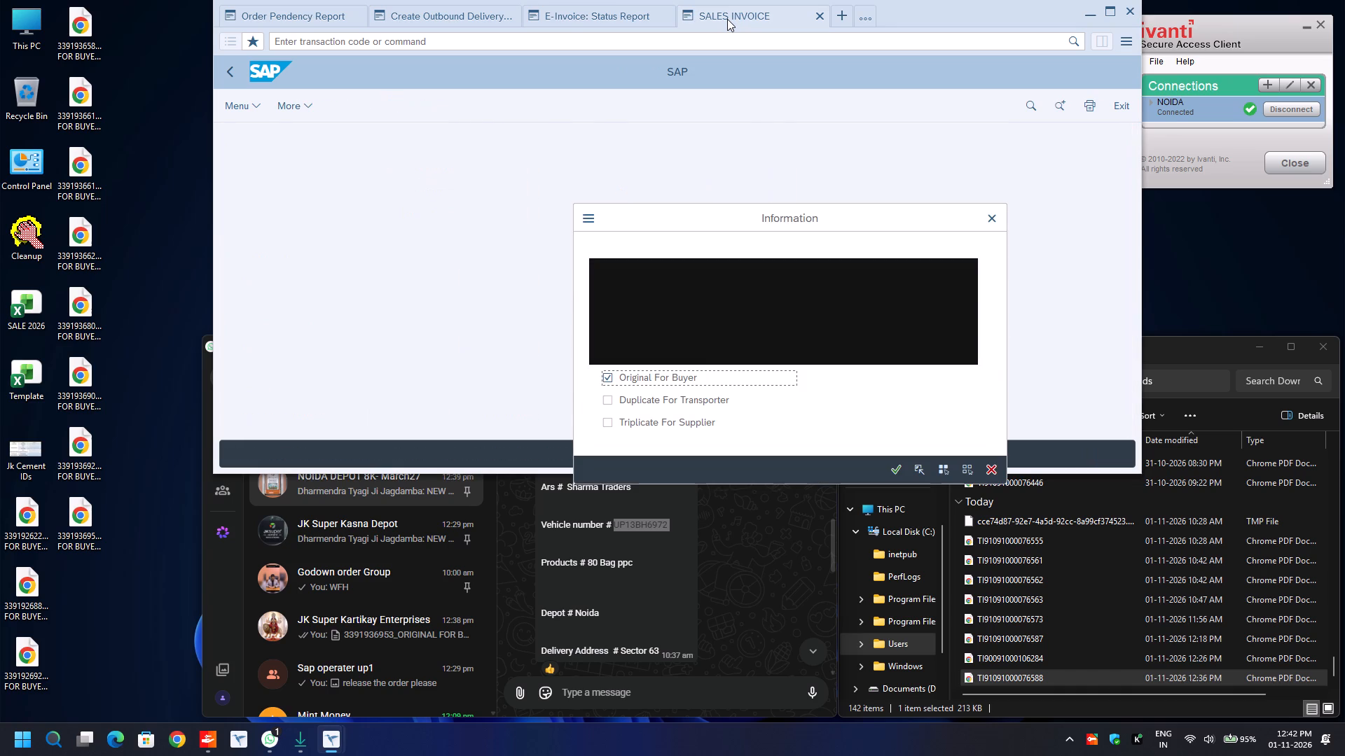
key("Return")
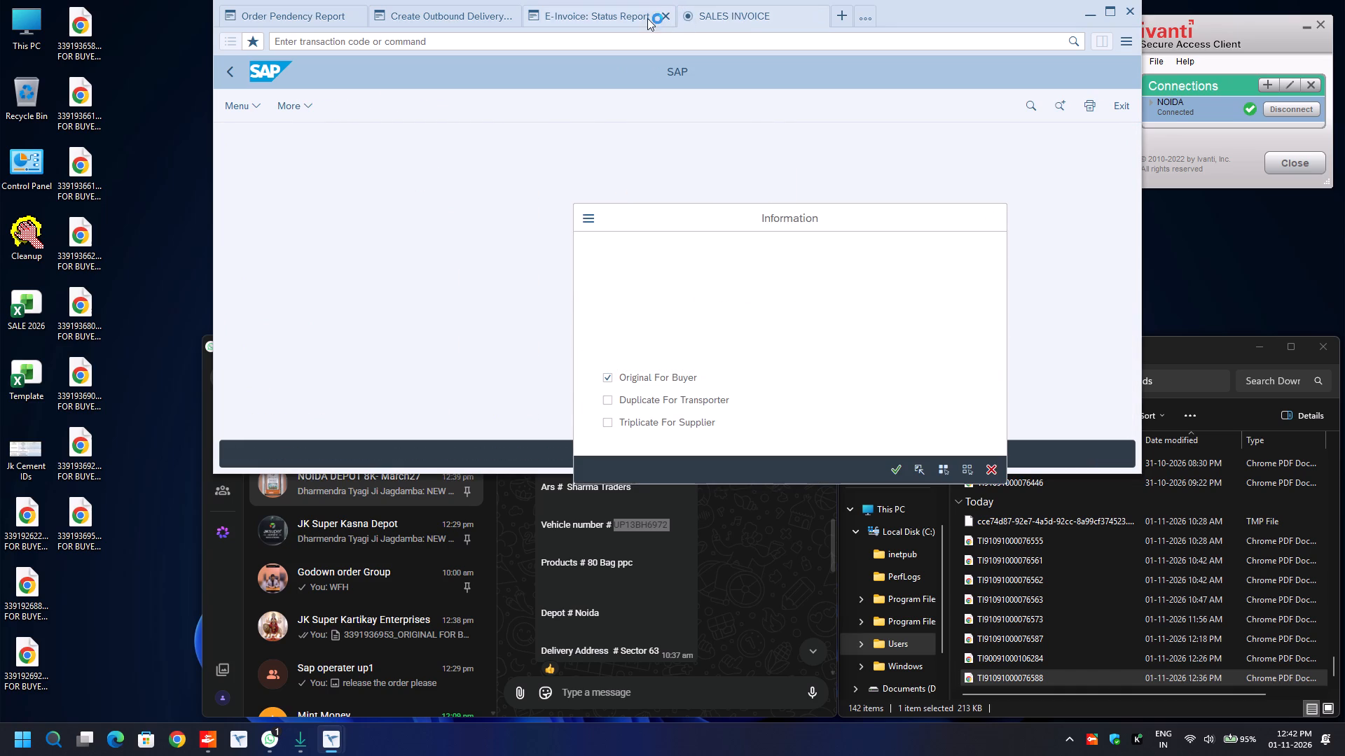
Return to the e-invoice status report.
left_click(629, 10)
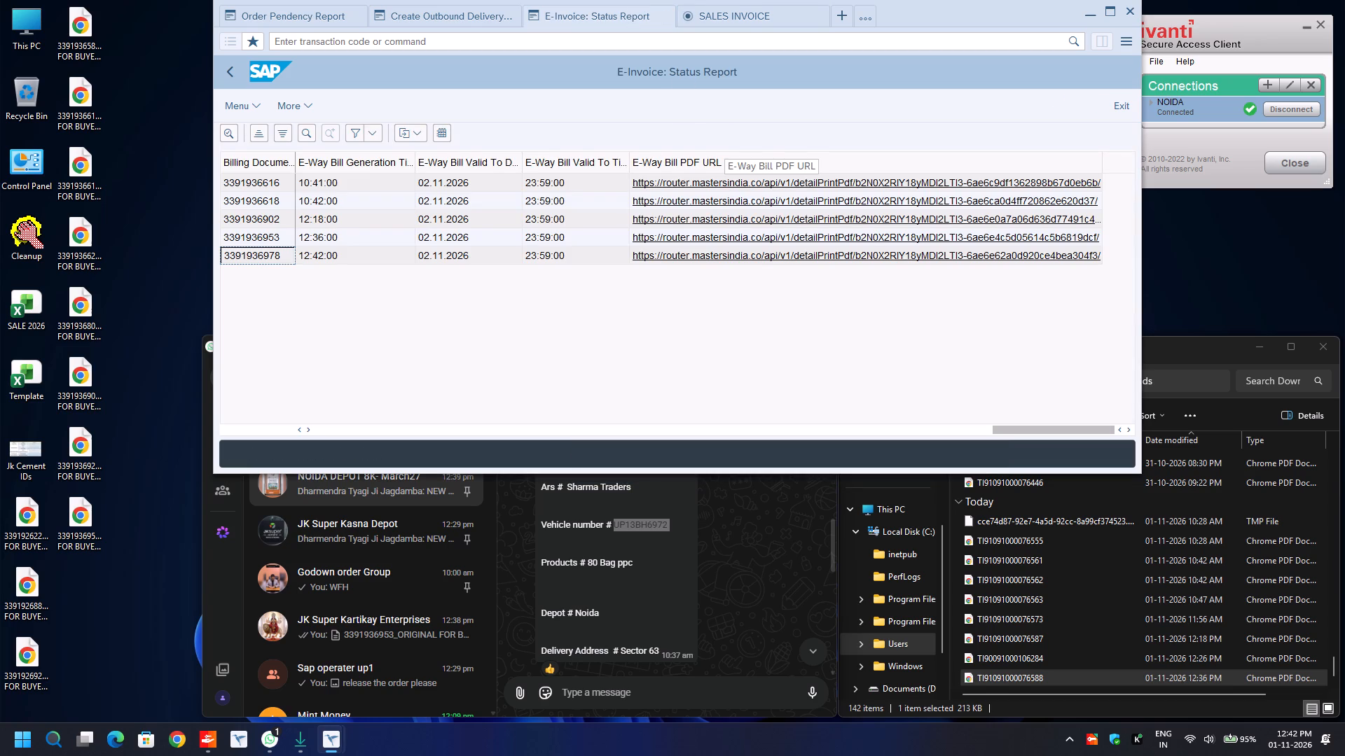
left_click(775, 252)
key("Left")
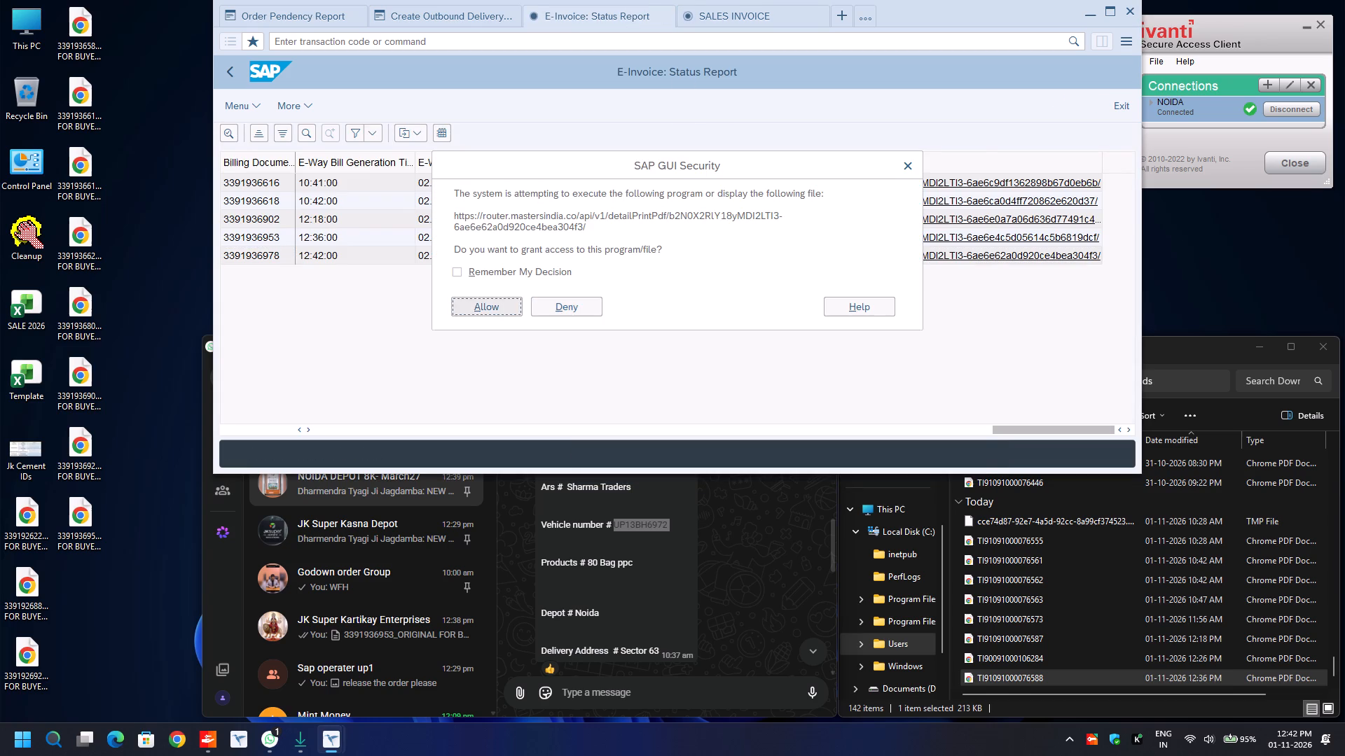
key("Return")
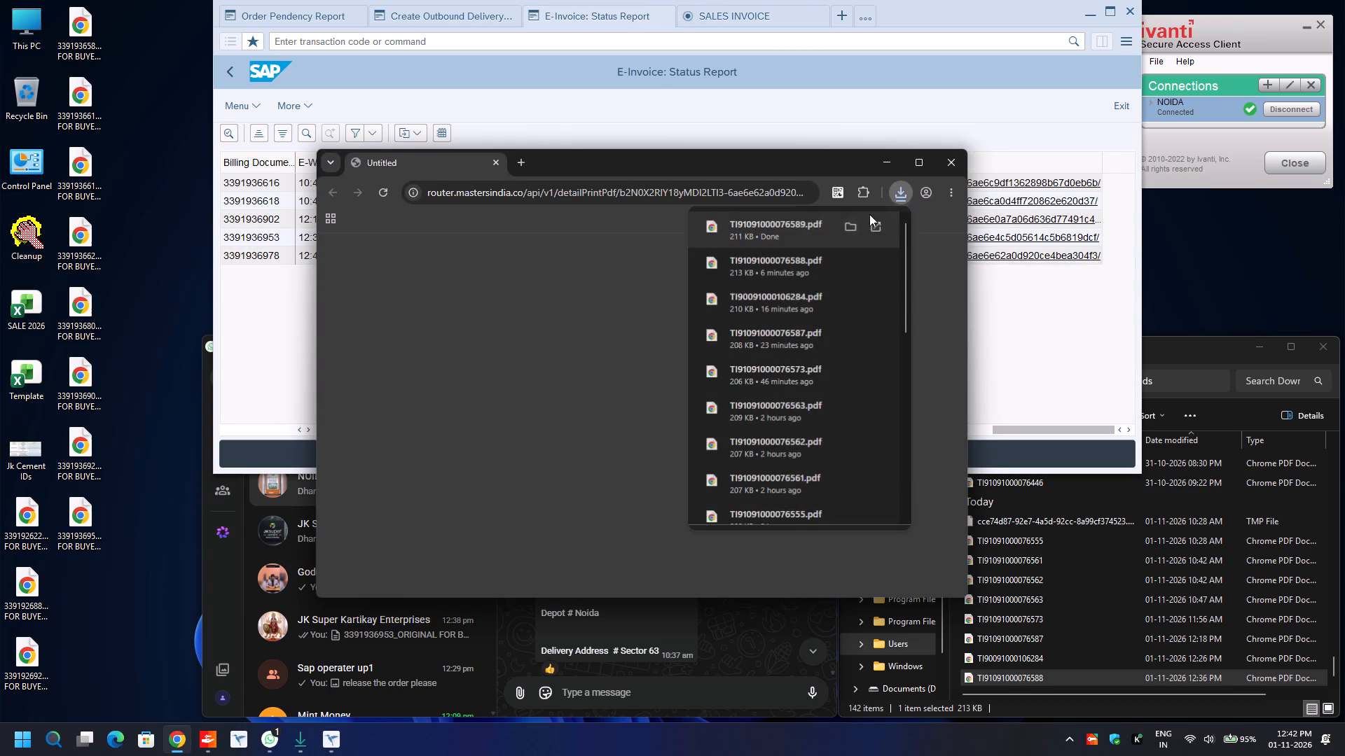
left_click(846, 223)
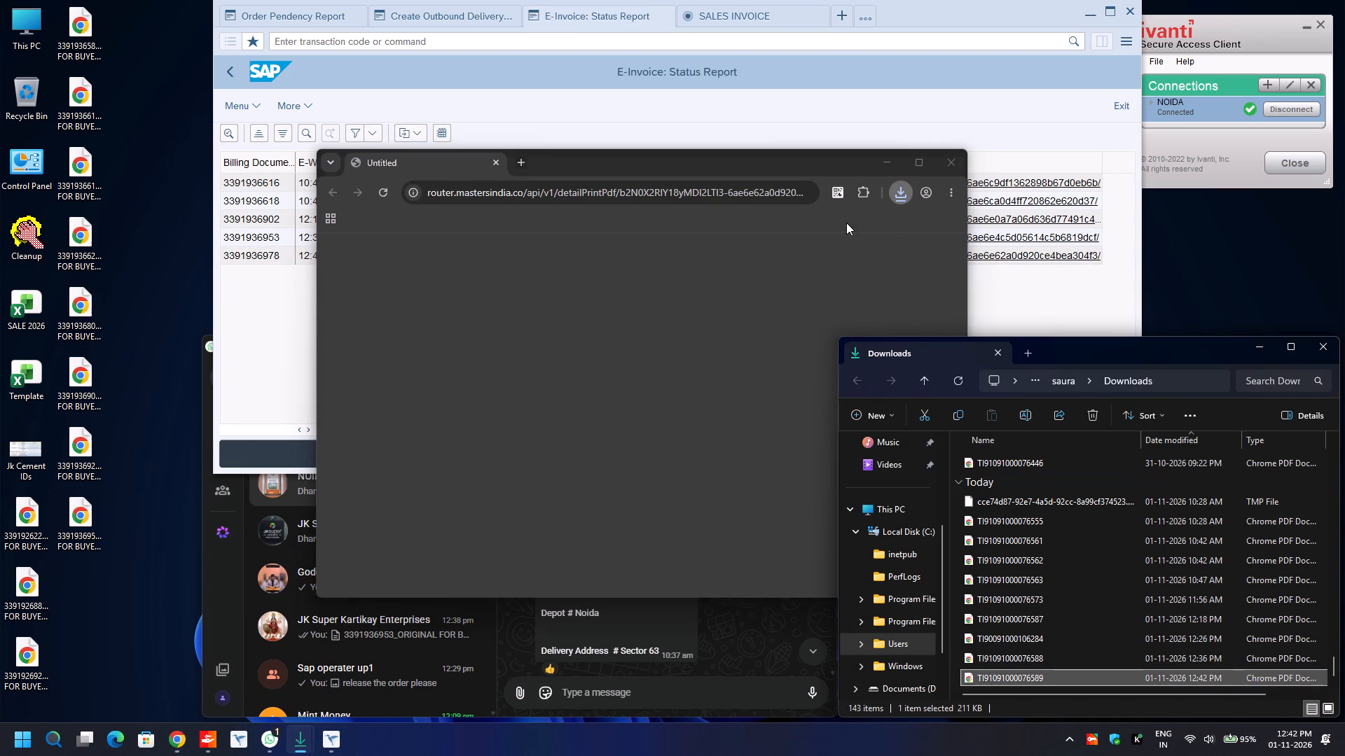
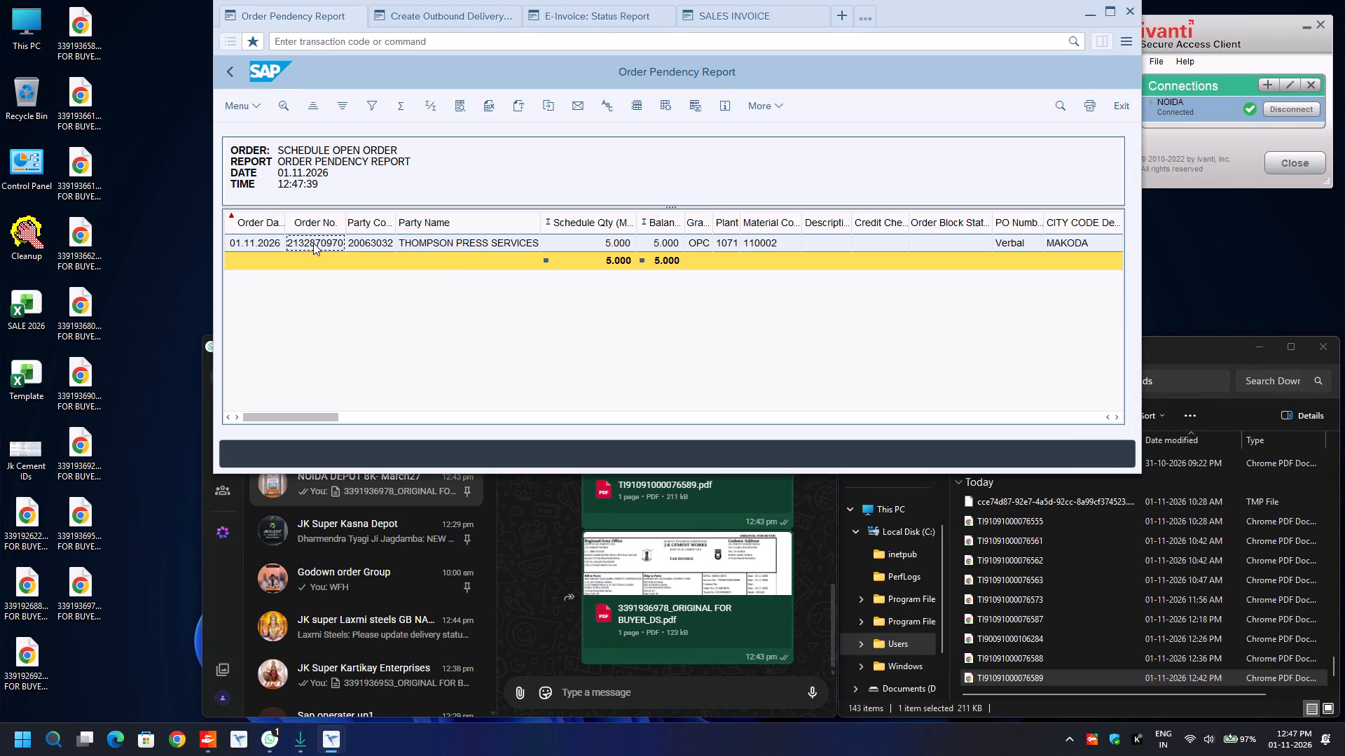
key("ctrl+y")
key("ctrl+c")
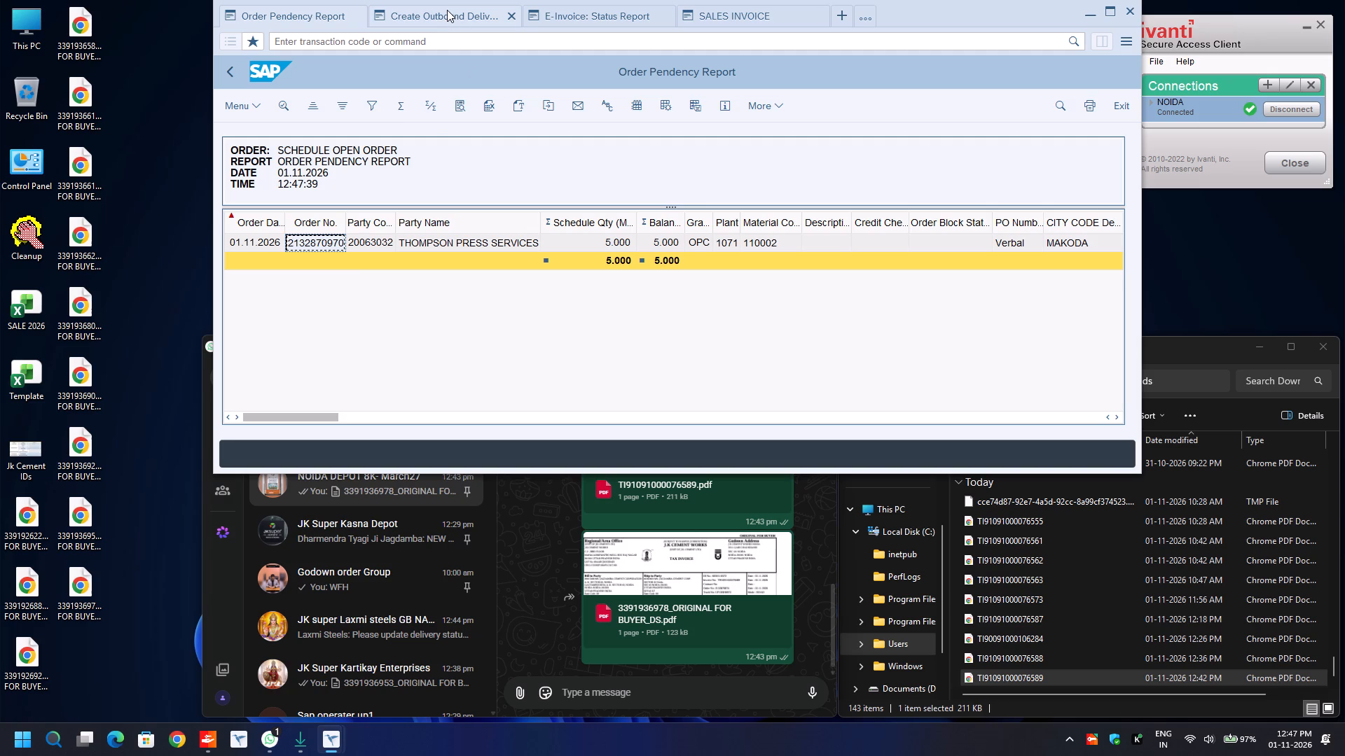
left_click(447, 10)
key("ctrl+a")
key("ctrl+v")
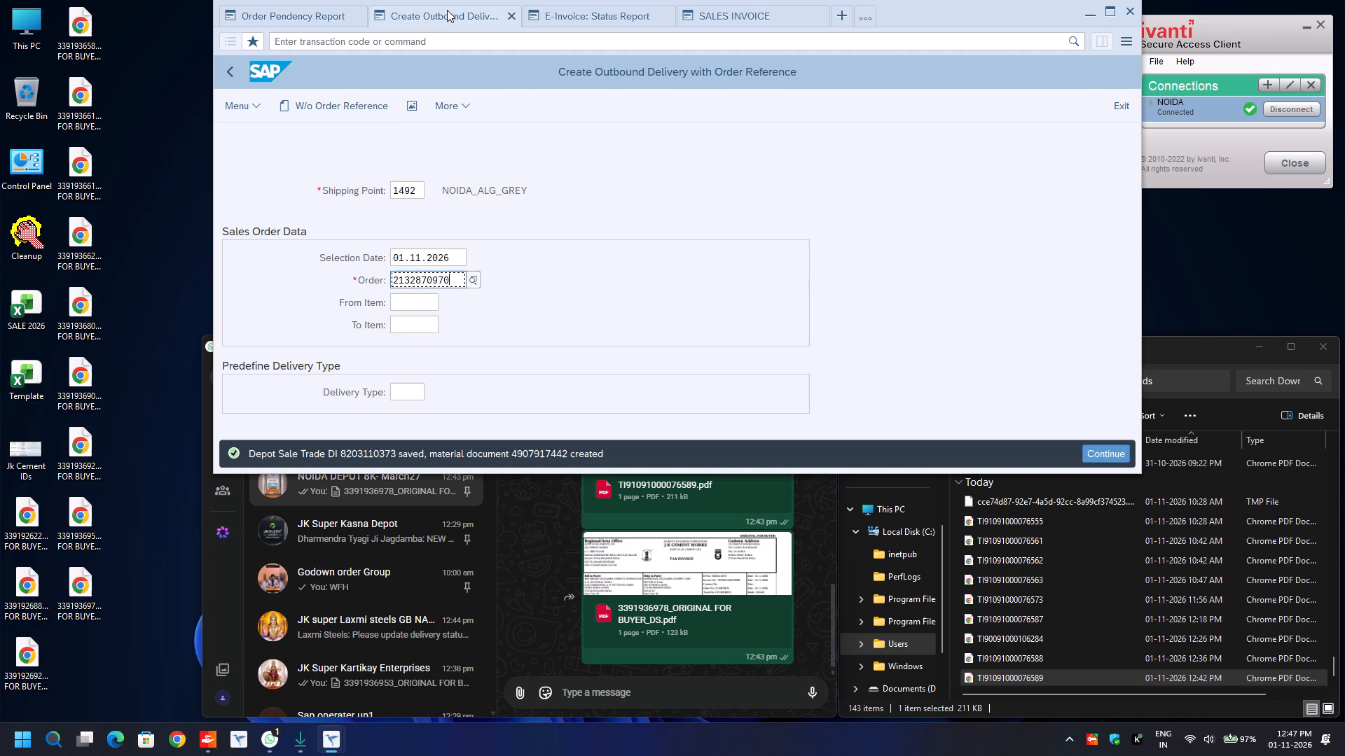
key("Return")
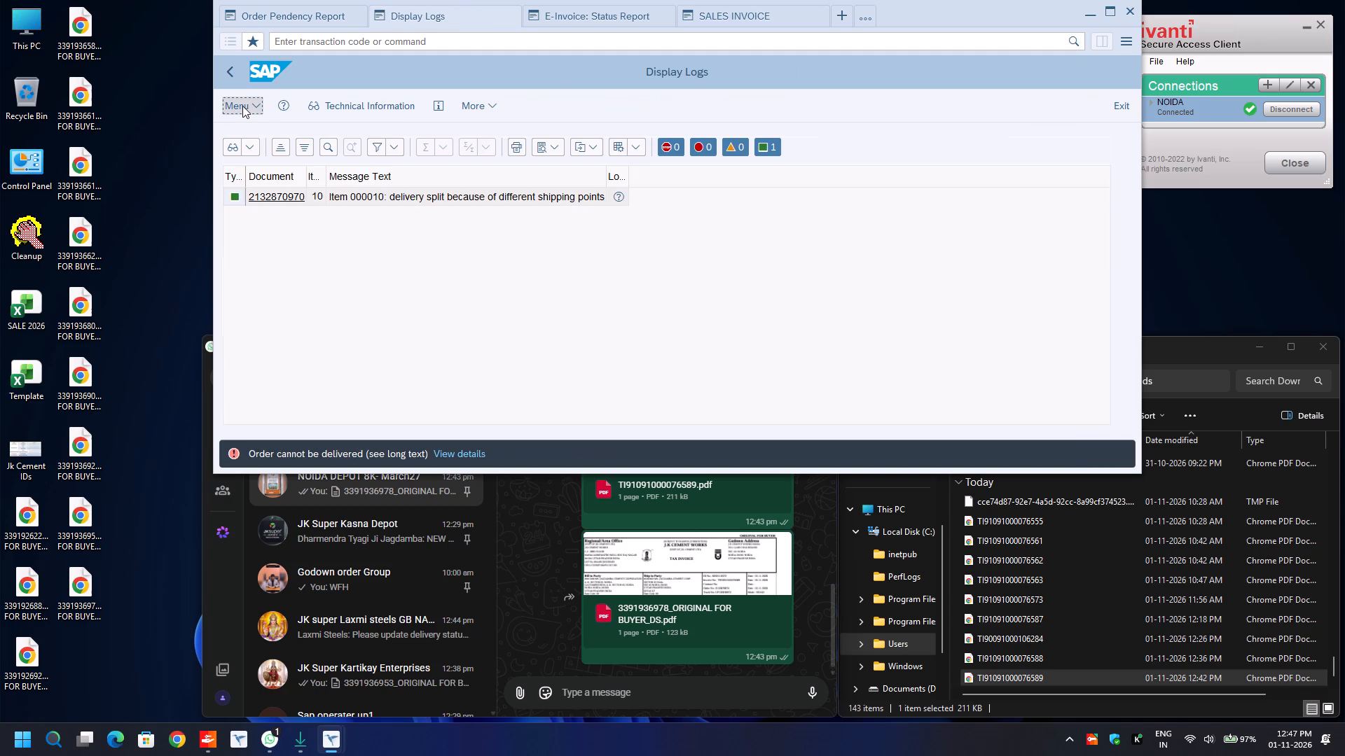
left_click_drag(221, 71, 230, 72)
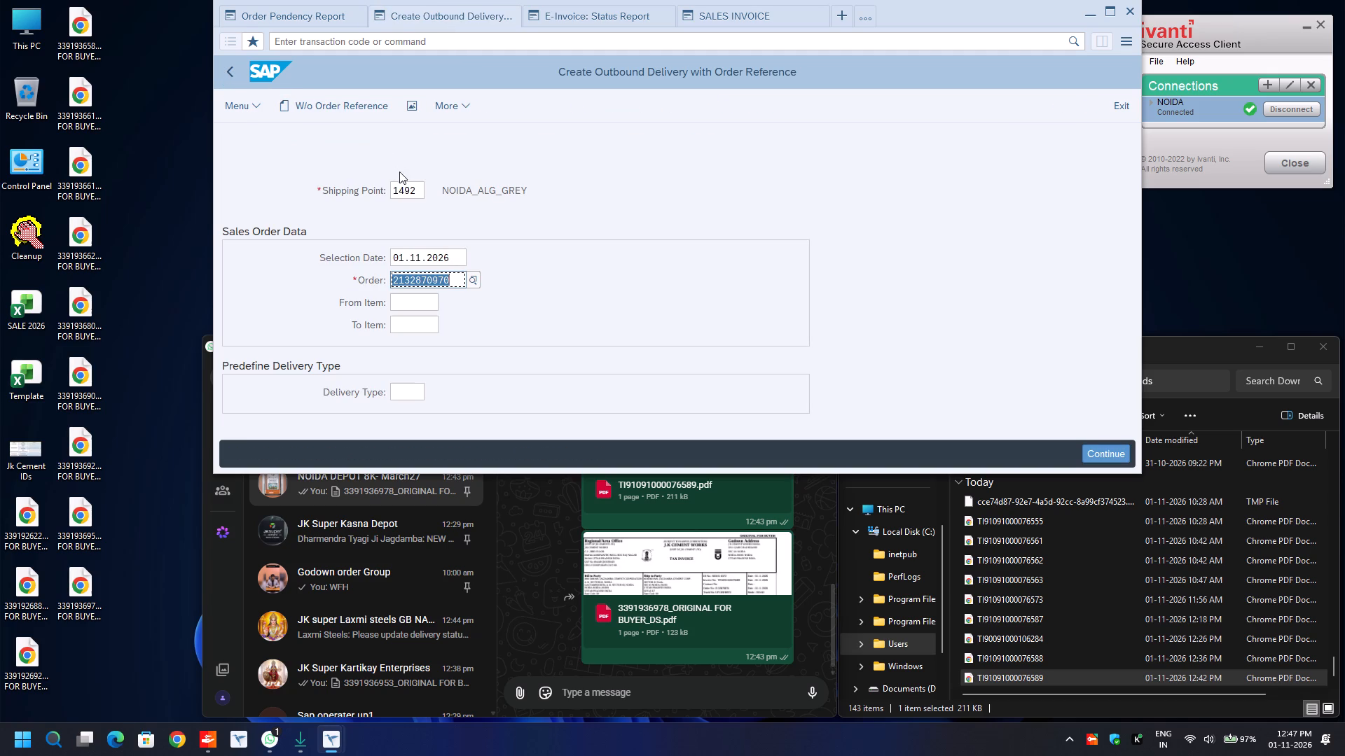
Set the shipping point to 1071 and start the outbound delivery for the same order.
left_click_drag(418, 189, 294, 182)
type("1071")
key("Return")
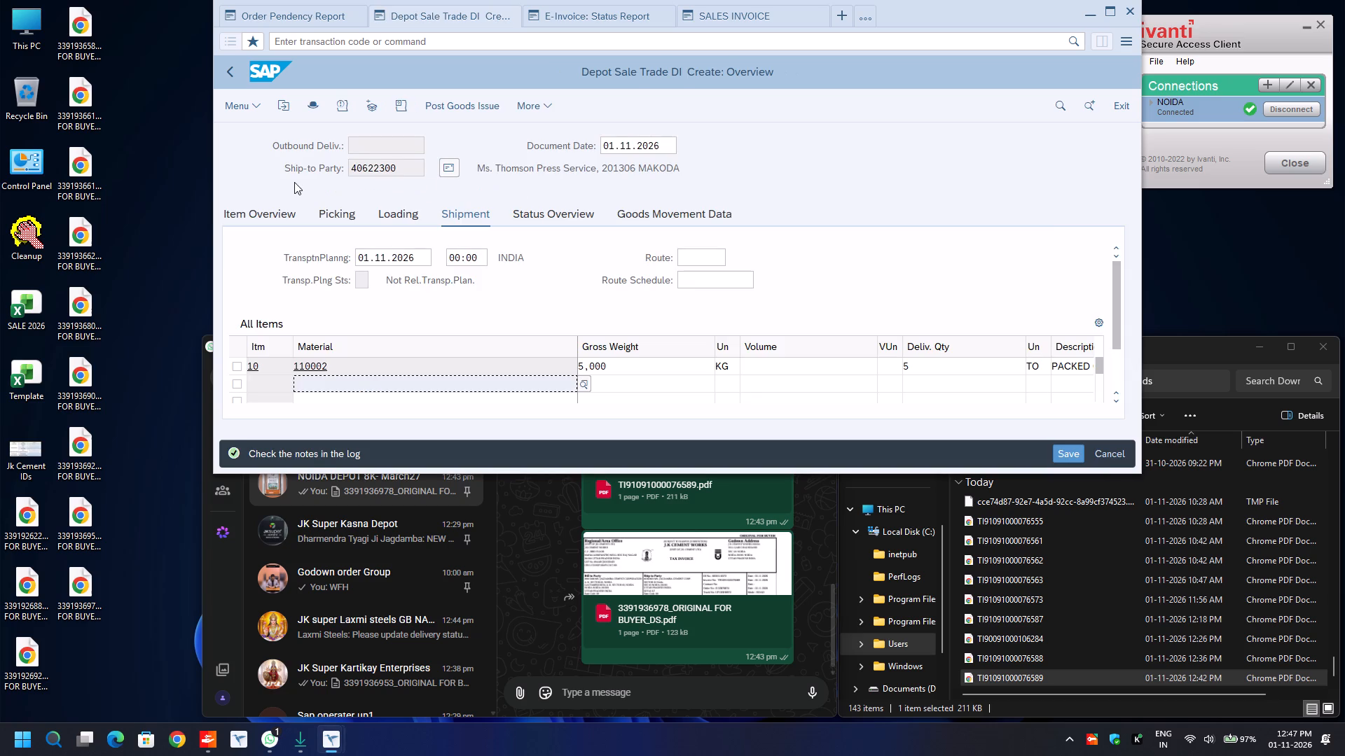
Set the shipment route of the new outbound delivery to ROUTE.
left_click(691, 256)
key("BackSpace")
key("Down")
key("Return")
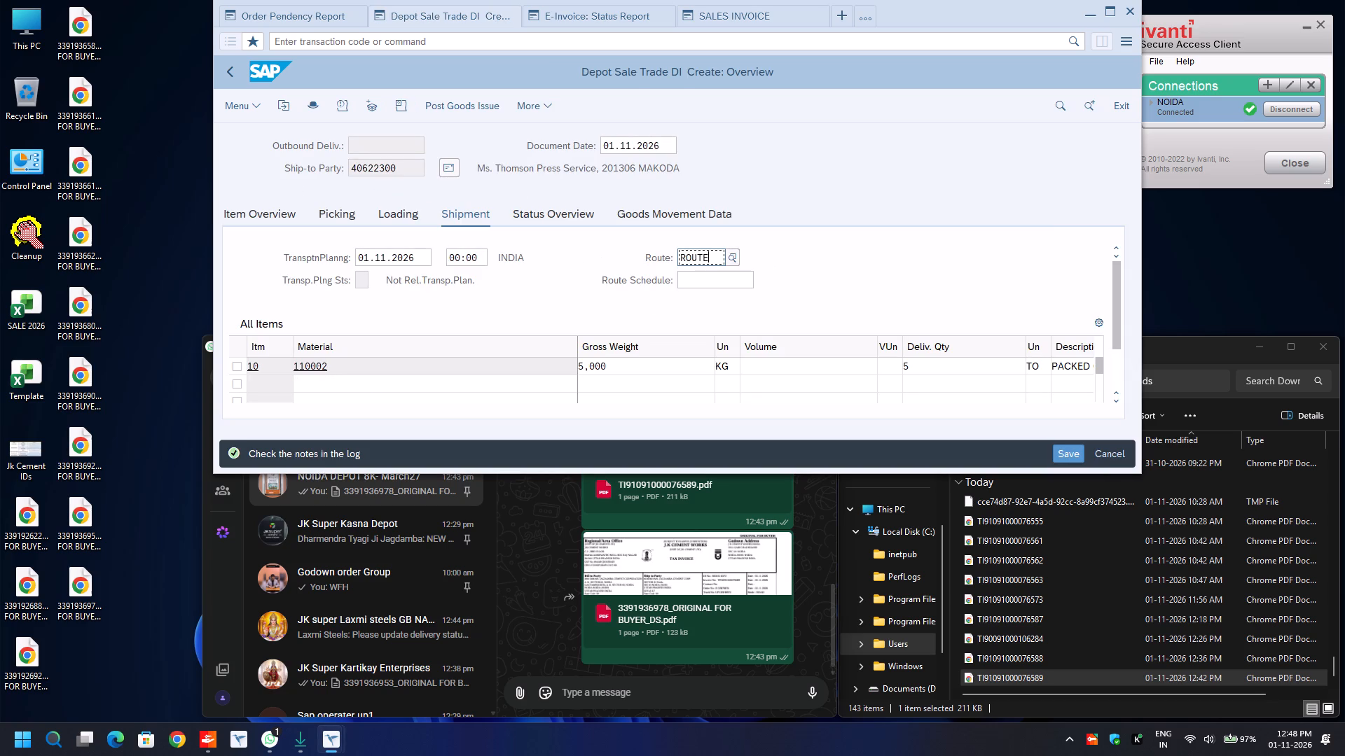
Enter a picked quantity of 5 and batch 1004-1071 for delivery item 10, material 110002.
left_click(339, 211)
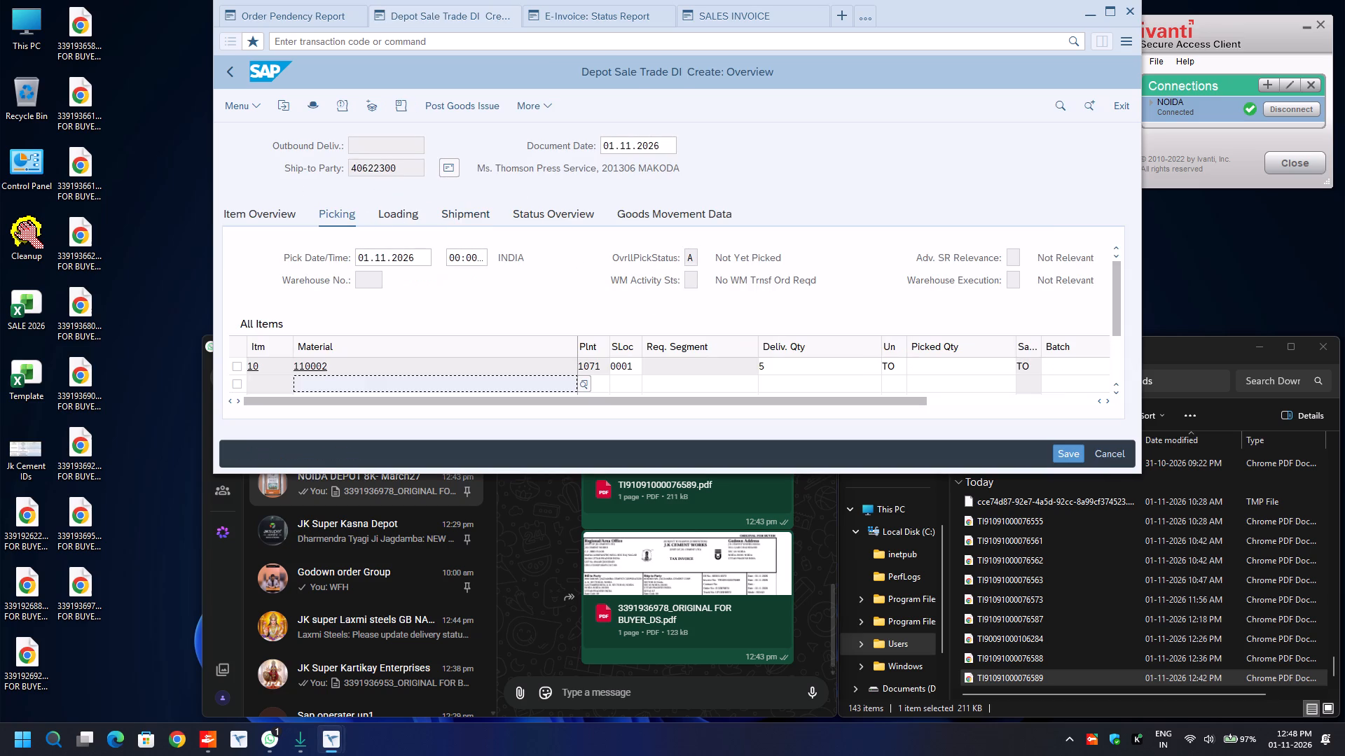
left_click(953, 363)
key("5")
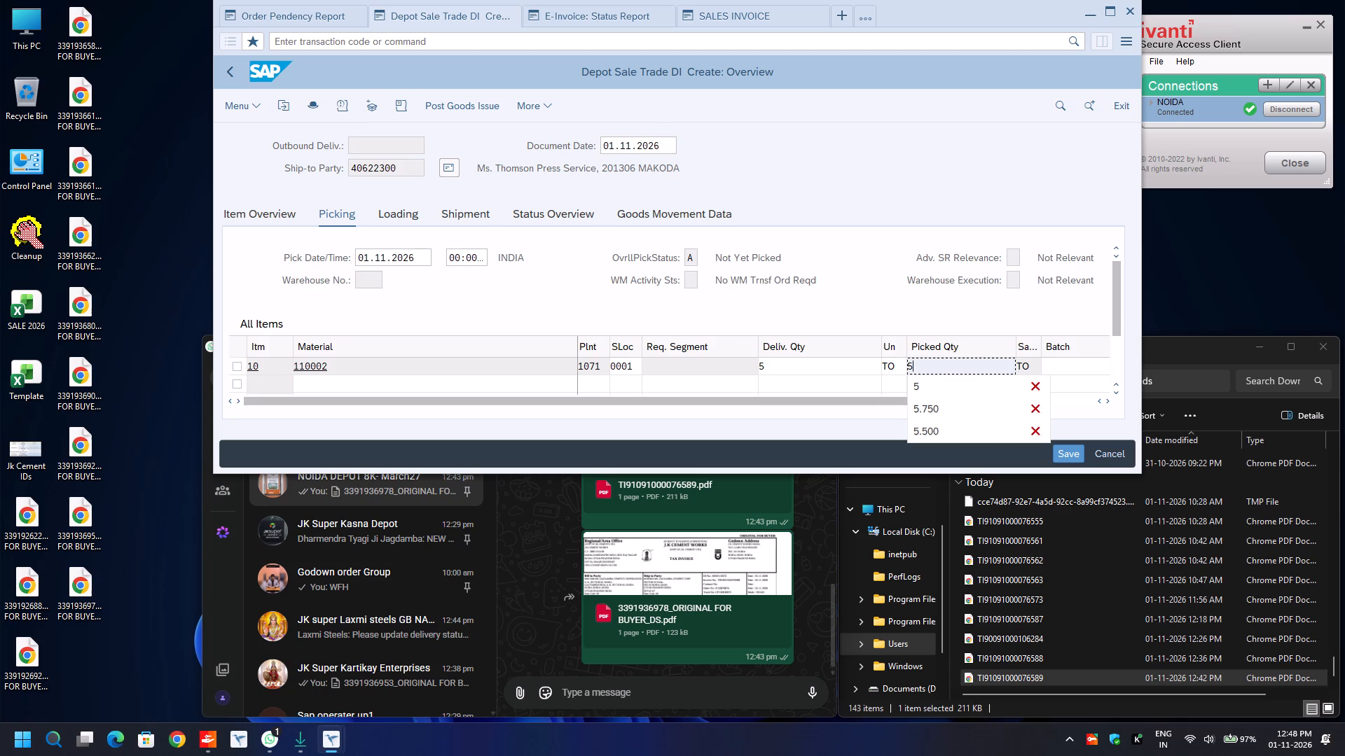
key("Tab")
type("1004")
key("Down")
key("Down")
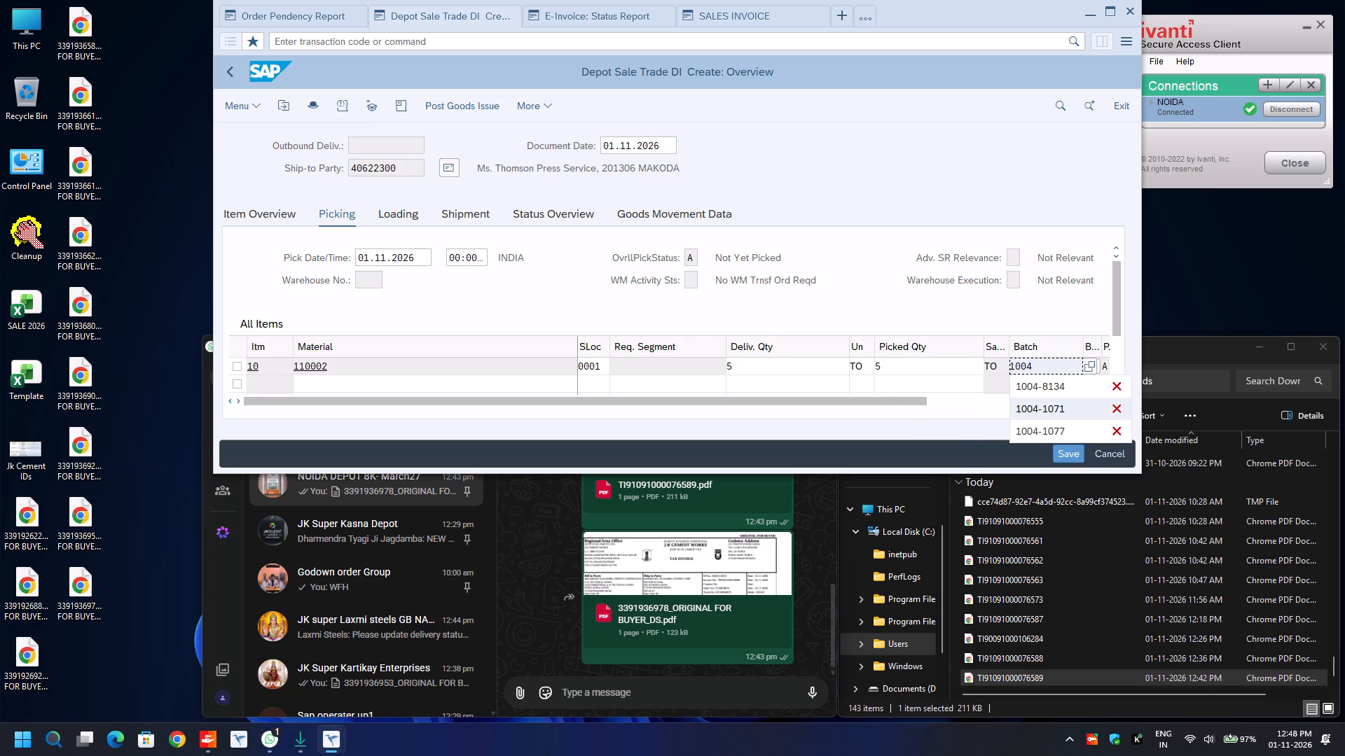
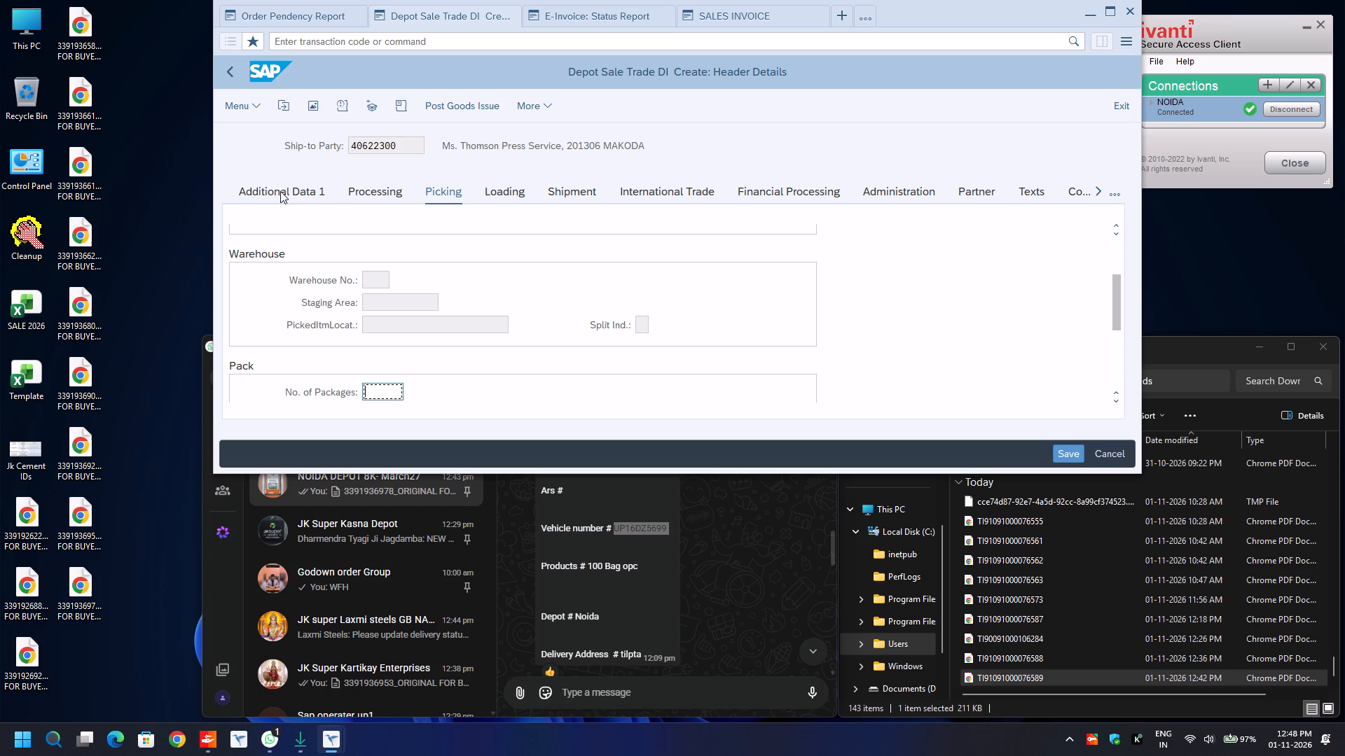
Set the delivery's header transport mode to ROAD and fill Road Transporter1 with the previously used transporter code.
left_click(484, 257)
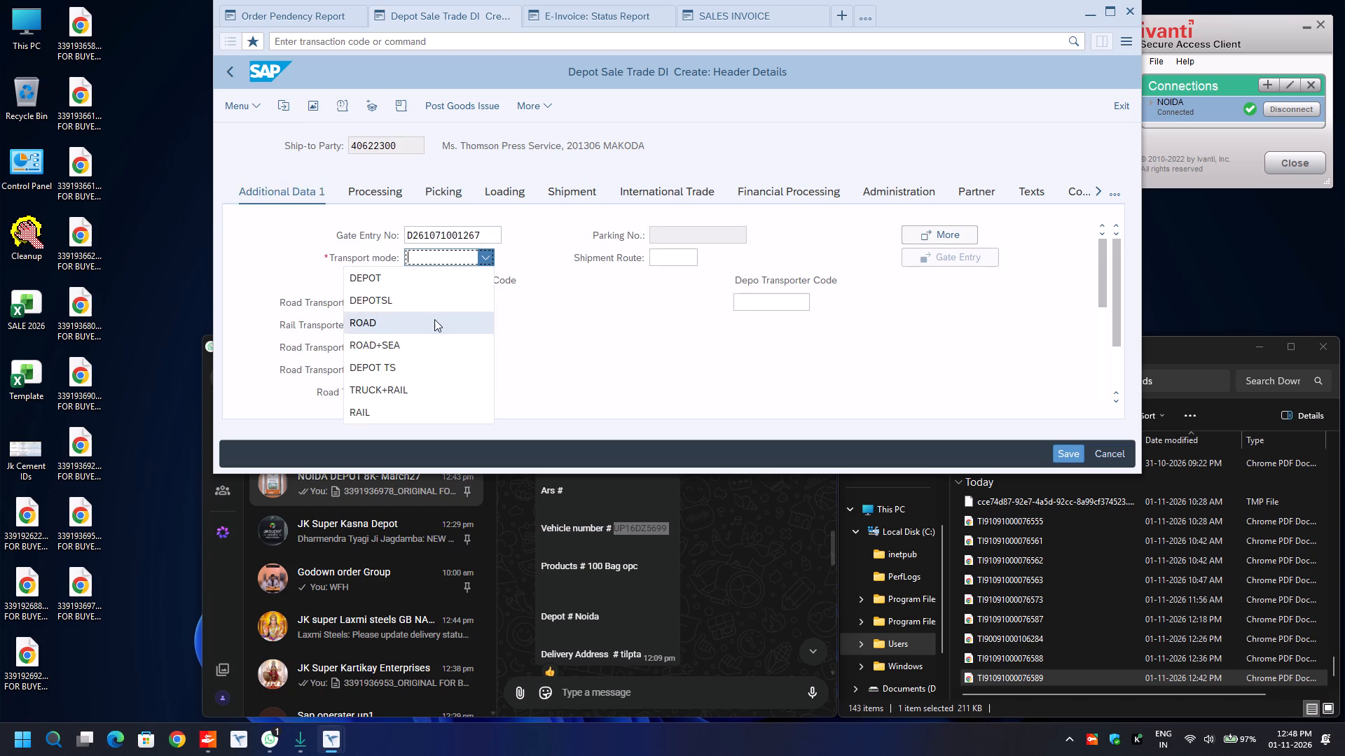
left_click(423, 328)
left_click(441, 295)
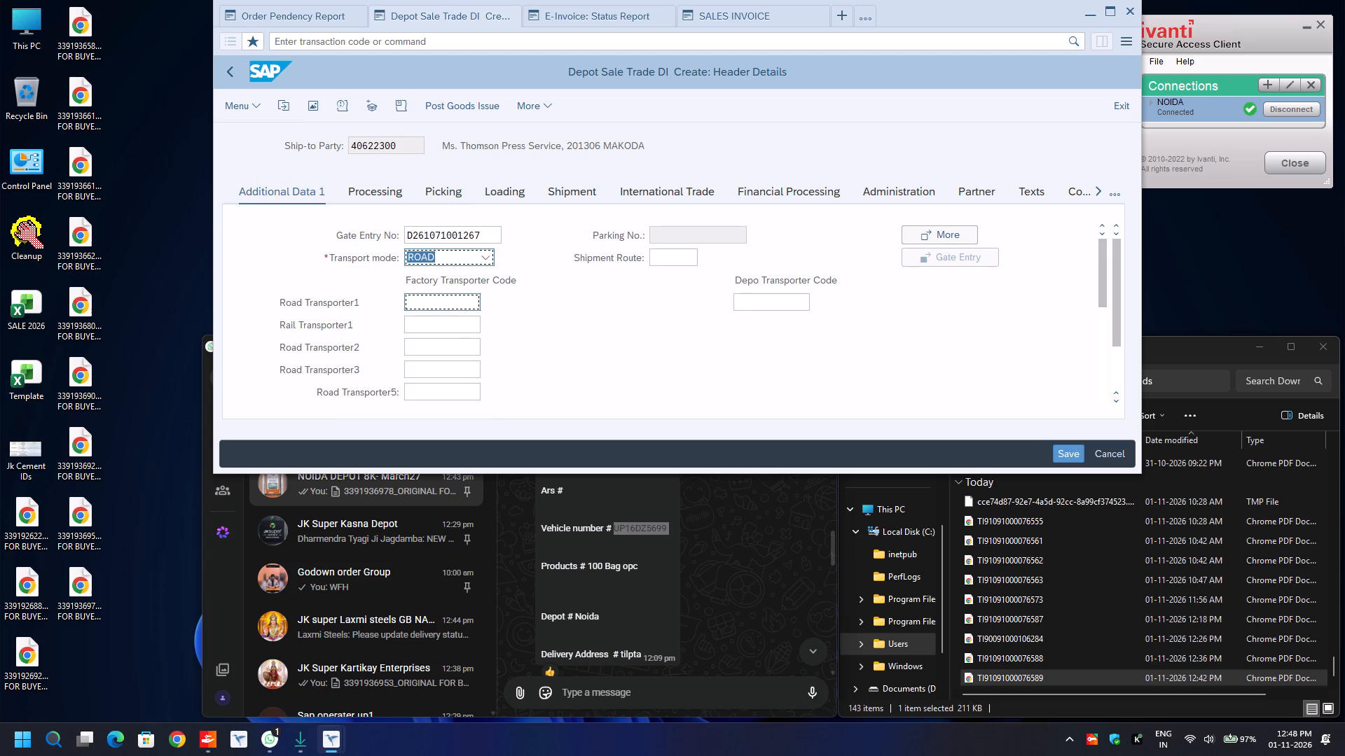
key("BackSpace")
key("Down")
key("Return")
key("Return")
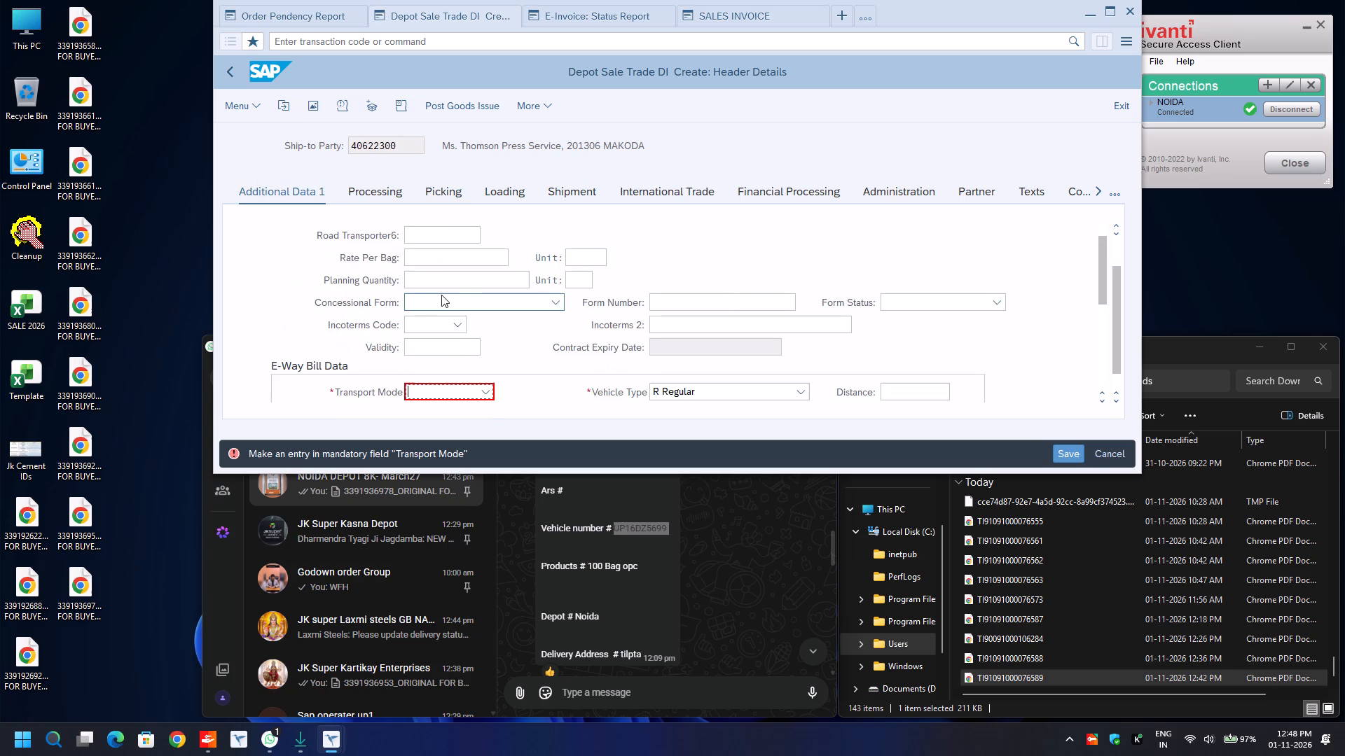
Set the e-way bill transport mode to Road and the distance to 30.
type("ro")
key("Tab")
key("Tab")
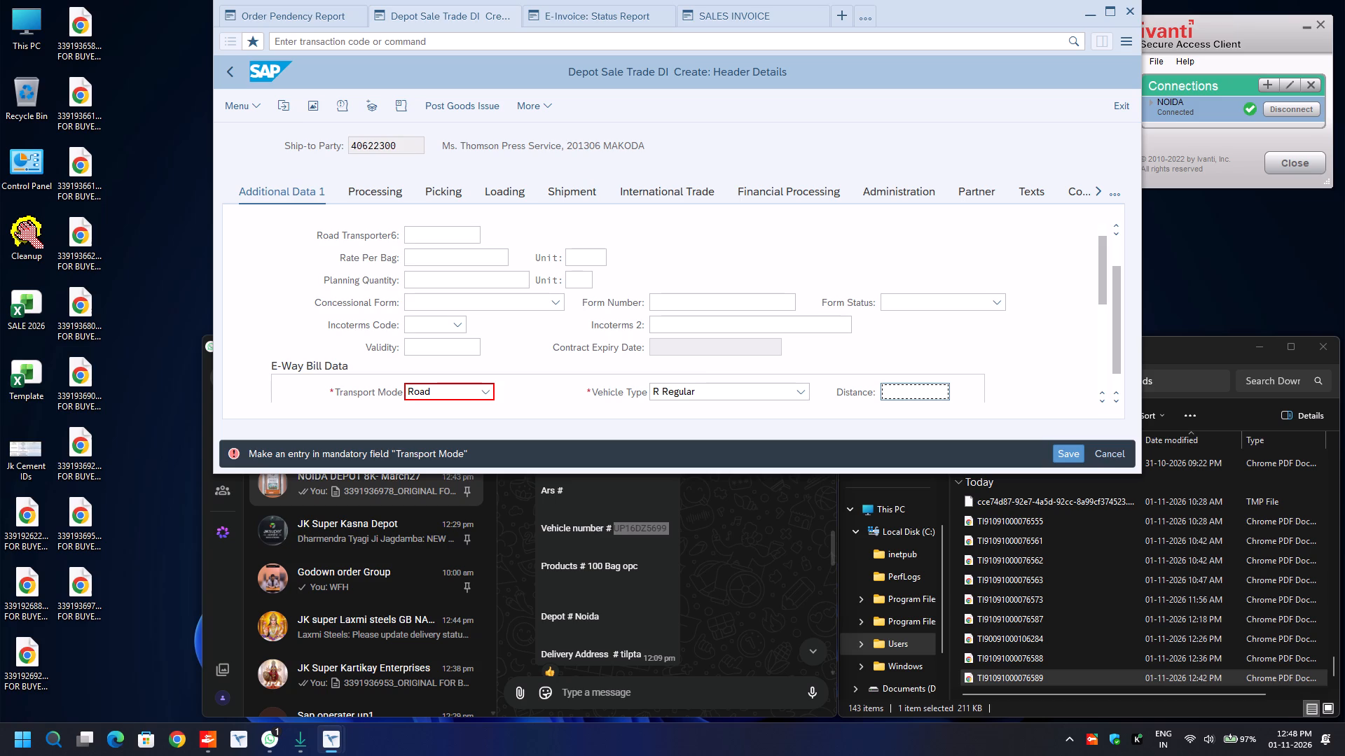
key("BackSpace")
key("Down")
key("Return")
key("Down")
key("Down")
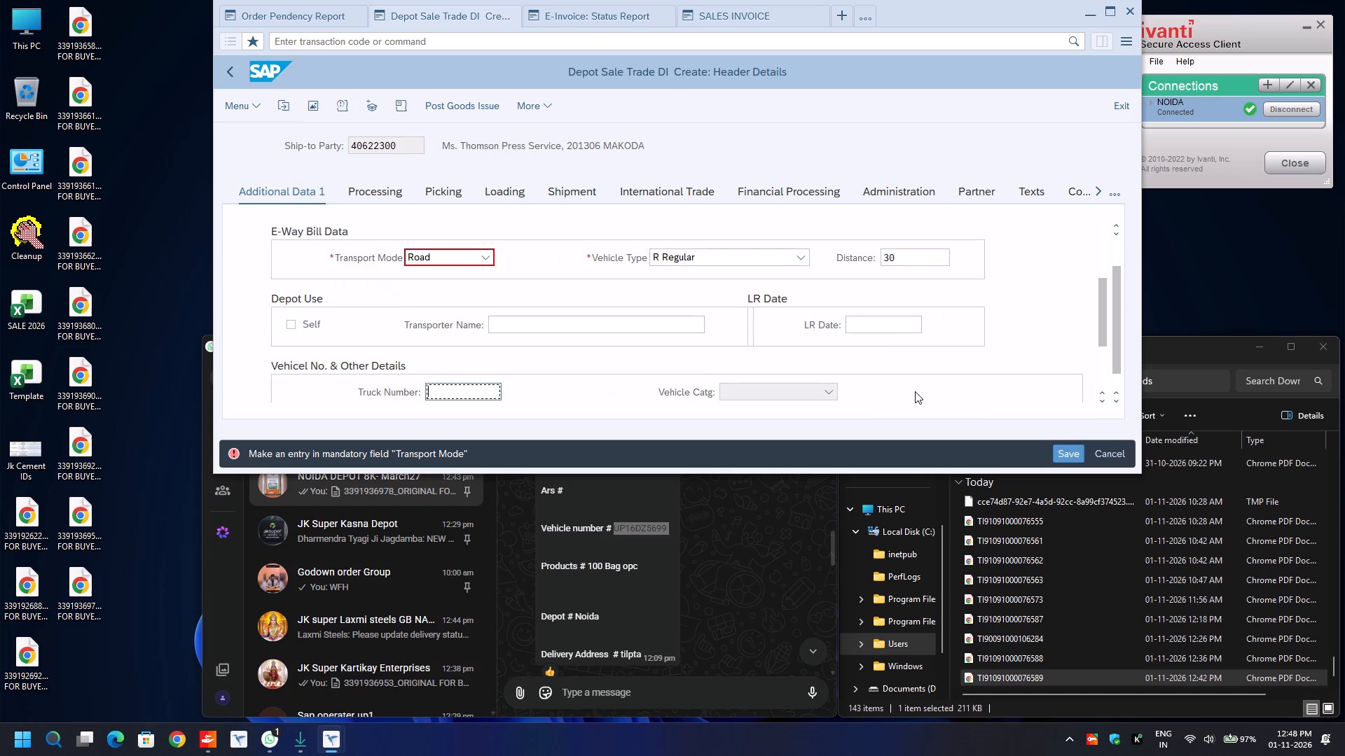
key("ctrl+v")
key("Tab")
key("Tab")
key("BackSpace")
key("Down")
key("Return")
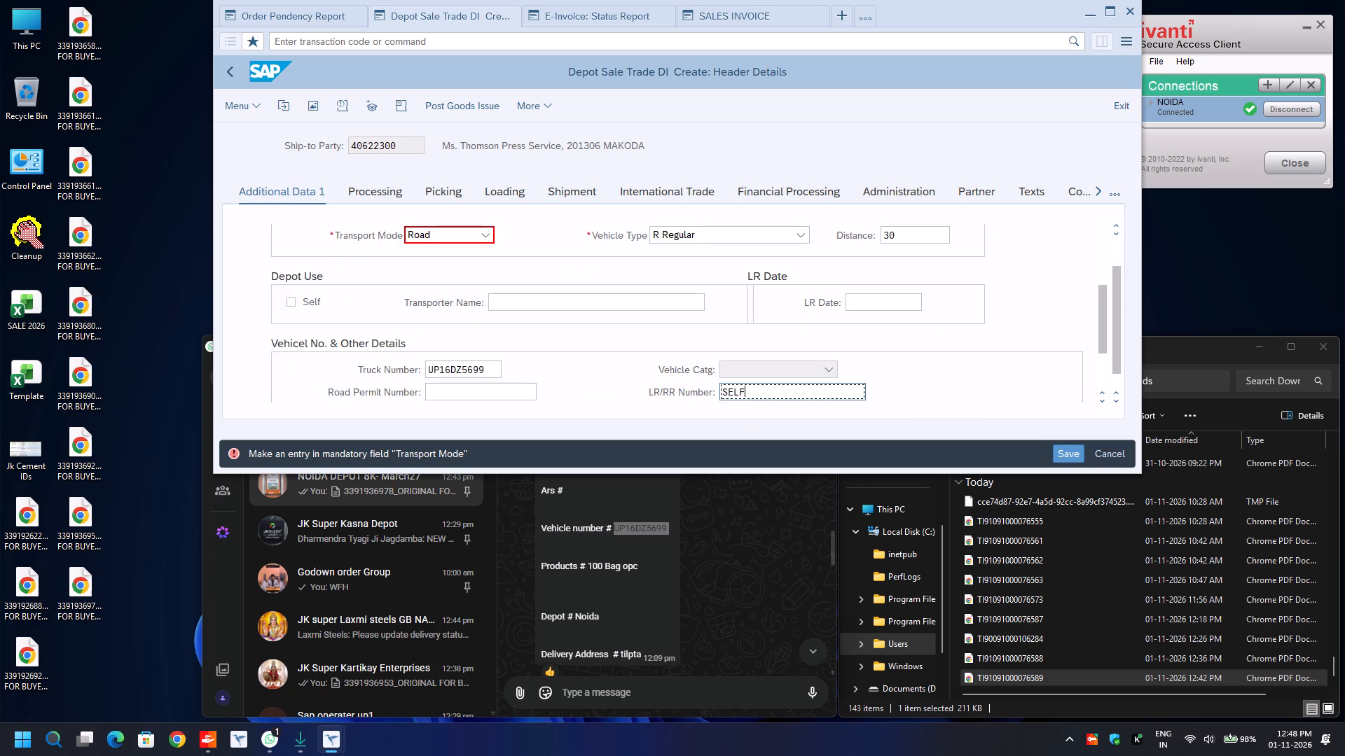
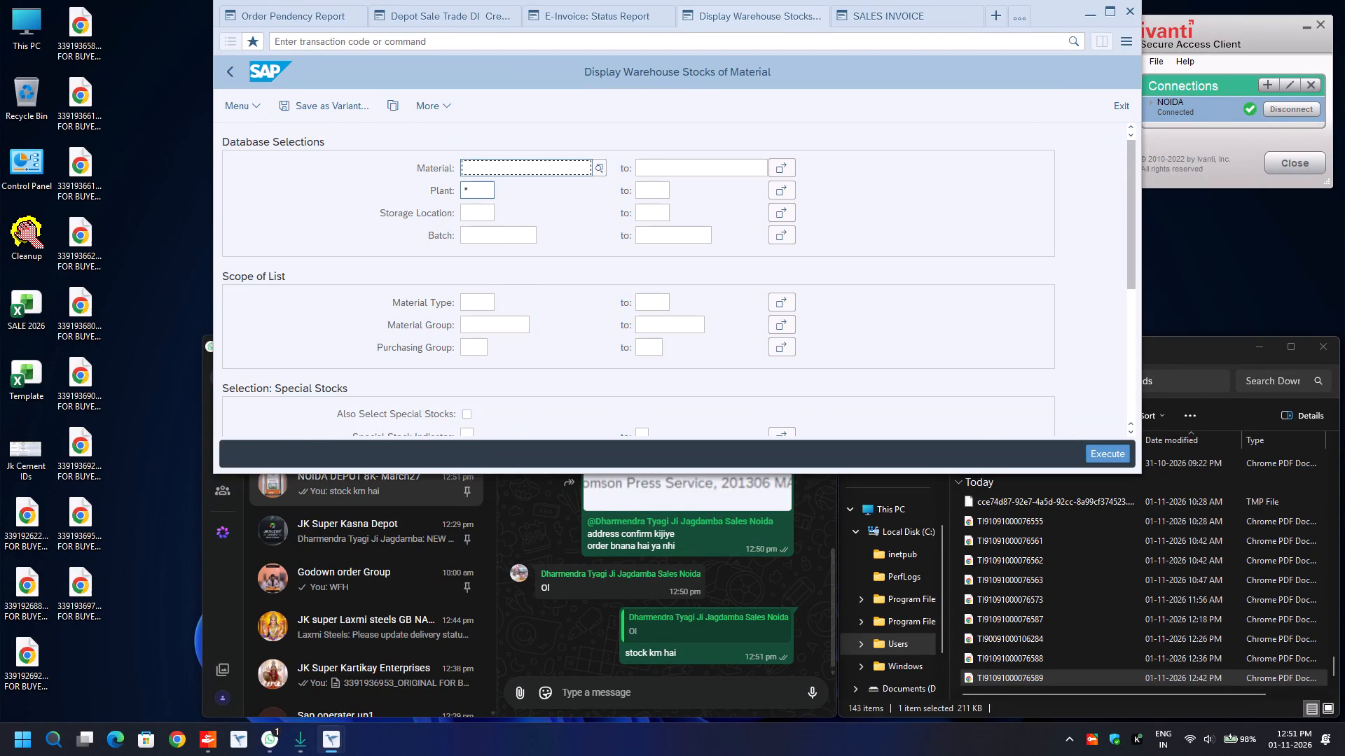
Clear the asterisk from the Plant selection in the warehouse stock report.
left_click(477, 194)
key("BackSpace")
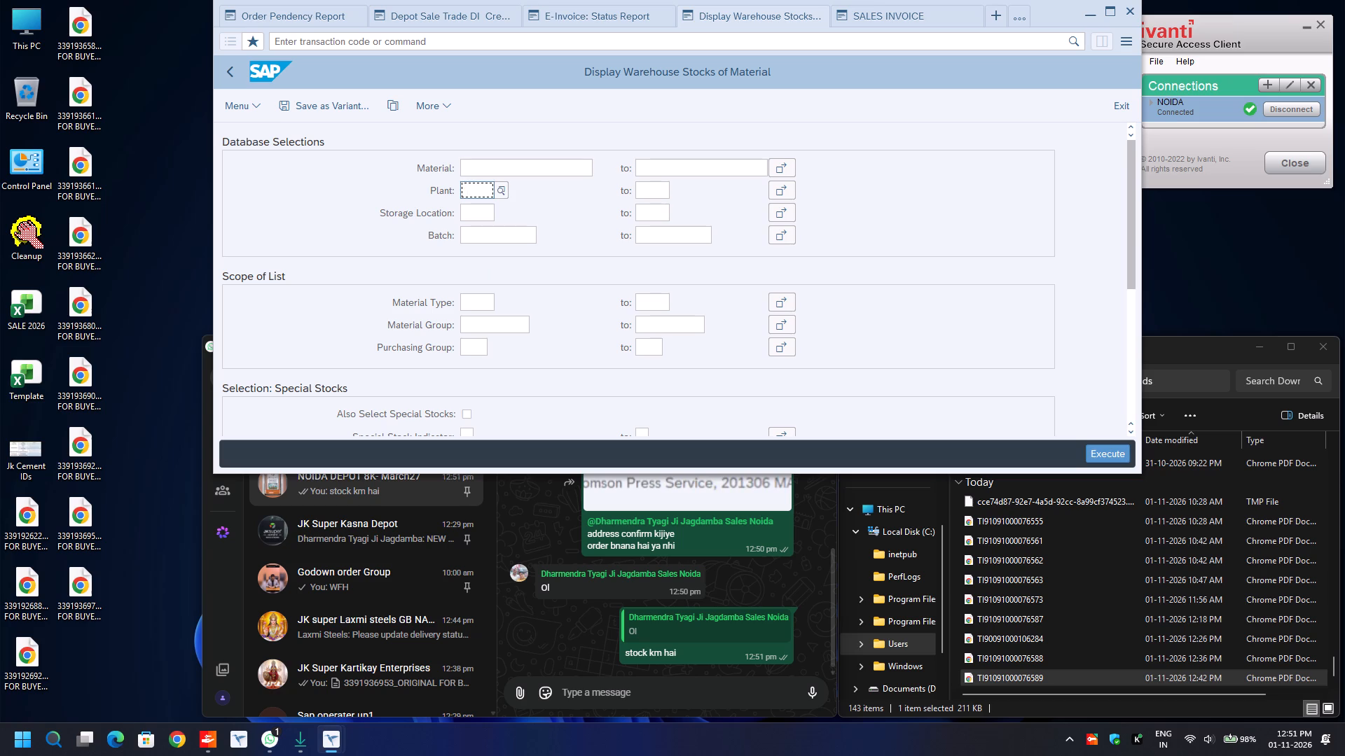
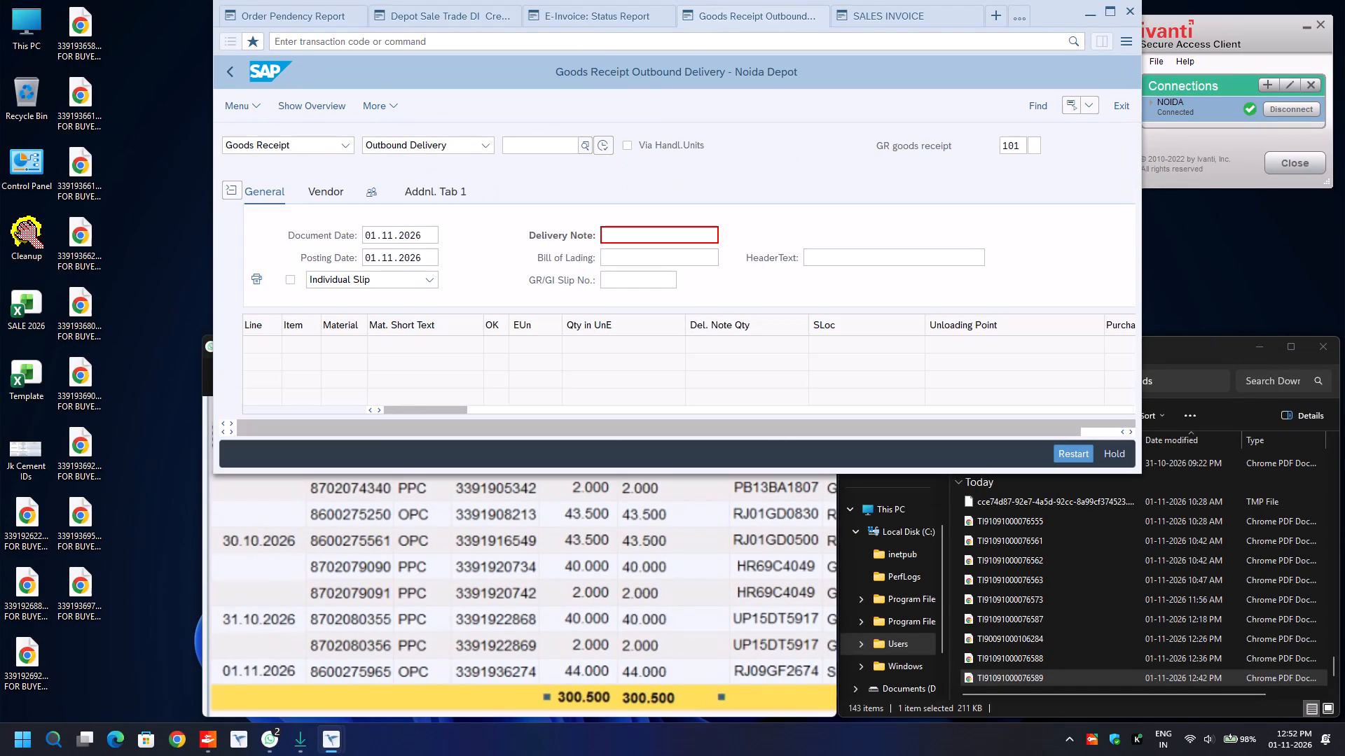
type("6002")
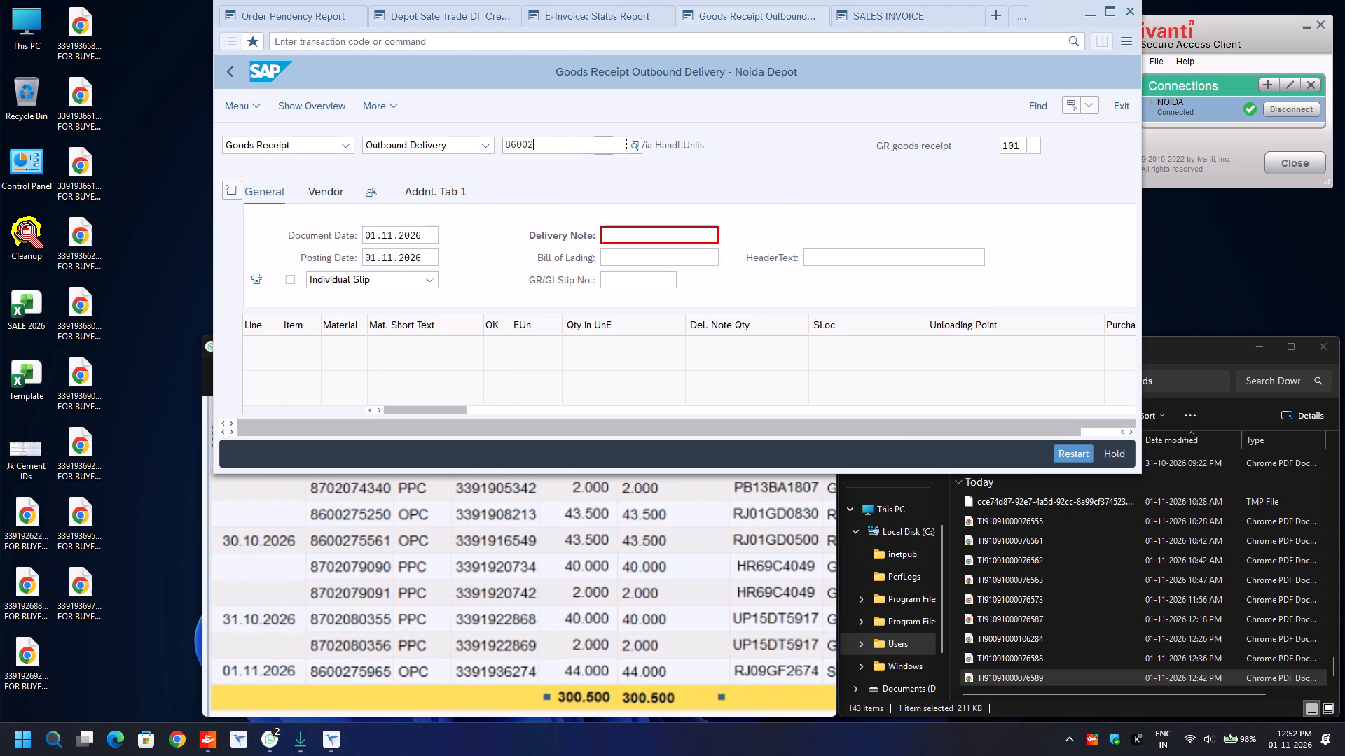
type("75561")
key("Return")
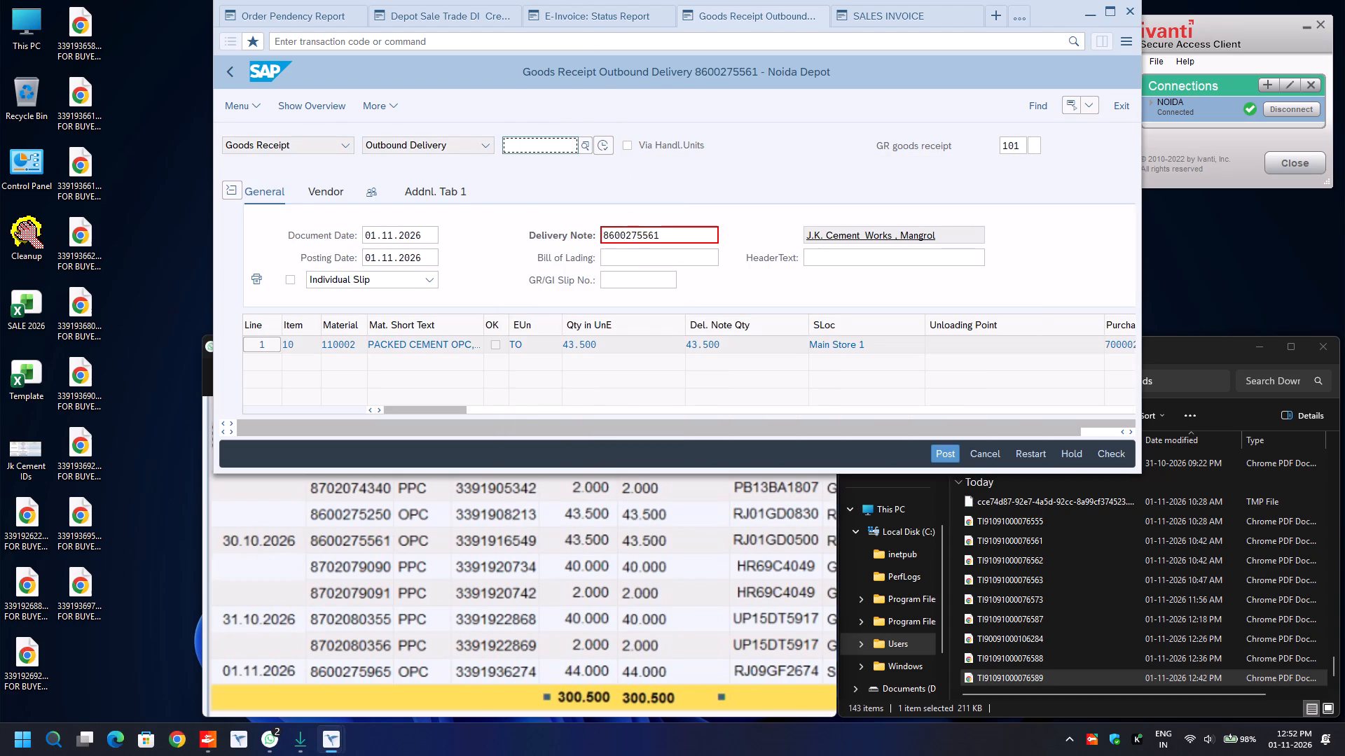
Open the quantity distribution for the packed OPC cement item and enter 20 as the first row's quantity.
scroll(597, 356, "down", 1)
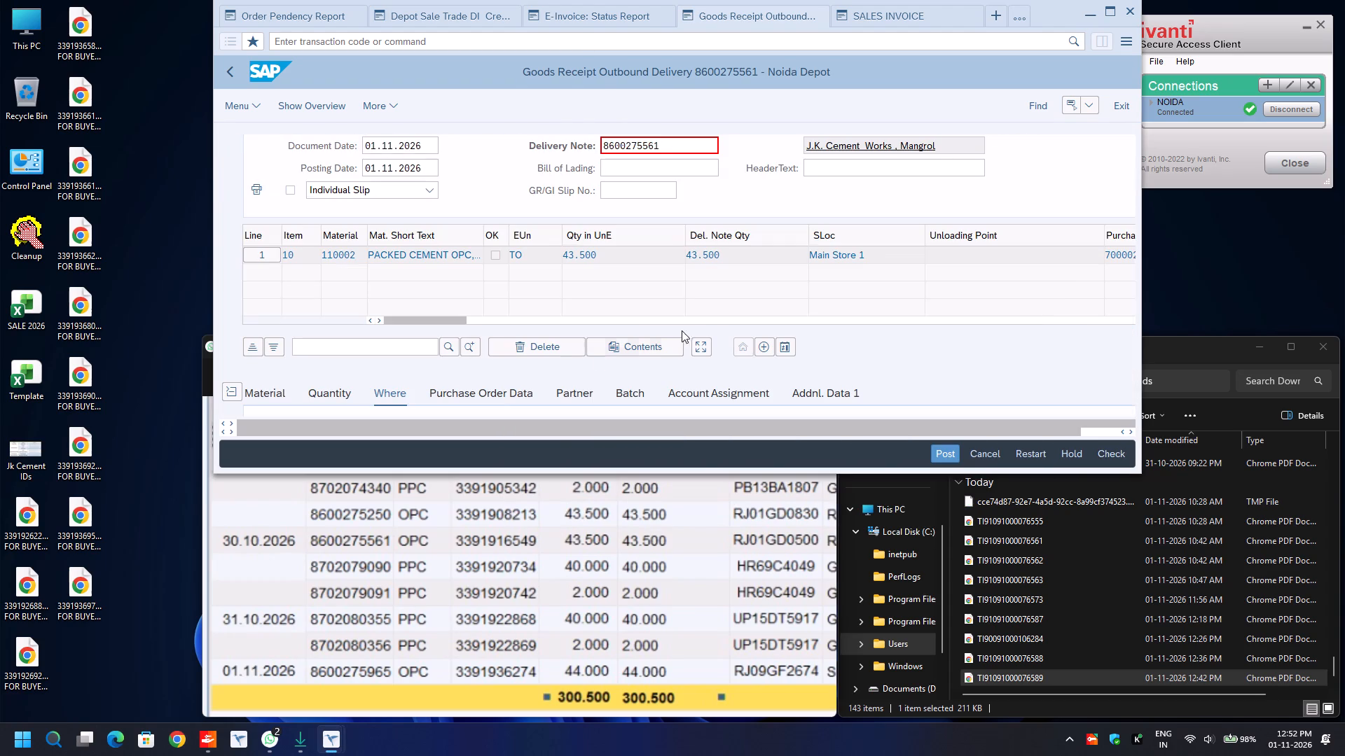
left_click(705, 346)
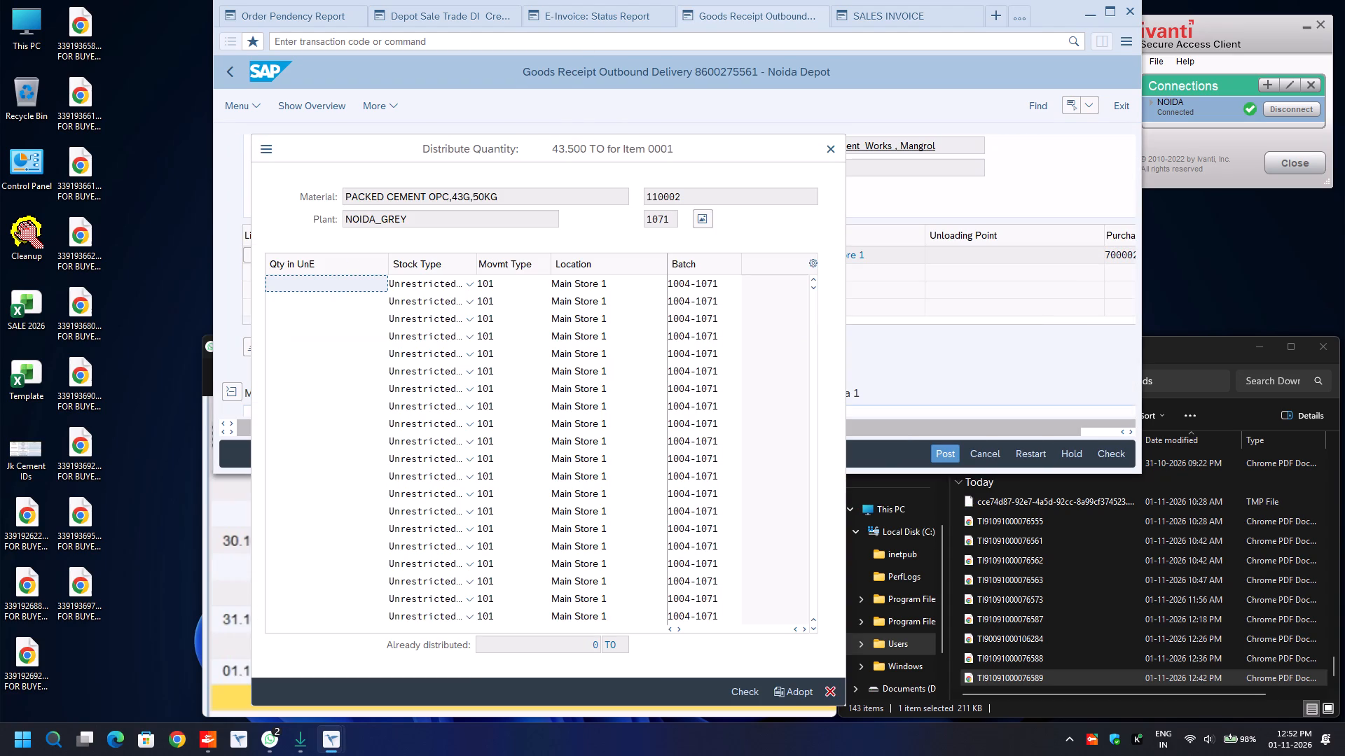
type("20")
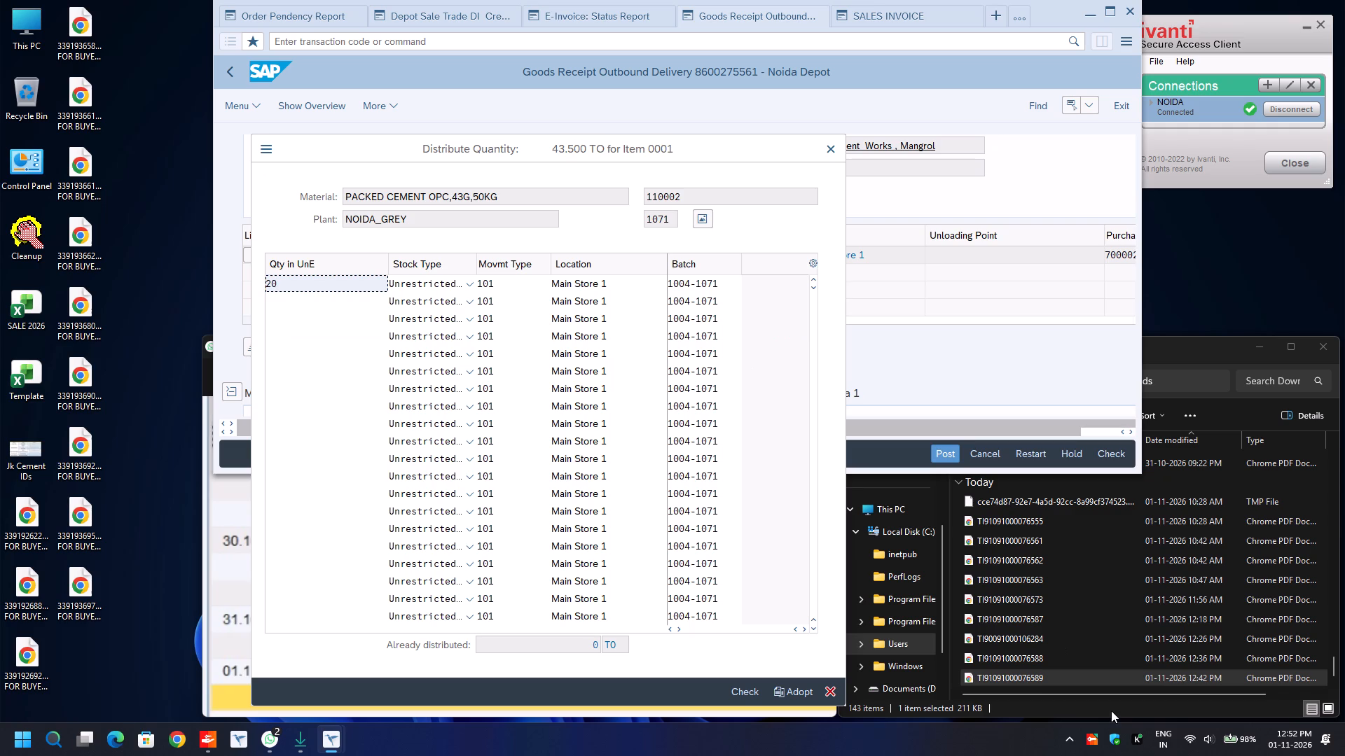
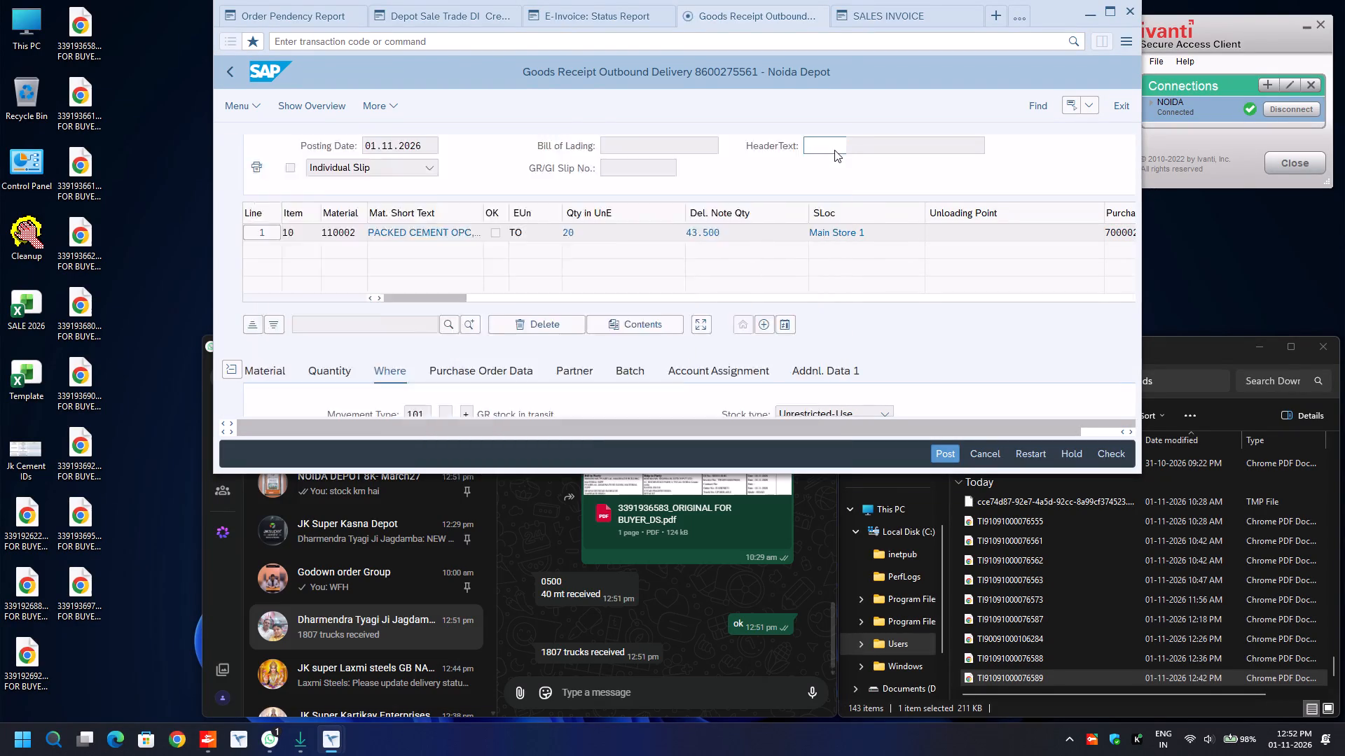
Abandon the unposted goods receipt with the 20 quantity and reopen the MIGO Goods Movement transaction.
left_click(467, 42)
type("/n")
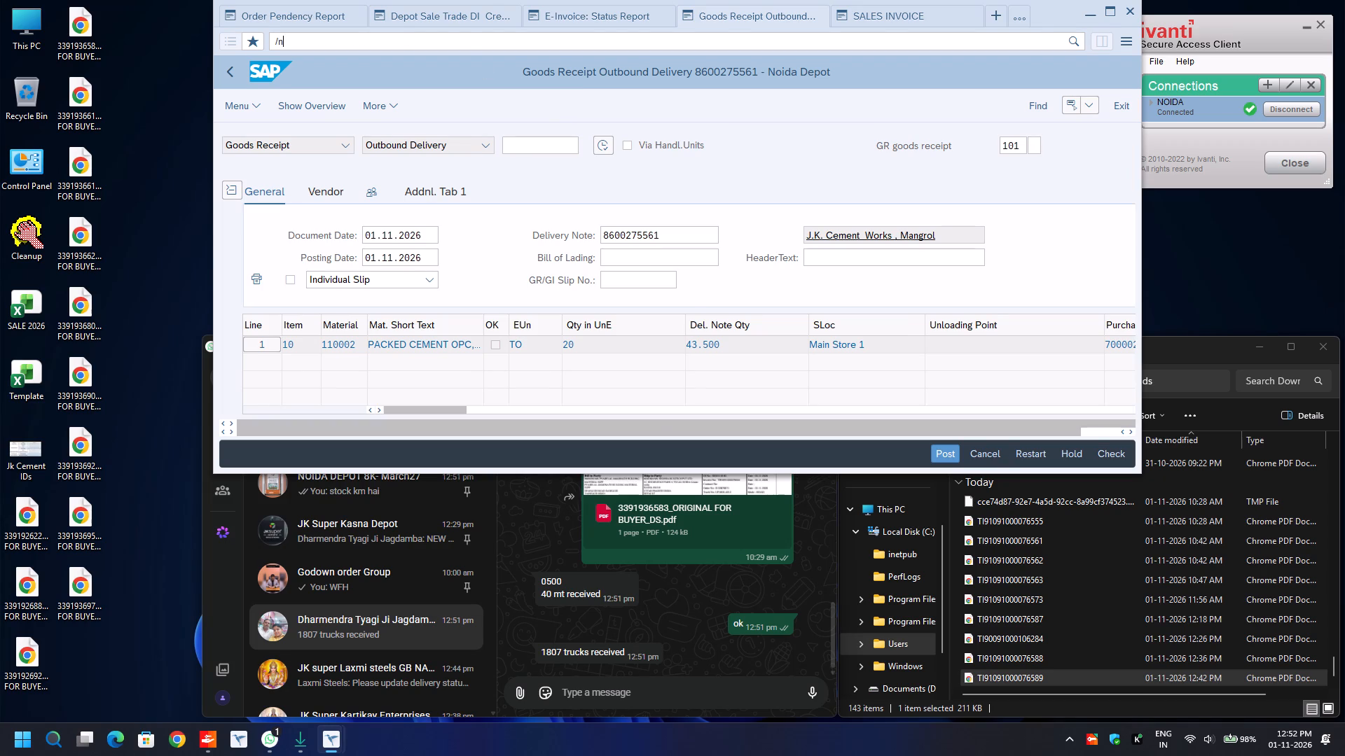
key("Return")
key("Return")
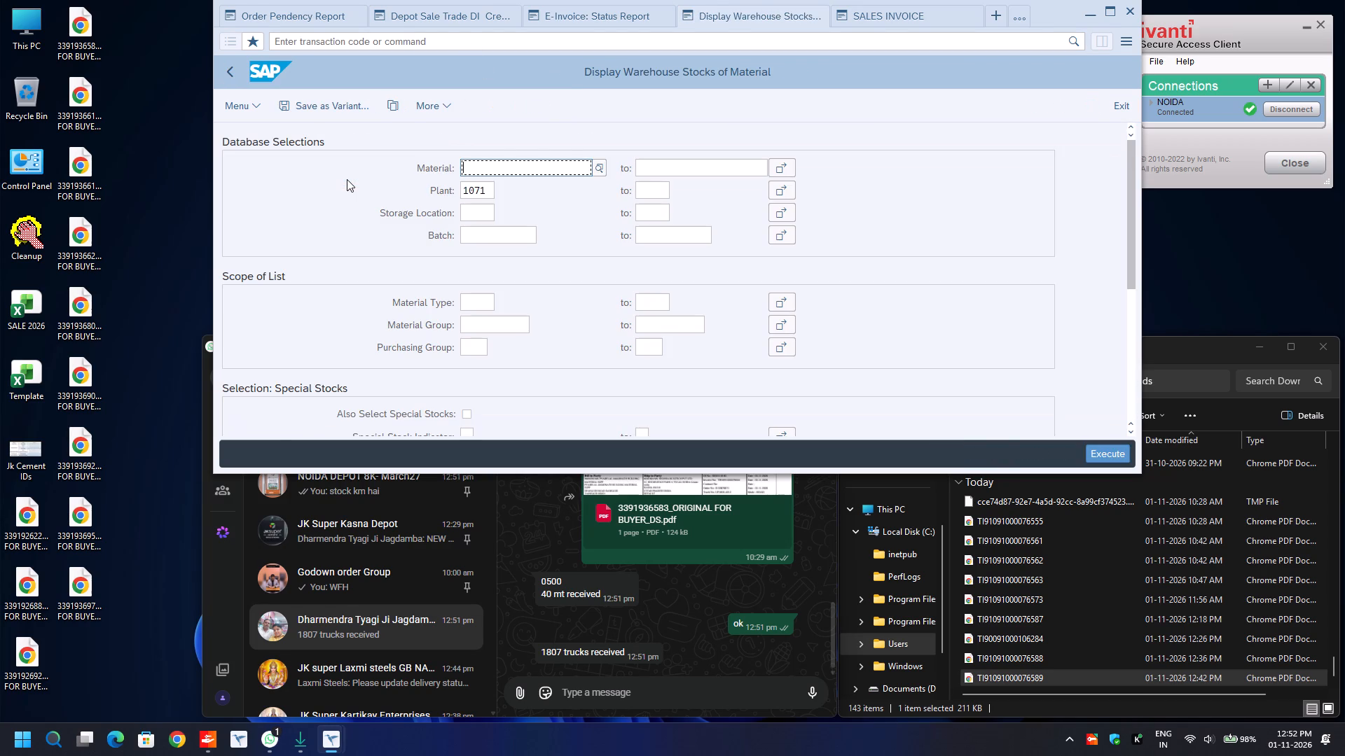
key("Escape")
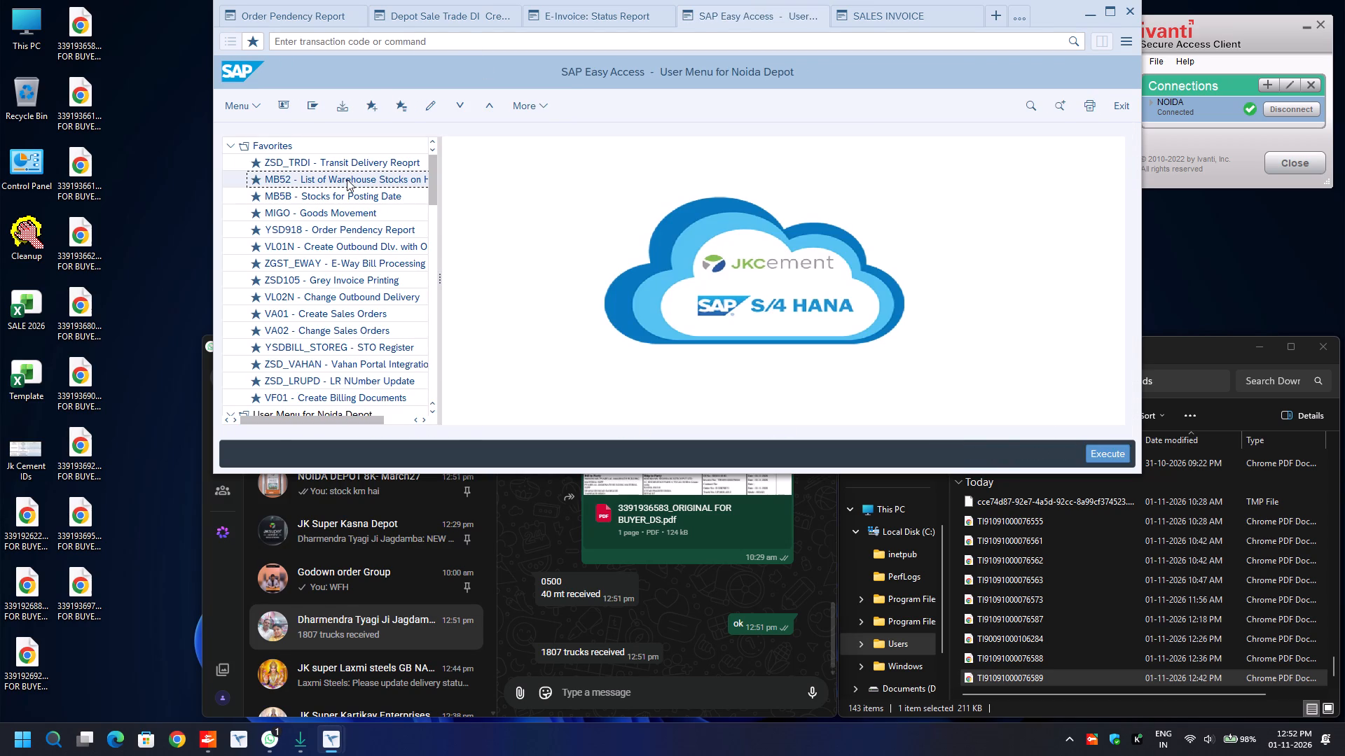
key("Down")
key("Down")
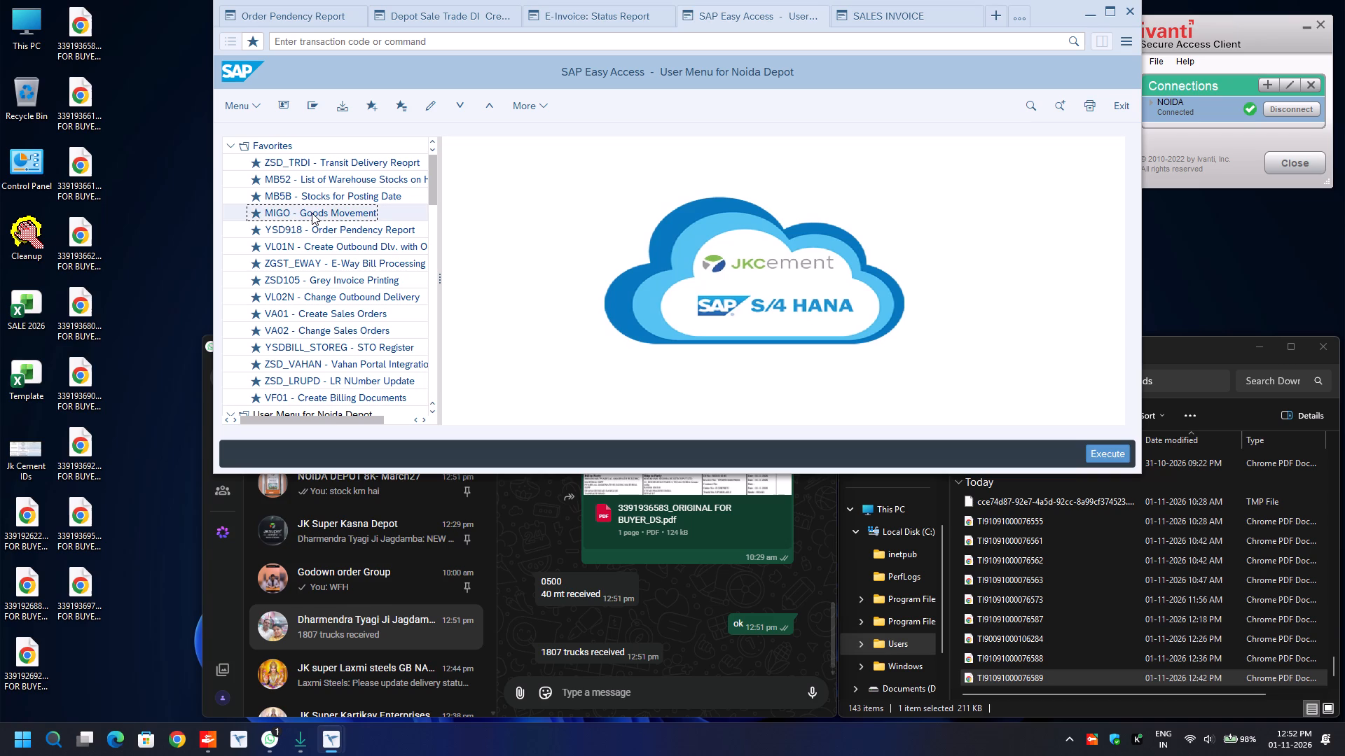
key("Return")
key("Return")
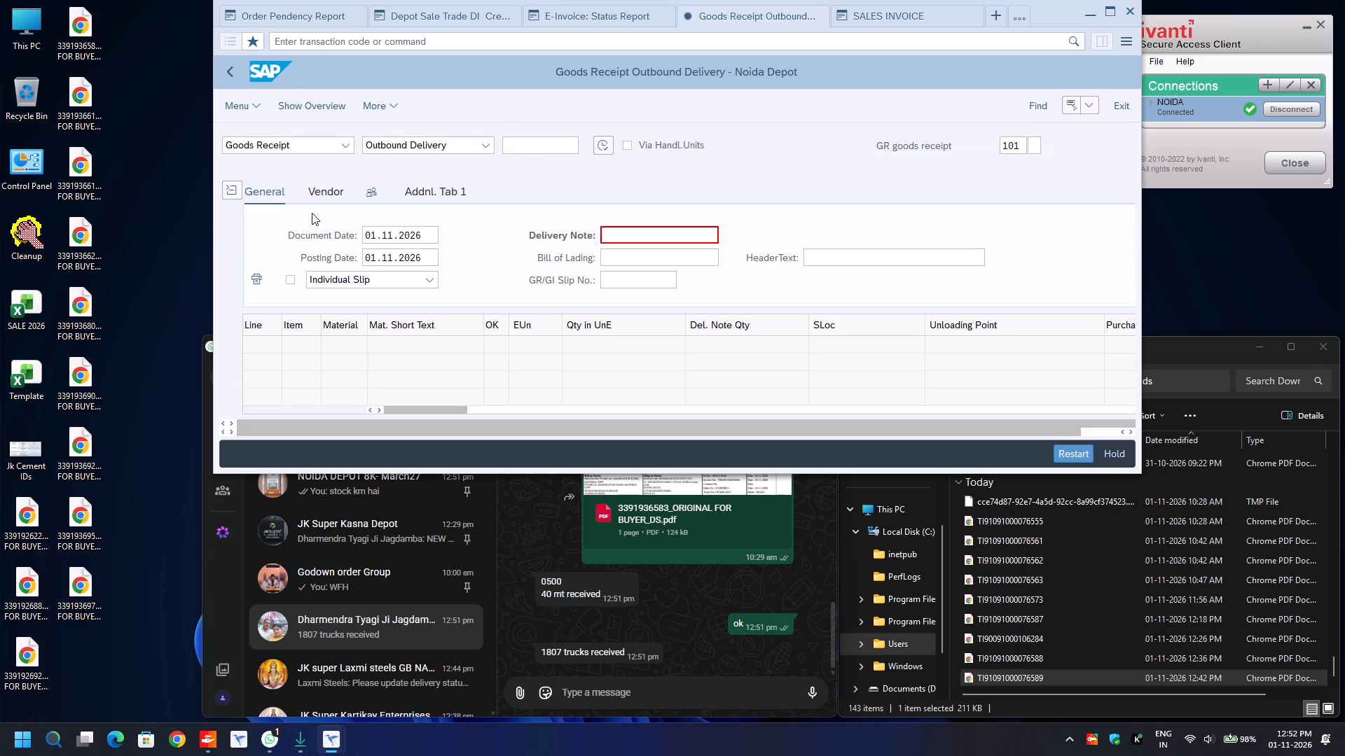
key("BackSpace")
key("Down")
key("Return")
key("Return")
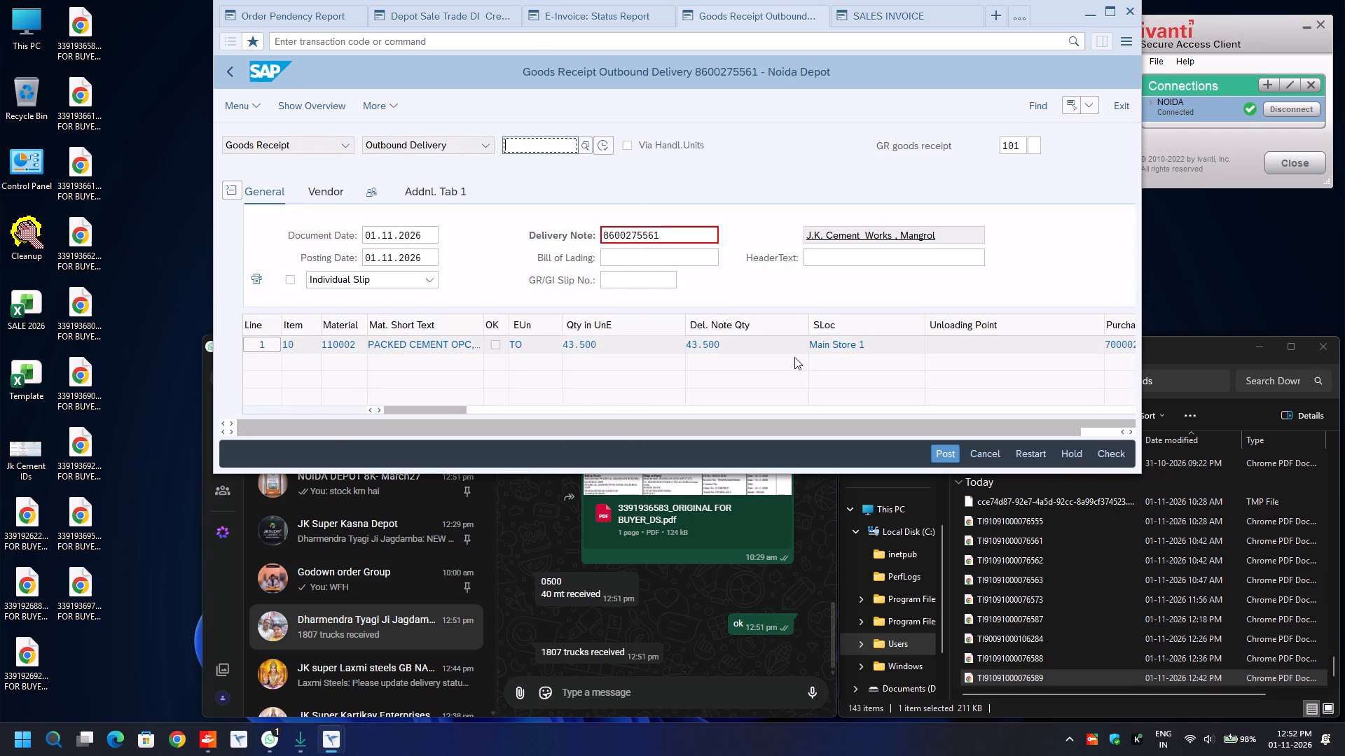
Distribute the packed OPC cement item's quantity with 40 in the first row and adopt the distribution.
scroll(794, 357, "down", 1)
left_click(707, 189)
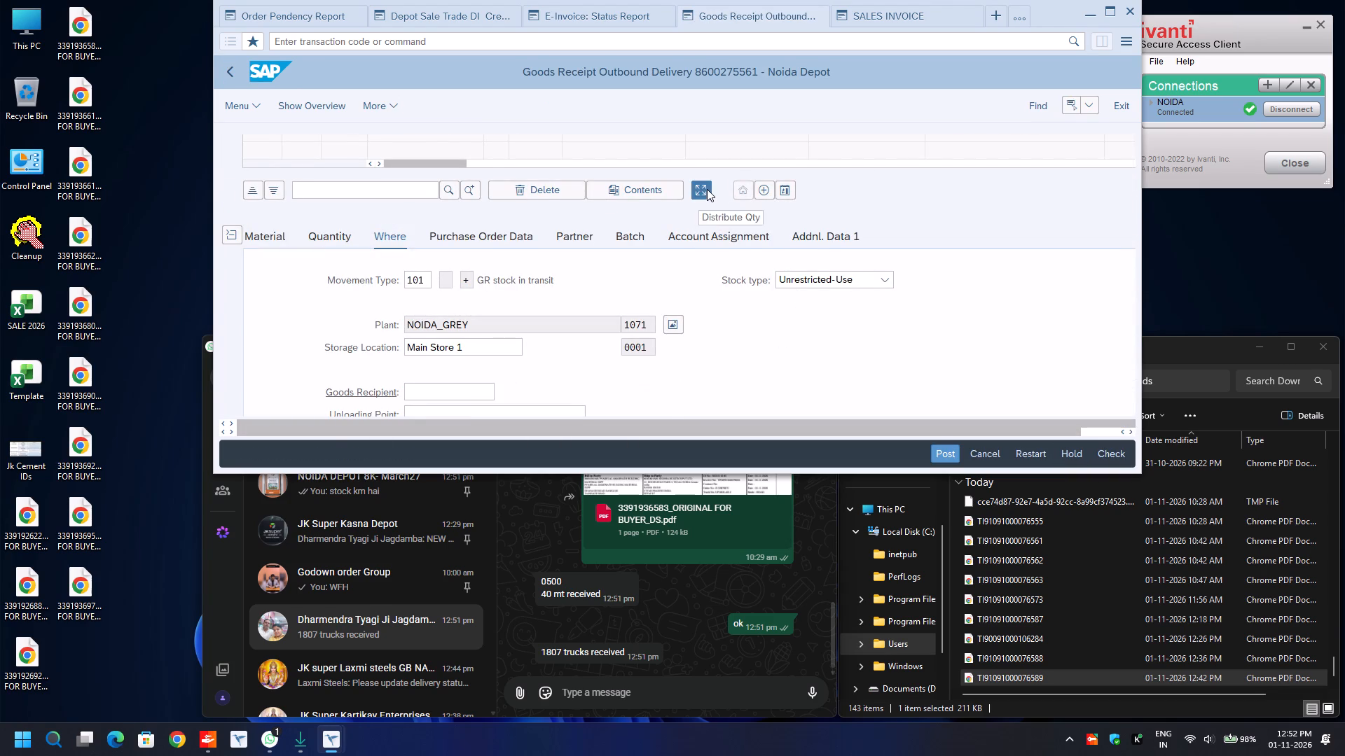
type("40")
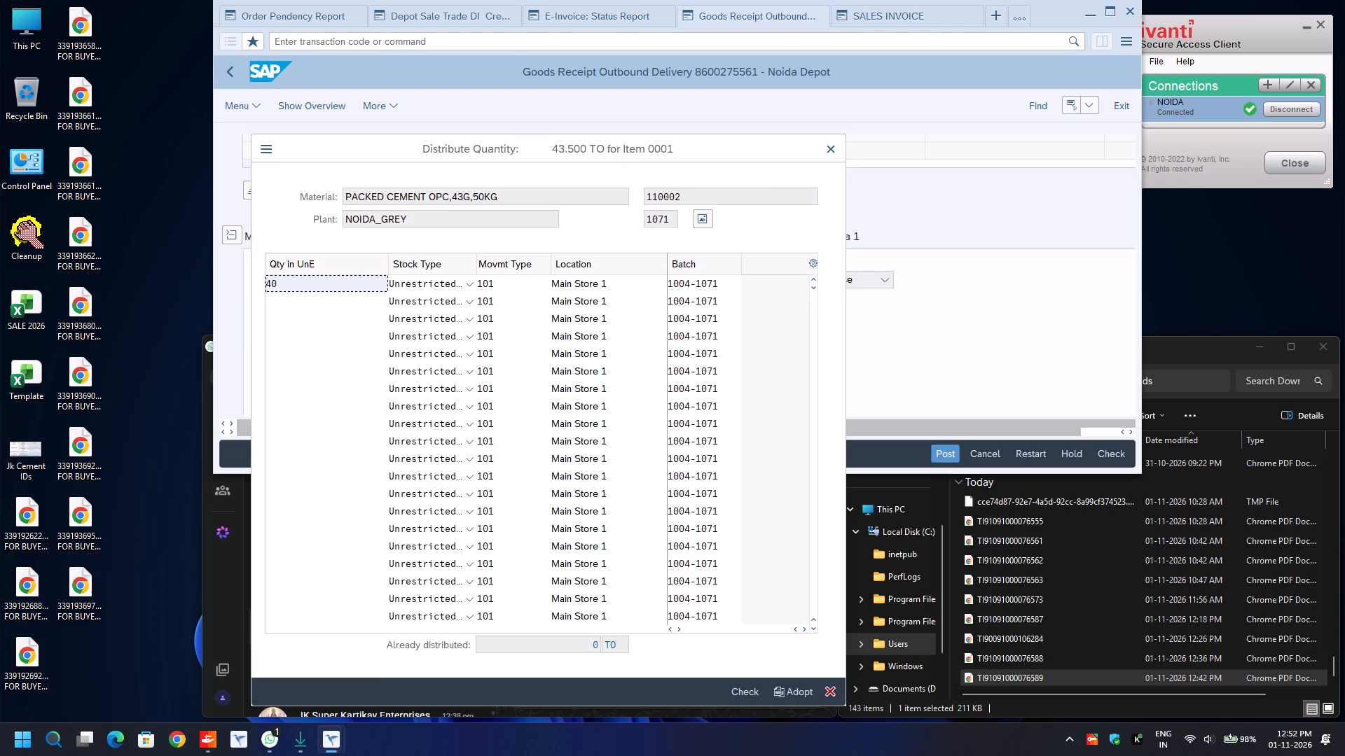
left_click(789, 696)
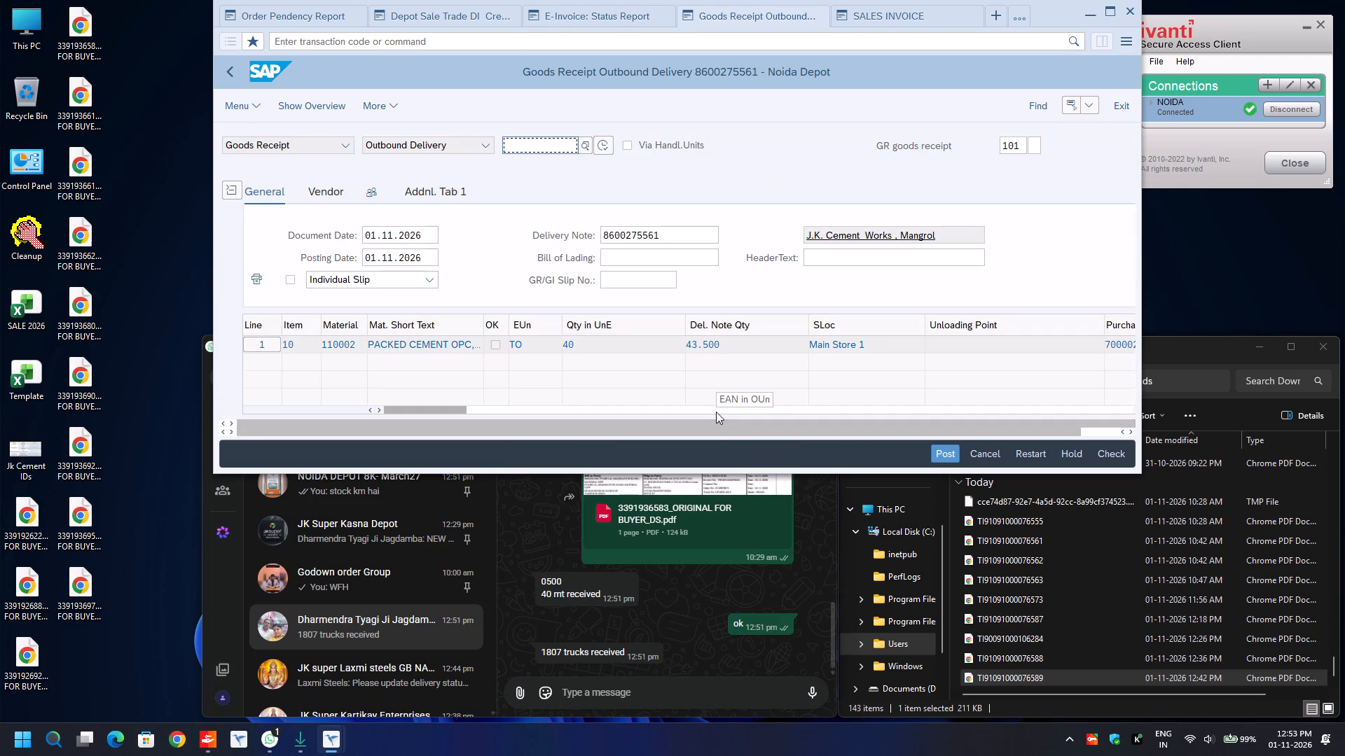
scroll(714, 349, "down", 2)
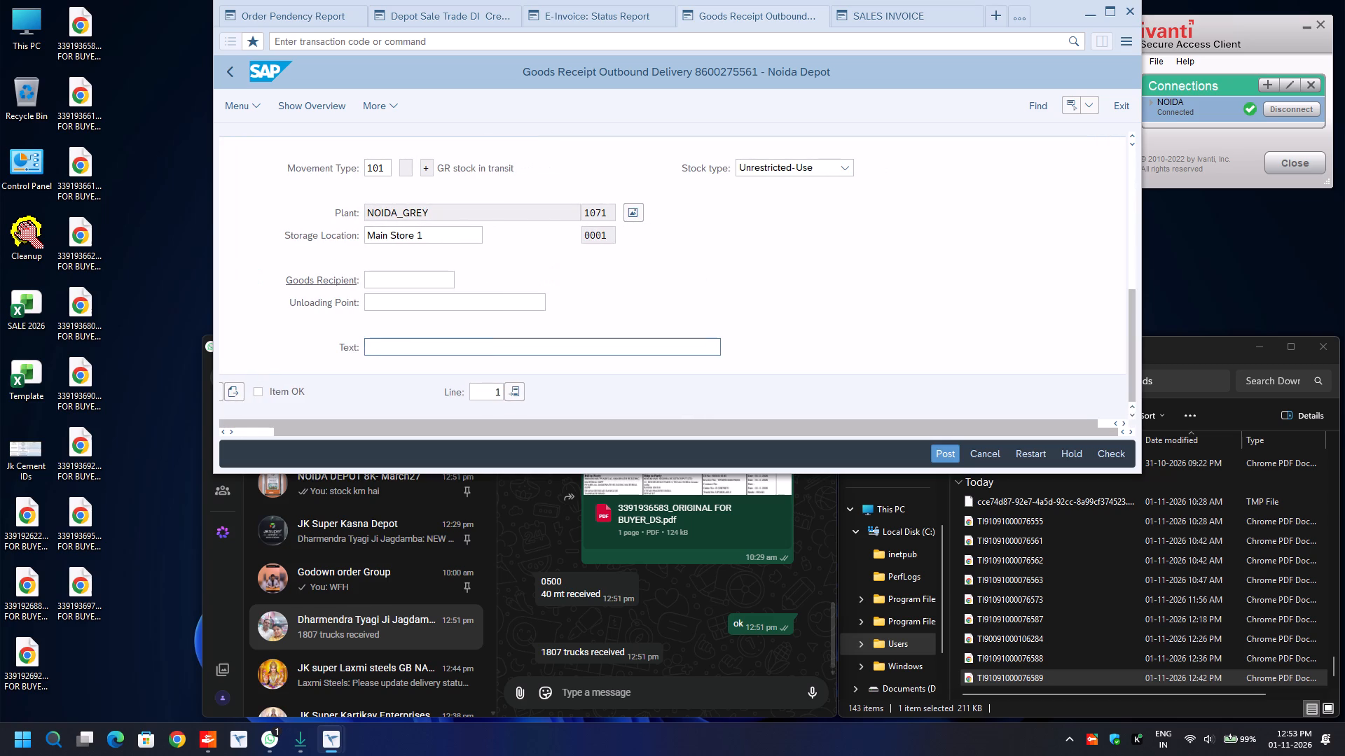
left_click(262, 391)
left_click(241, 391)
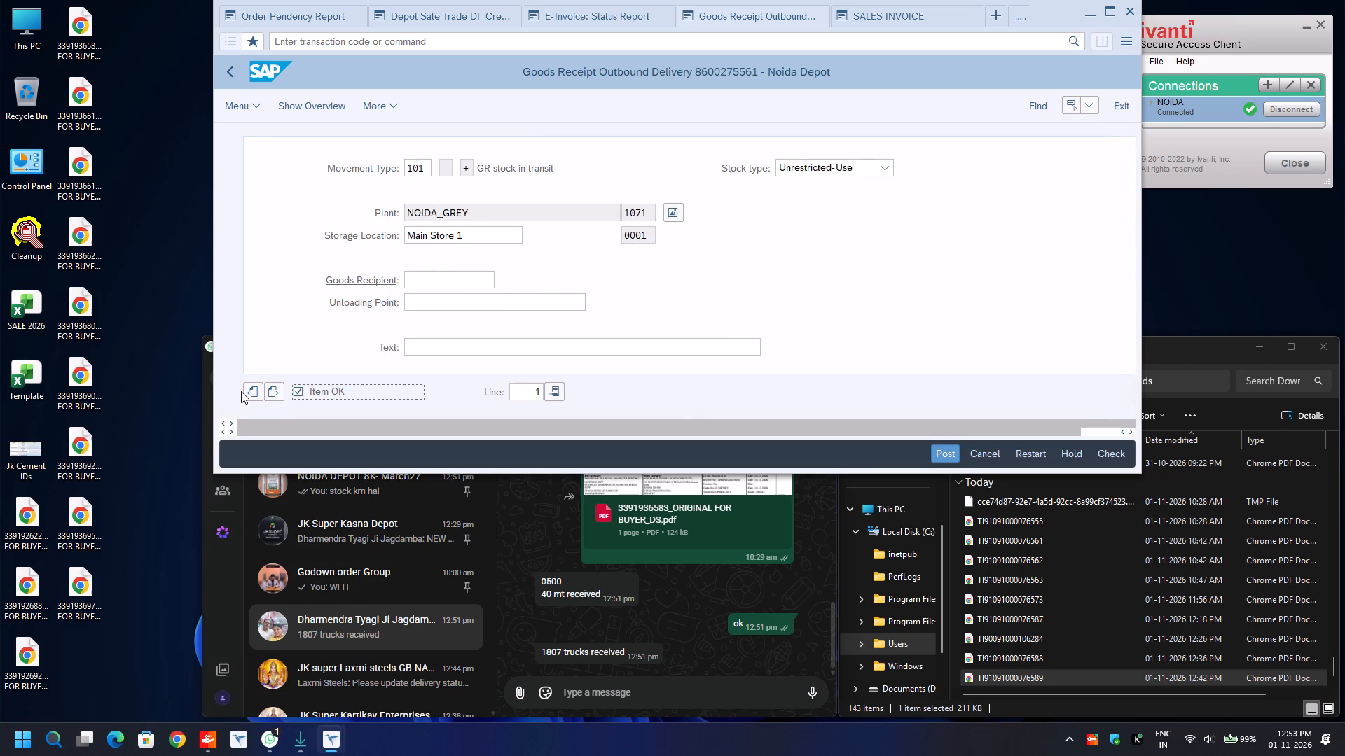
key("ctrl+s")
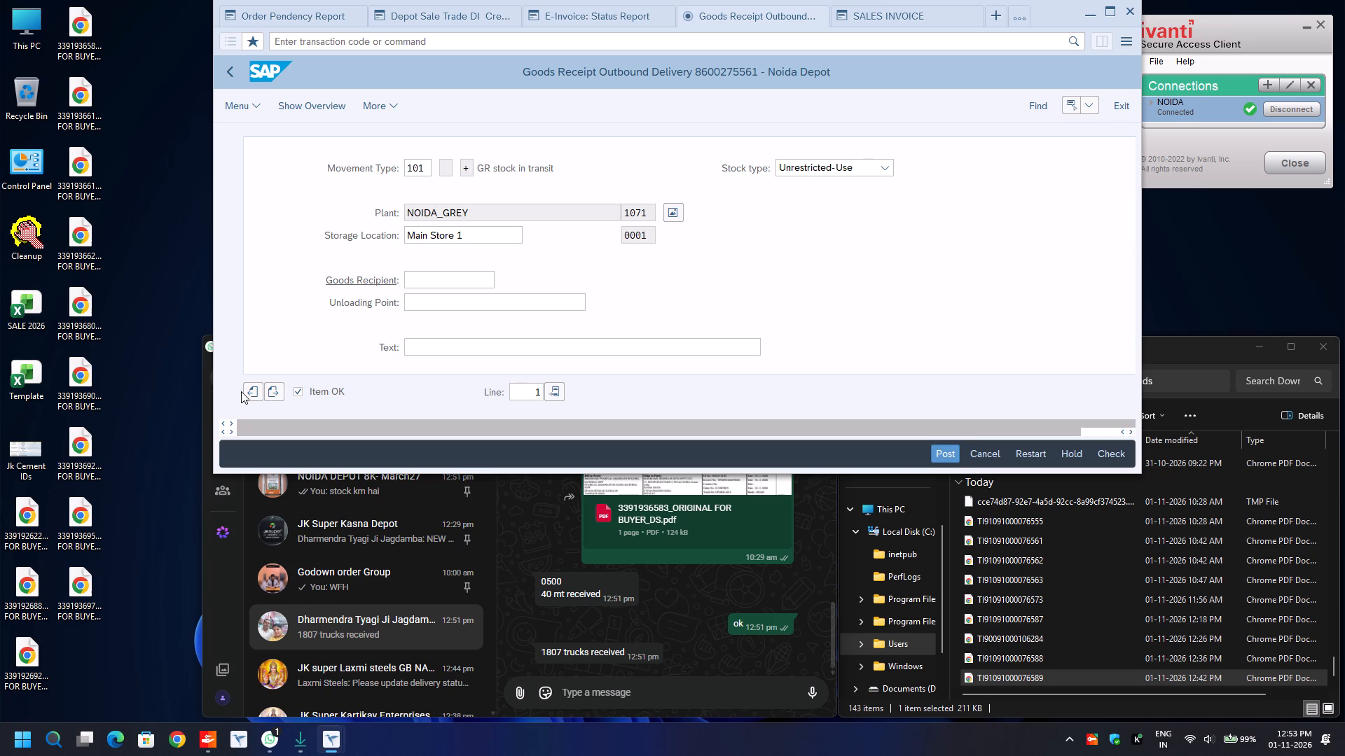
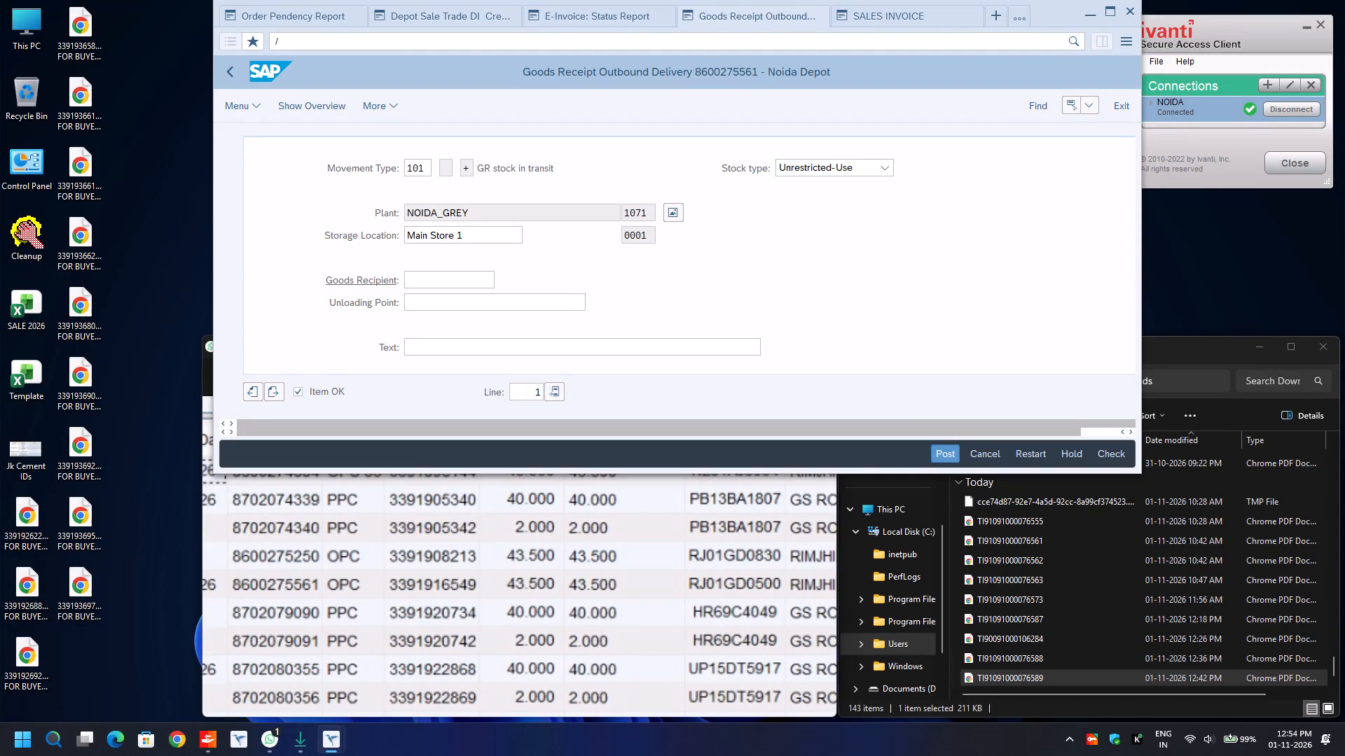
key("Return")
key("Return")
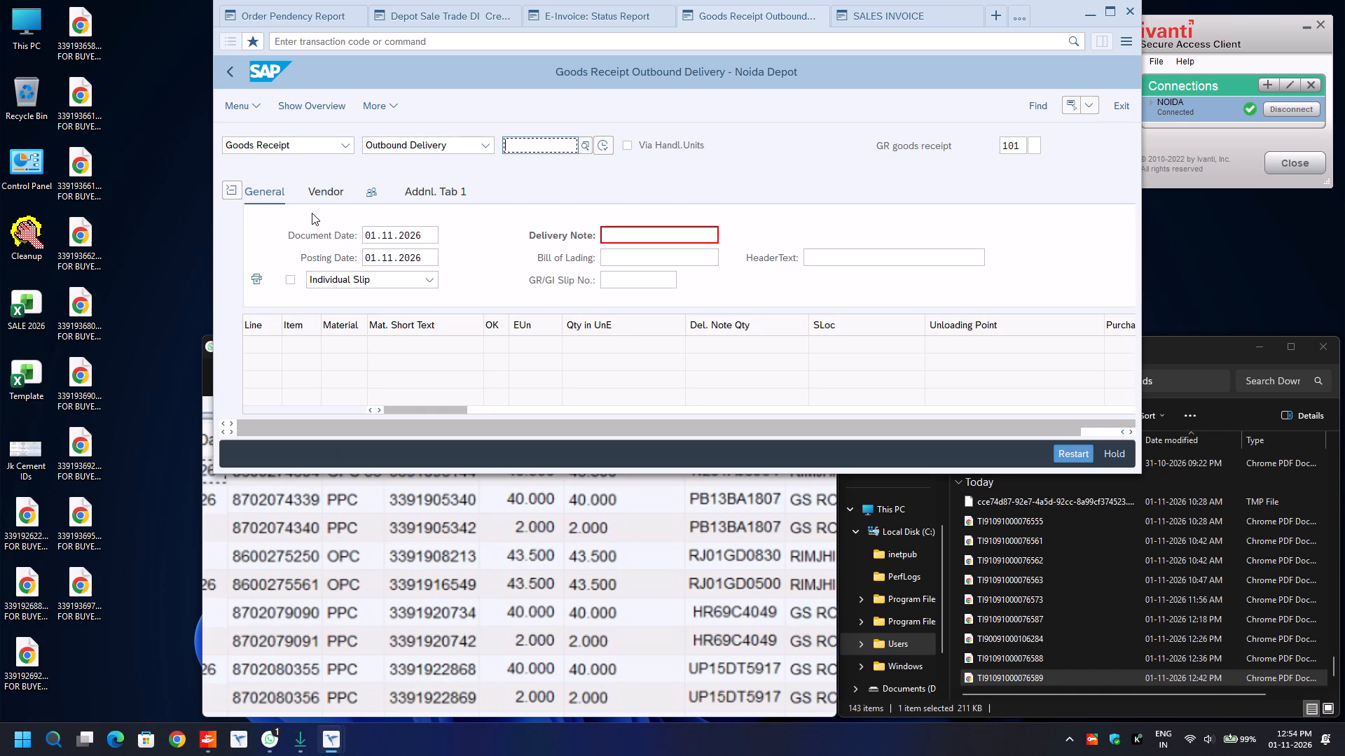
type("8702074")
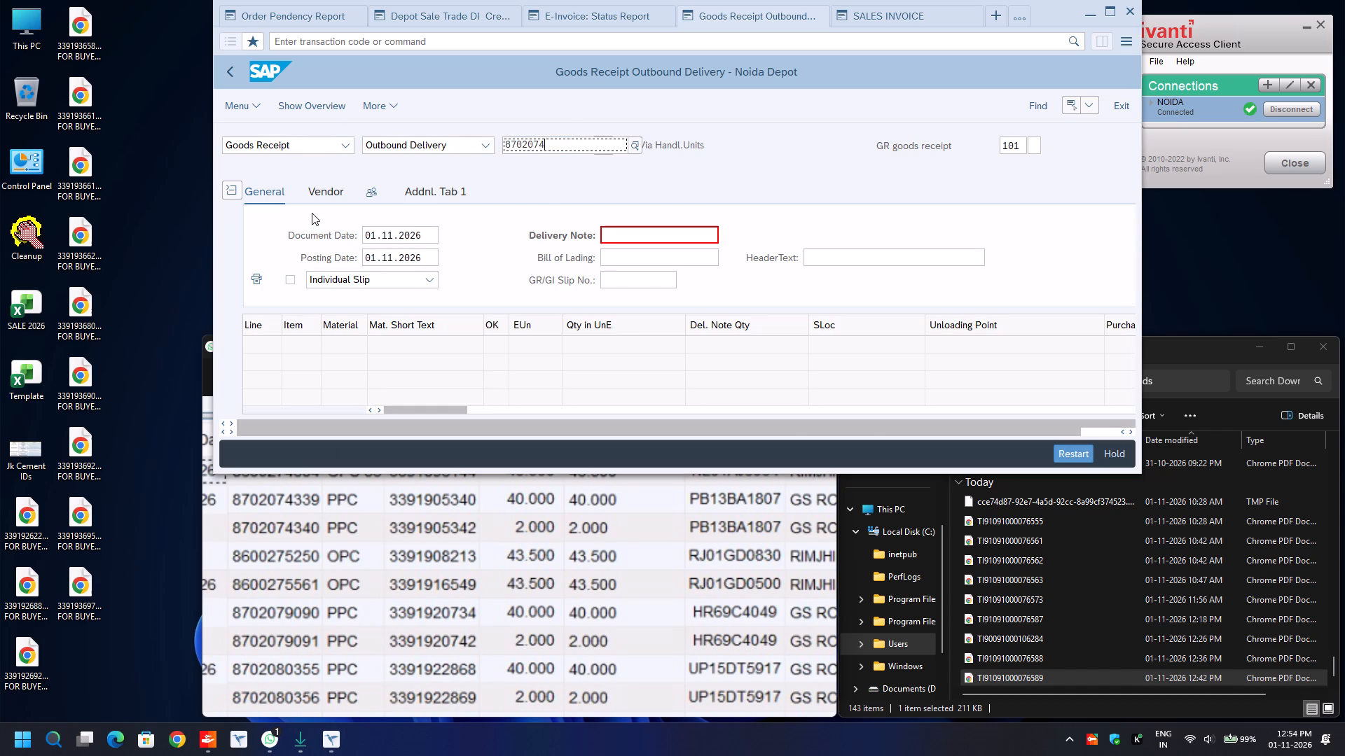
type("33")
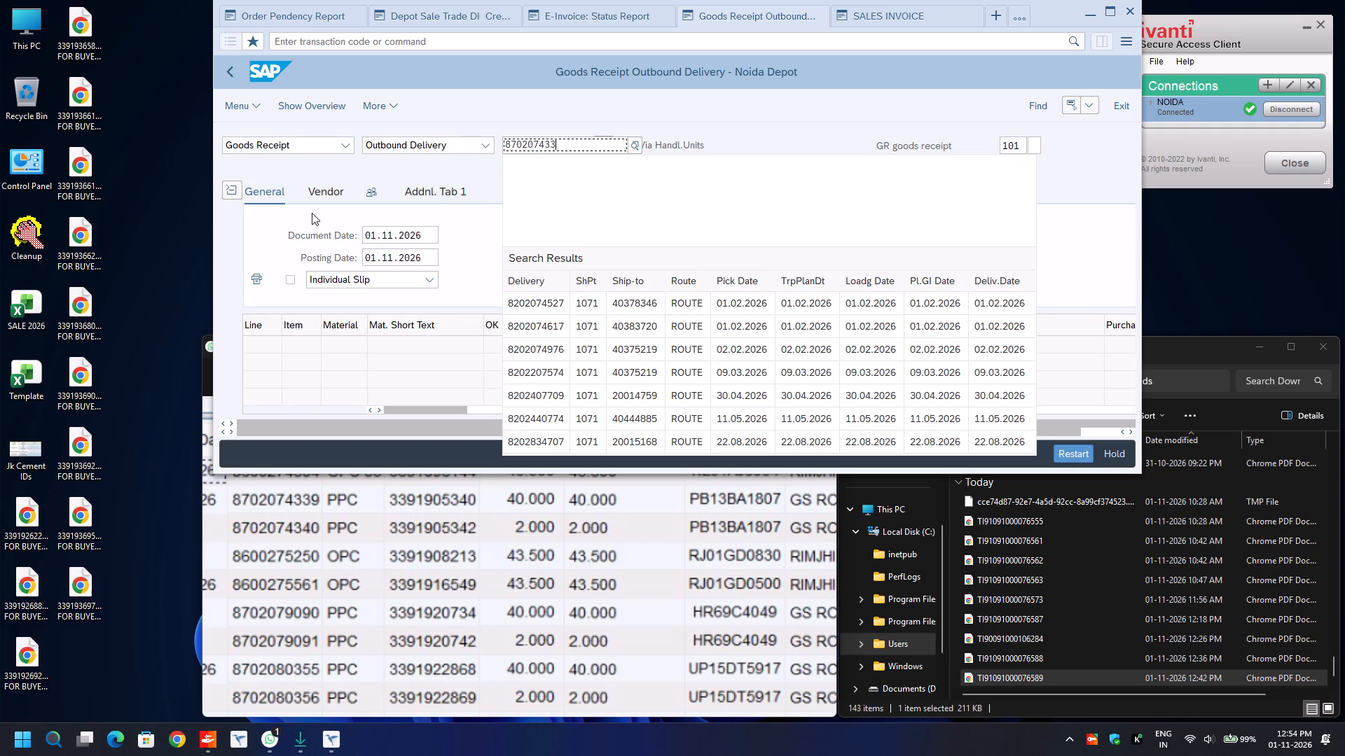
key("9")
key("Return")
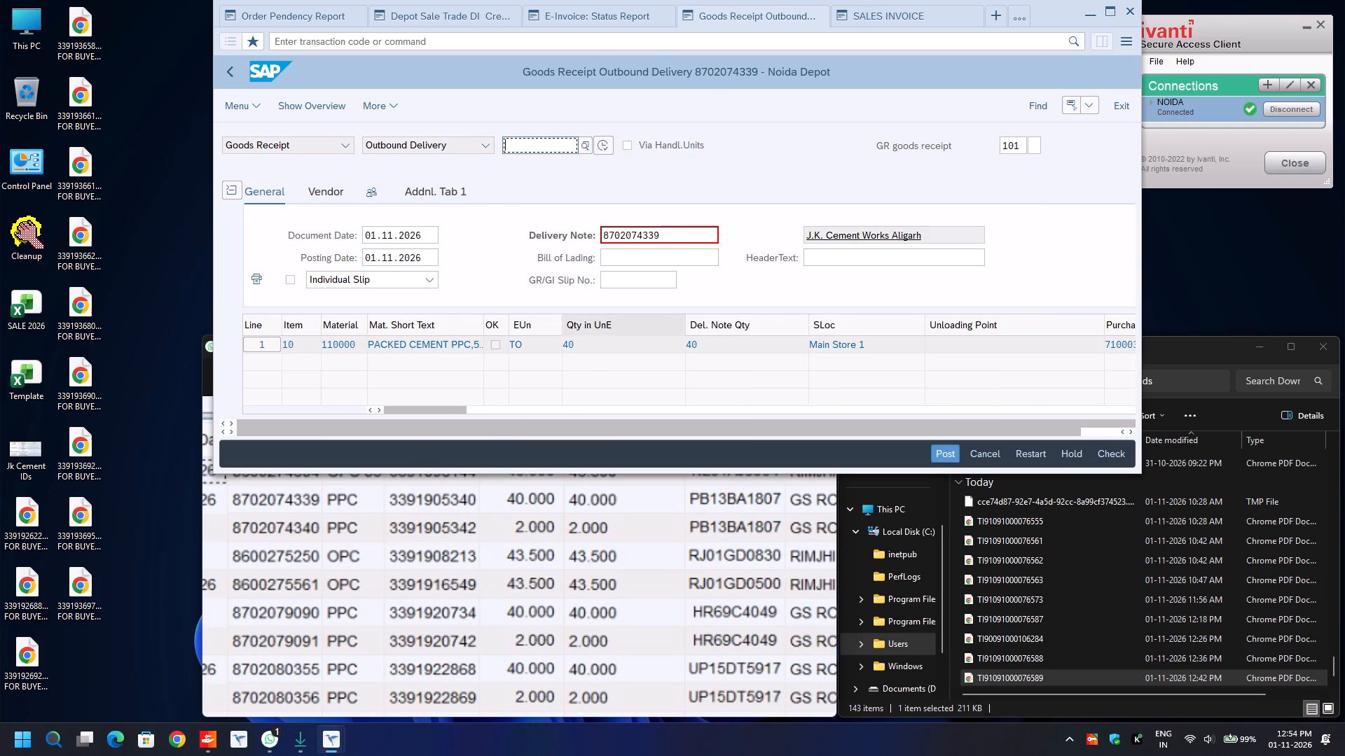
scroll(658, 329, "down", 4)
left_click(254, 393)
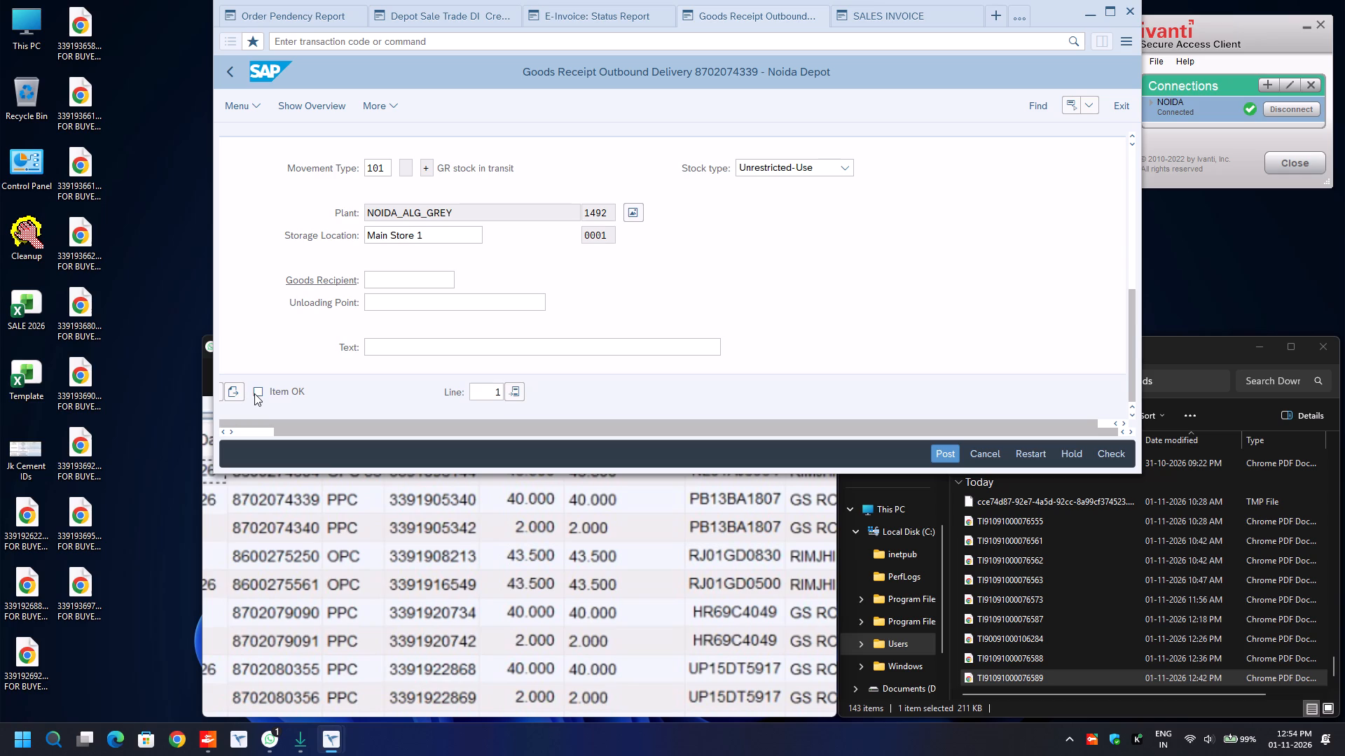
left_click(235, 393)
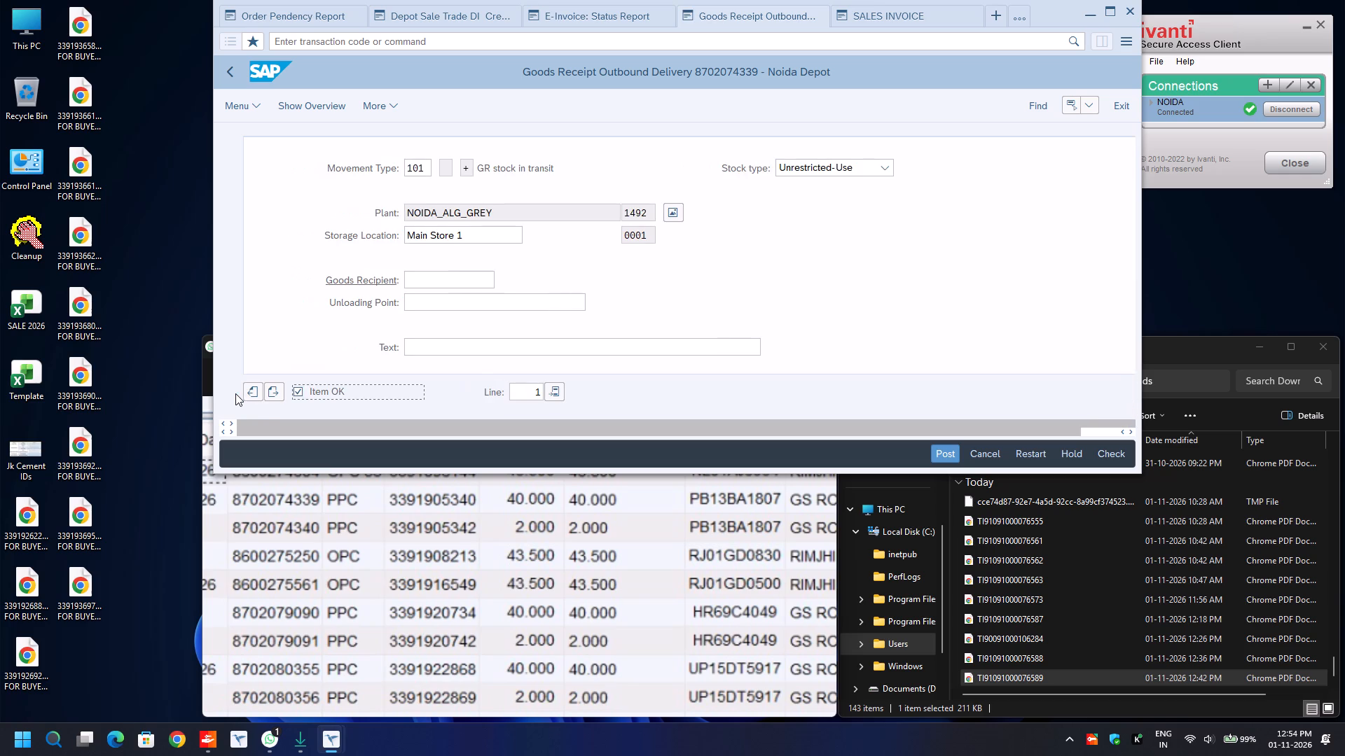
key("ctrl+s")
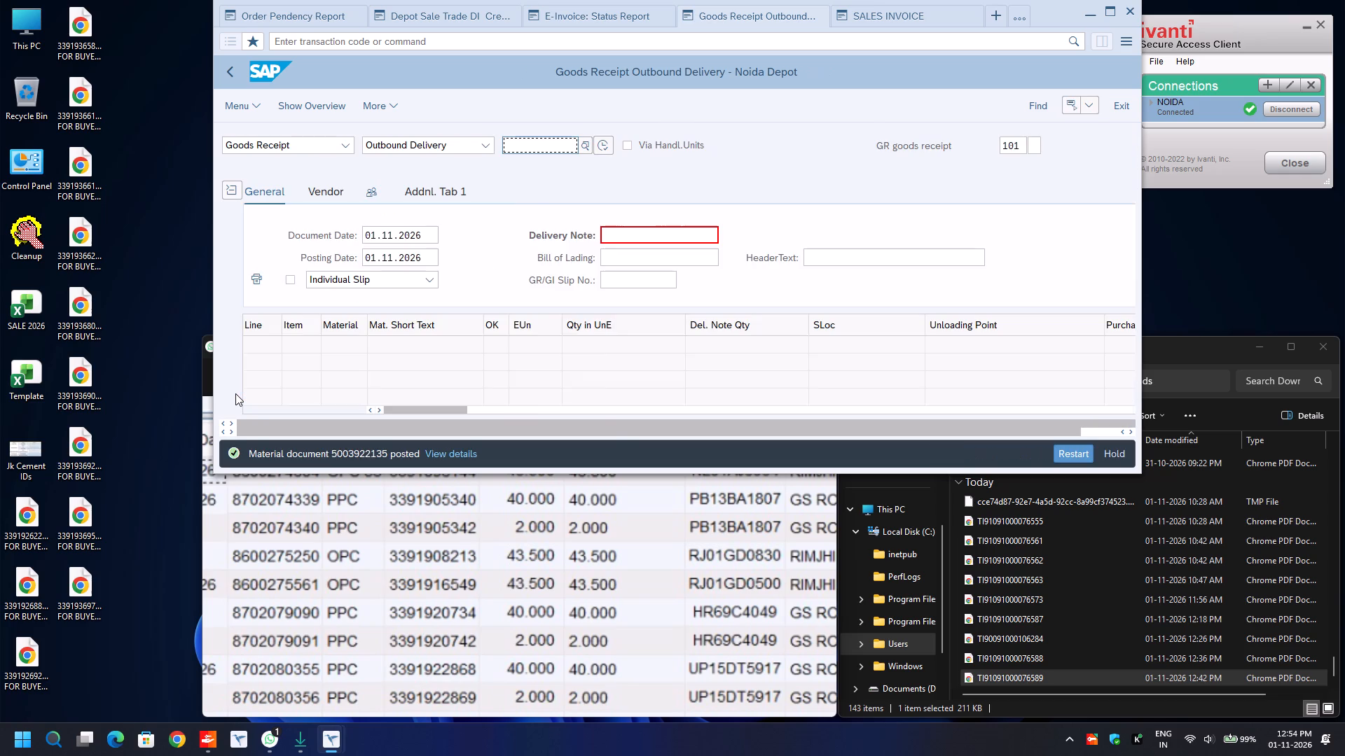
key("BackSpace")
key("Down")
key("Return")
key("BackSpace")
key("BackSpace")
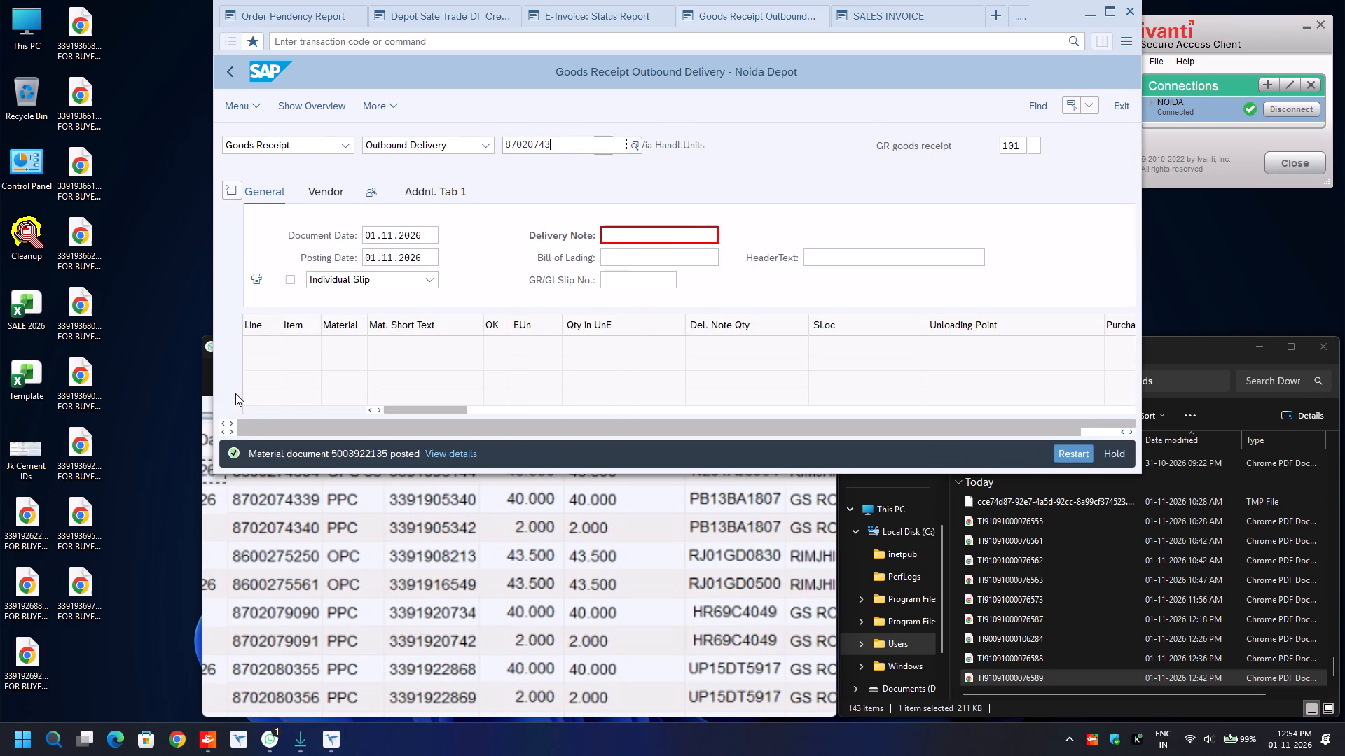
type("40")
key("Return")
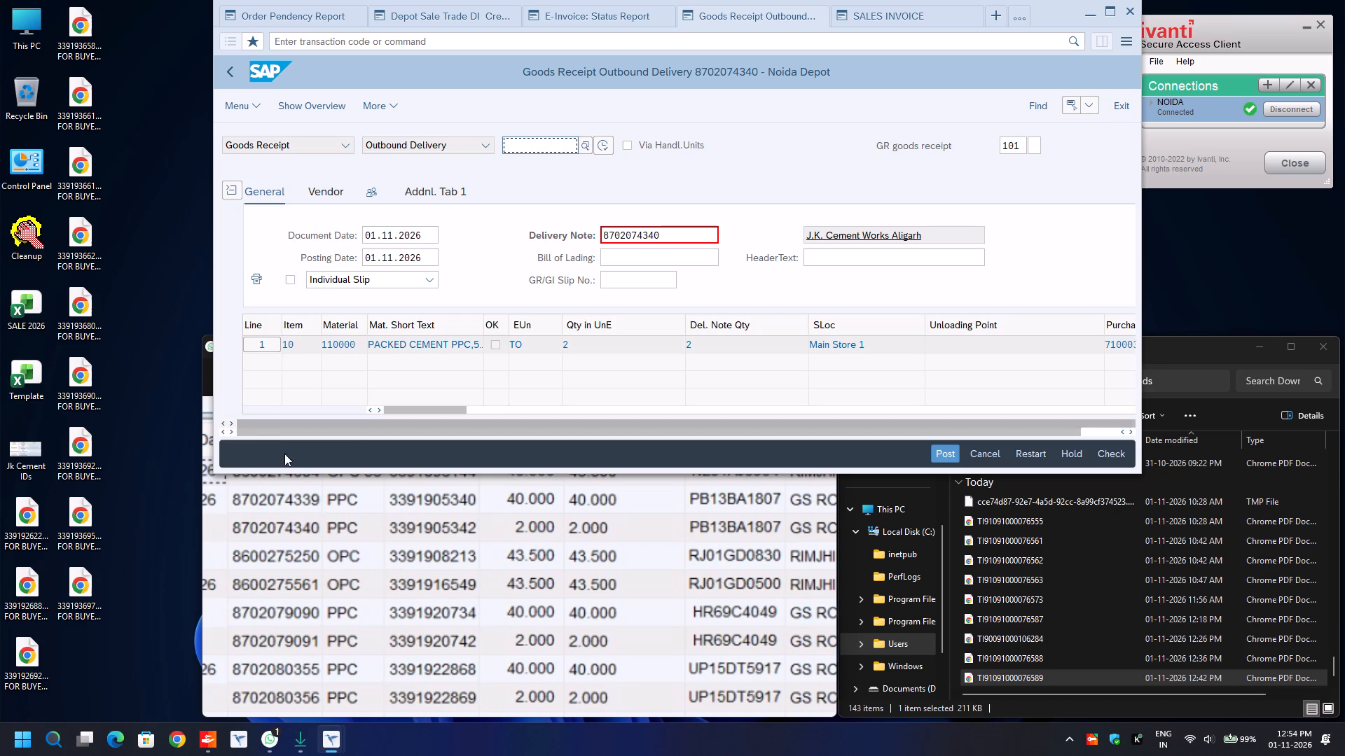
scroll(428, 338, "down", 3)
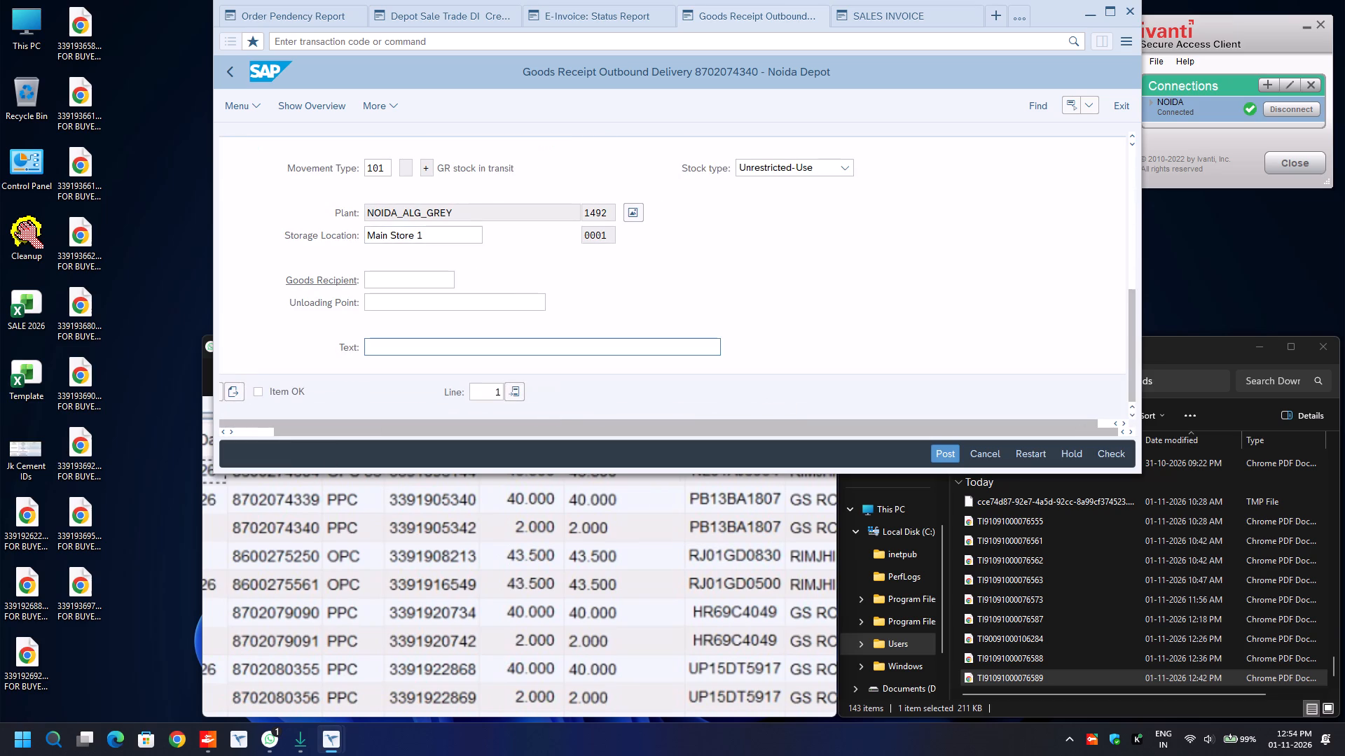
left_click(258, 386)
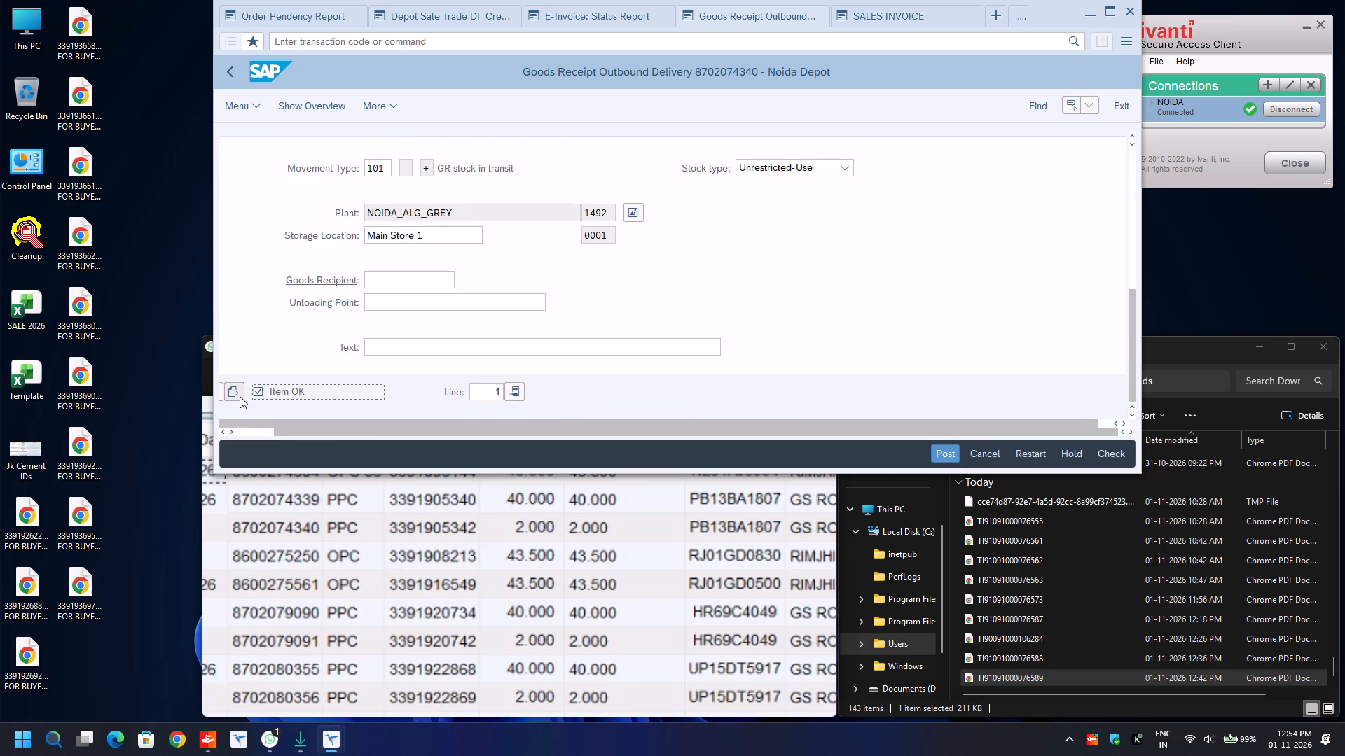
left_click(240, 396)
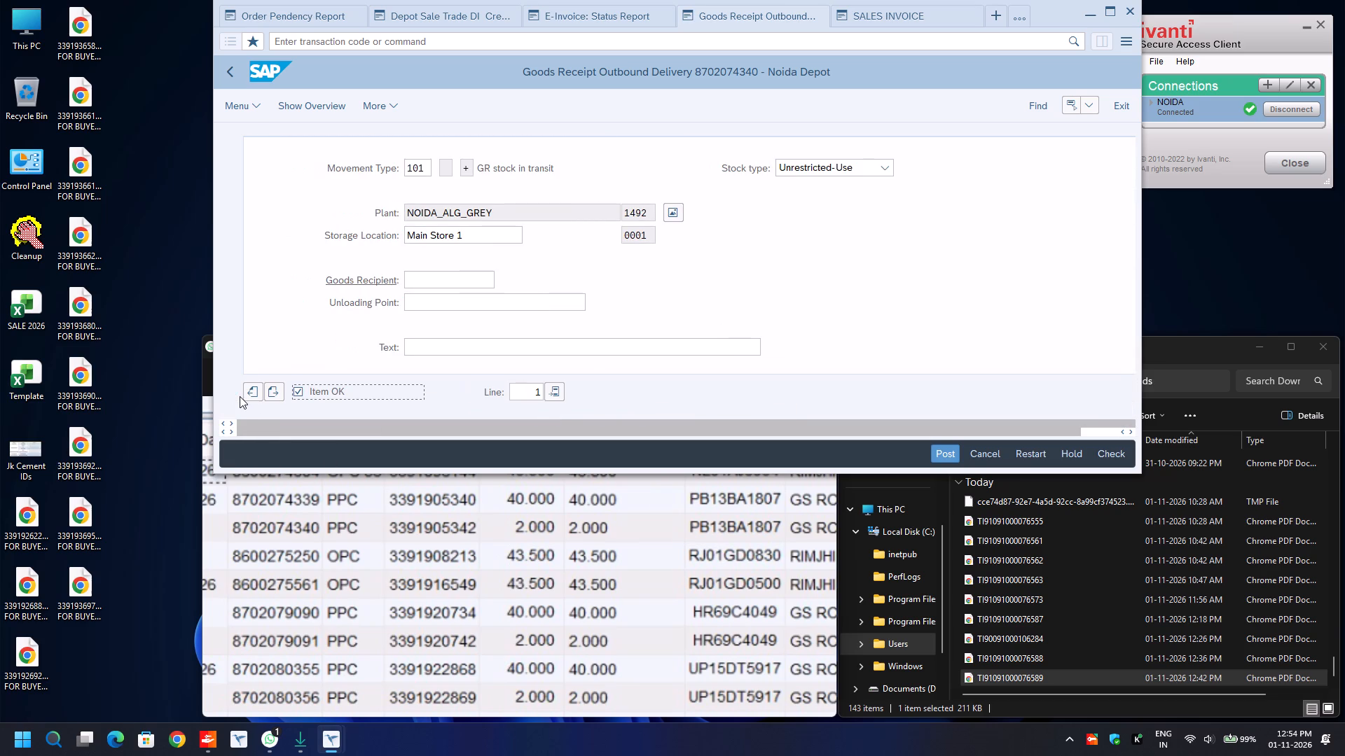
key("ctrl+s")
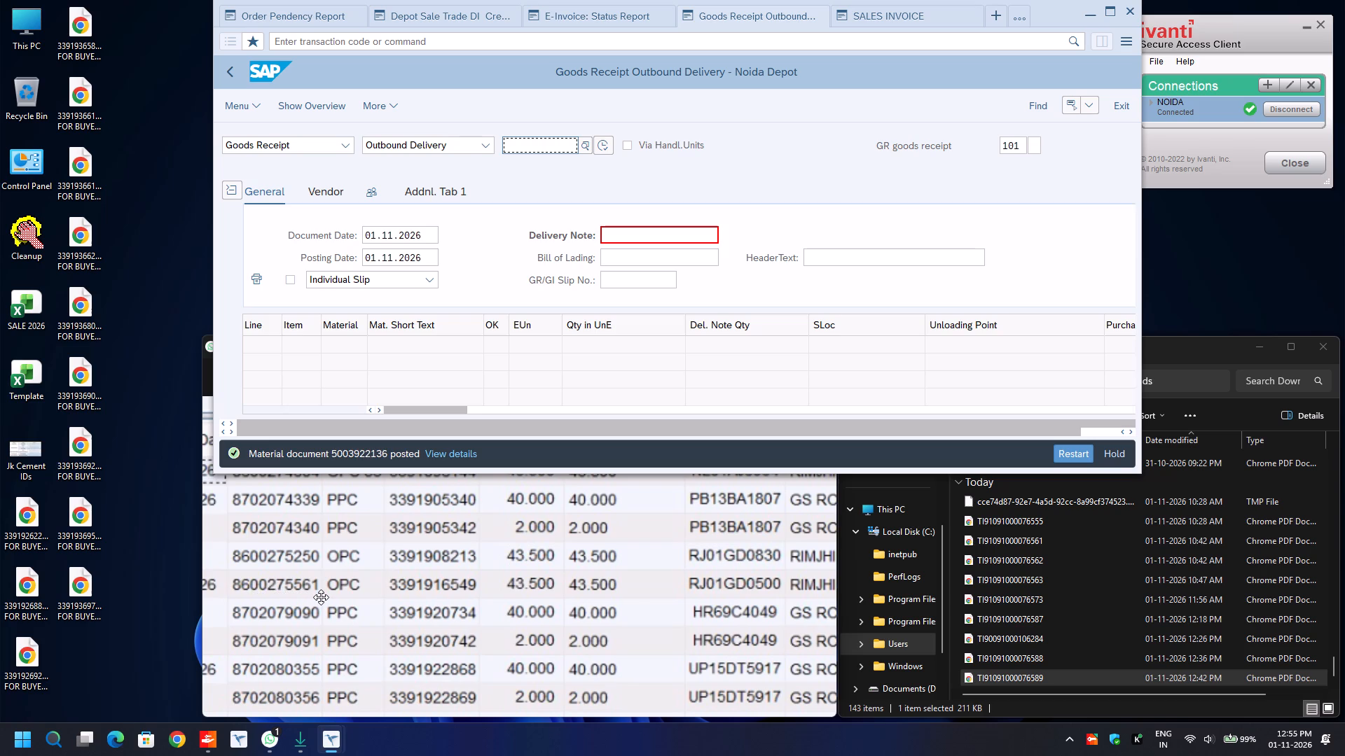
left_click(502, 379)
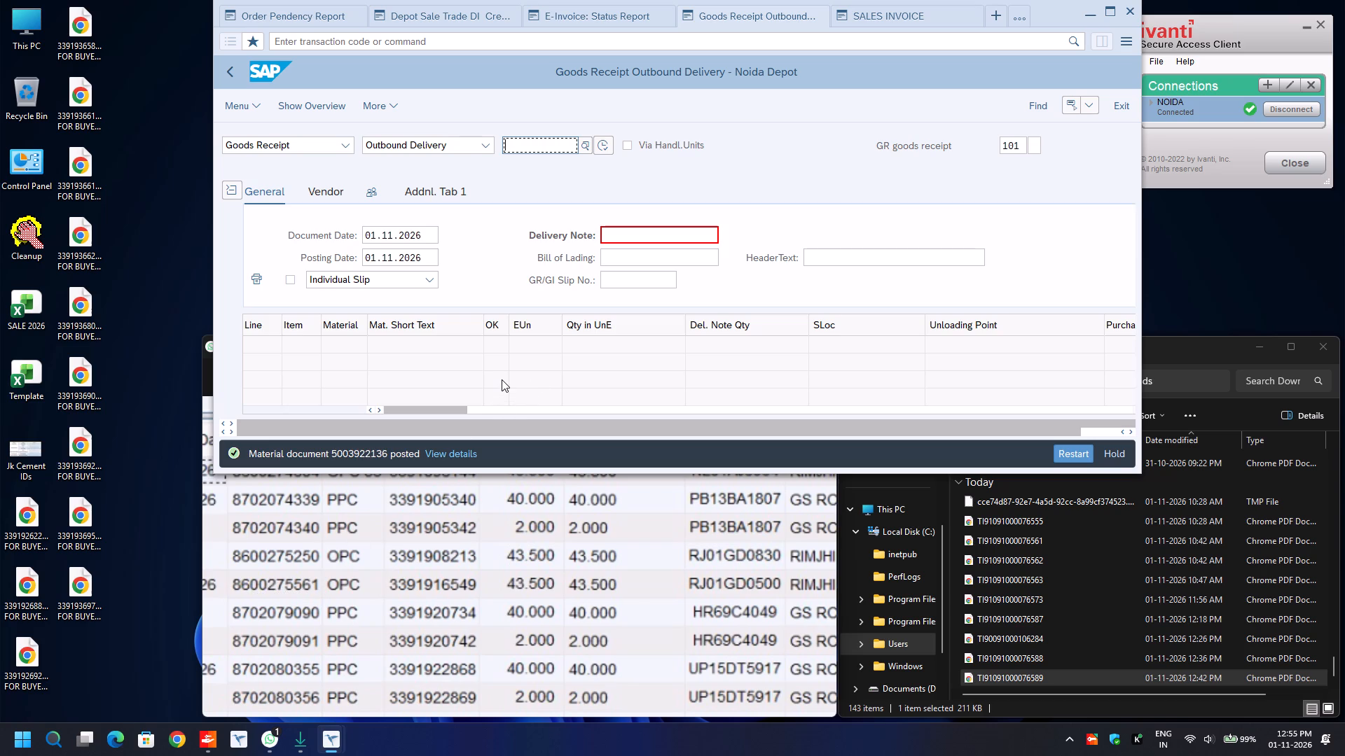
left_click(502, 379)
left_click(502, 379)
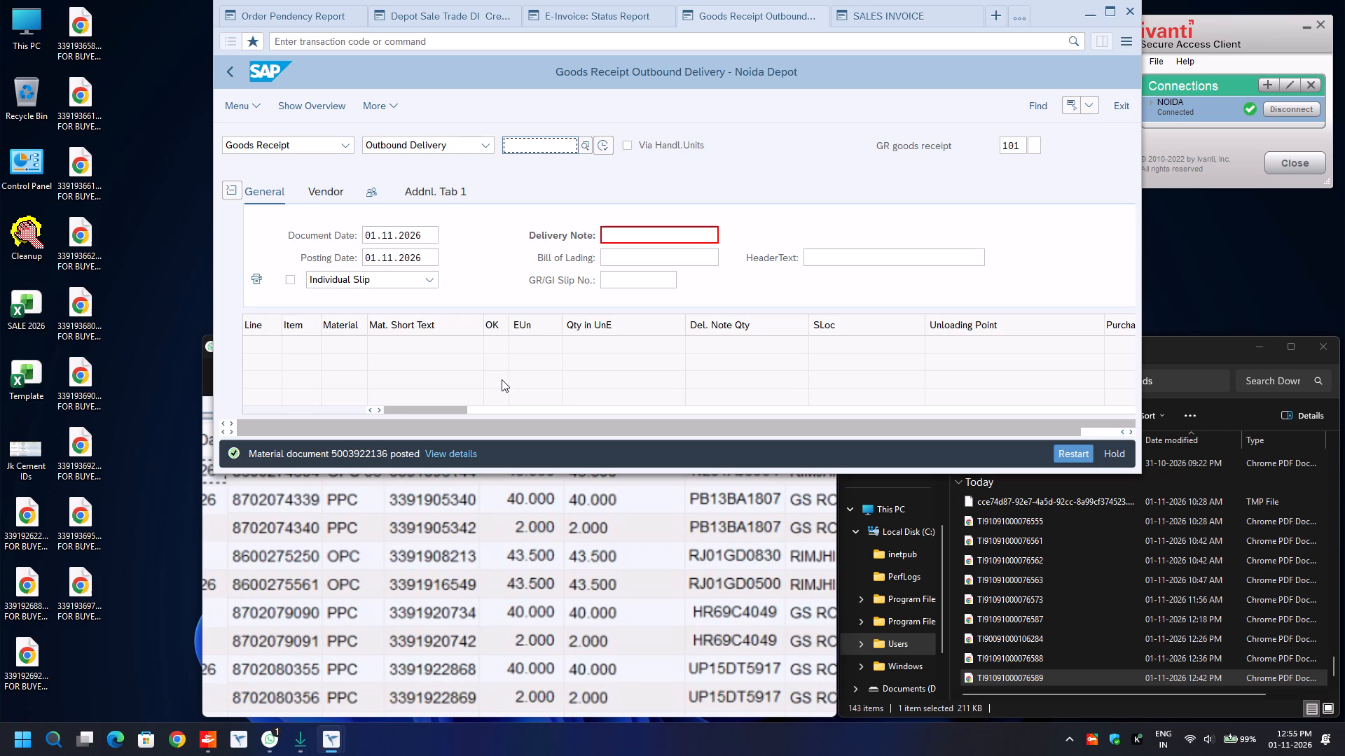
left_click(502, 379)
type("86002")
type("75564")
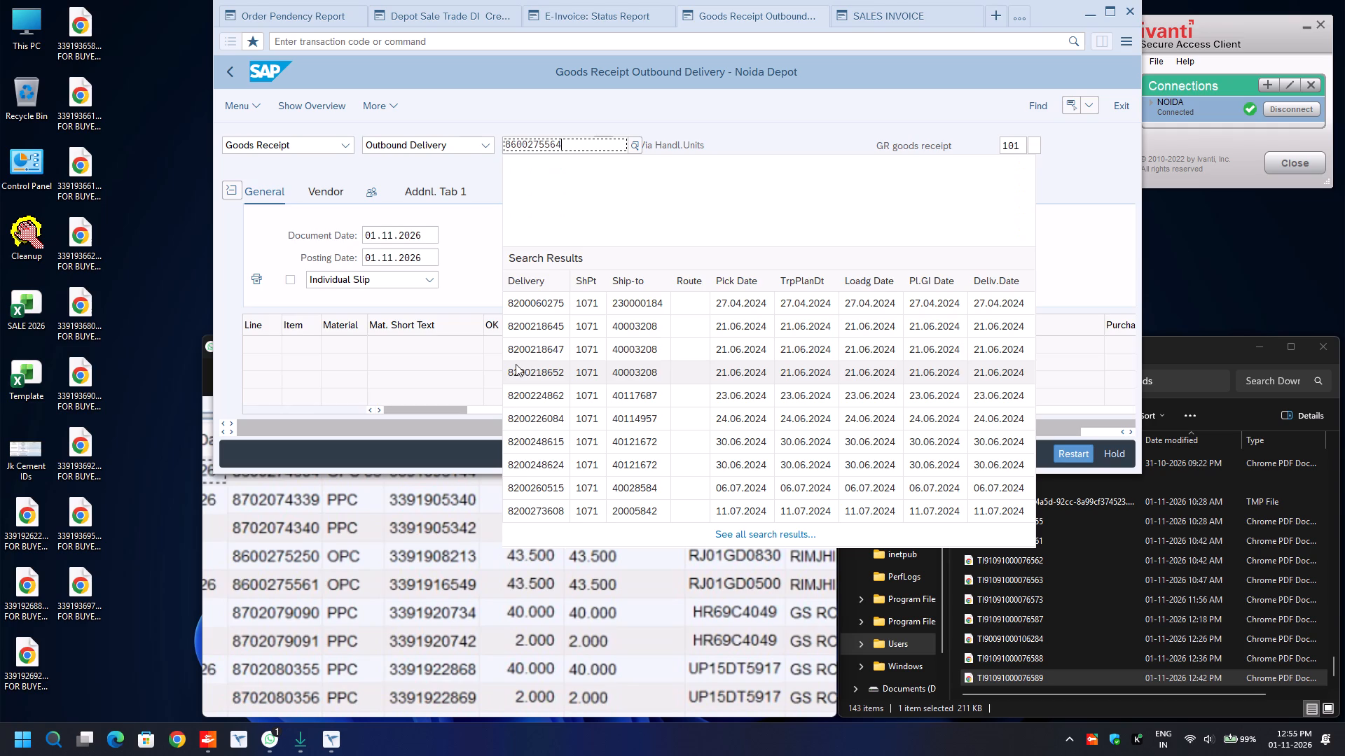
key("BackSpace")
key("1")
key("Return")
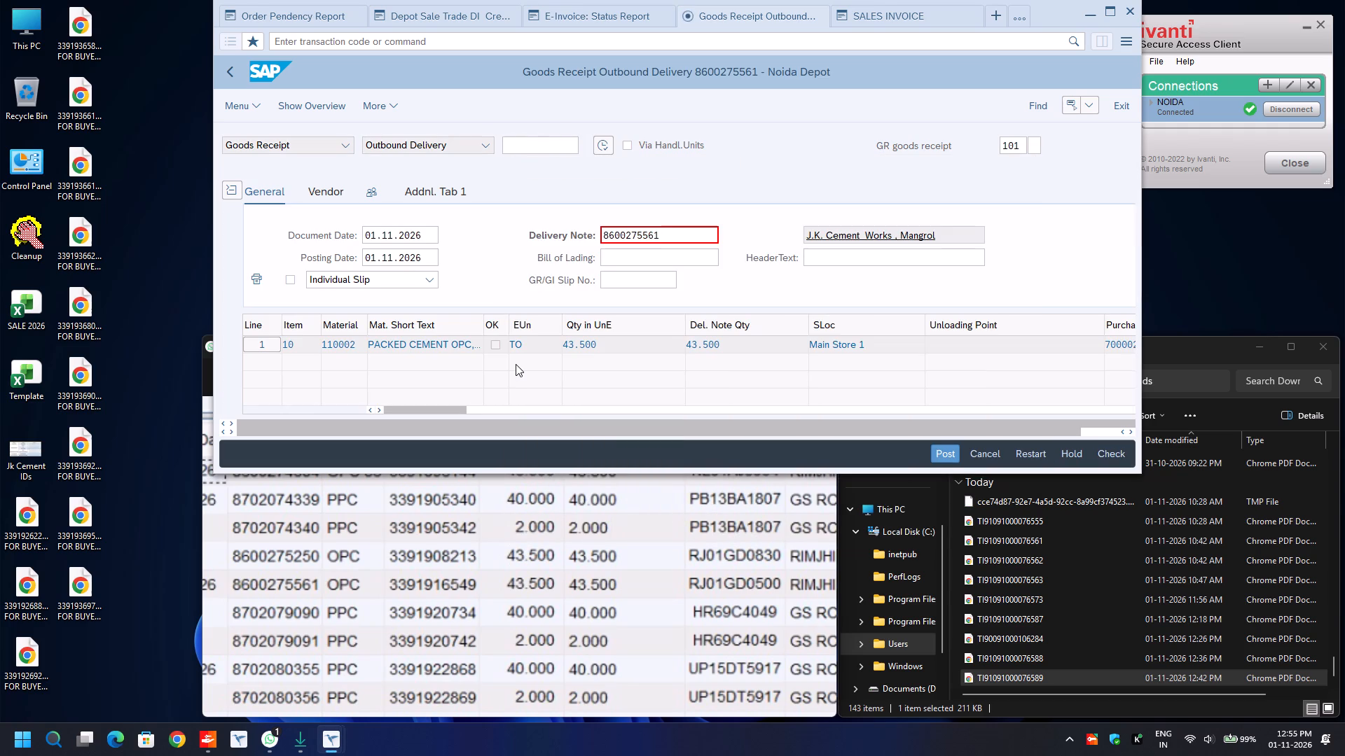
scroll(645, 364, "down", 1)
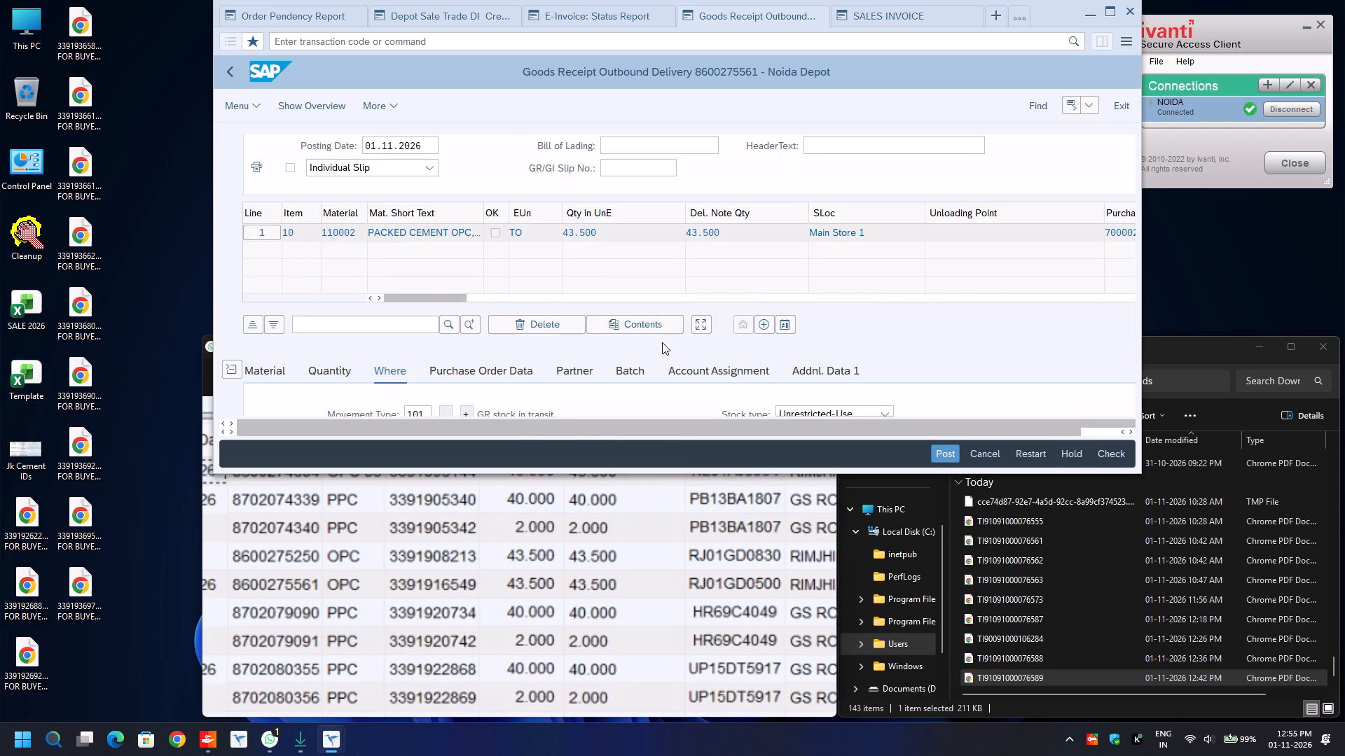
left_click(699, 323)
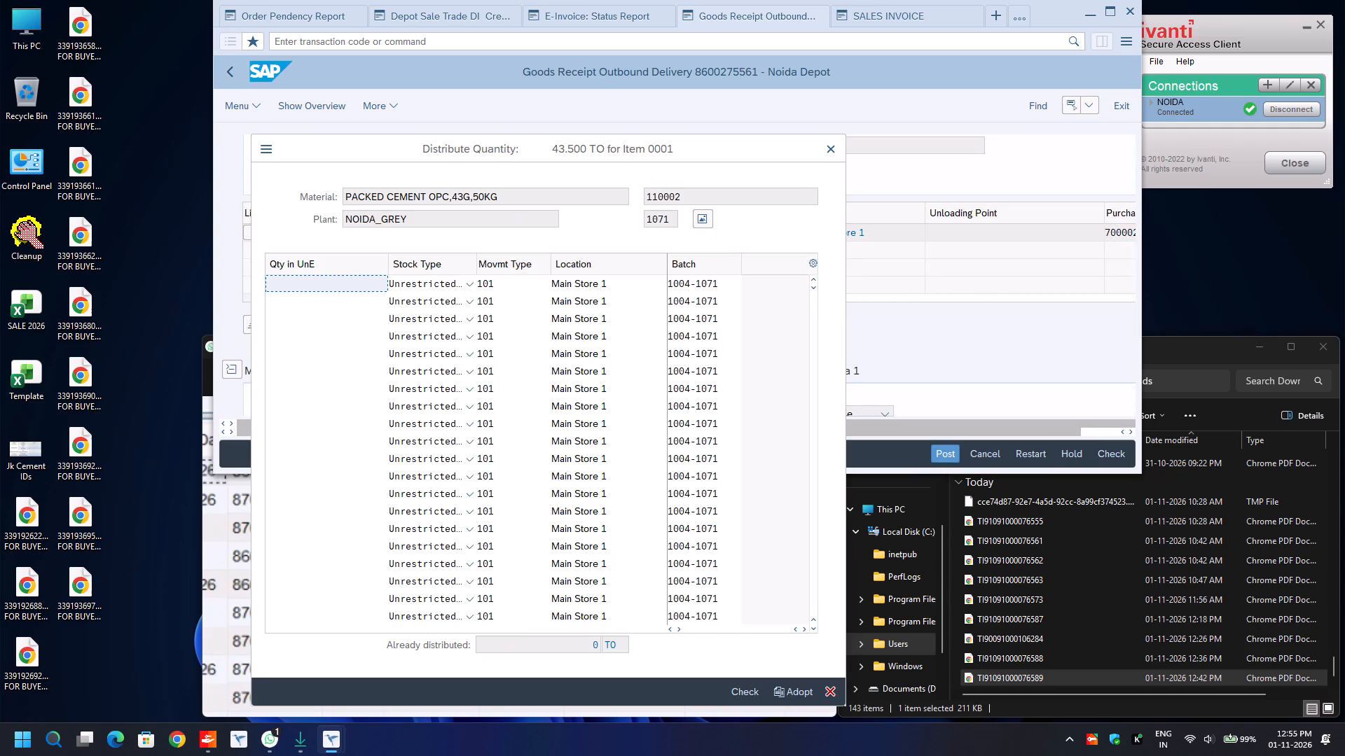
type("40")
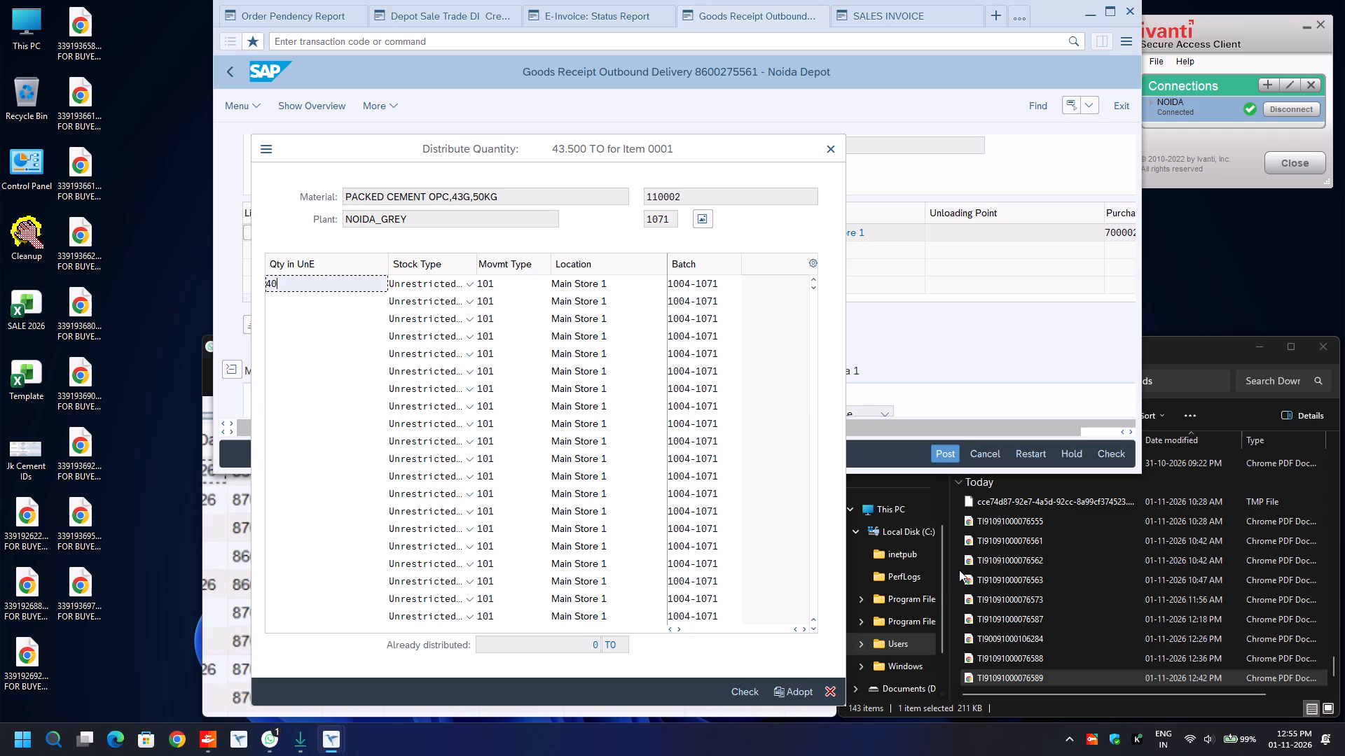
left_click(914, 715)
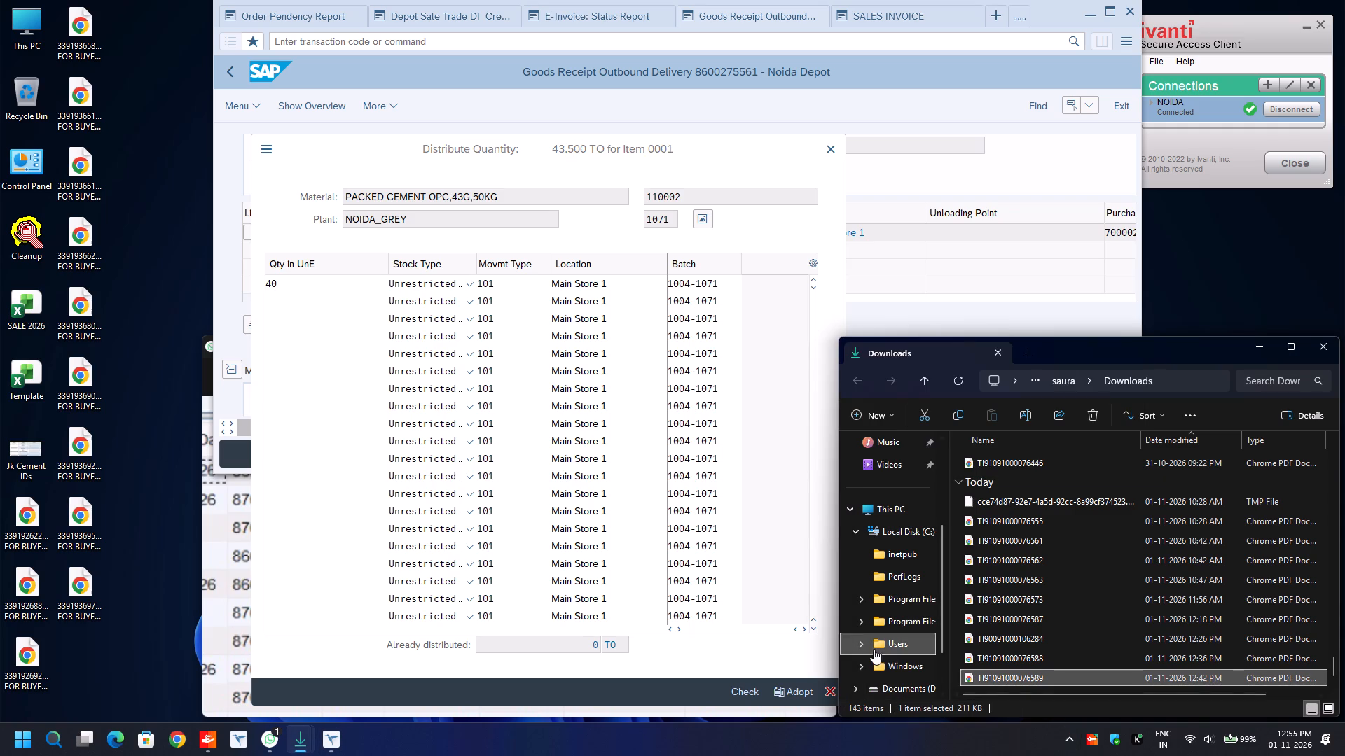
left_click_drag(799, 687, 792, 692)
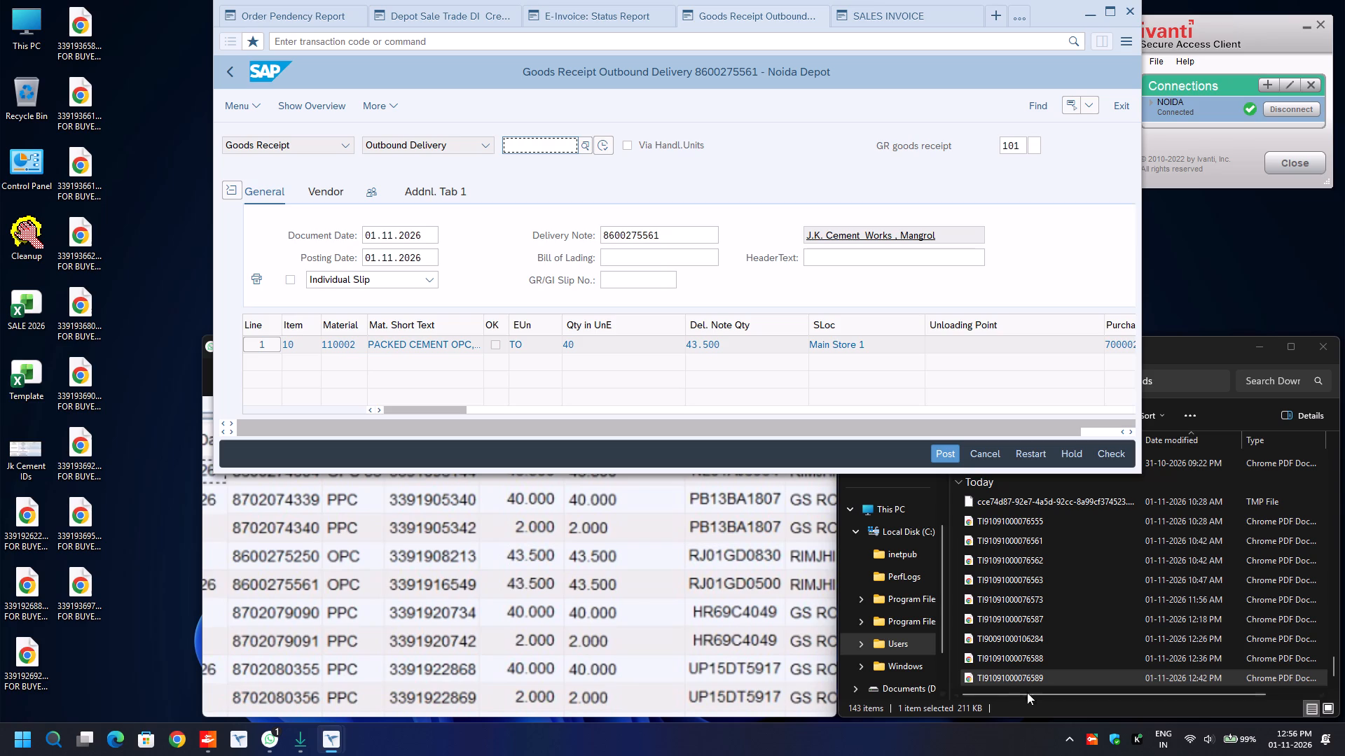
scroll(785, 309, "down", 5)
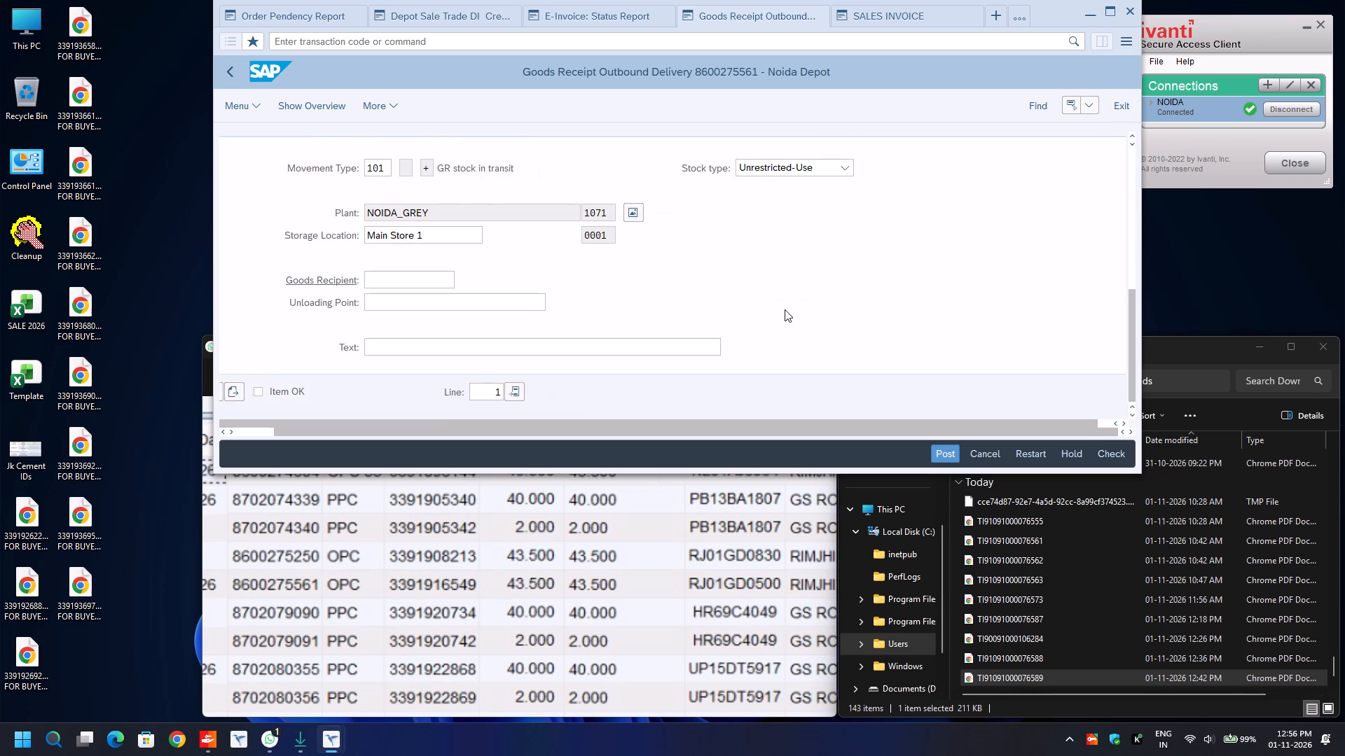
left_click(263, 391)
left_click(235, 388)
key("ctrl+s")
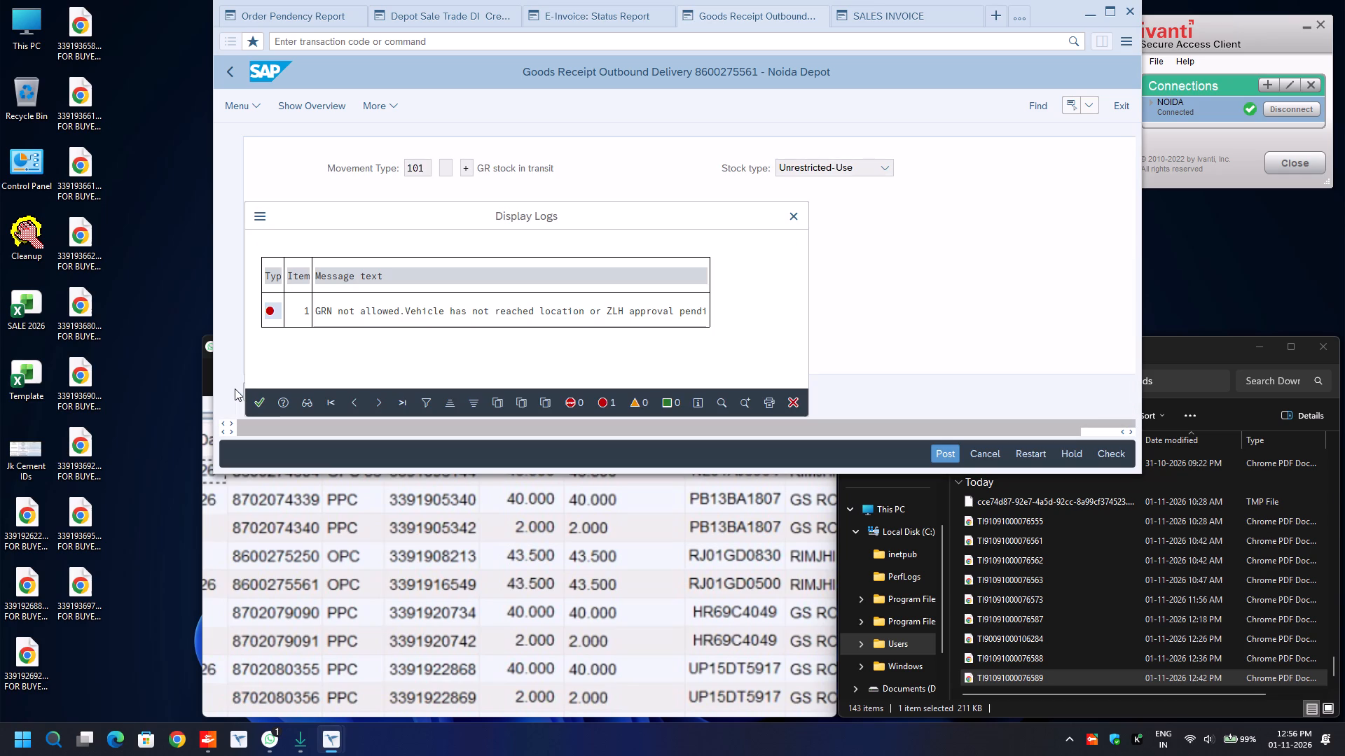
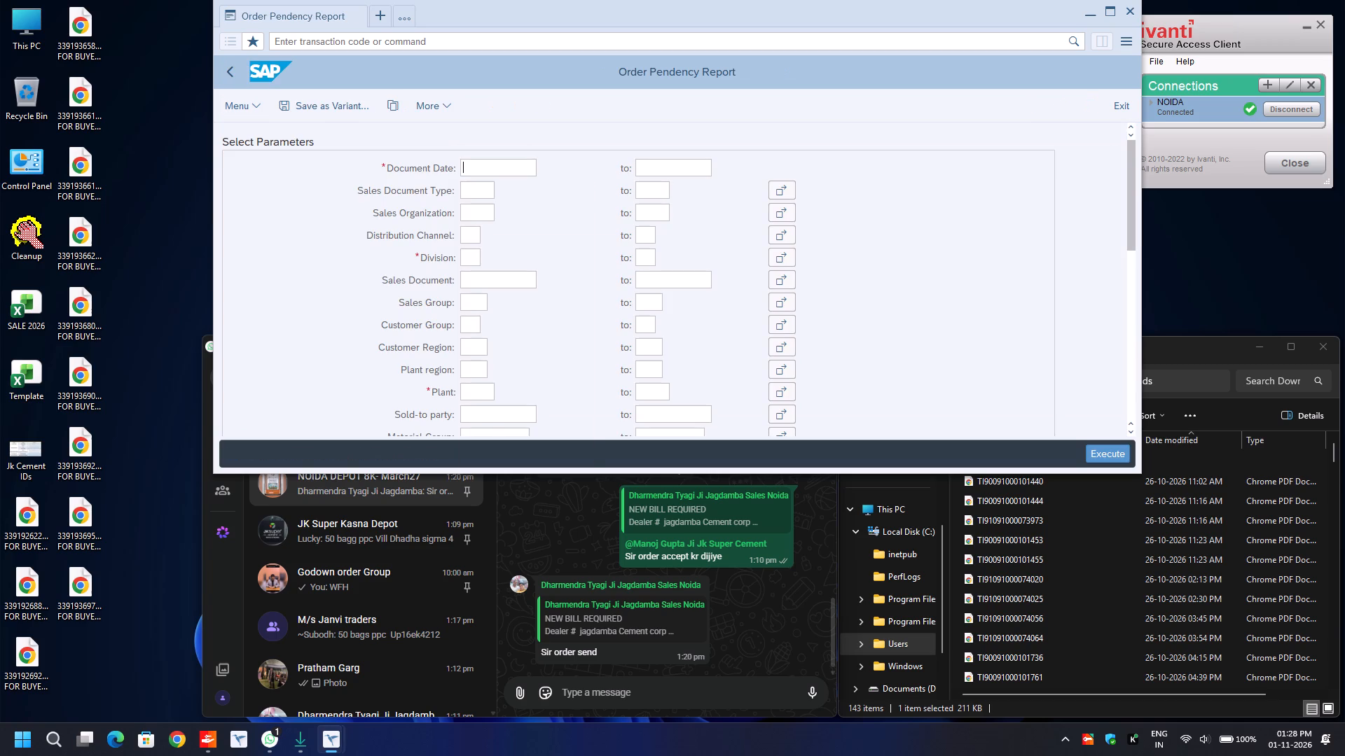
Set the order pendency report's document date range from 01.11.2026 to 30.11.2026.
key("Down")
key("Return")
key("Tab")
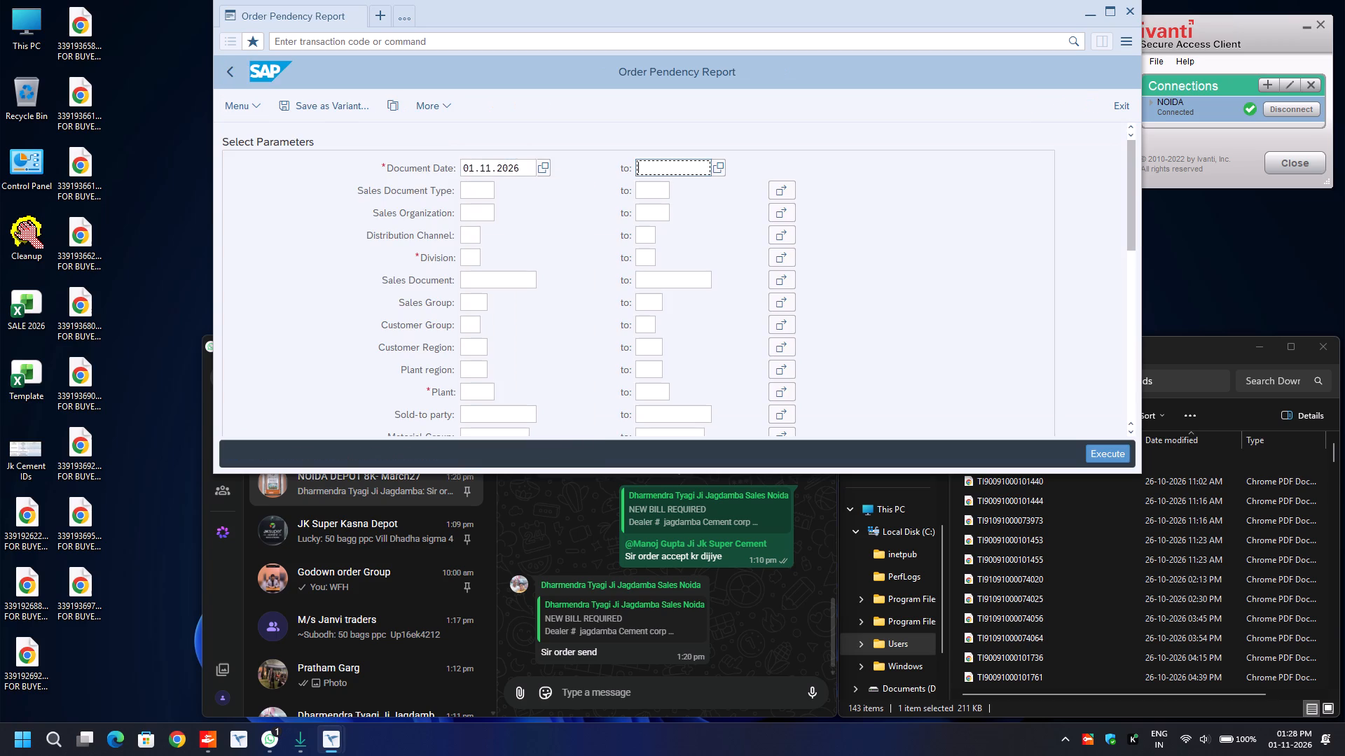
key("BackSpace")
key("Down")
key("Return")
key("Return")
Set the report's mandatory division range from 00 to 99.
key("BackSpace")
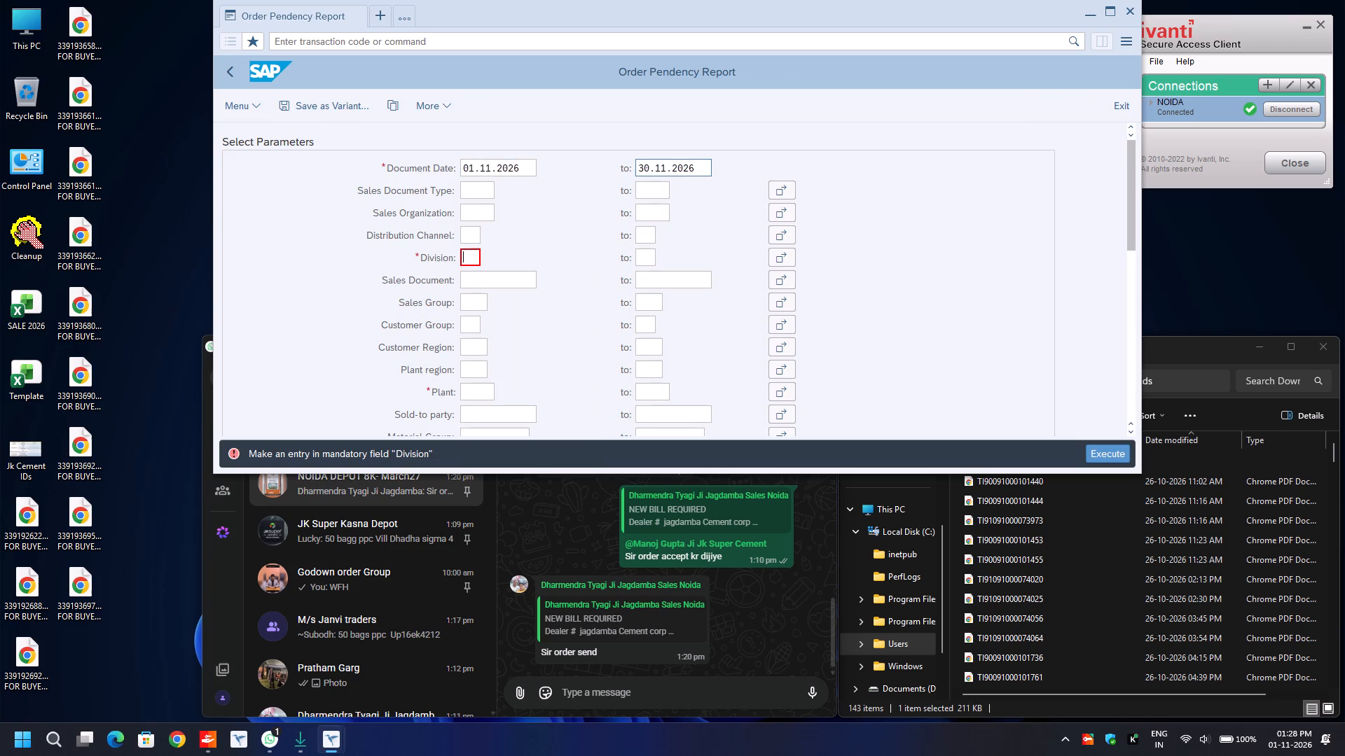
key("BackSpace")
key("Down")
key("Return")
key("Tab")
key("BackSpace")
key("Down")
key("Return")
key("Return")
Fill the report's mandatory plant with the previously used entry * and go on to the order category options.
key("BackSpace")
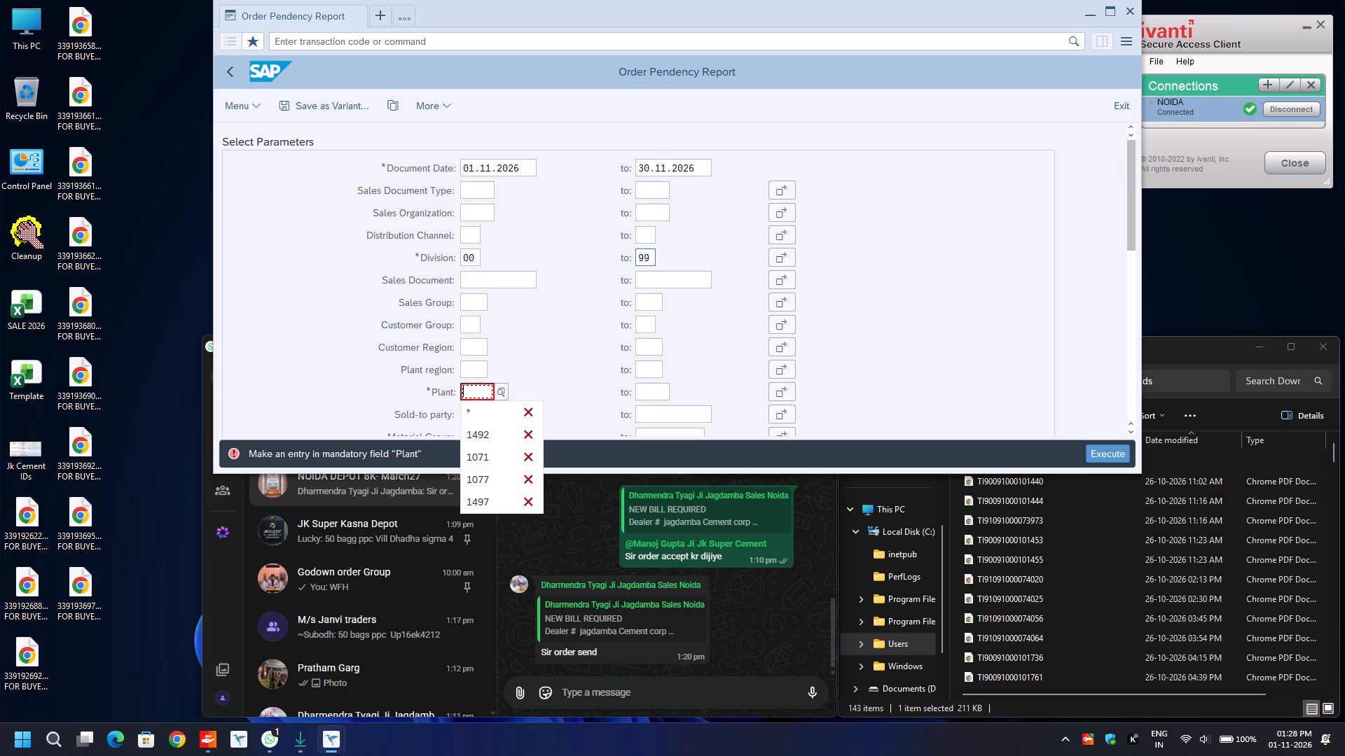
key("Down")
key("Return")
key("Return")
scroll(300, 230, "down", 8)
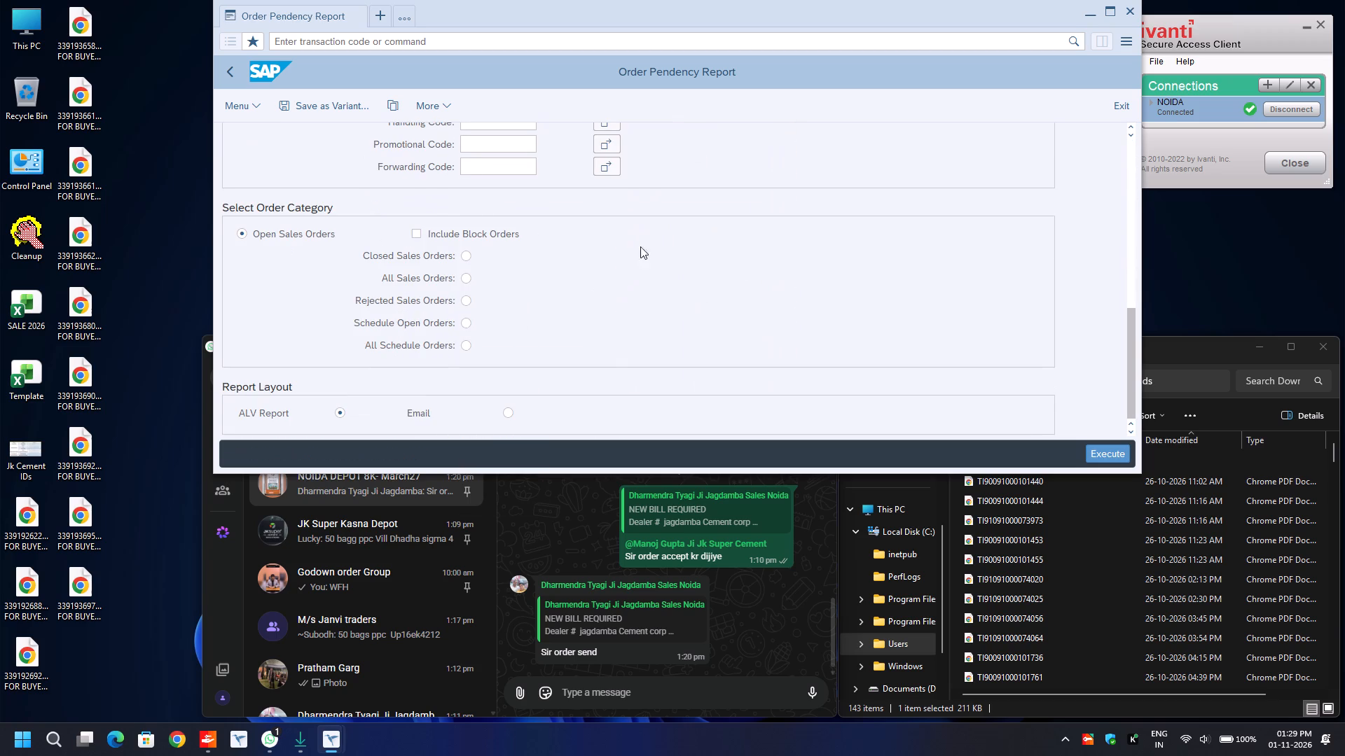
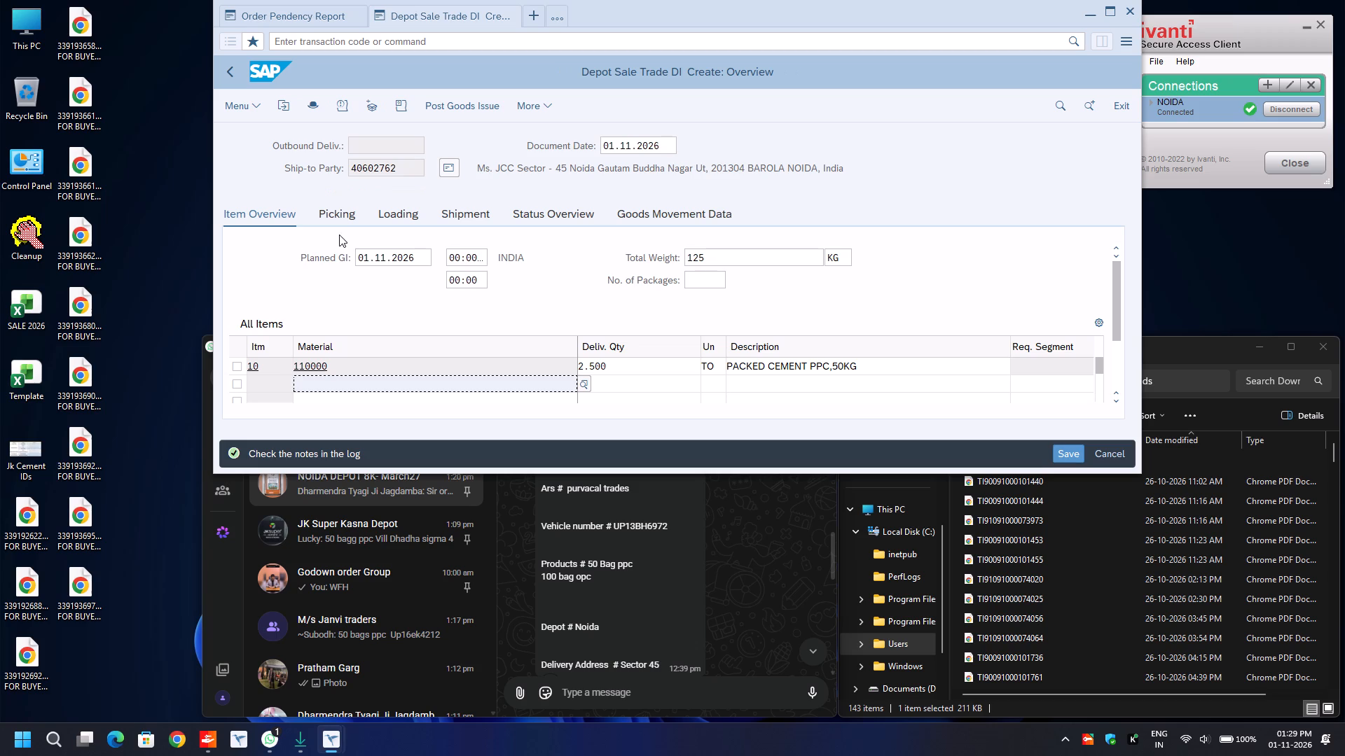
Enter a picked quantity of 2.500 for delivery item 10 and fill its batch with the suggested entry matching 1033.
left_click(336, 213)
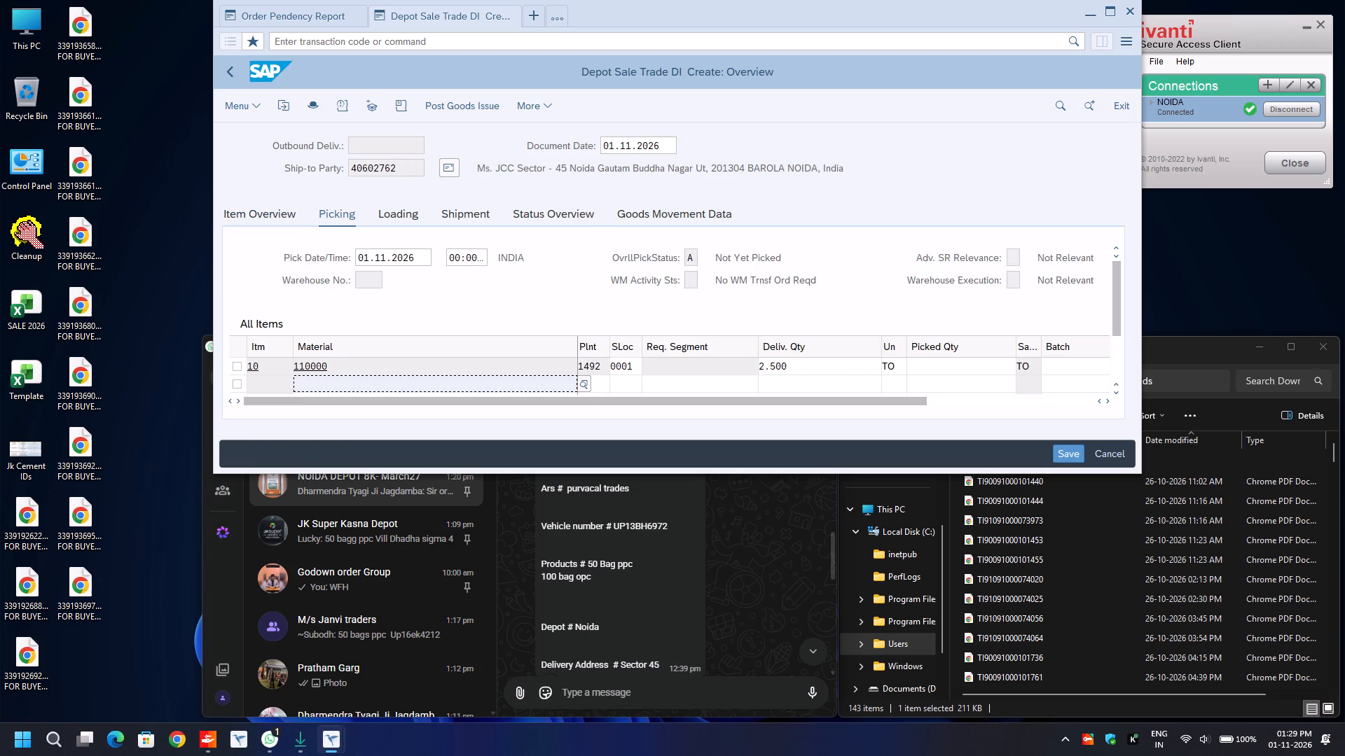
left_click(929, 367)
type("2.500")
key("Tab")
type("1033")
key("Down")
key("Return")
In the delivery header's additional data, set the transport mode to ROAD and fill Road Transporter1 with the previously used entry.
key("F8")
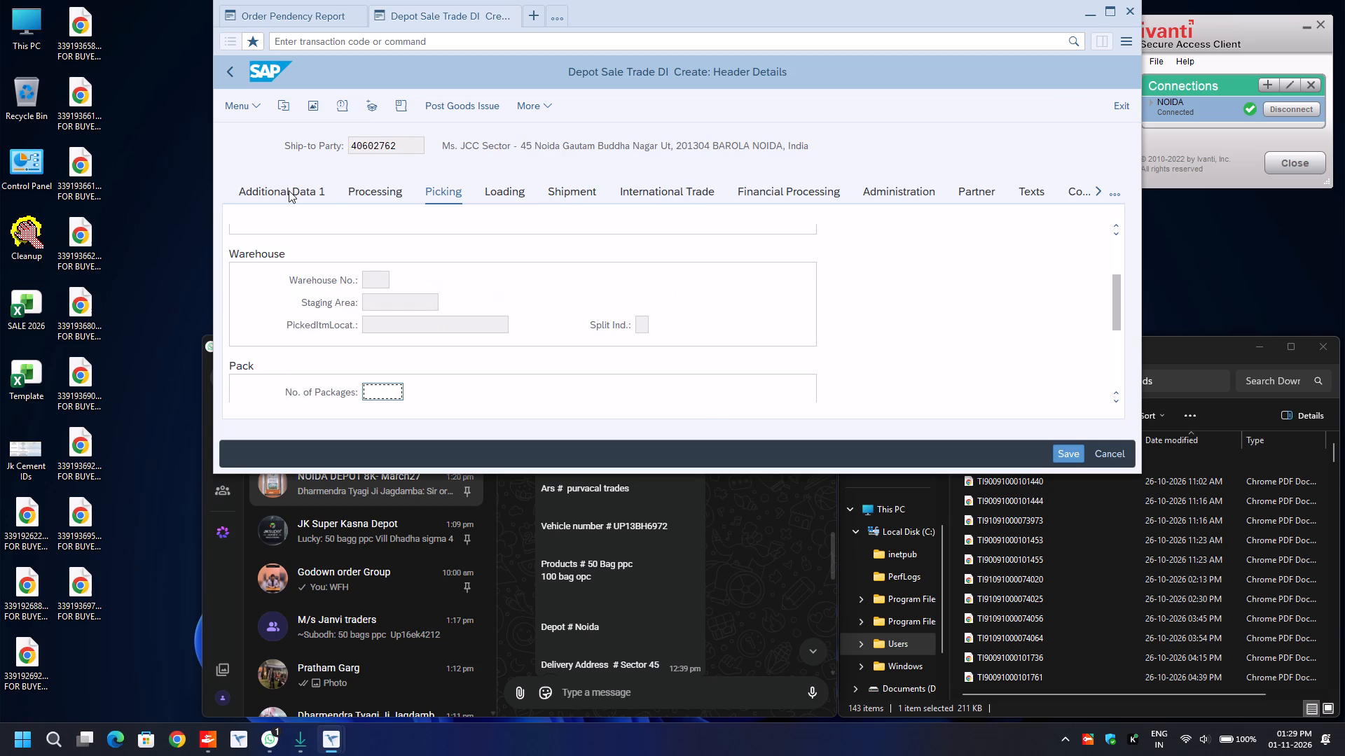
left_click(289, 190)
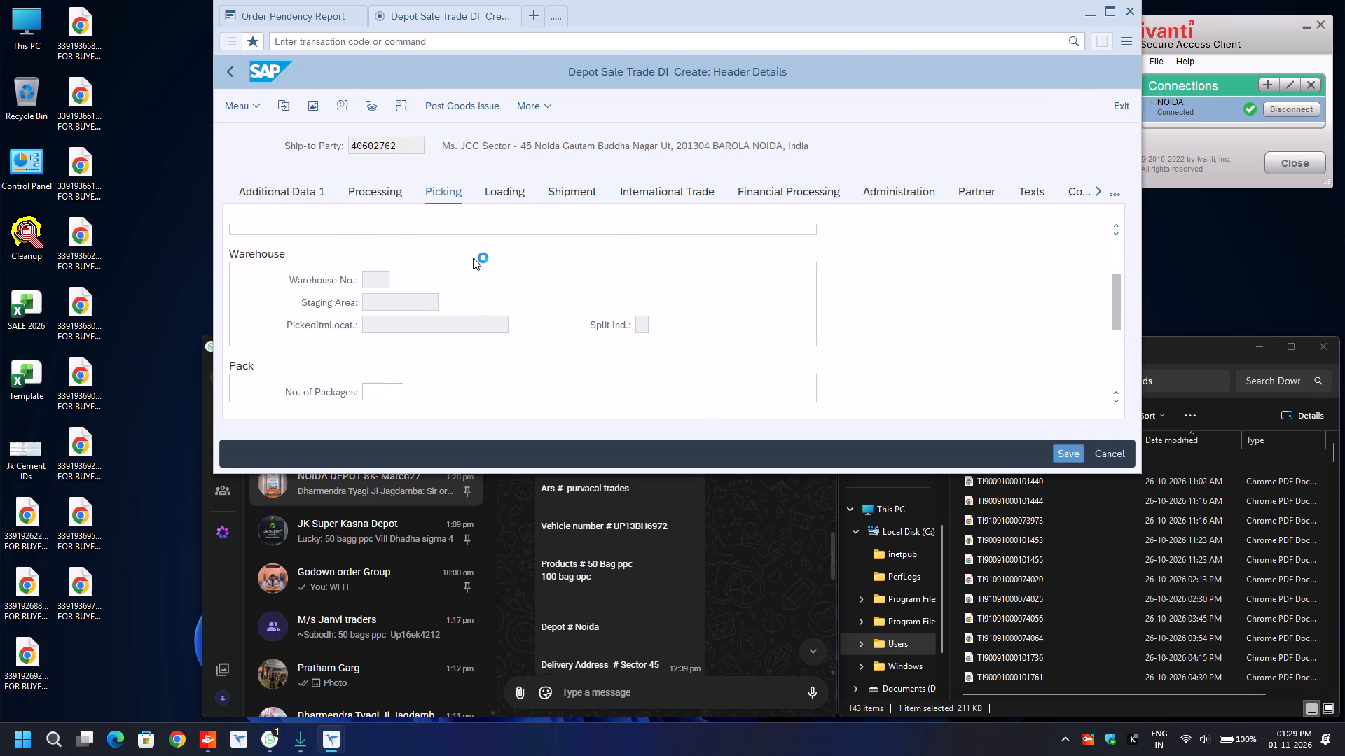
left_click(488, 253)
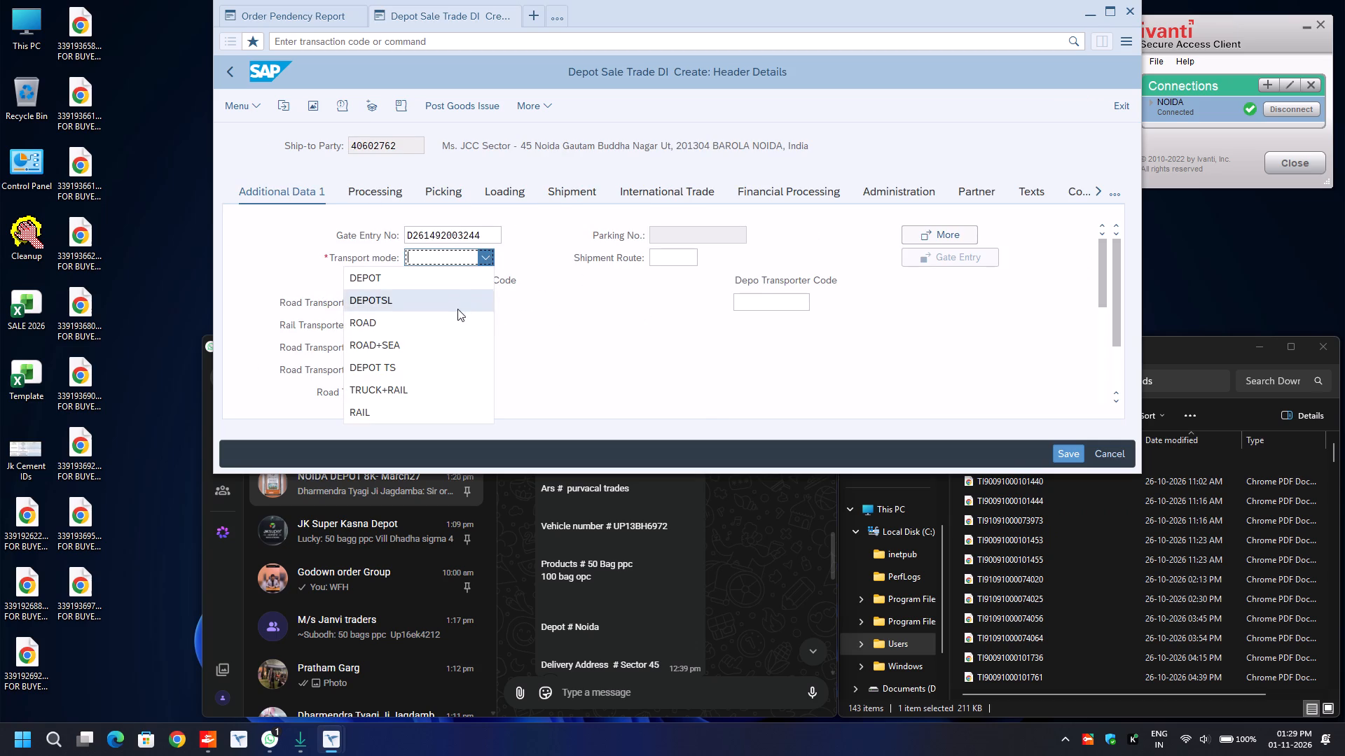
left_click(455, 321)
left_click(450, 306)
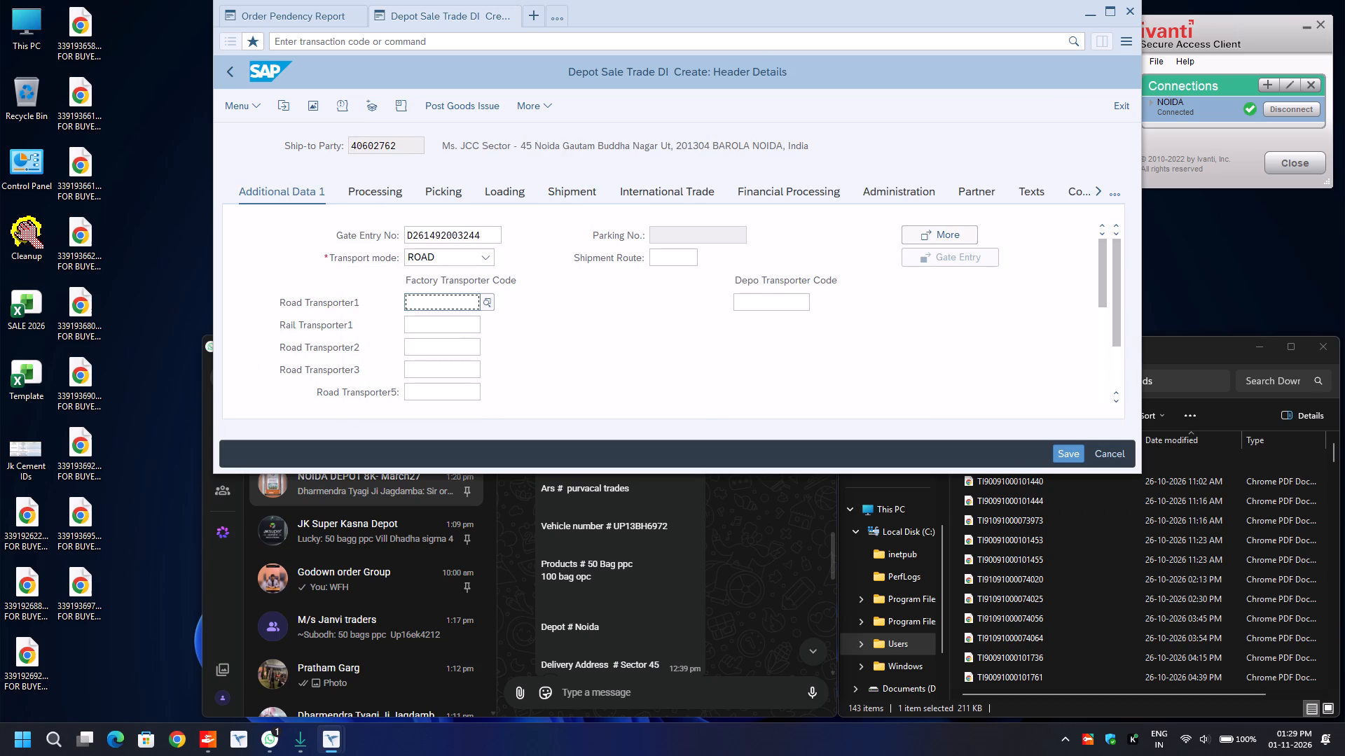
key("BackSpace")
key("Down")
key("Return")
key("Return")
In the delivery's E-Way Bill data, set the transport mode to Road and the distance to the previously used 30.
type("ro")
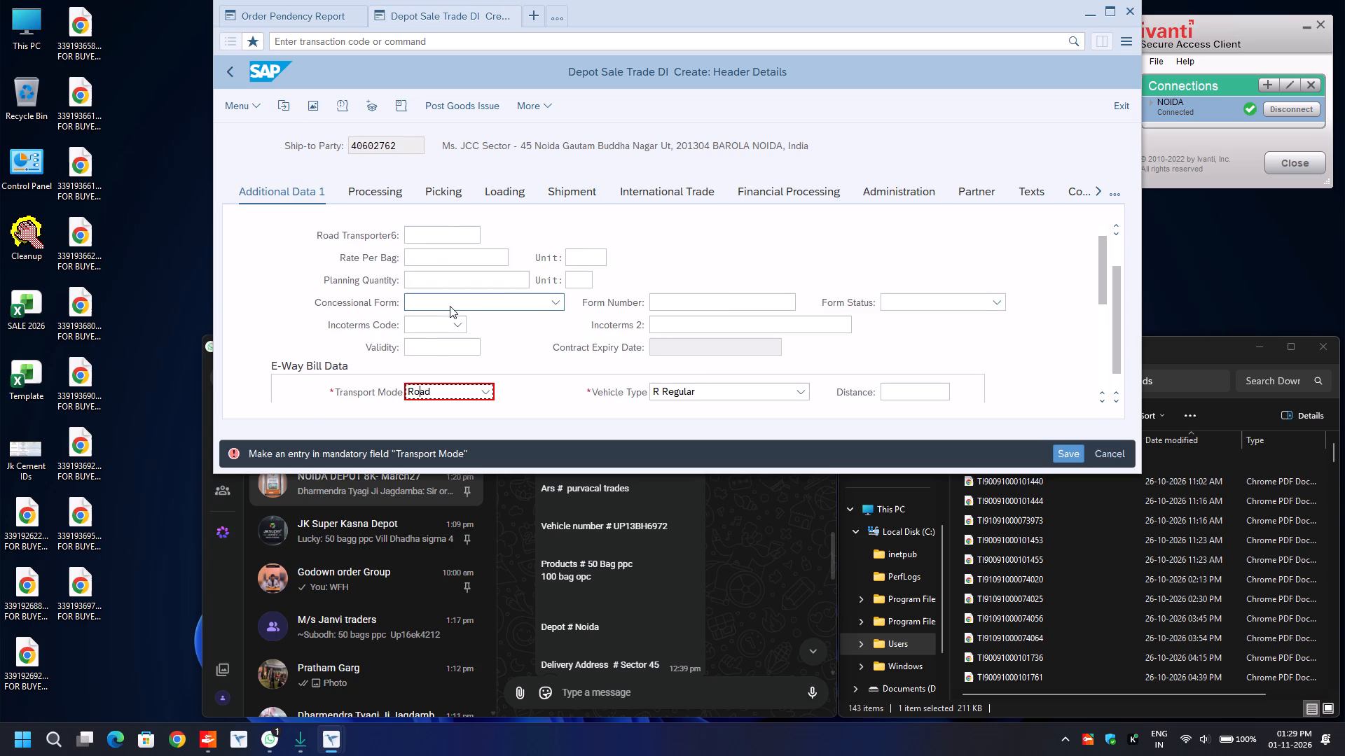
key("Tab")
key("Tab")
key("BackSpace")
key("Down")
key("Return")
key("Down")
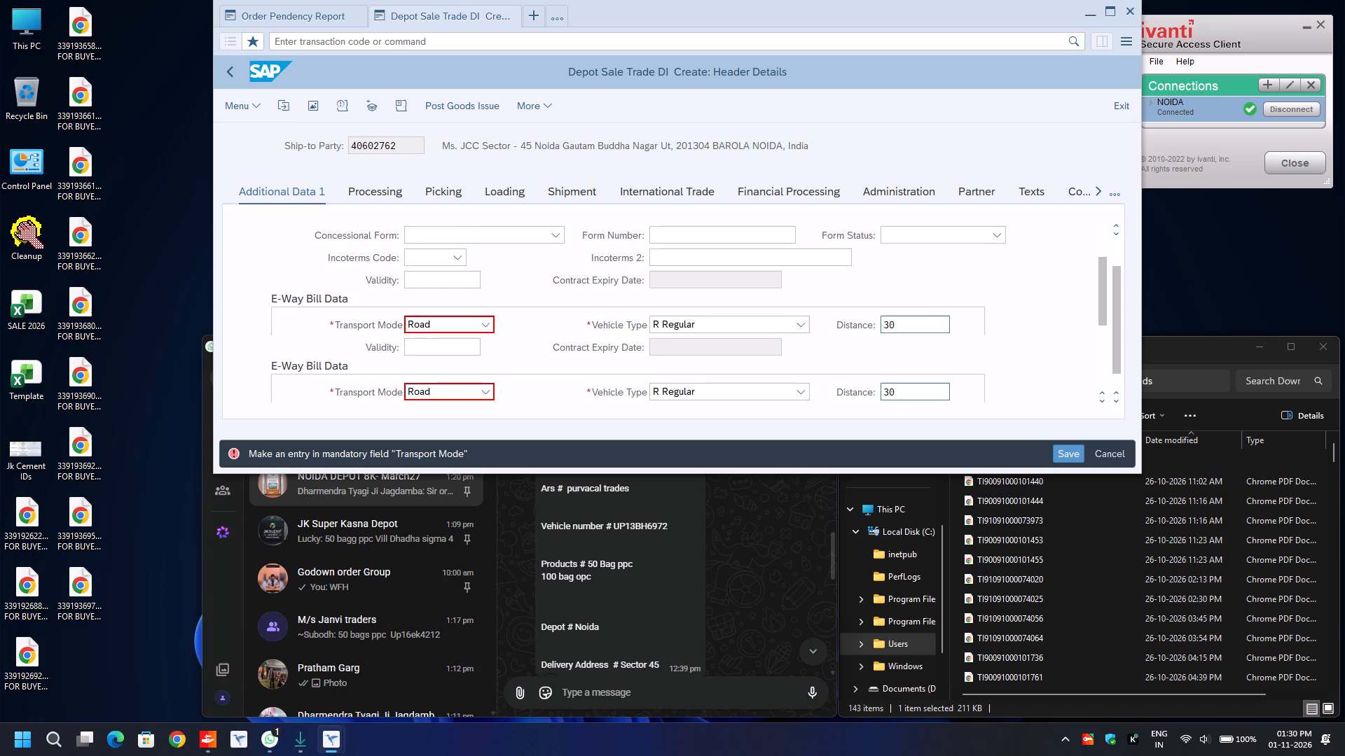
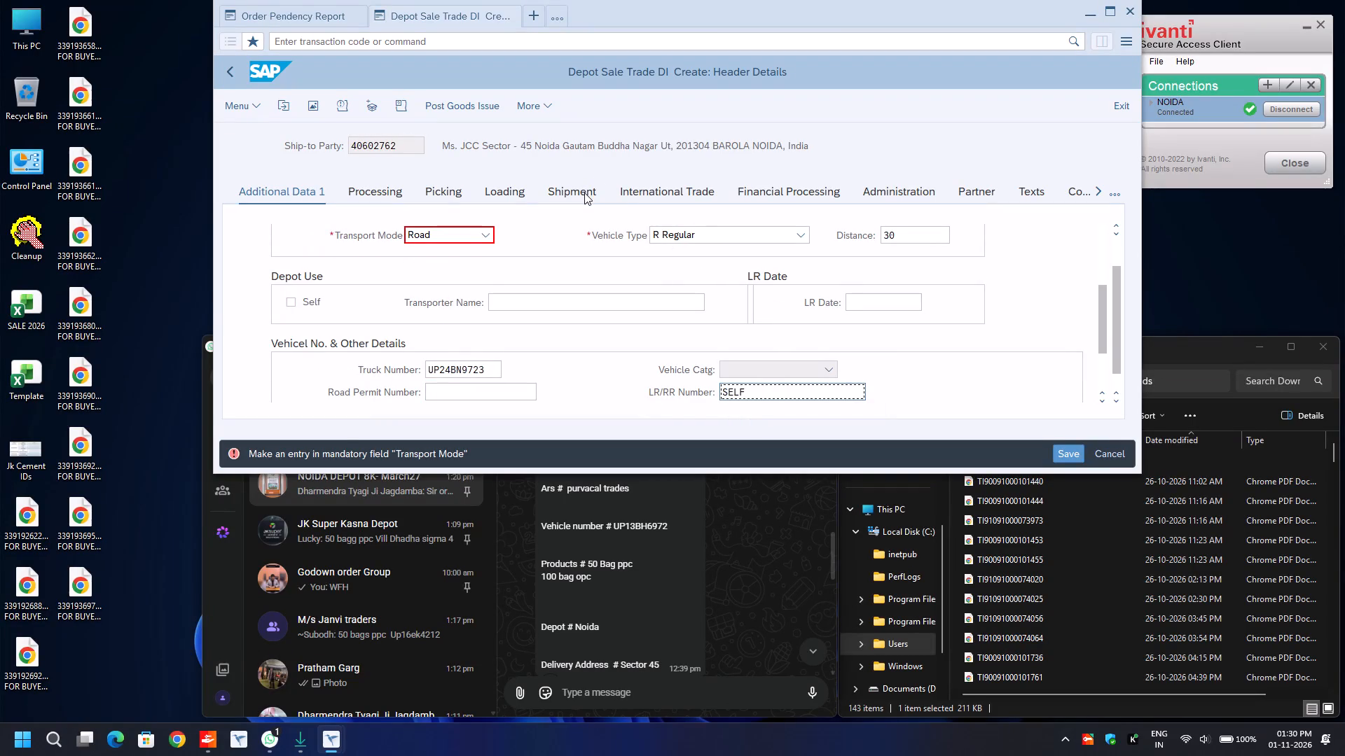
In the delivery header's shipment data, set the route to ROUTE and post the goods issue.
left_click(584, 192)
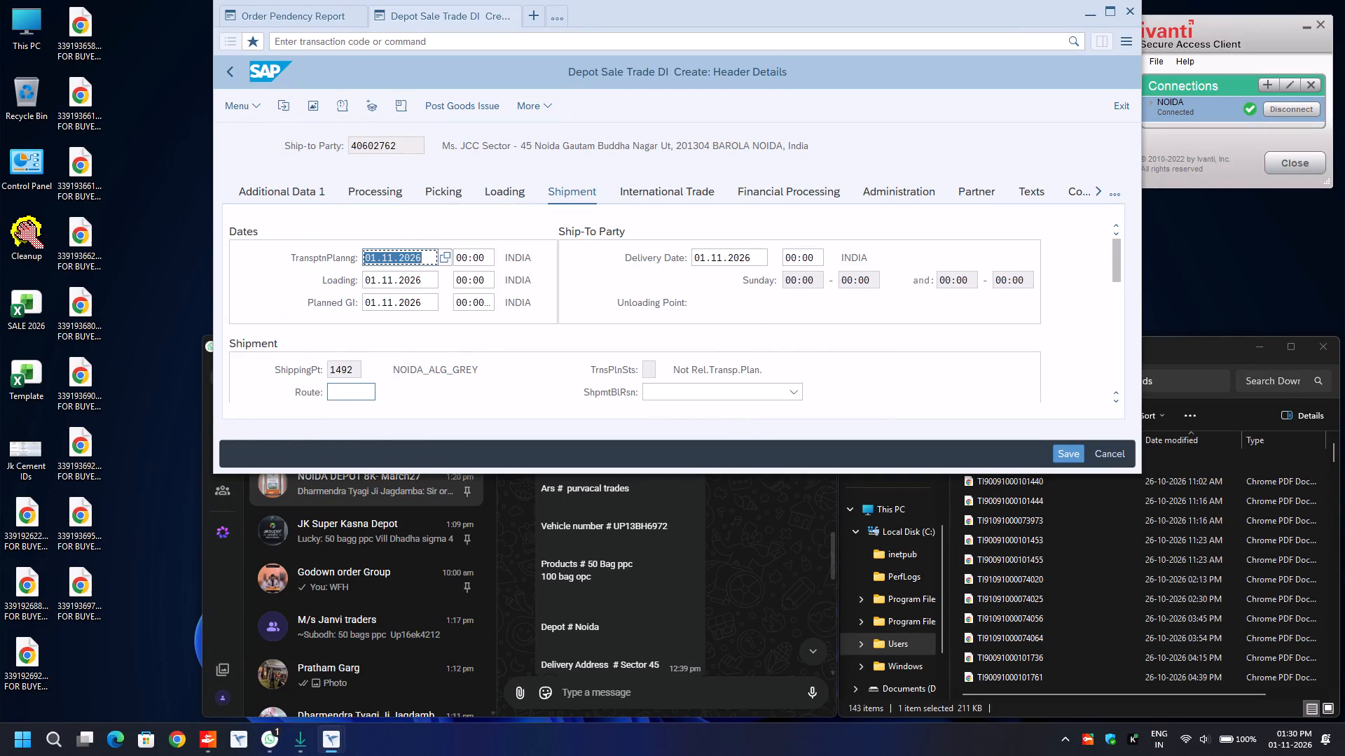
left_click(366, 389)
key("BackSpace")
key("Down")
key("Return")
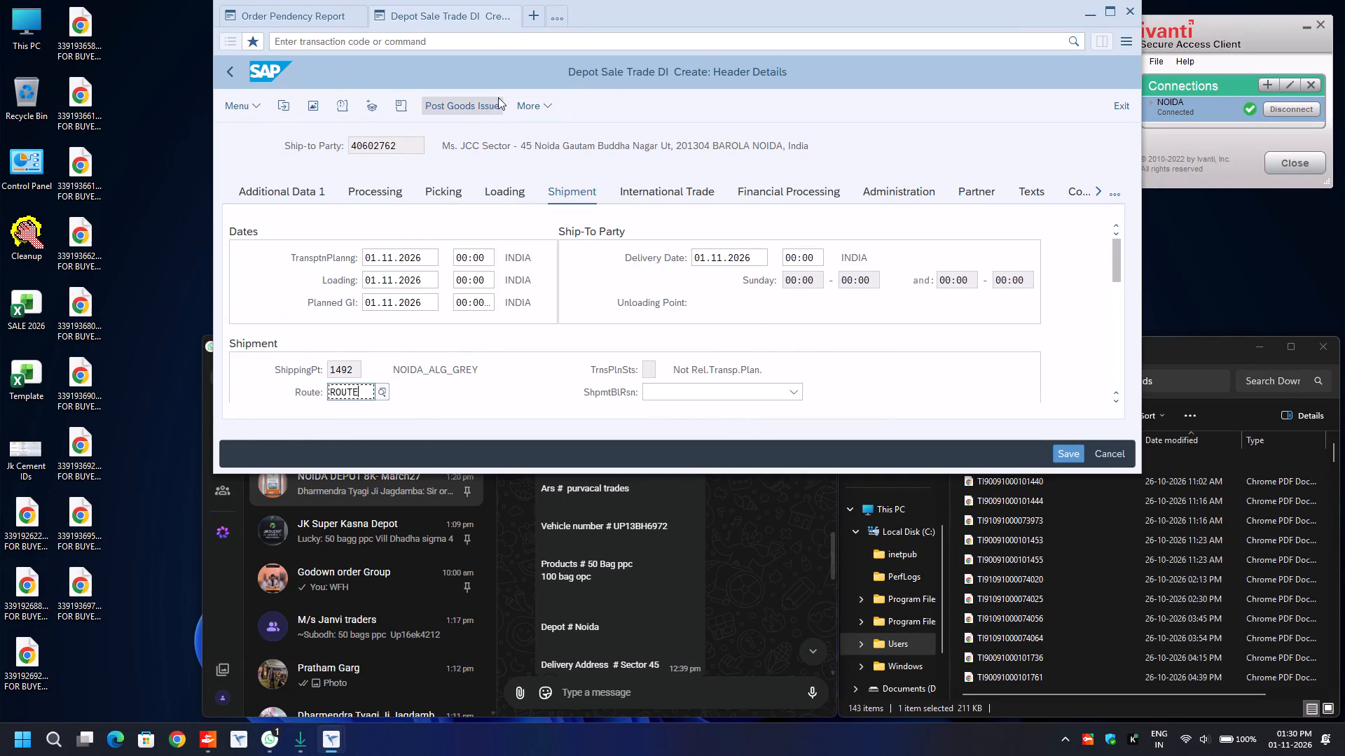
left_click_drag(469, 105, 462, 106)
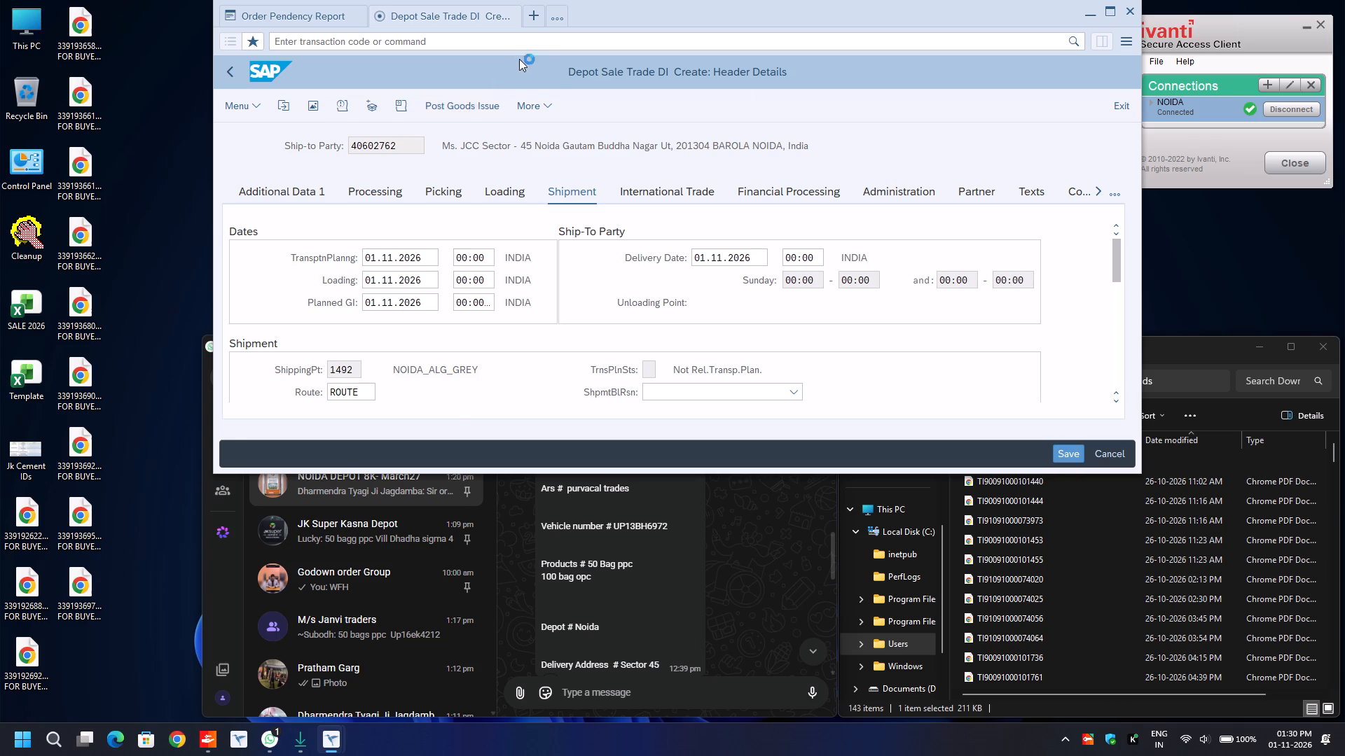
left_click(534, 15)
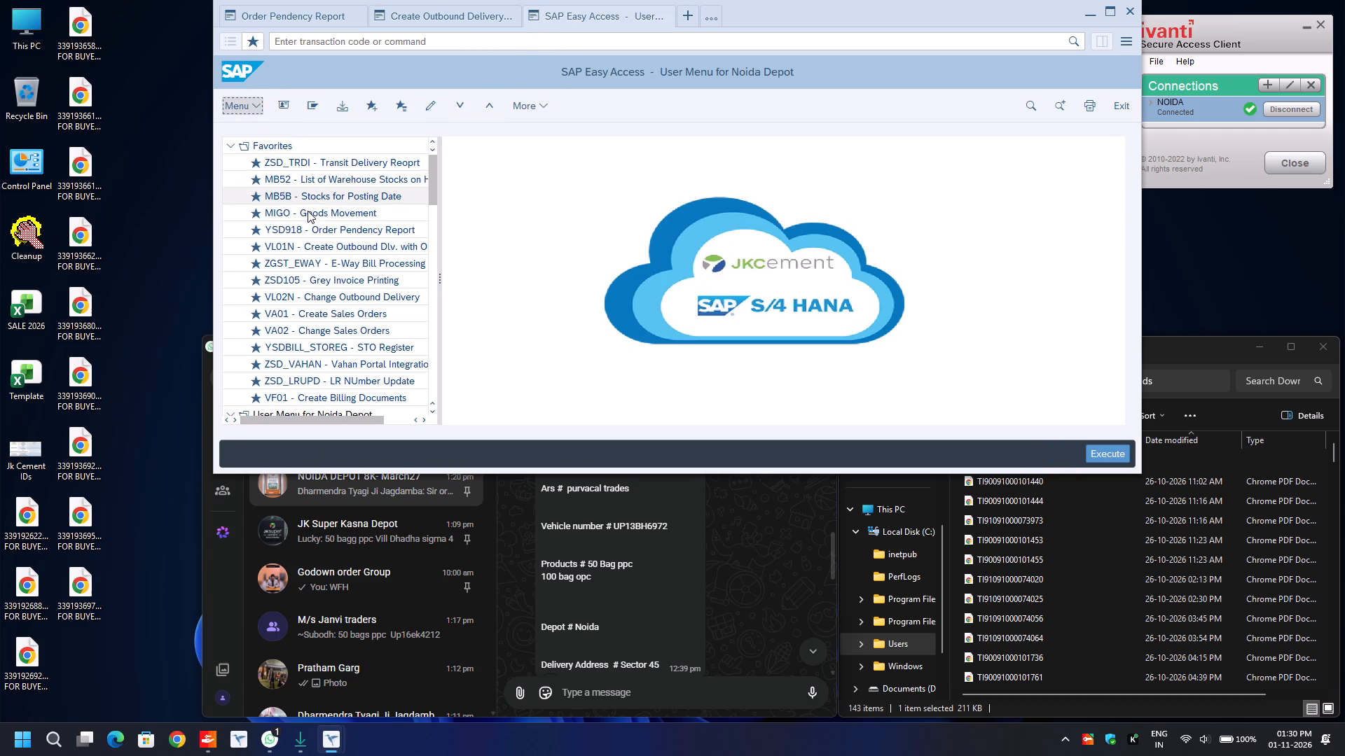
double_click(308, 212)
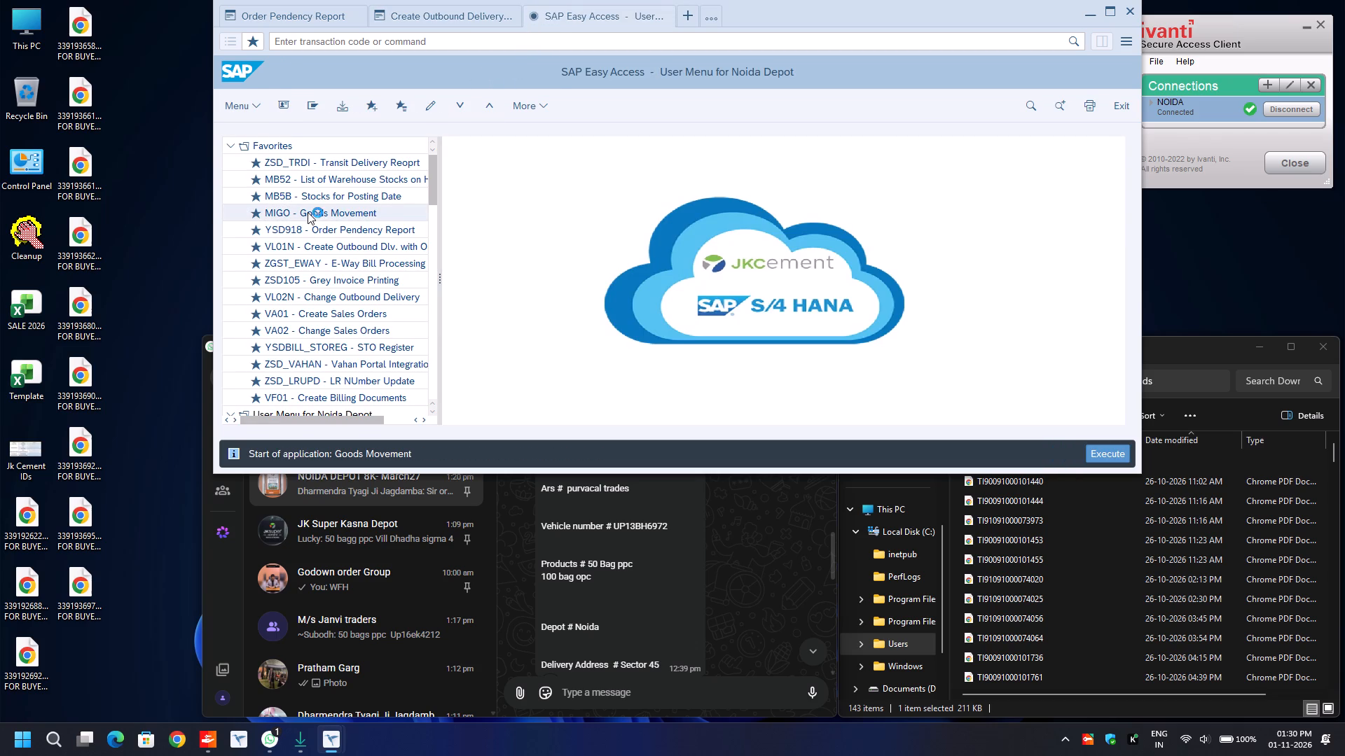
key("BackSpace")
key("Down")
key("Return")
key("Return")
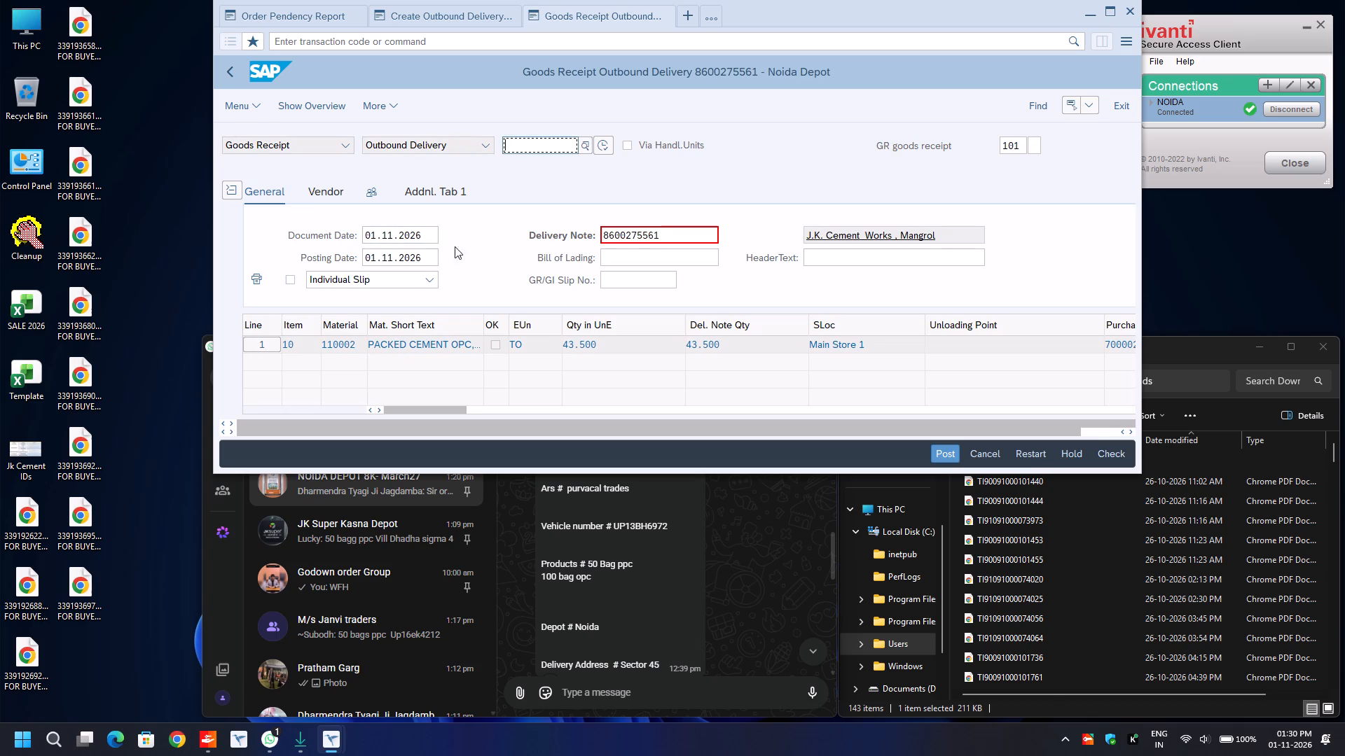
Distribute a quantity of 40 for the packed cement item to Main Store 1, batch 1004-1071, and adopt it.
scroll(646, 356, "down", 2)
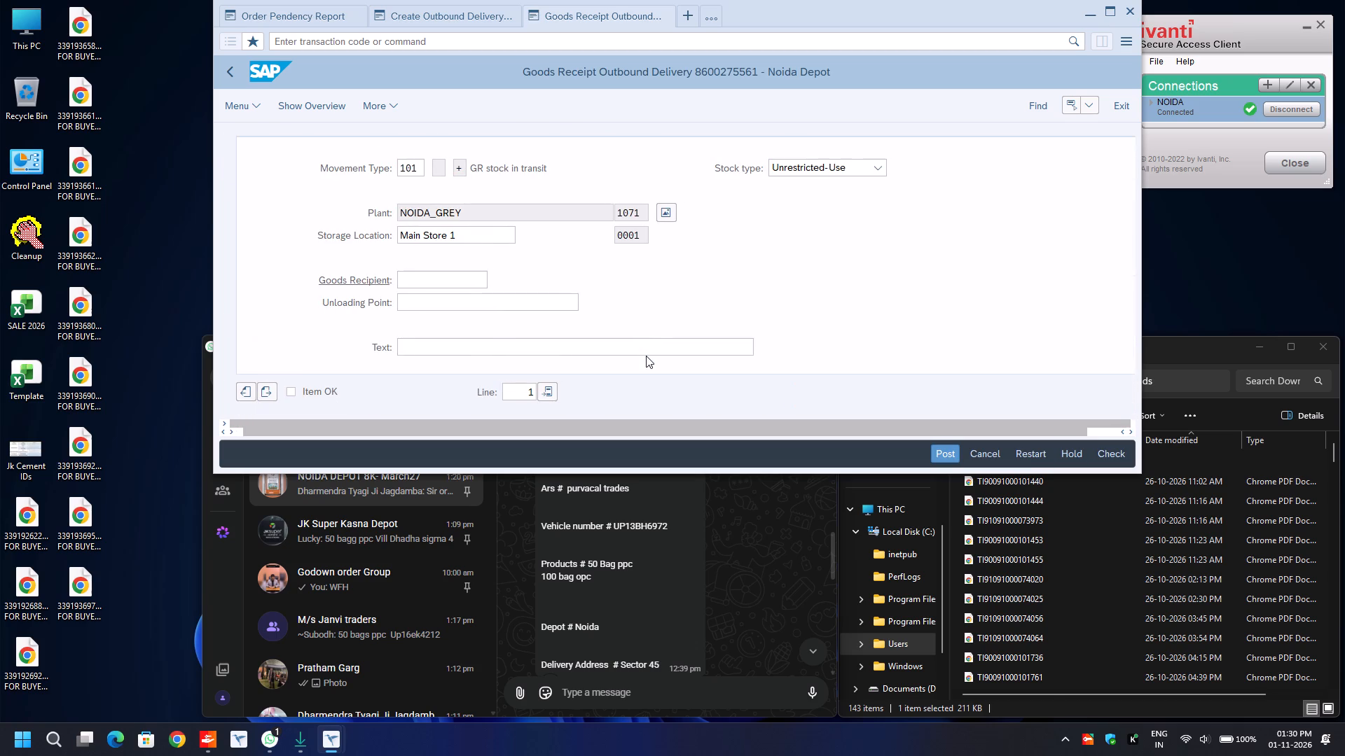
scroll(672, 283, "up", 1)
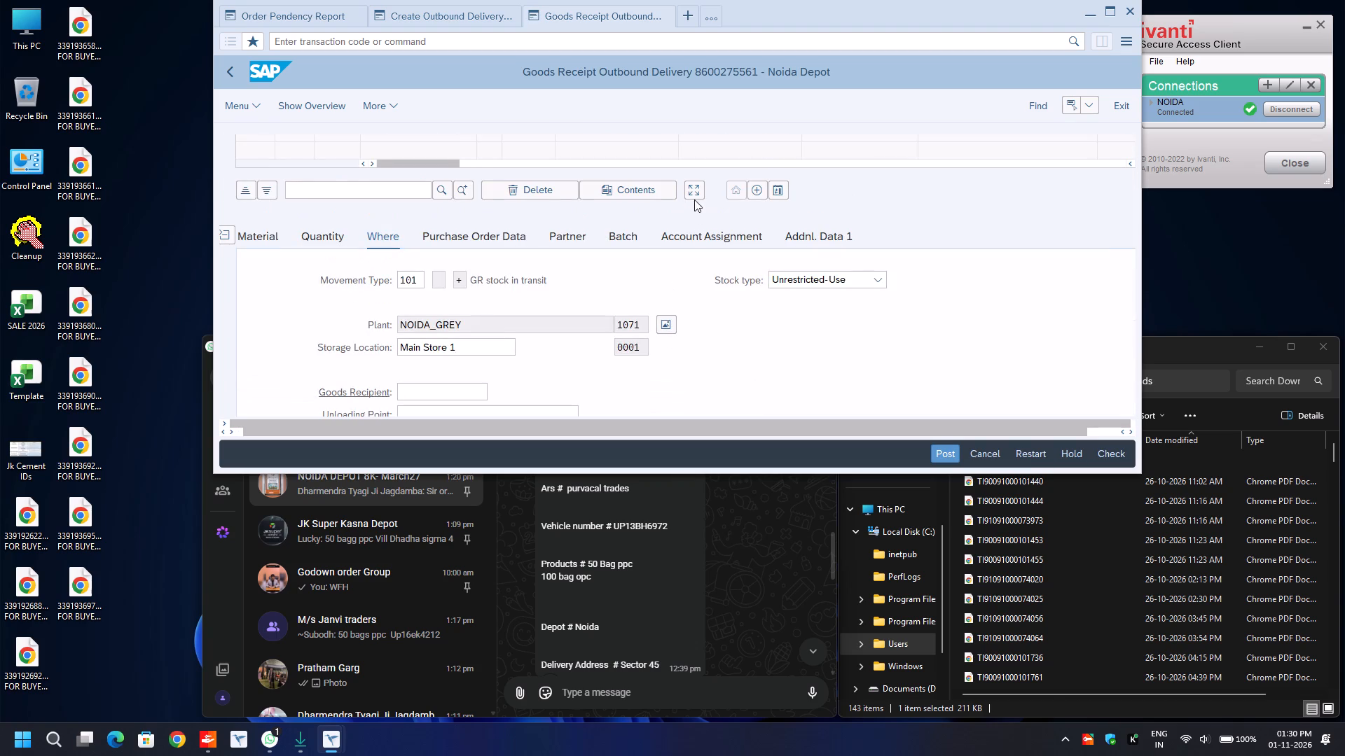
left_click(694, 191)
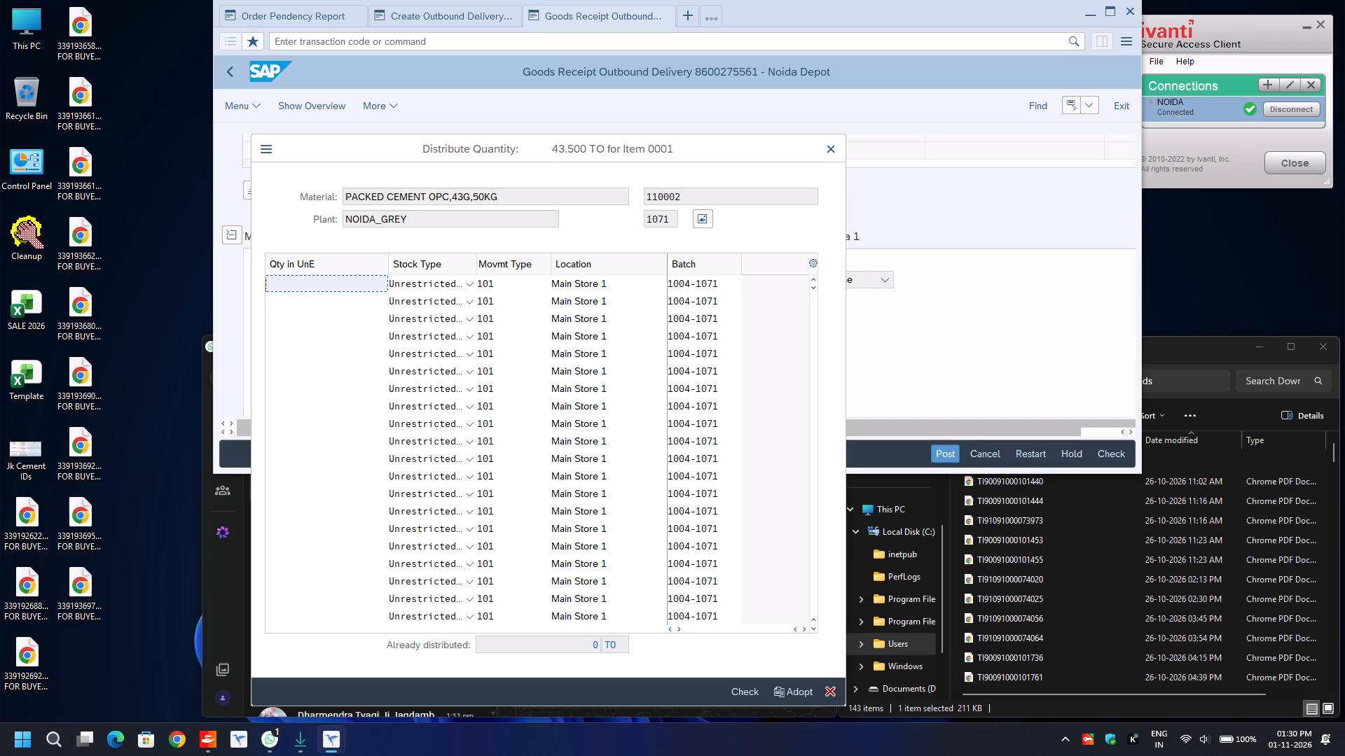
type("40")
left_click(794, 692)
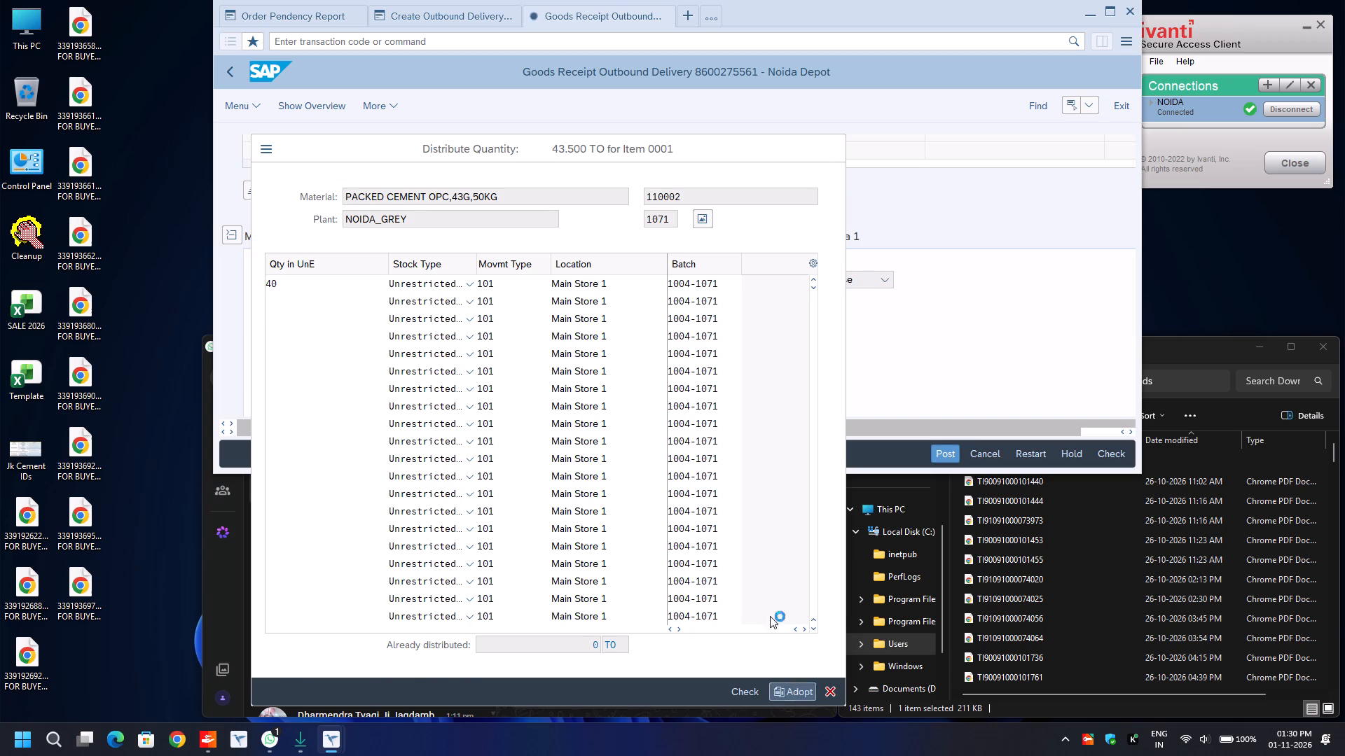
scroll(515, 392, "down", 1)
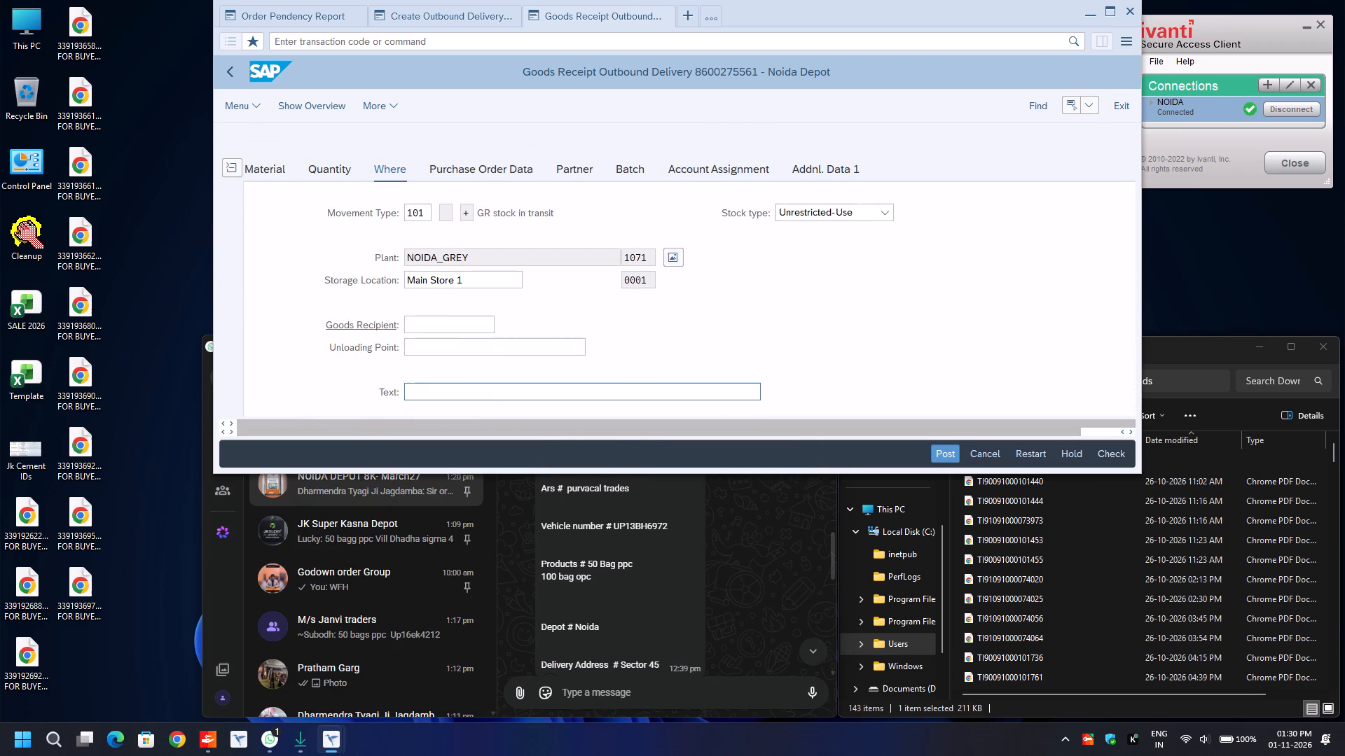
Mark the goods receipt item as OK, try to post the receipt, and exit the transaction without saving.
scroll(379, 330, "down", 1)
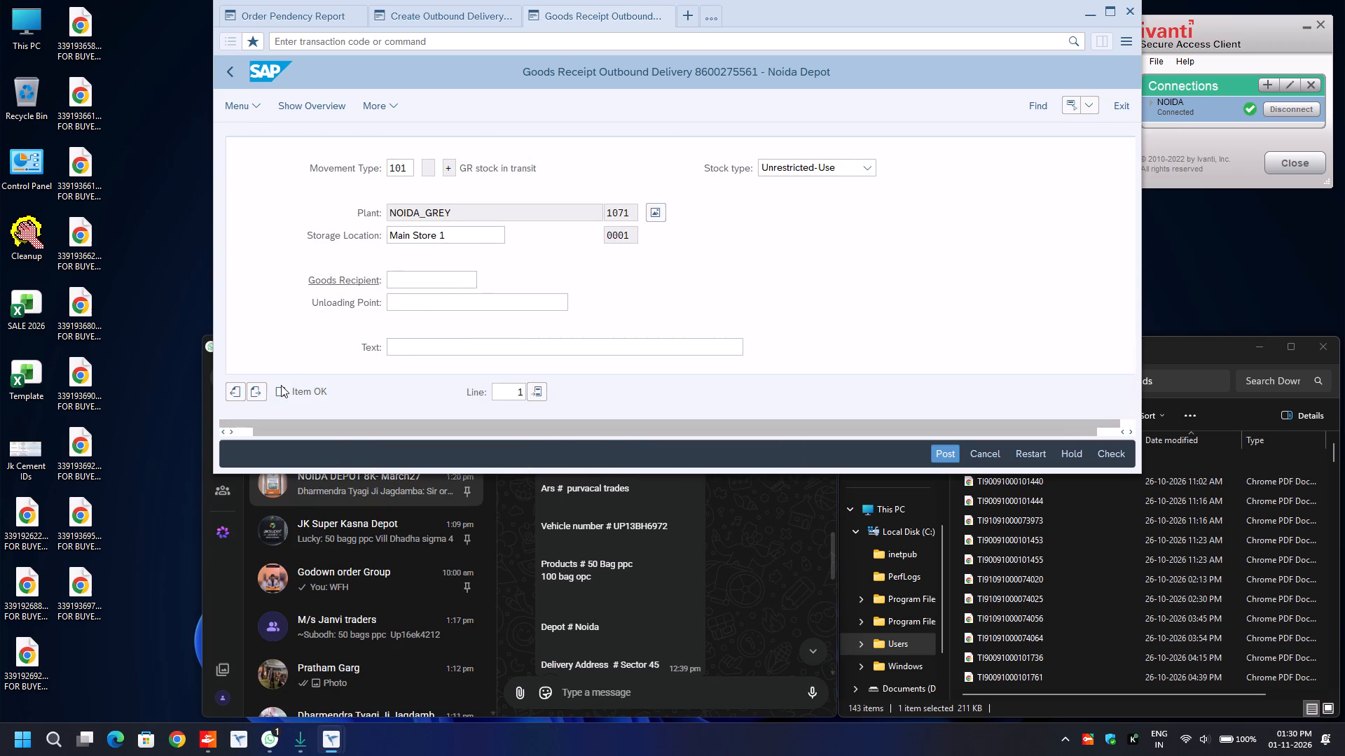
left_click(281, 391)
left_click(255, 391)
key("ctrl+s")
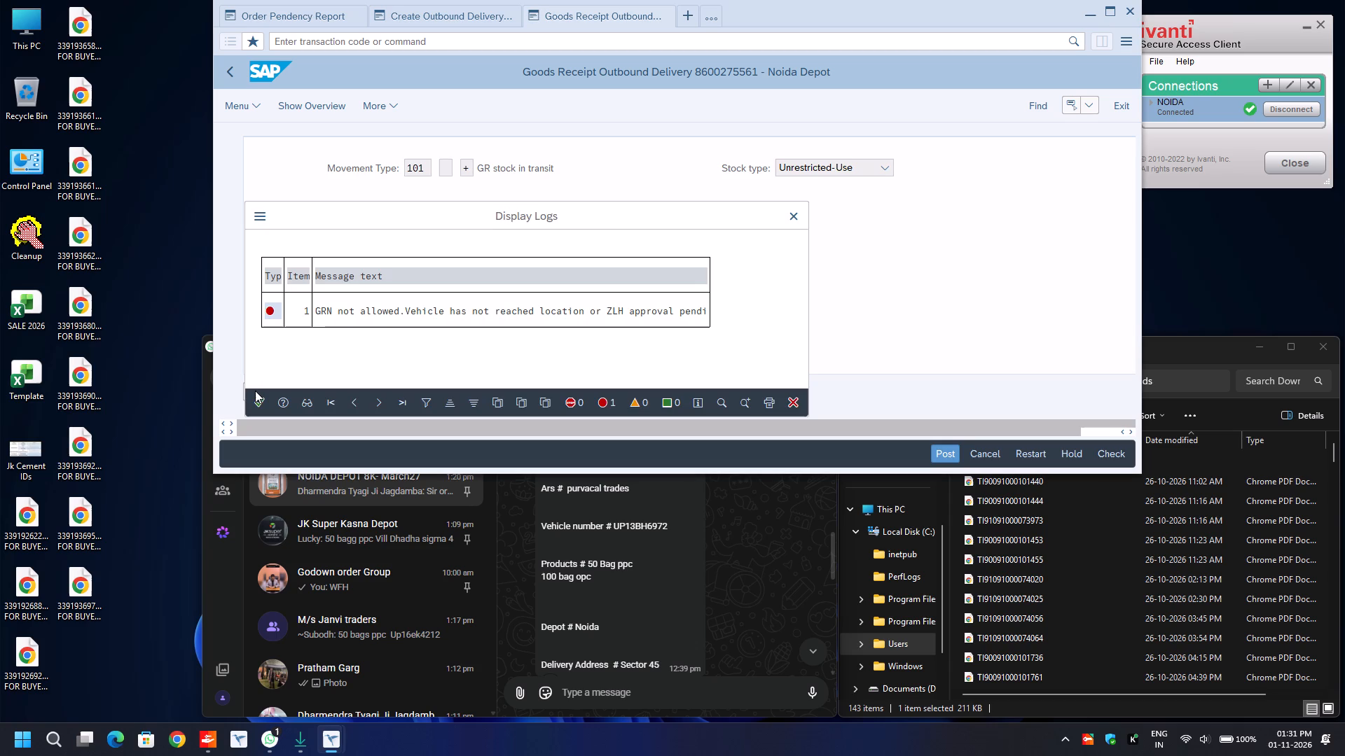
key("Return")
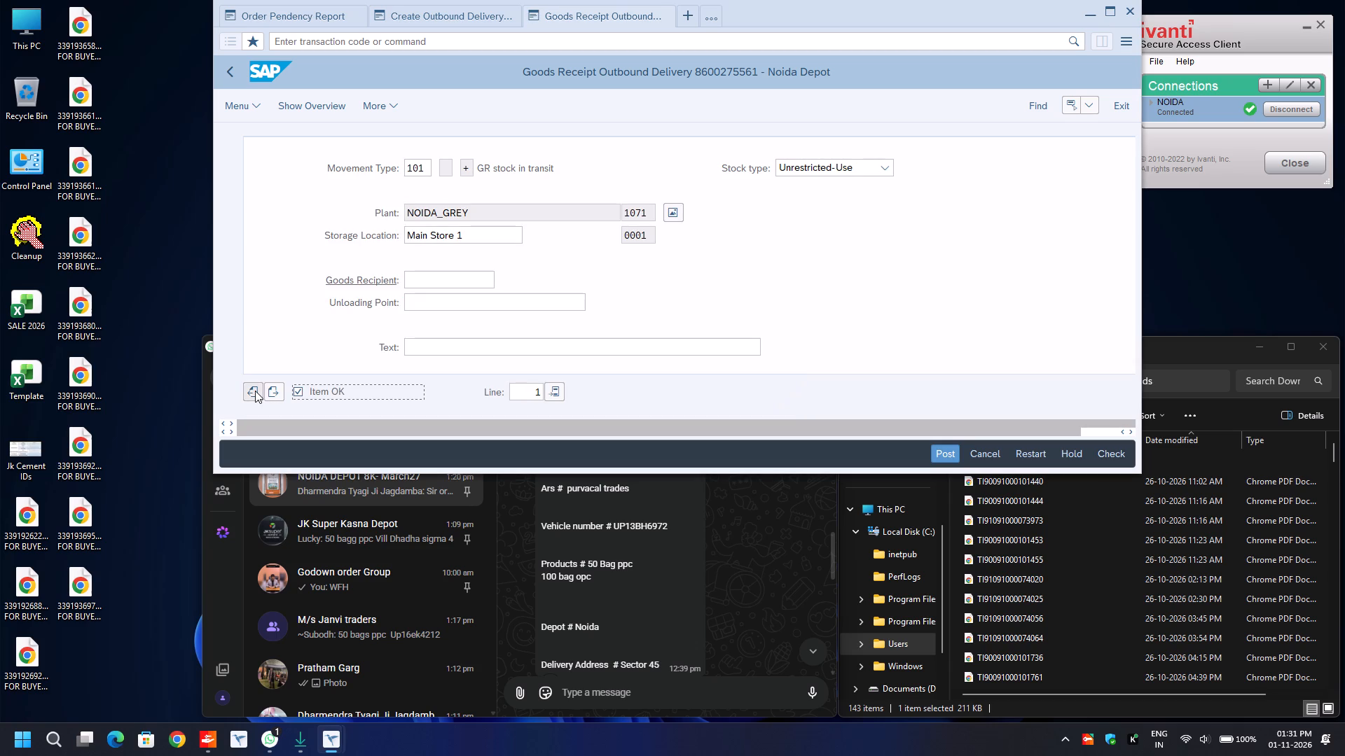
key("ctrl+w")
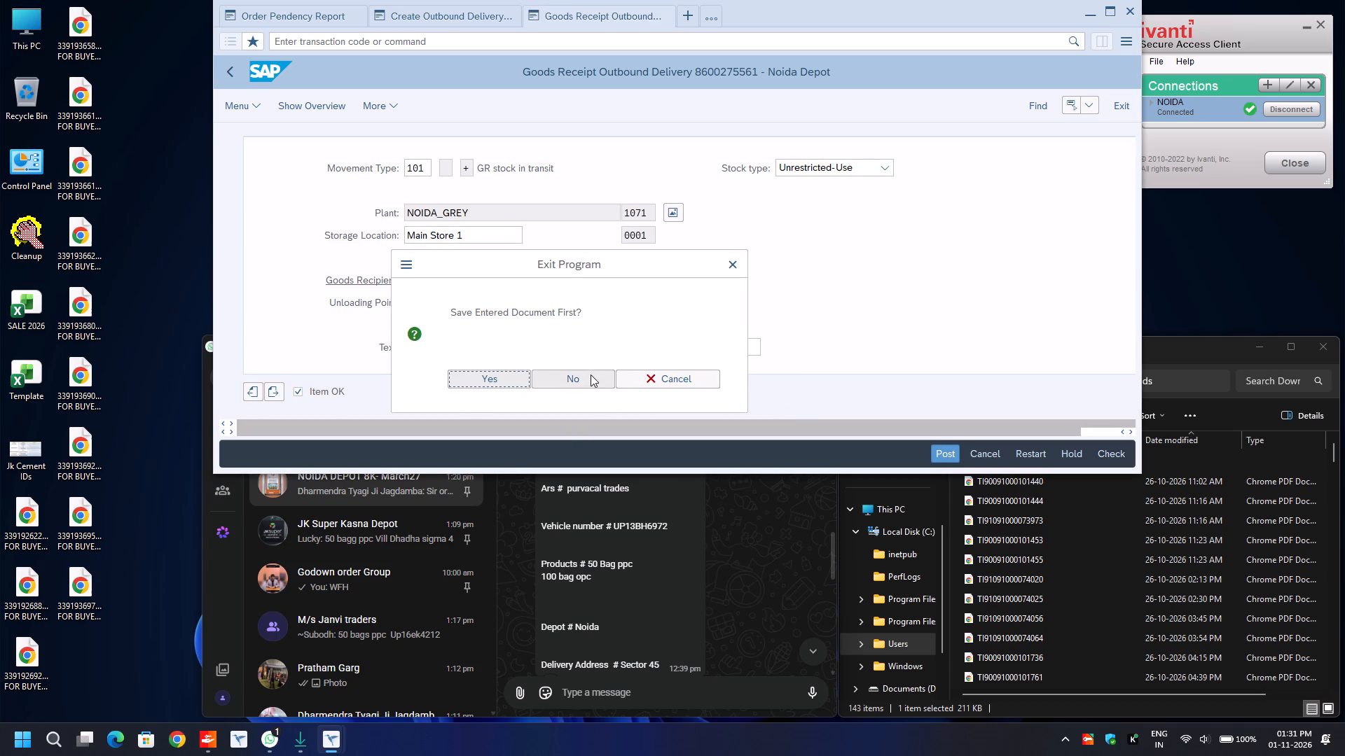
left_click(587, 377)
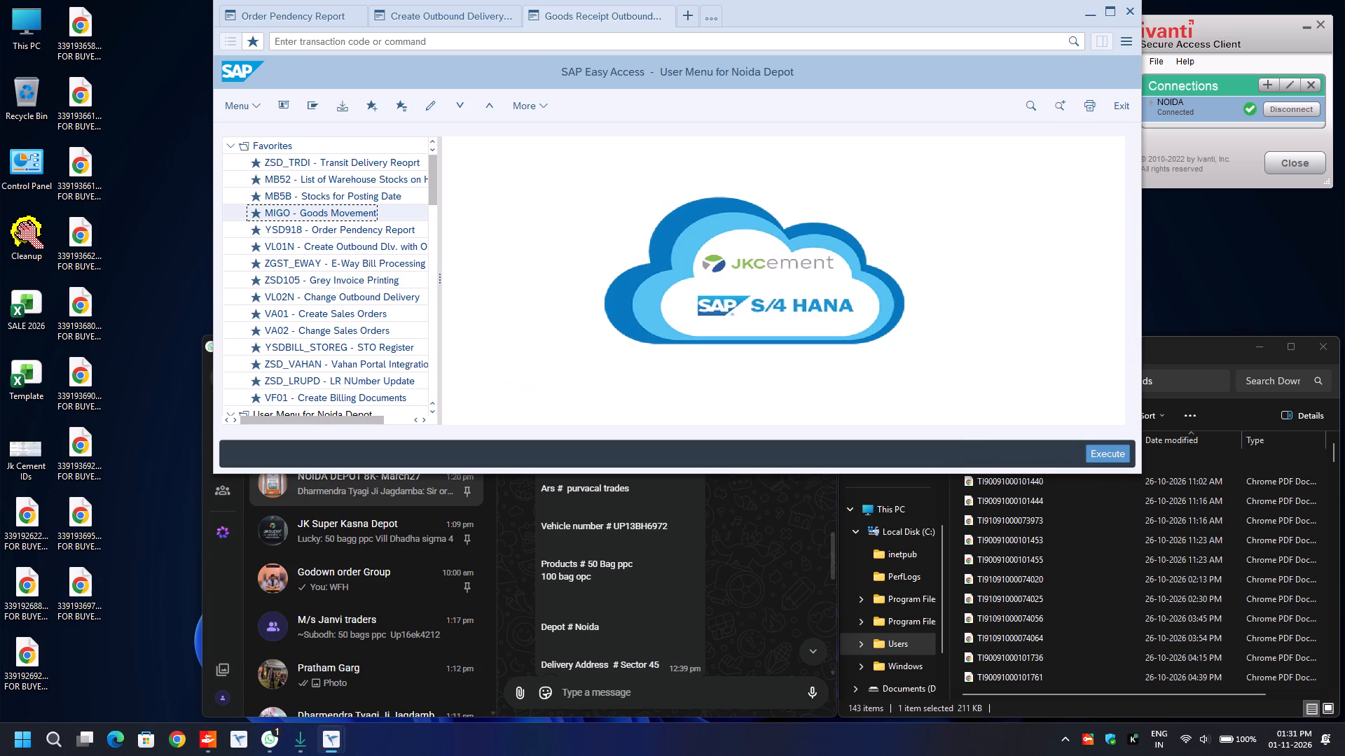
Open E-Way Bill Processing, select e-Invoice for the Sales and Distribution process, and fill the sales organization with 1000.
double_click(348, 262)
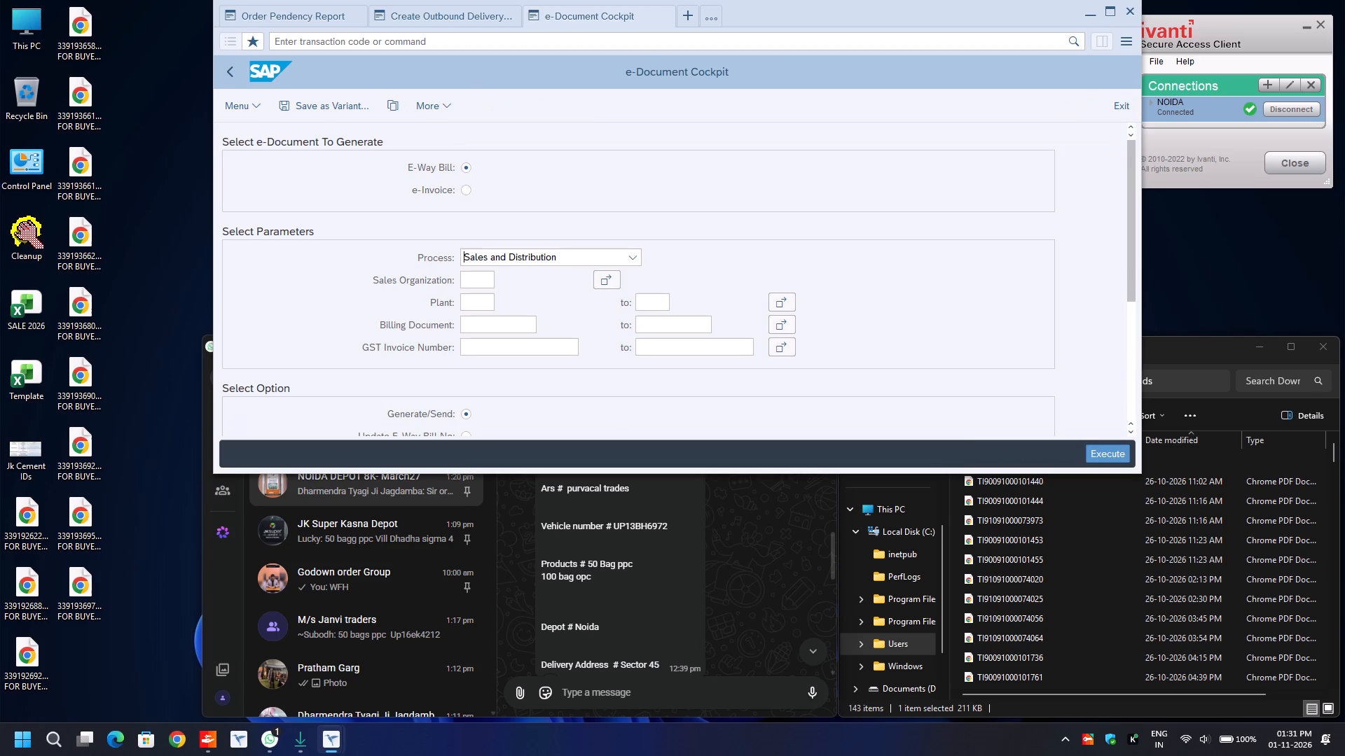
left_click(457, 188)
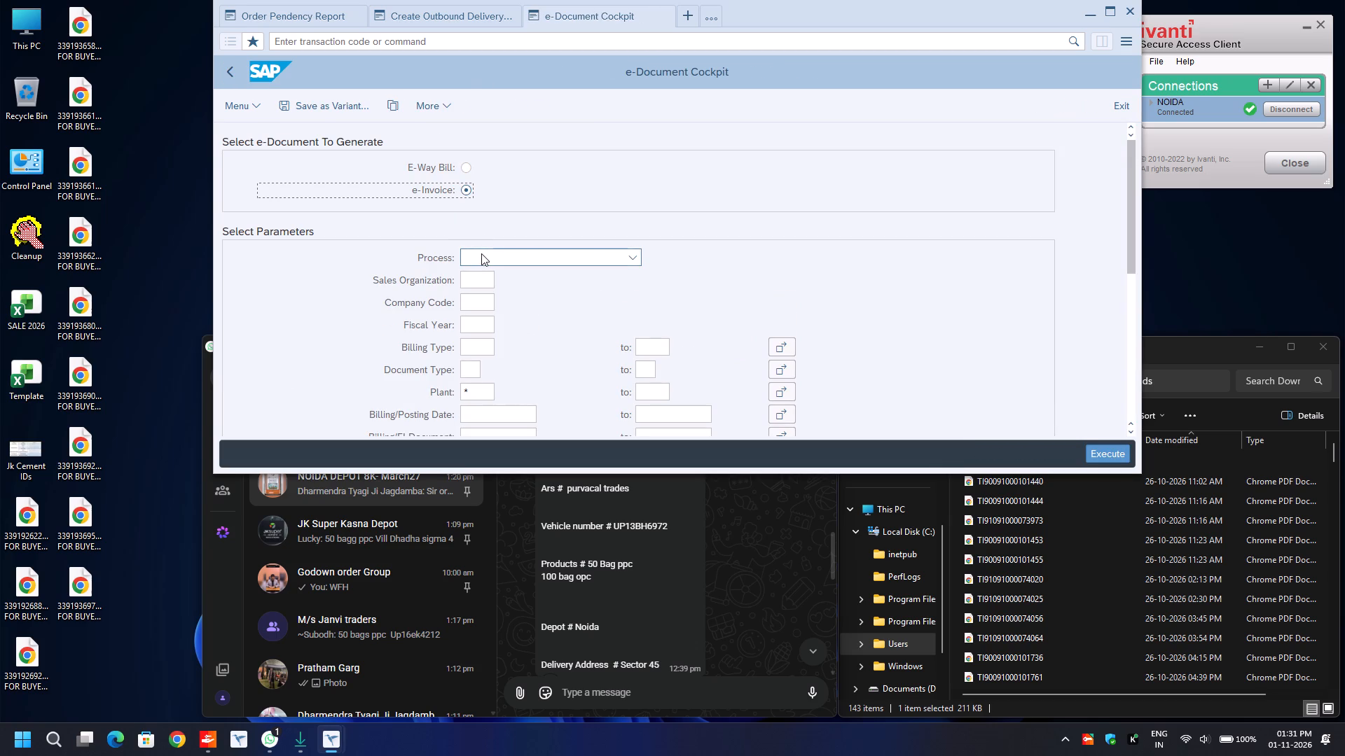
left_click(481, 253)
left_click(471, 281)
left_click(471, 281)
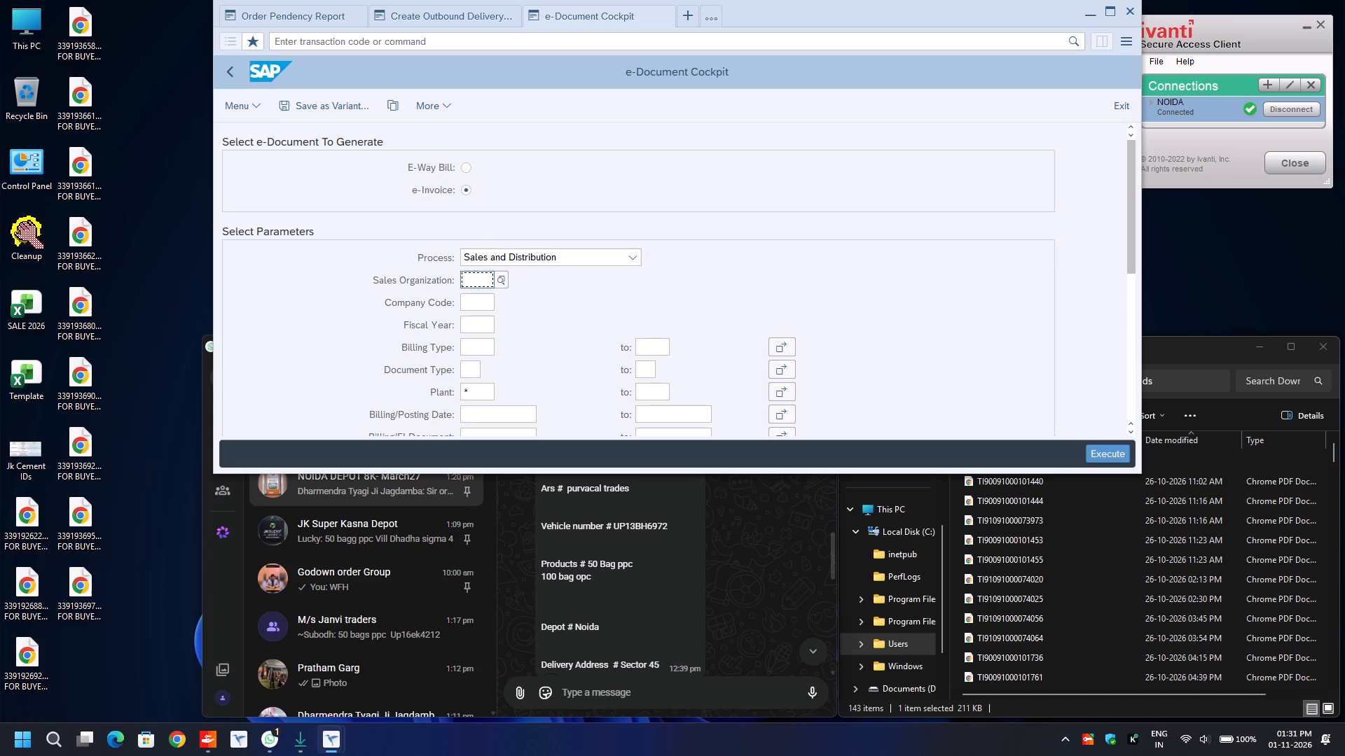
key("BackSpace")
key("Down")
key("Return")
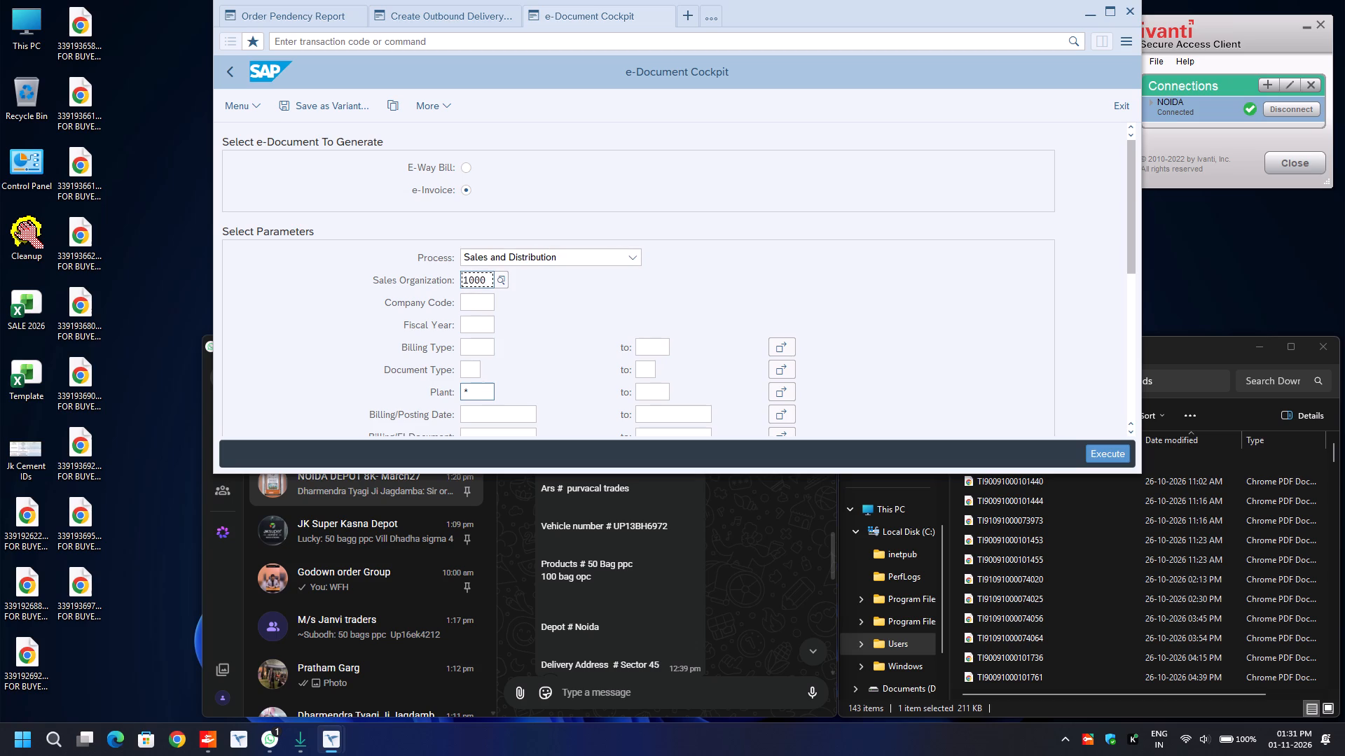
Set the plant to 1492 and the billing/posting date to 01.11.2026.
left_click(477, 388)
key("BackSpace")
type("1492")
key("Return")
key("Down")
key("BackSpace")
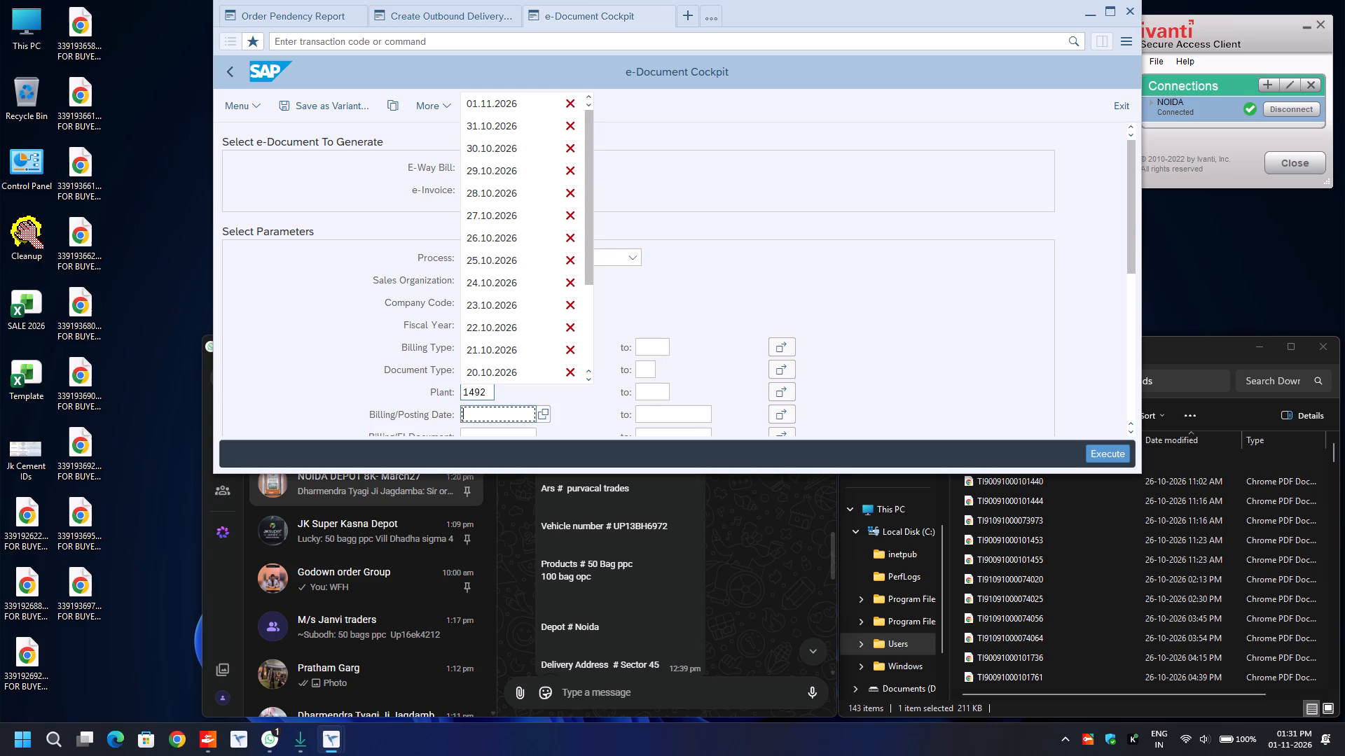
key("Down")
key("Return")
Run the e-invoice Status Report using the e-Invoice with E-Way Bill option.
scroll(477, 388, "down", 11)
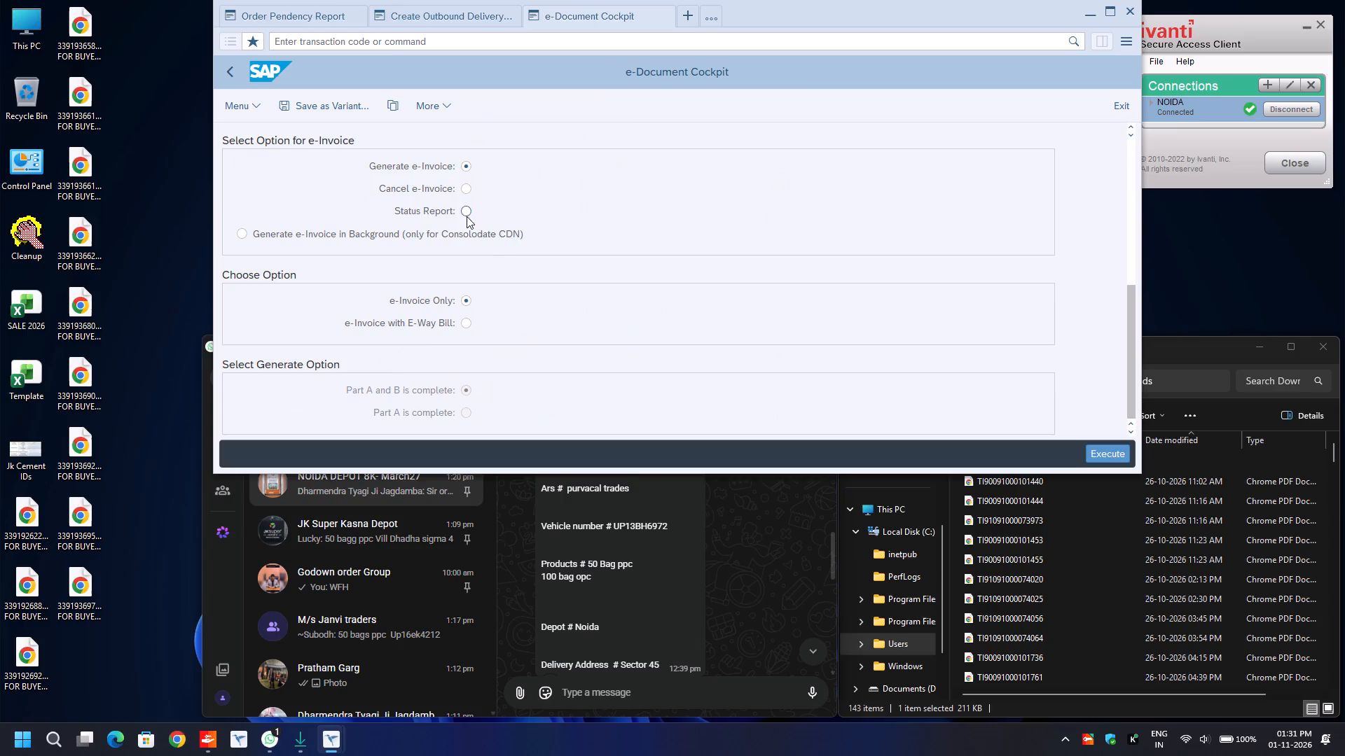
left_click(462, 213)
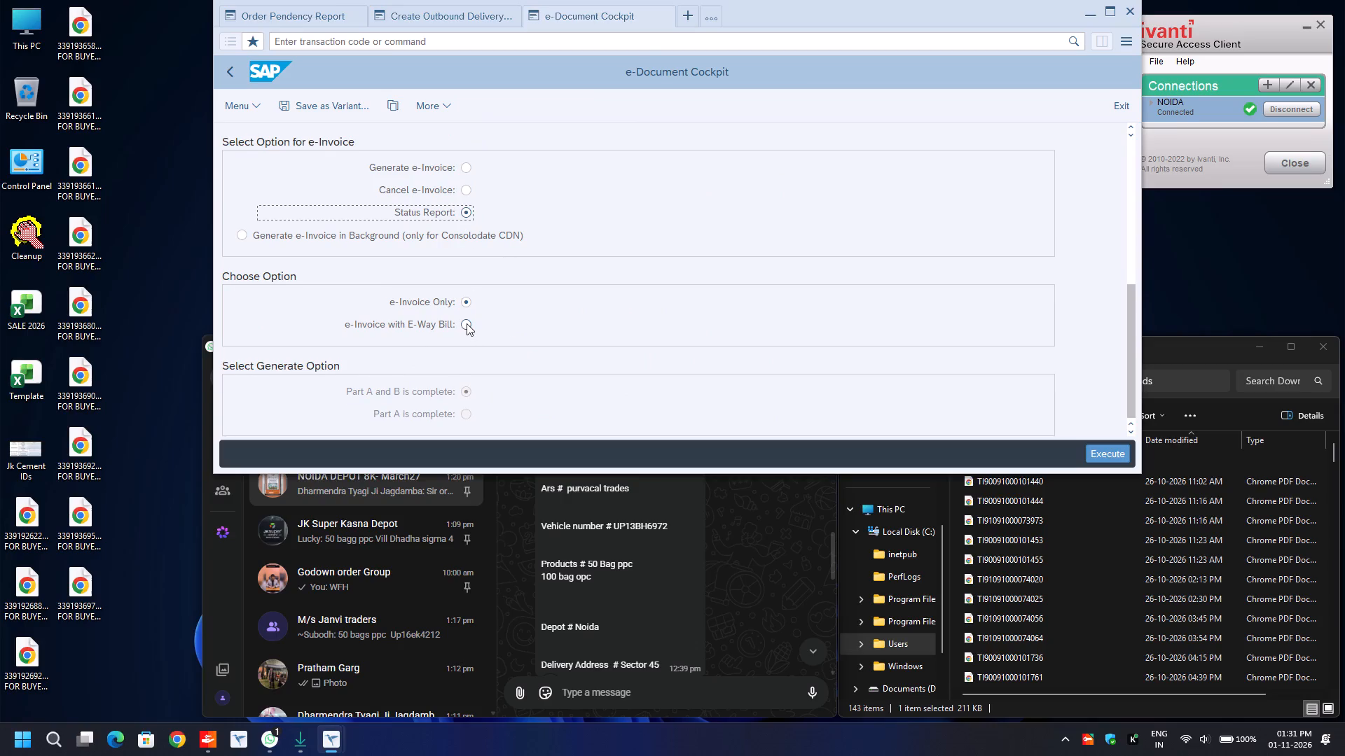
left_click(467, 323)
key("F8")
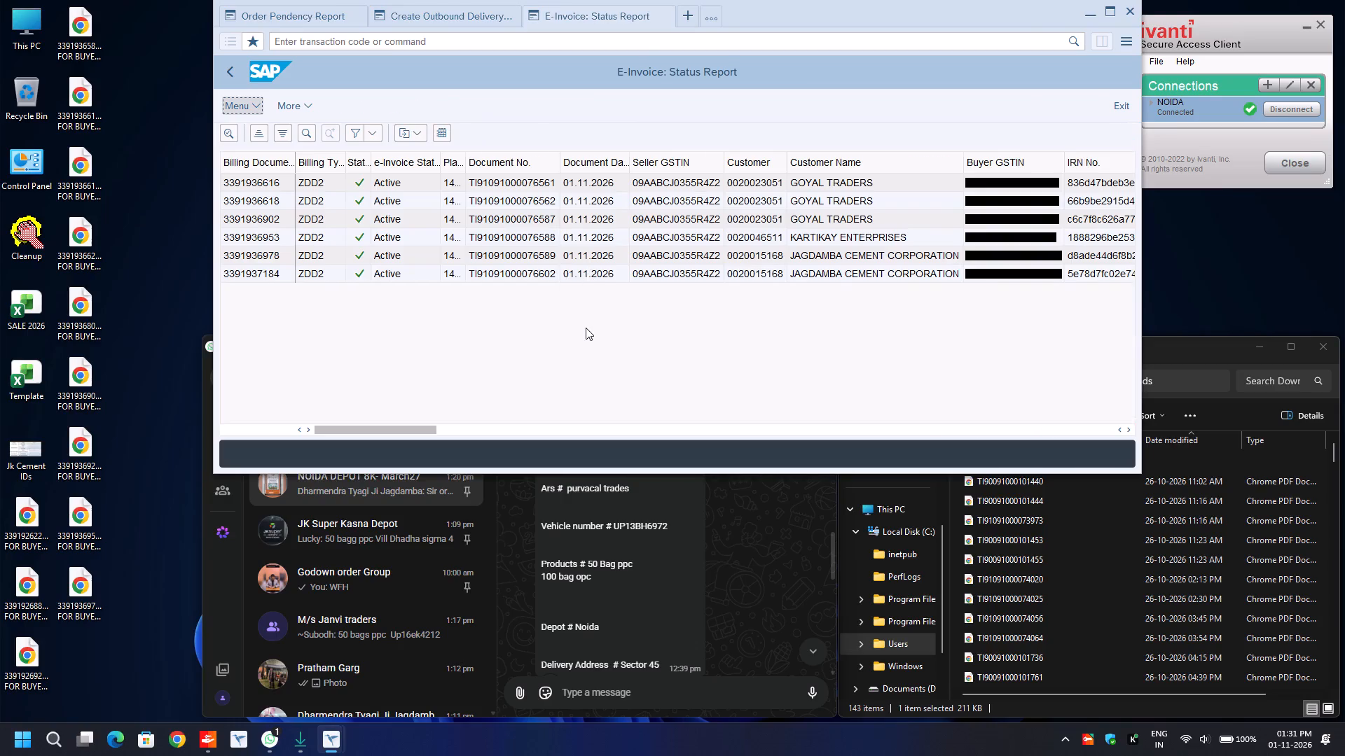
scroll(586, 328, "down", 20)
scroll(586, 328, "down", 20)
scroll(586, 328, "down", 20)
left_click(257, 269)
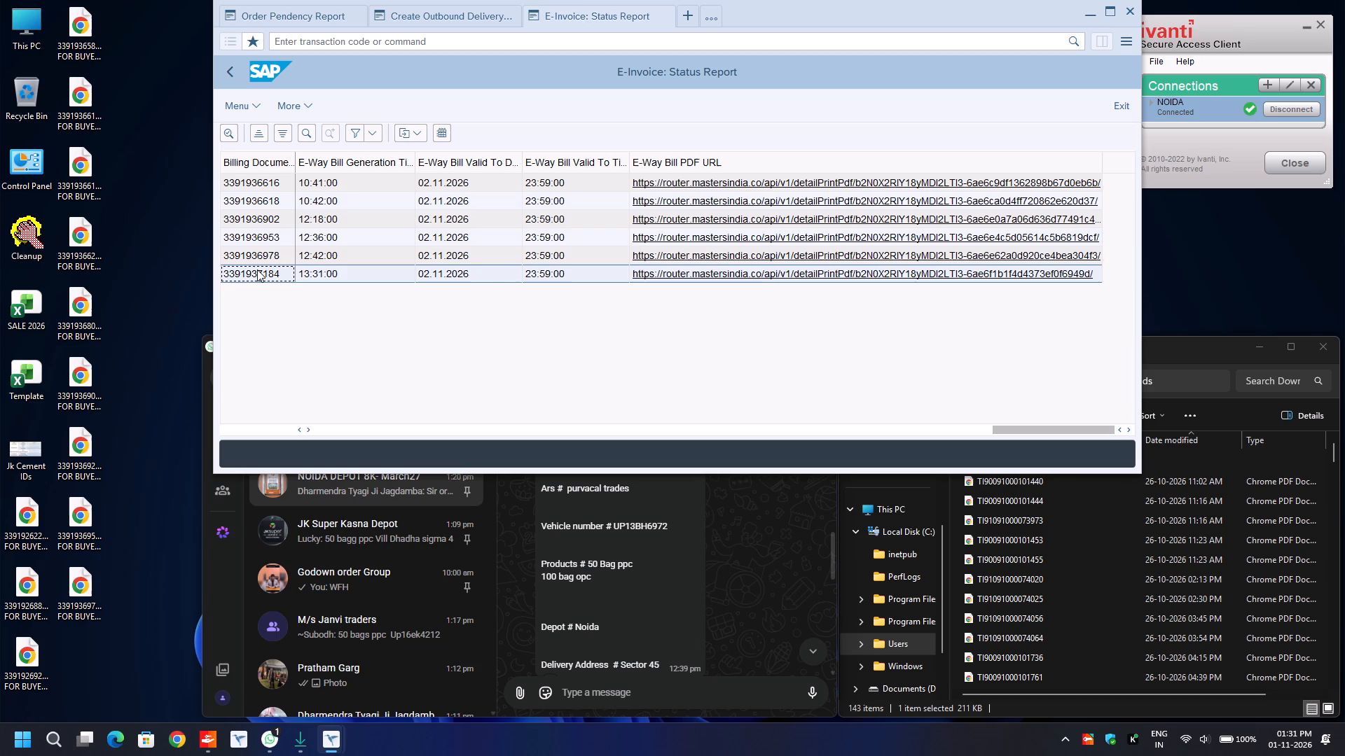
key("ctrl+y")
key("ctrl+c")
key("ctrl+n")
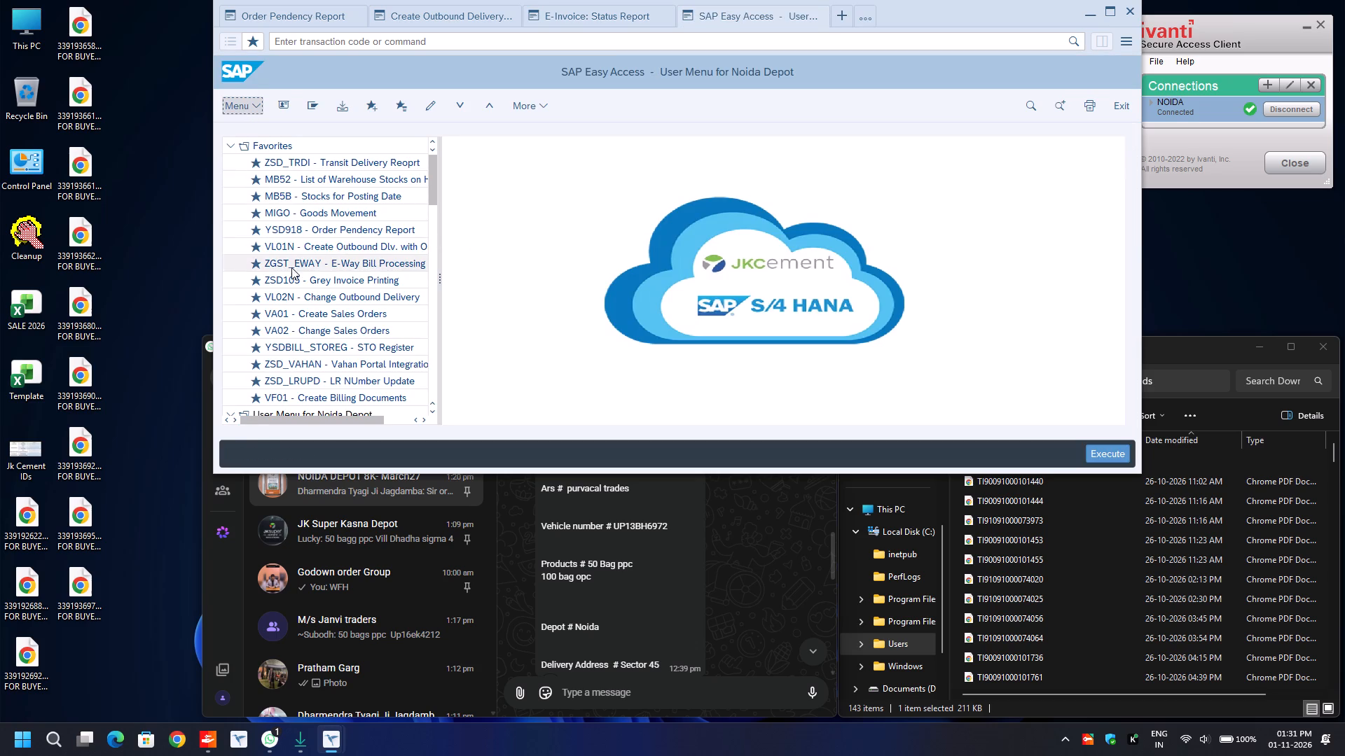
double_click(317, 280)
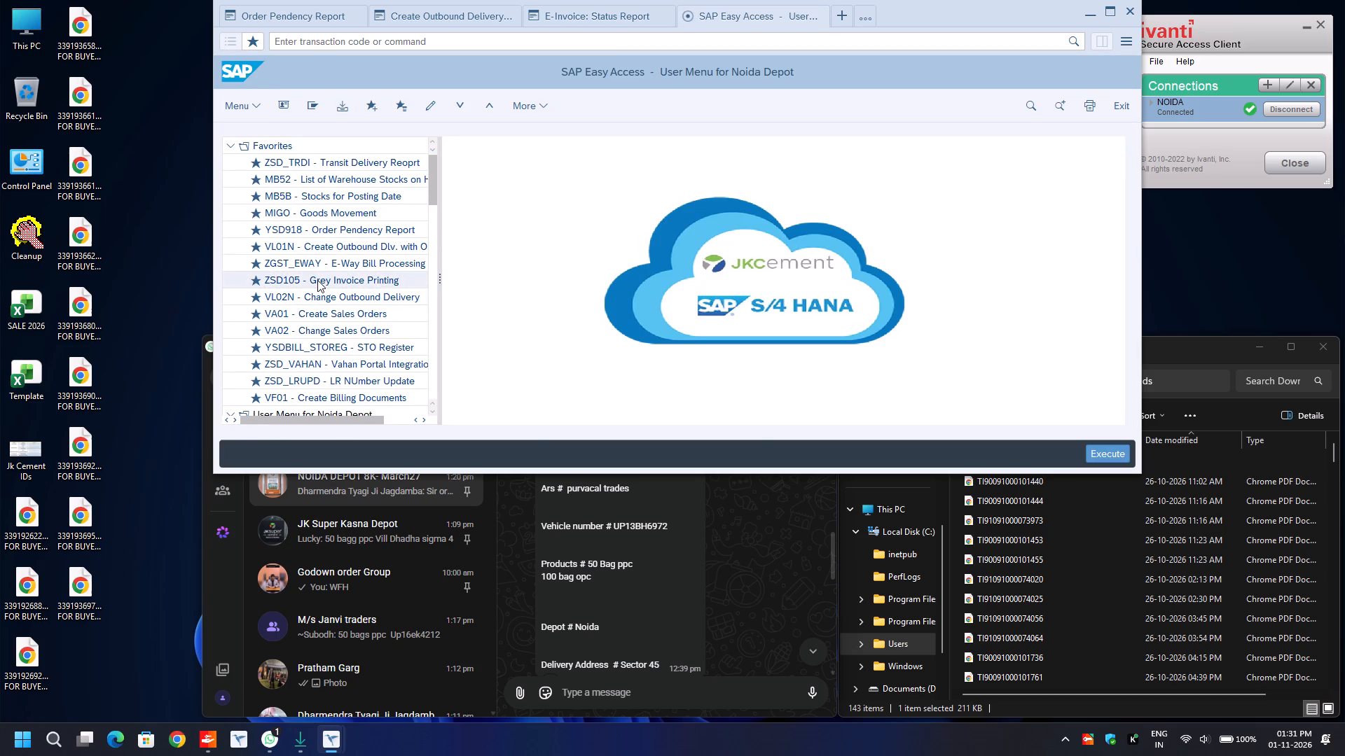
key("ctrl+v")
Run the invoice output as a digitally signed A4 page with a new signature and the Download option, choosing Original For Buyer.
scroll(317, 280, "down", 10)
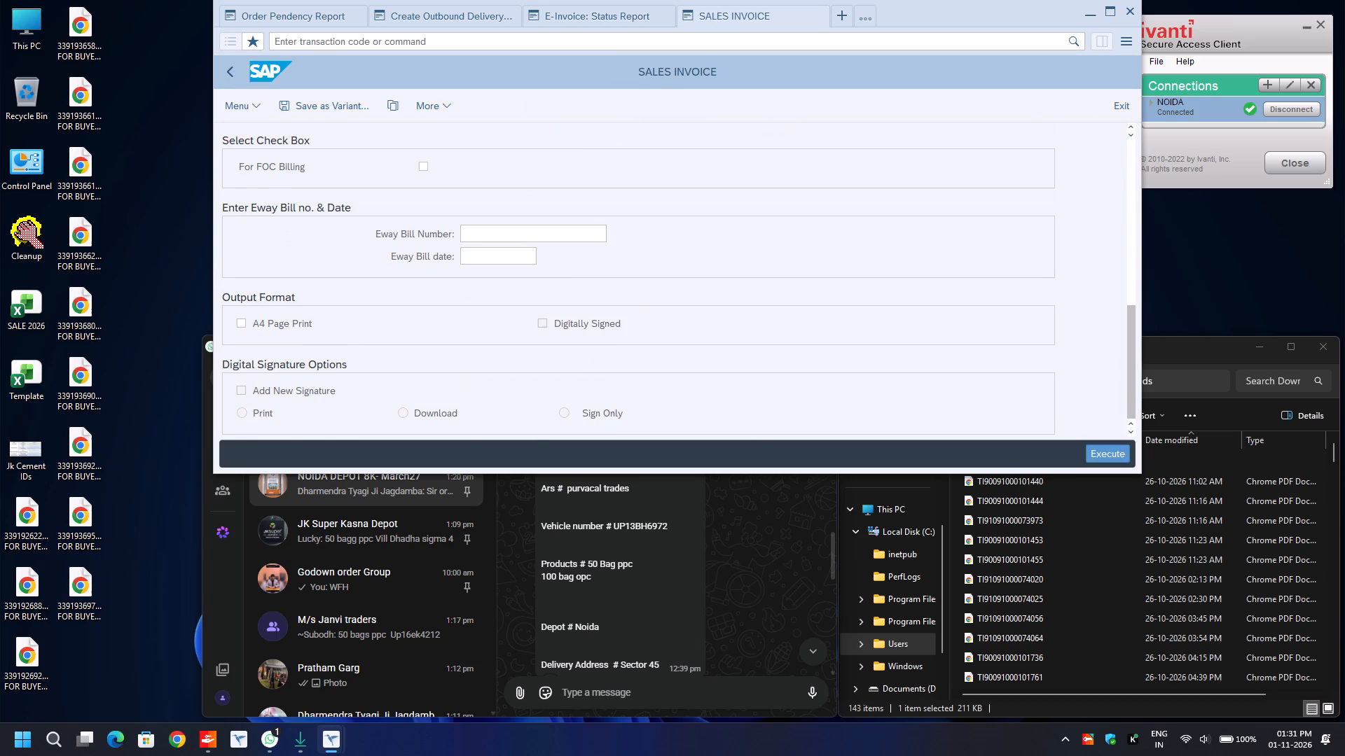
left_click(244, 321)
key("Tab")
key("space")
key("Tab")
key("space")
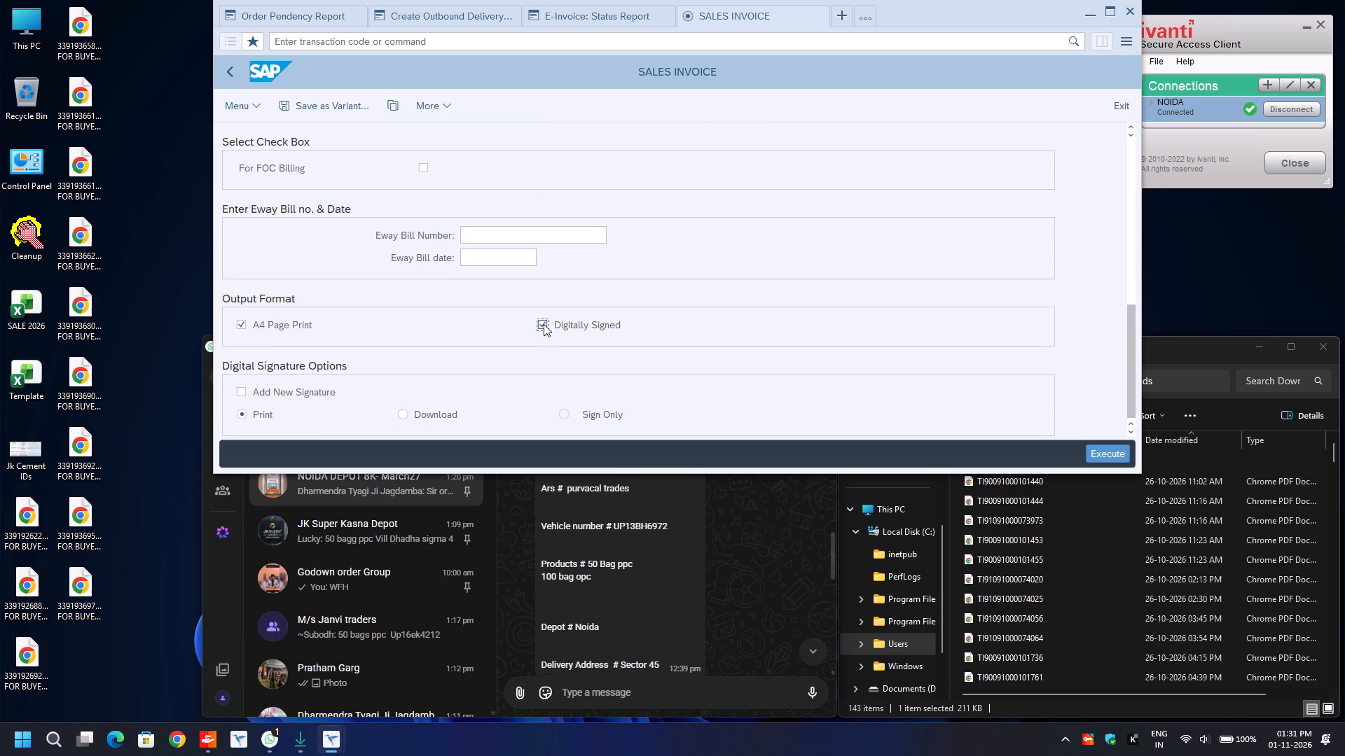
key("Tab")
key("space")
key("Tab")
key("Right")
key("F8")
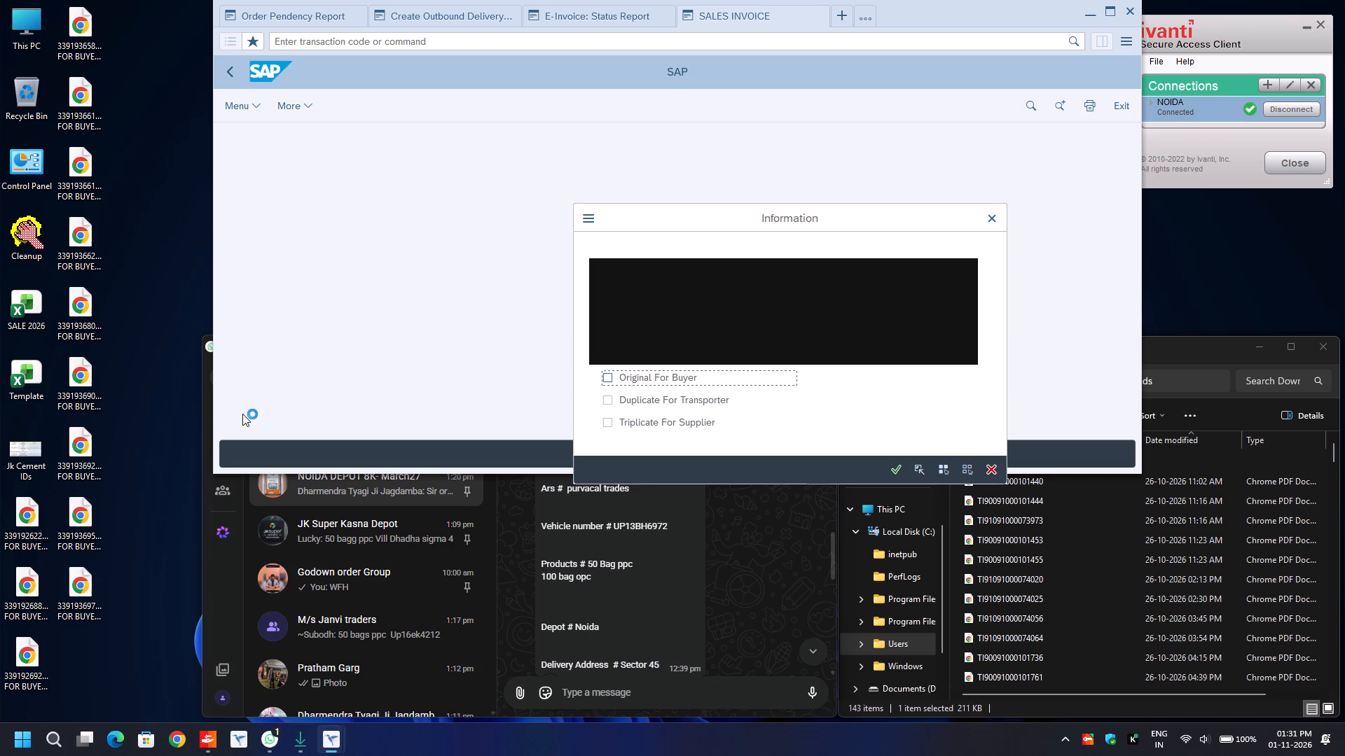
key("space")
key("Return")
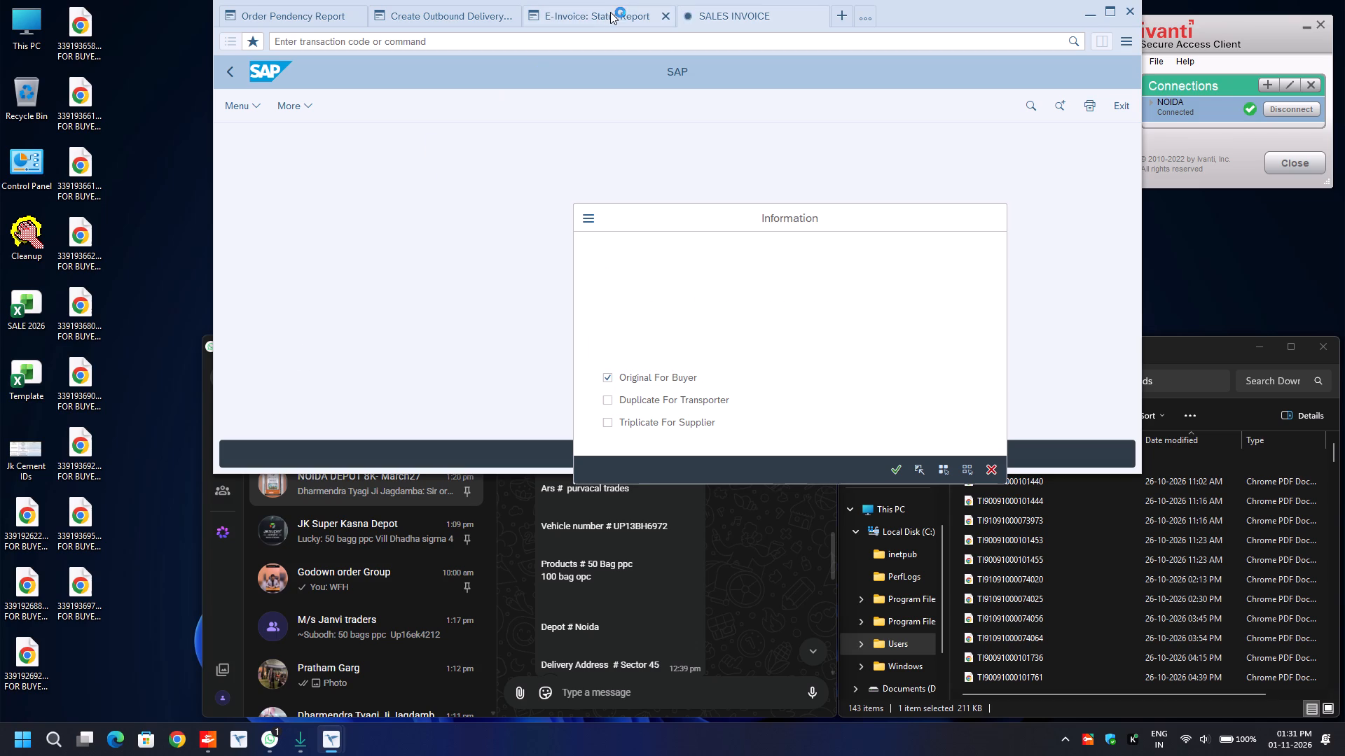
left_click(609, 17)
left_click(765, 269)
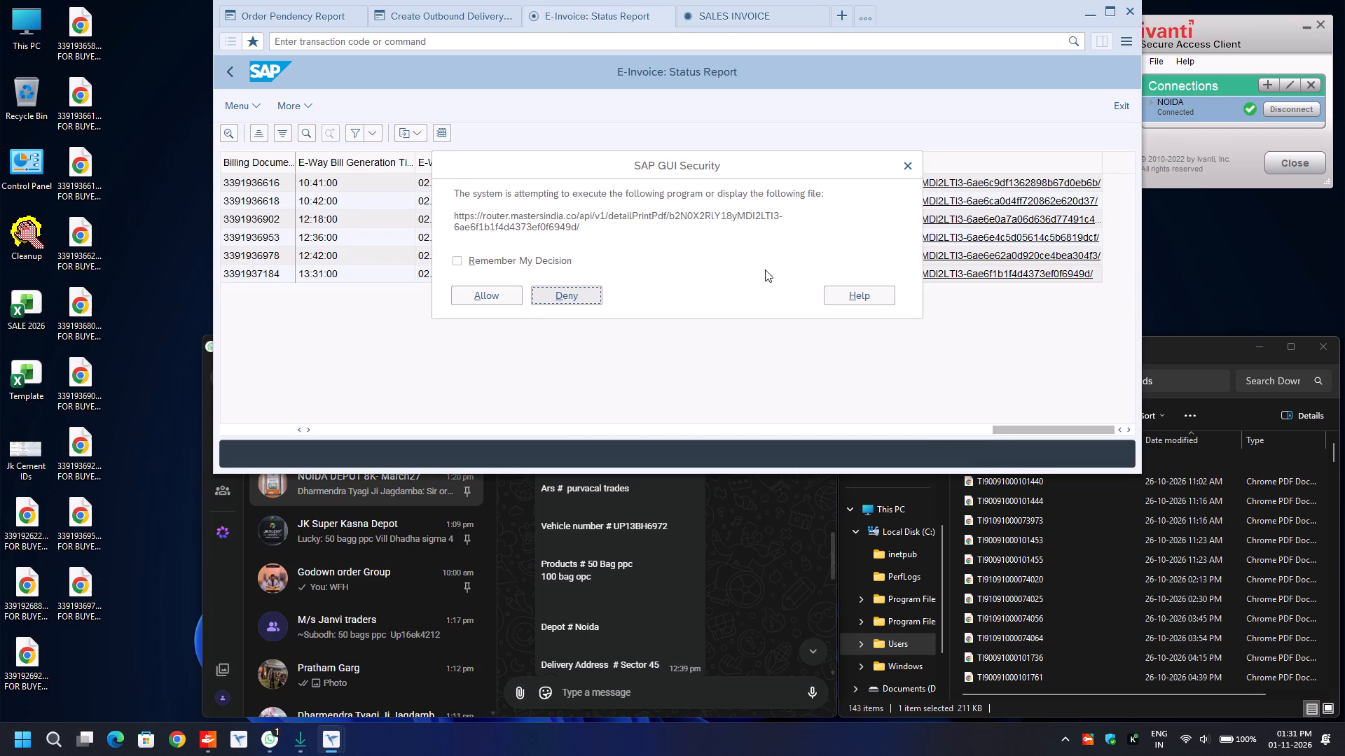
key("Left")
key("Return")
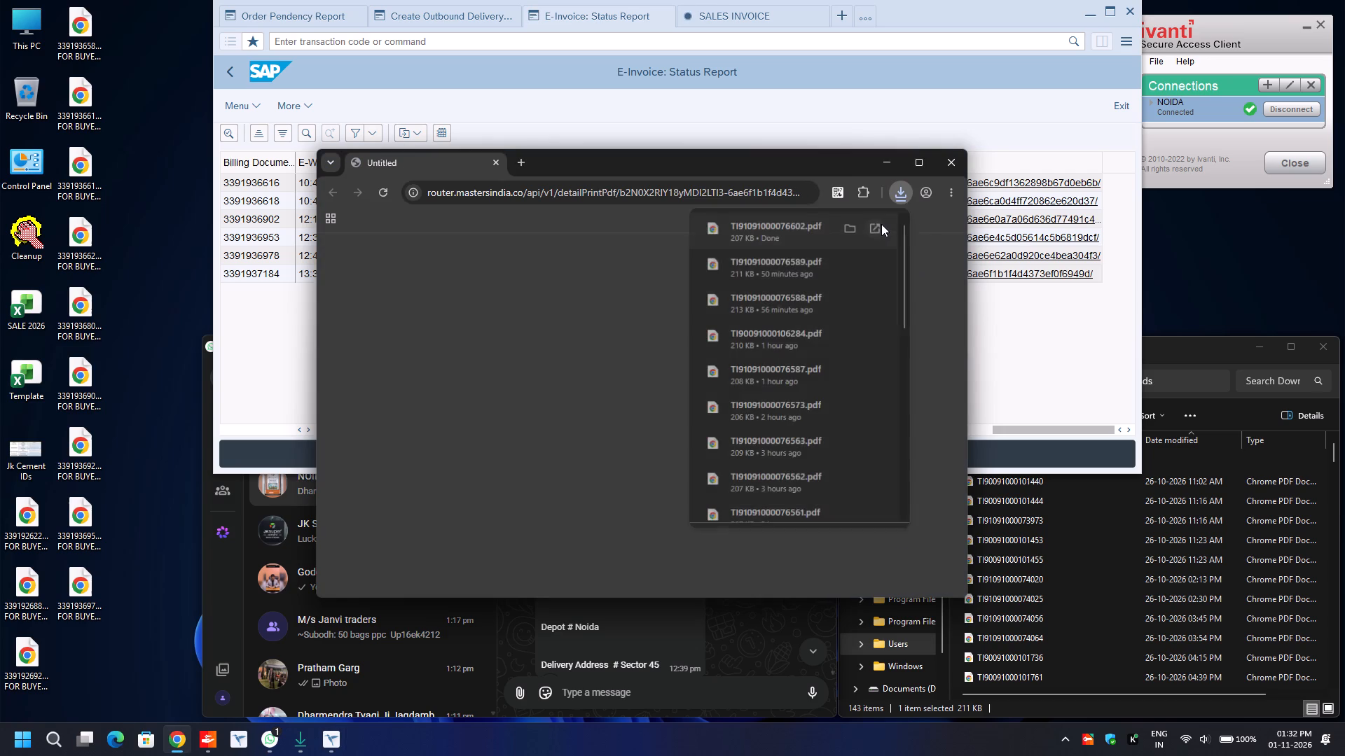
left_click(852, 226)
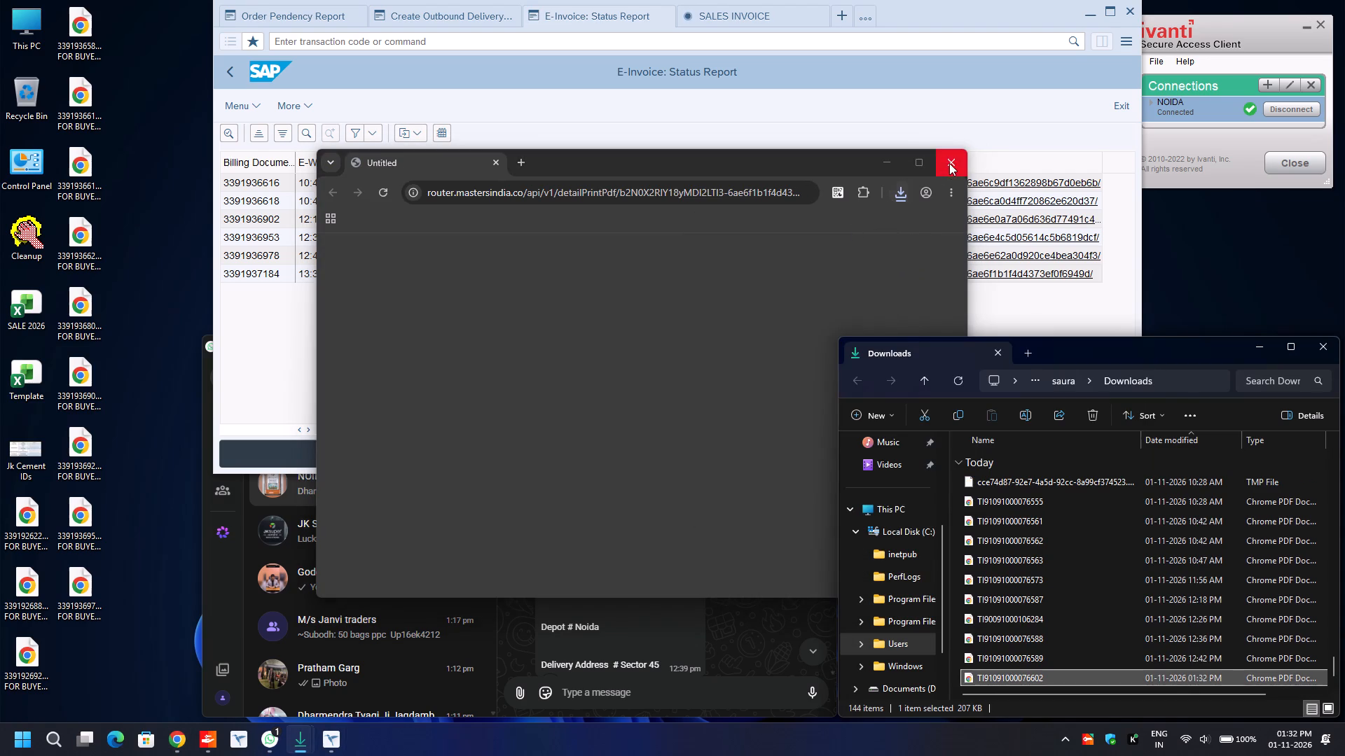
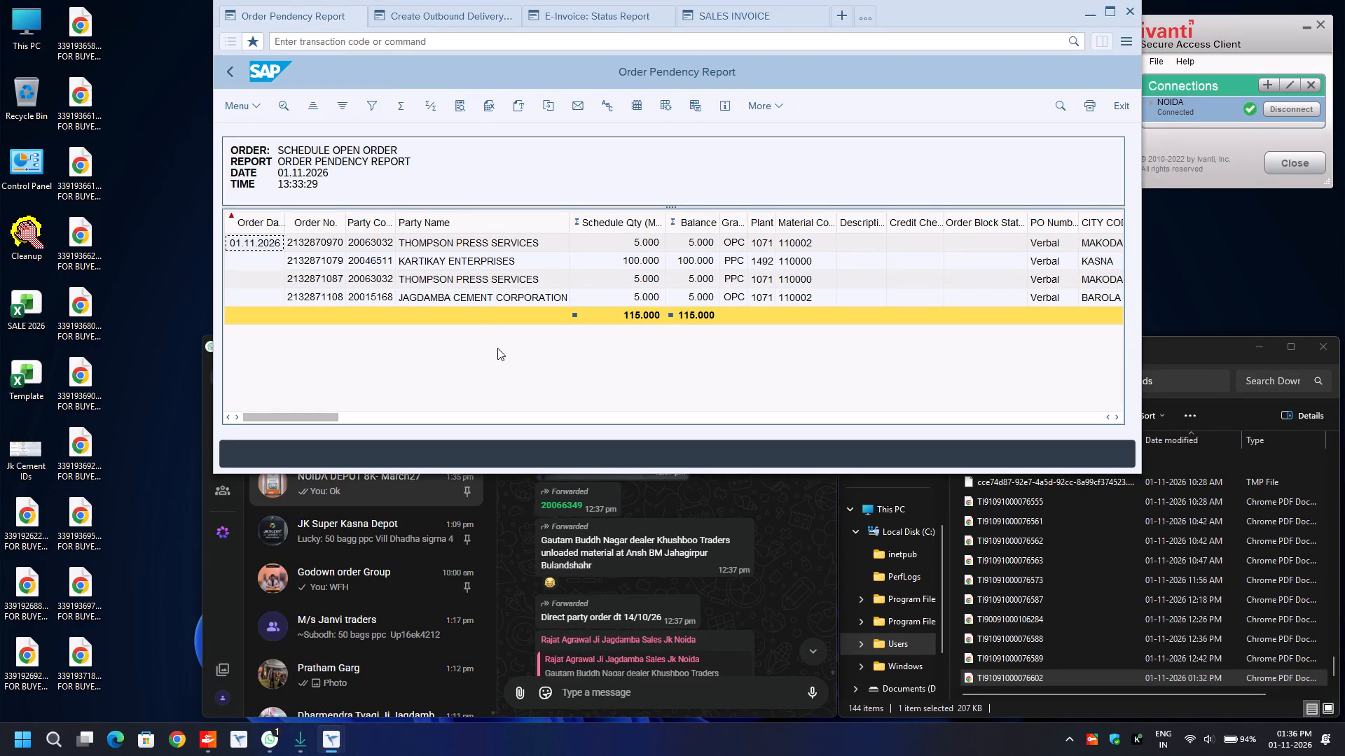
left_click(485, 279)
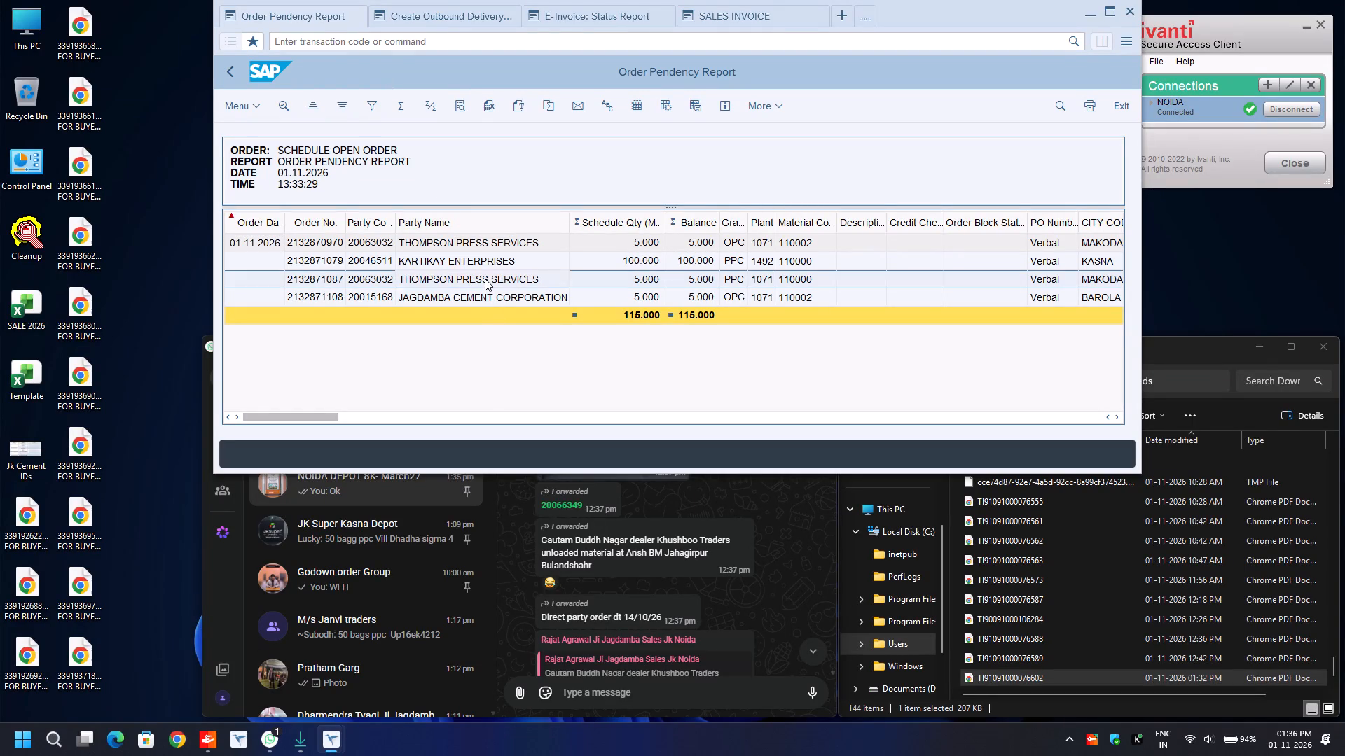
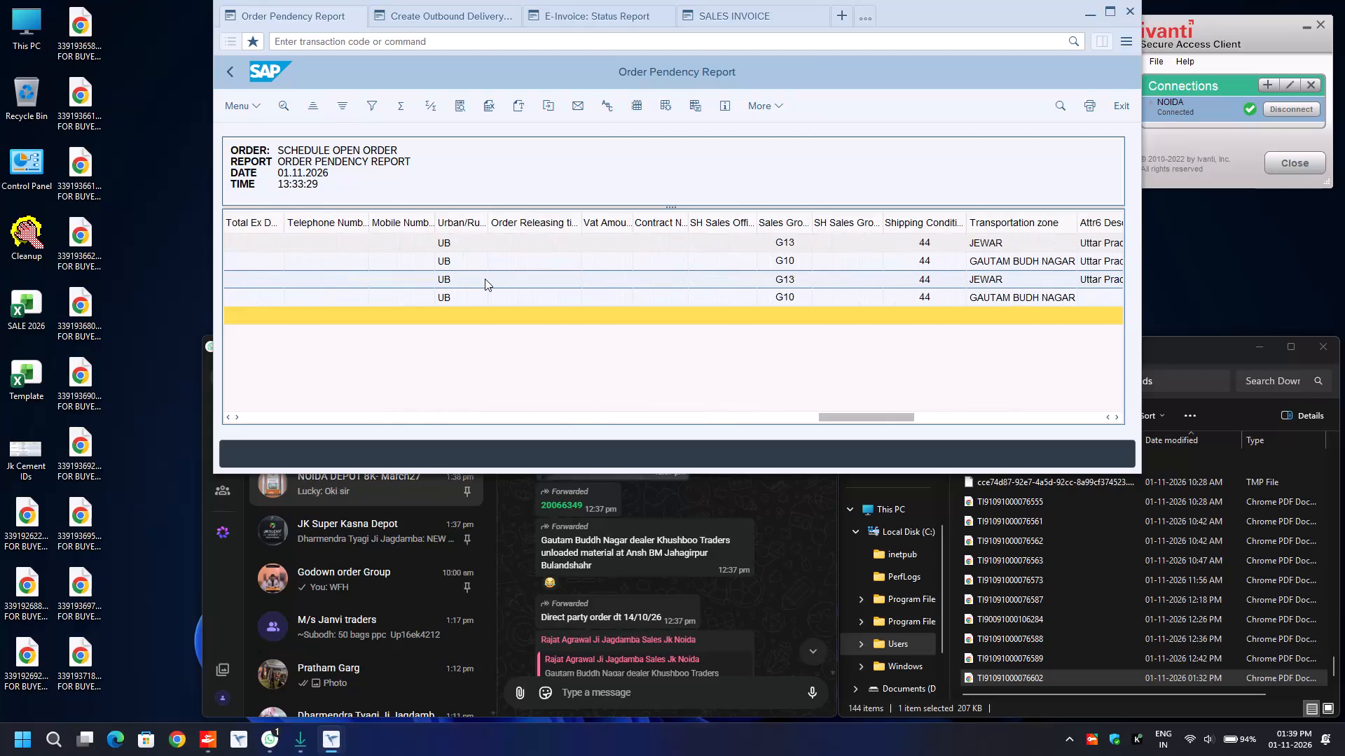
Switch from the Order Pendency Report to the System Selection window listing the S4HANA PRODUCTION connection.
scroll(495, 319, "up", 5)
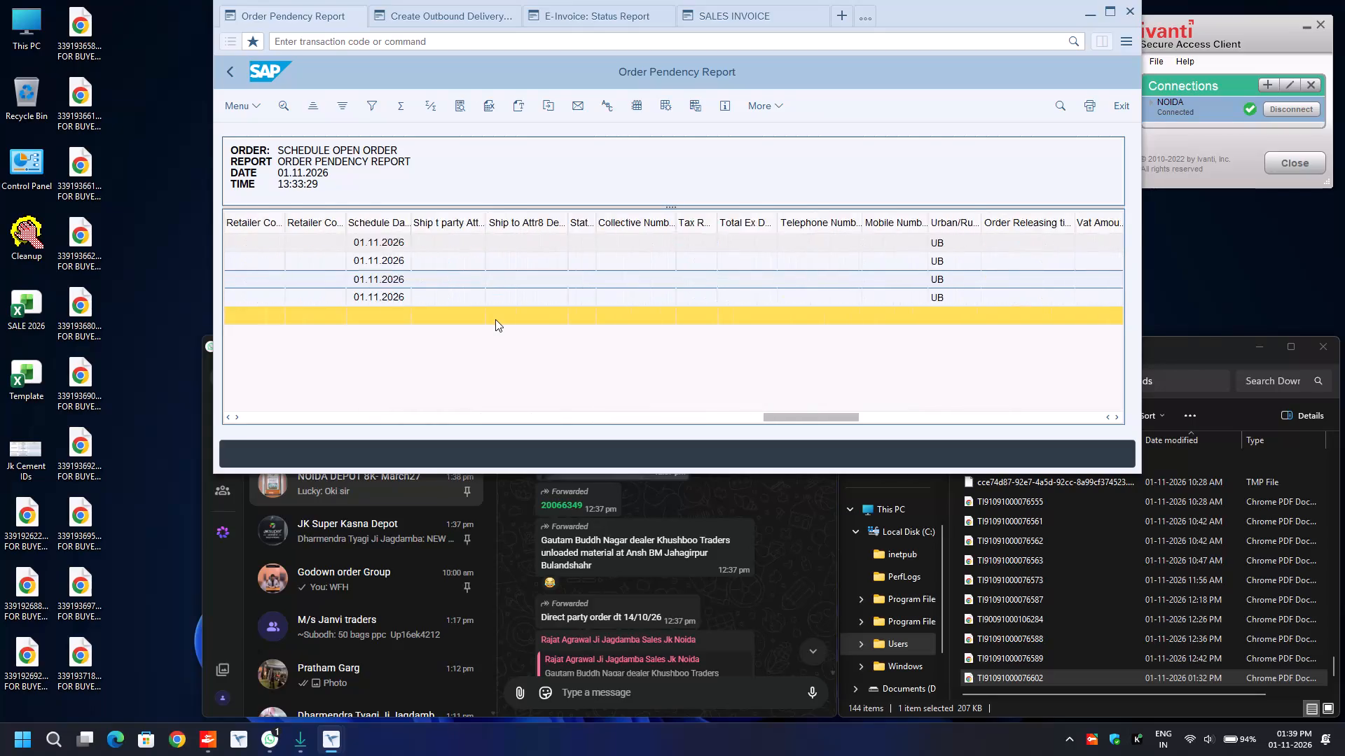
scroll(495, 319, "up", 20)
scroll(495, 319, "up", 19)
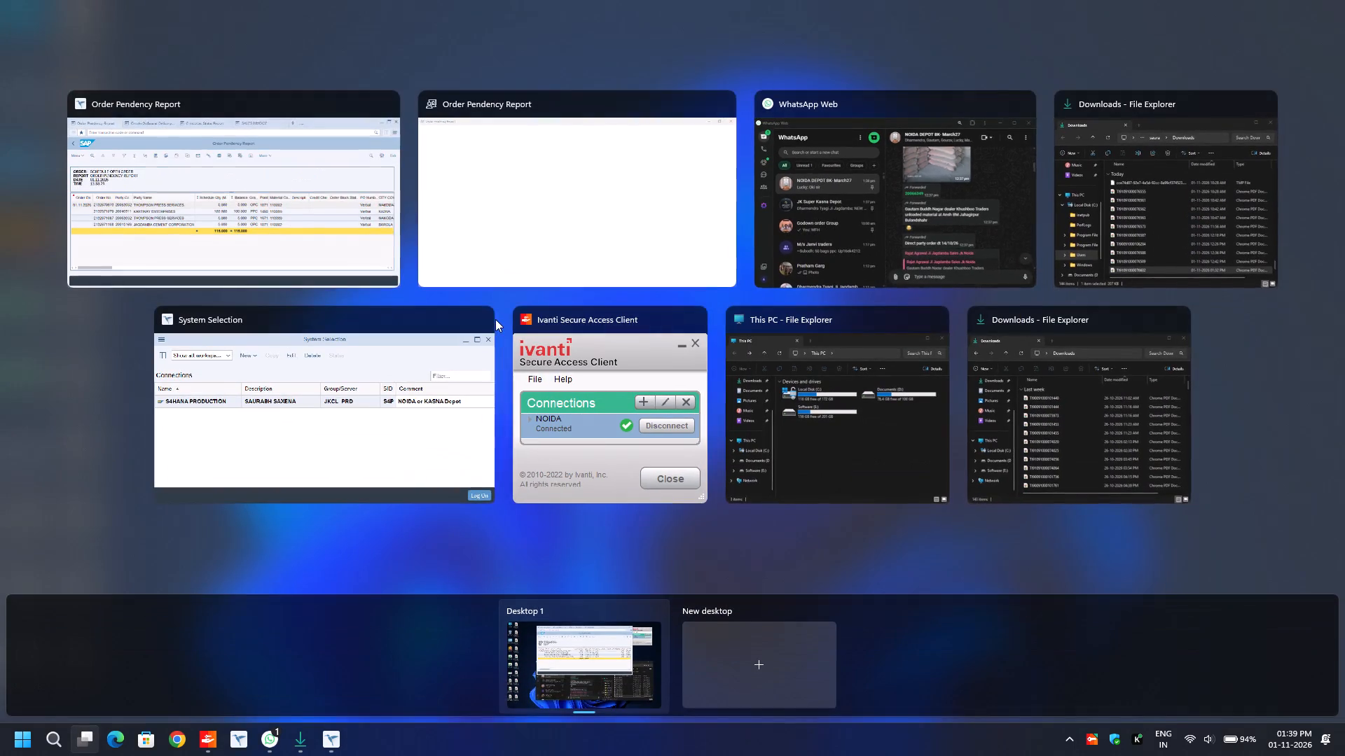
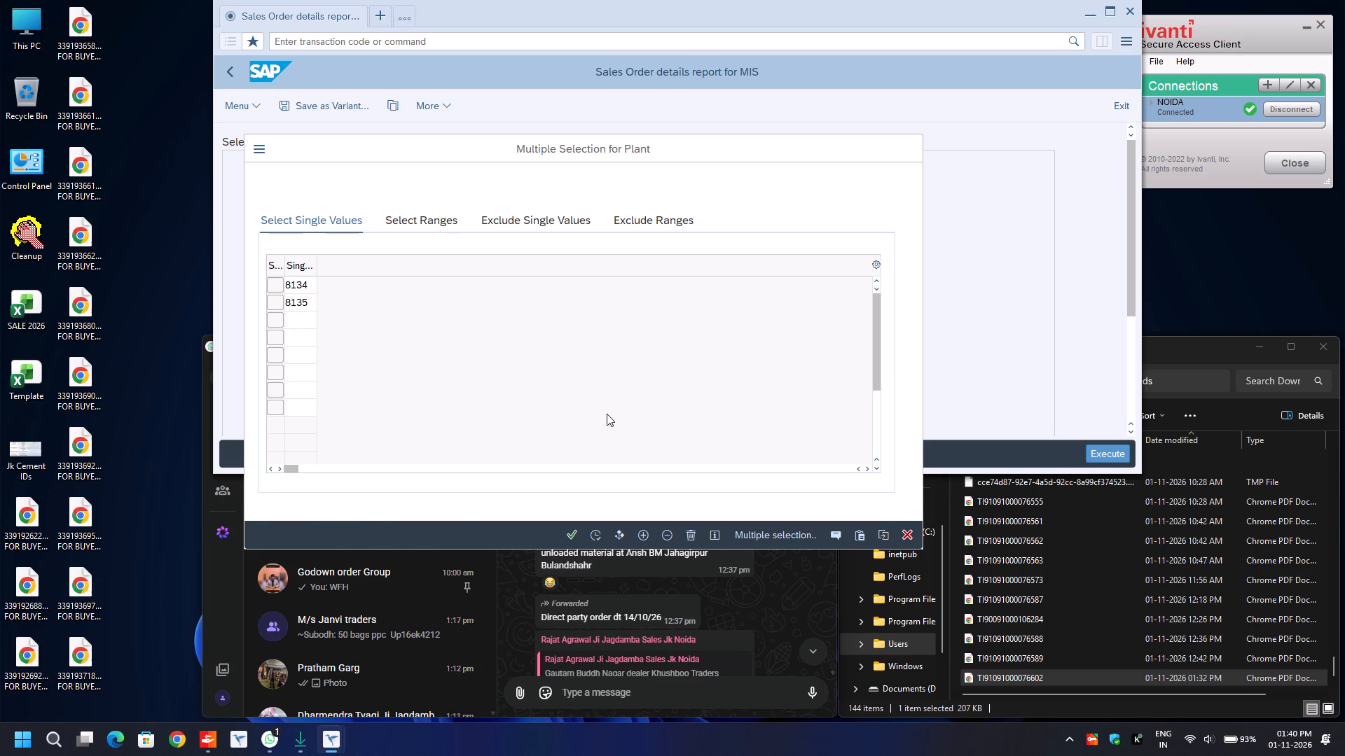
key("F8")
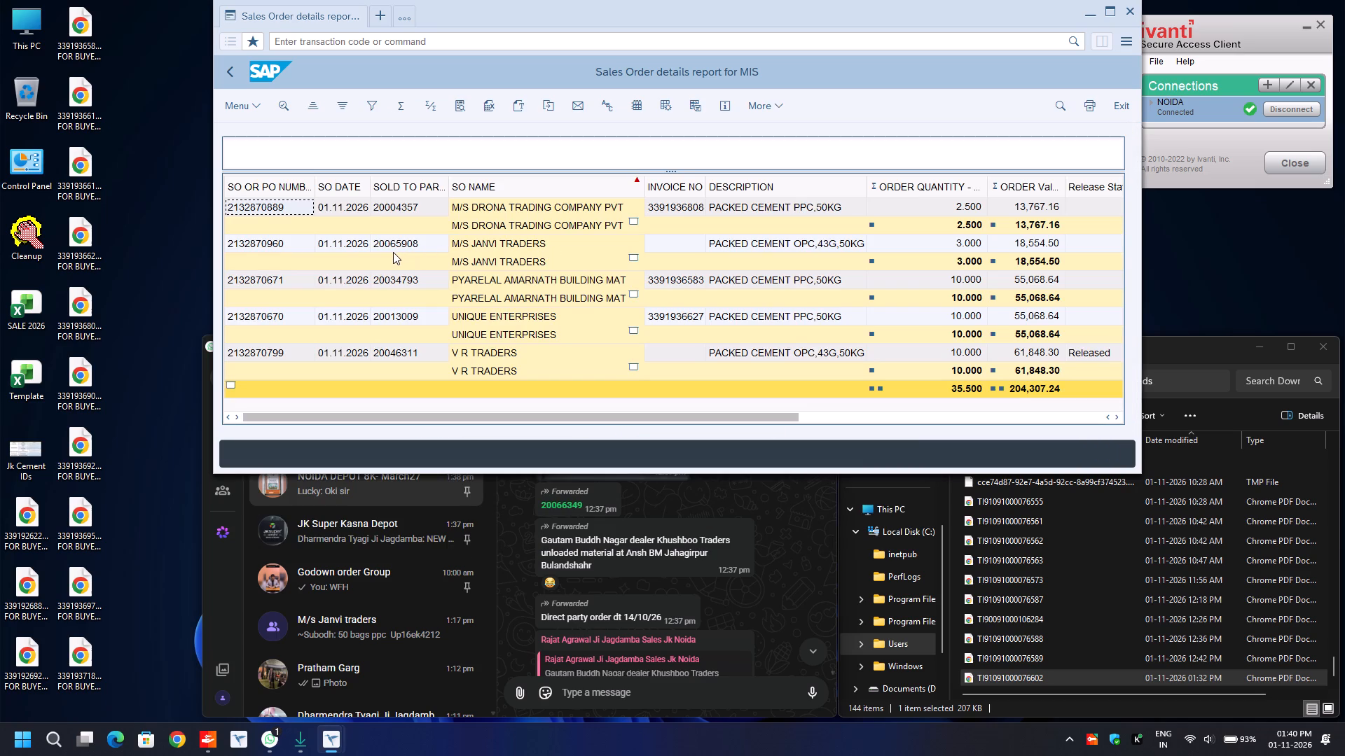
left_click(256, 346)
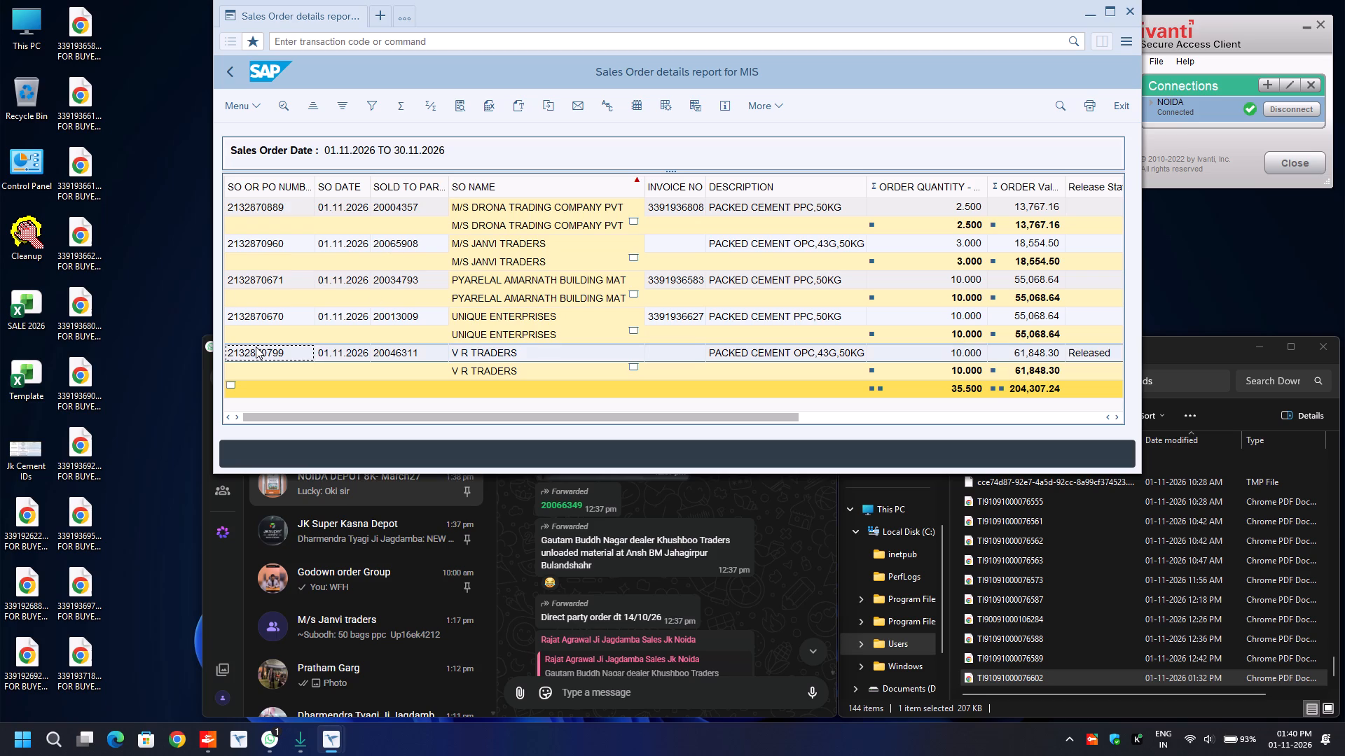
key("ctrl+y")
key("ctrl+c")
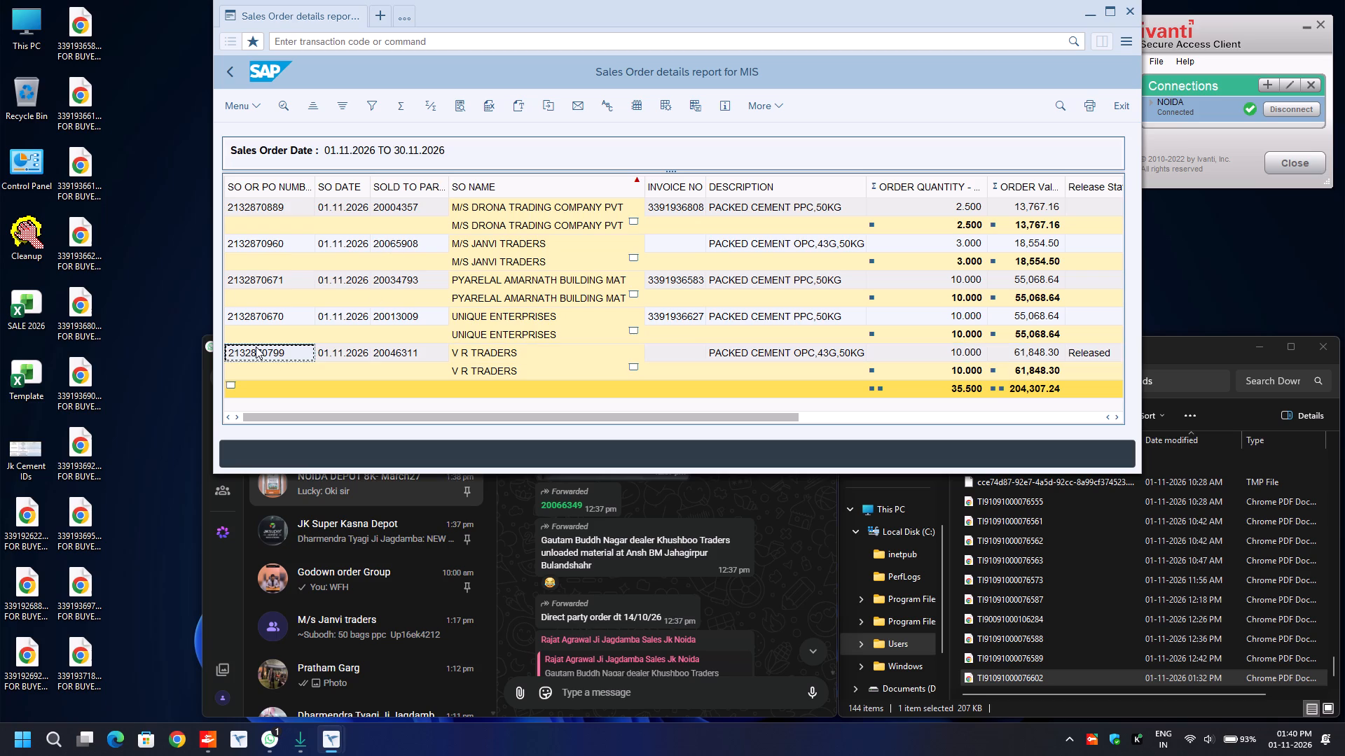
key("ctrl+n")
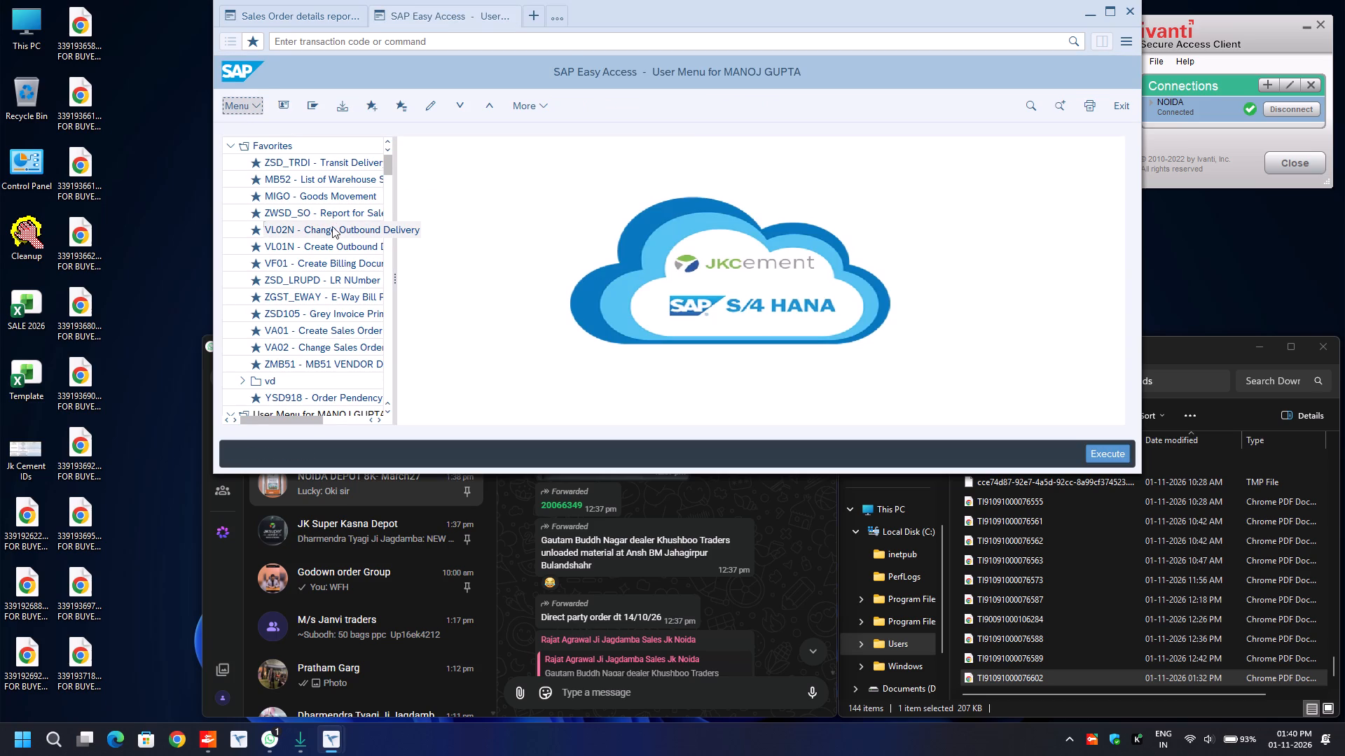
left_click(329, 234)
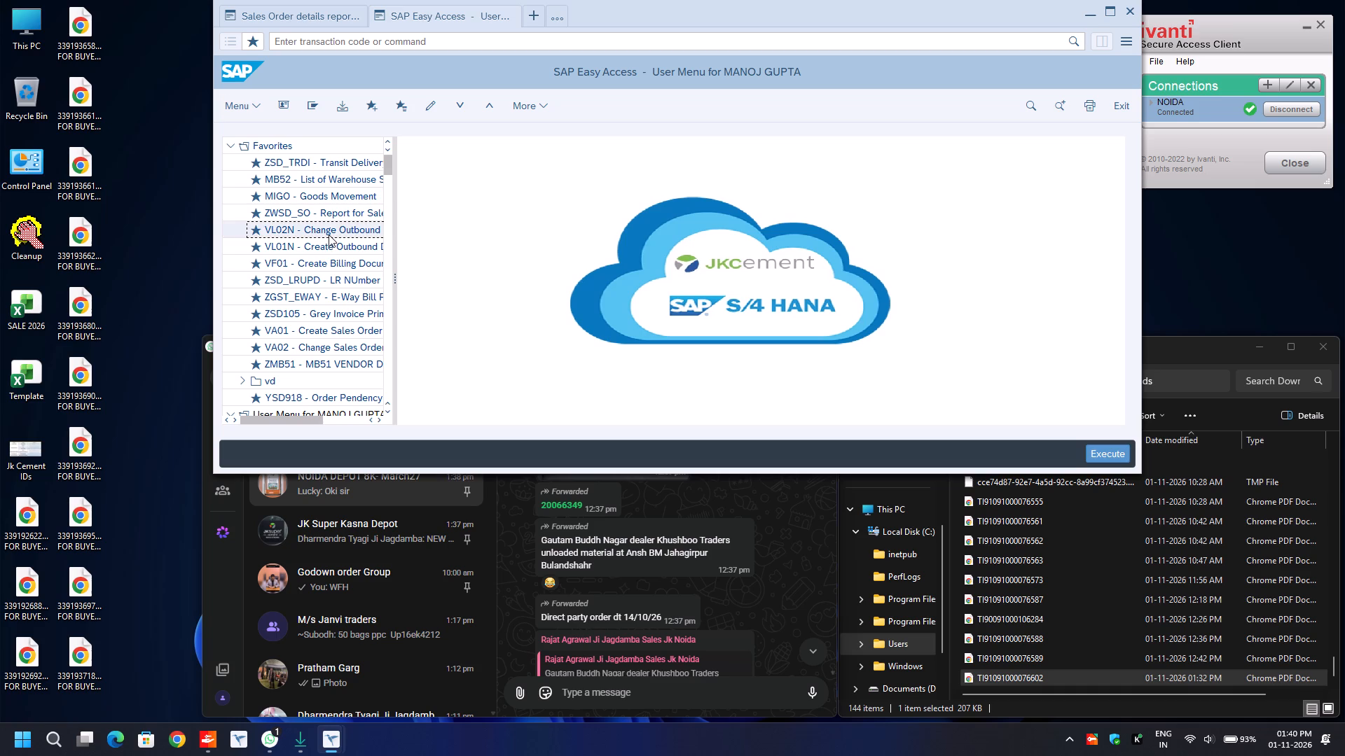
key("Down")
key("Return")
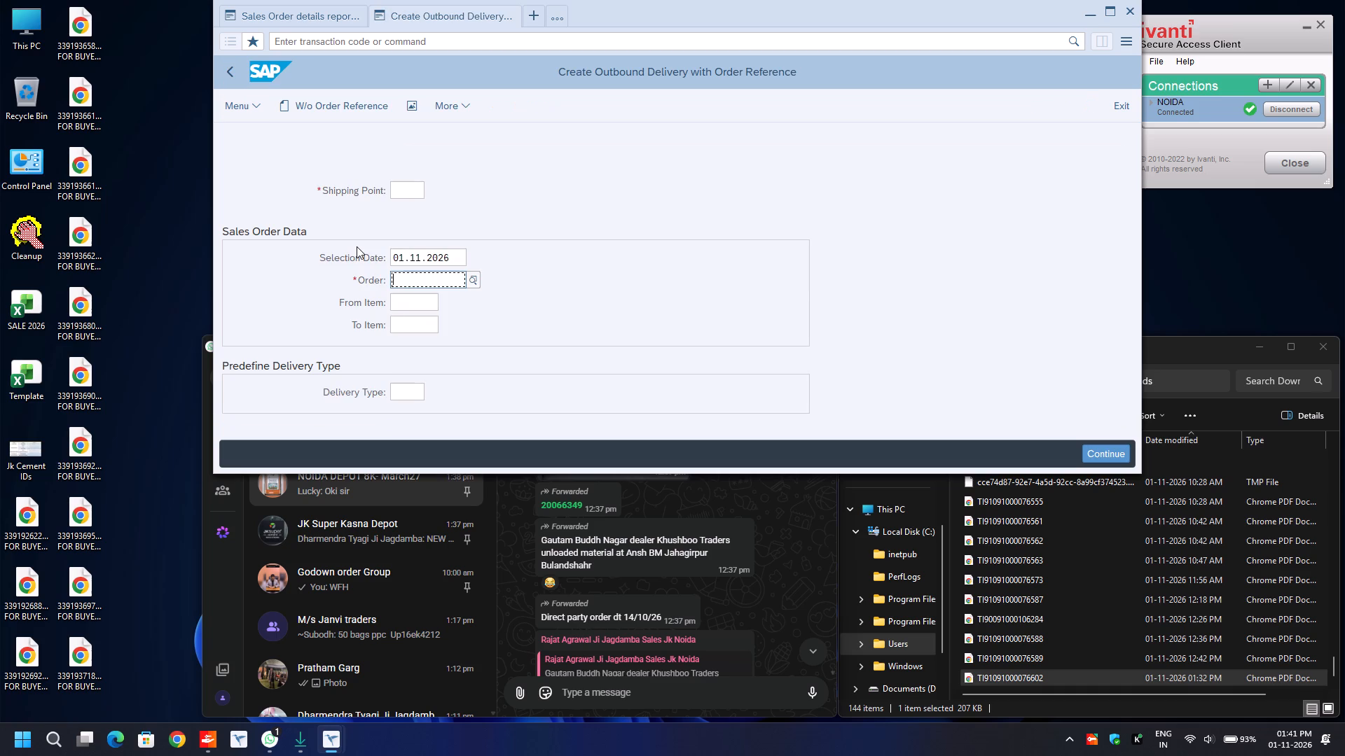
key("ctrl+v")
key("Up")
key("Up")
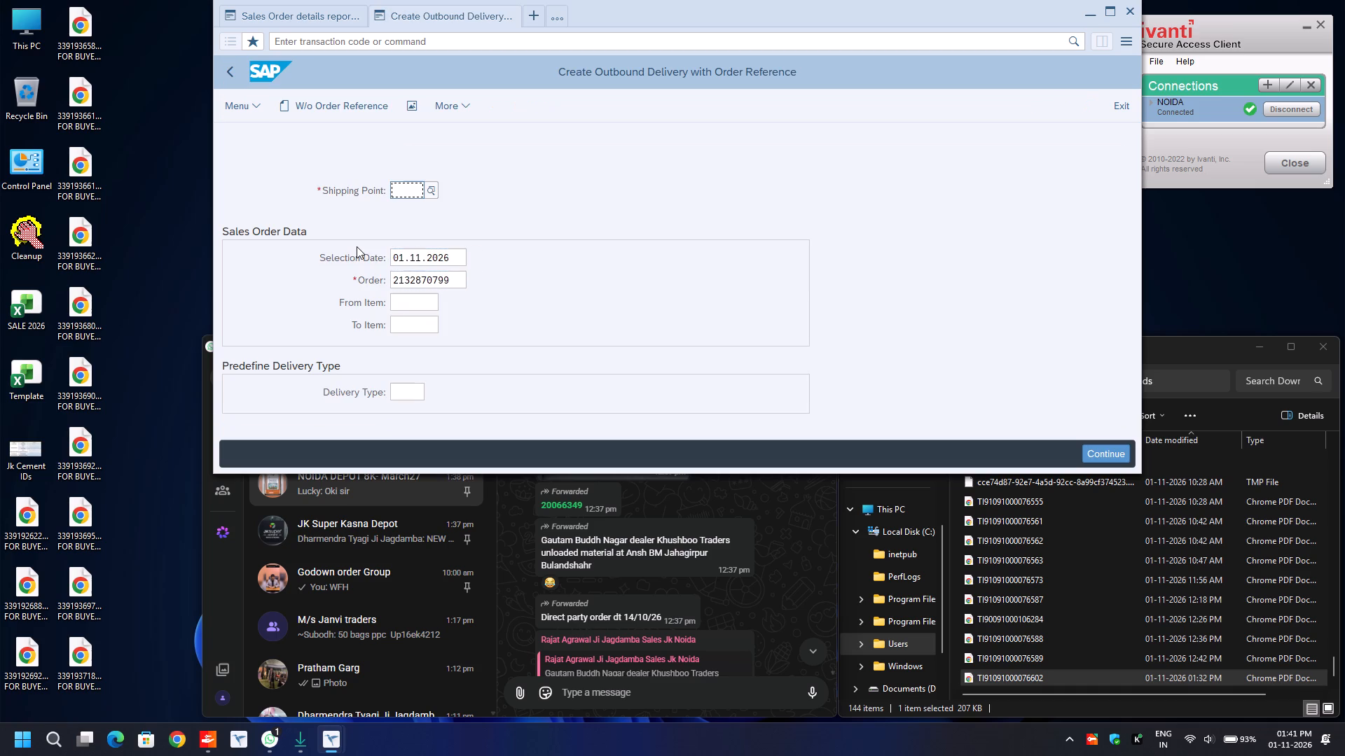
type("8135")
key("Return")
left_click(233, 71)
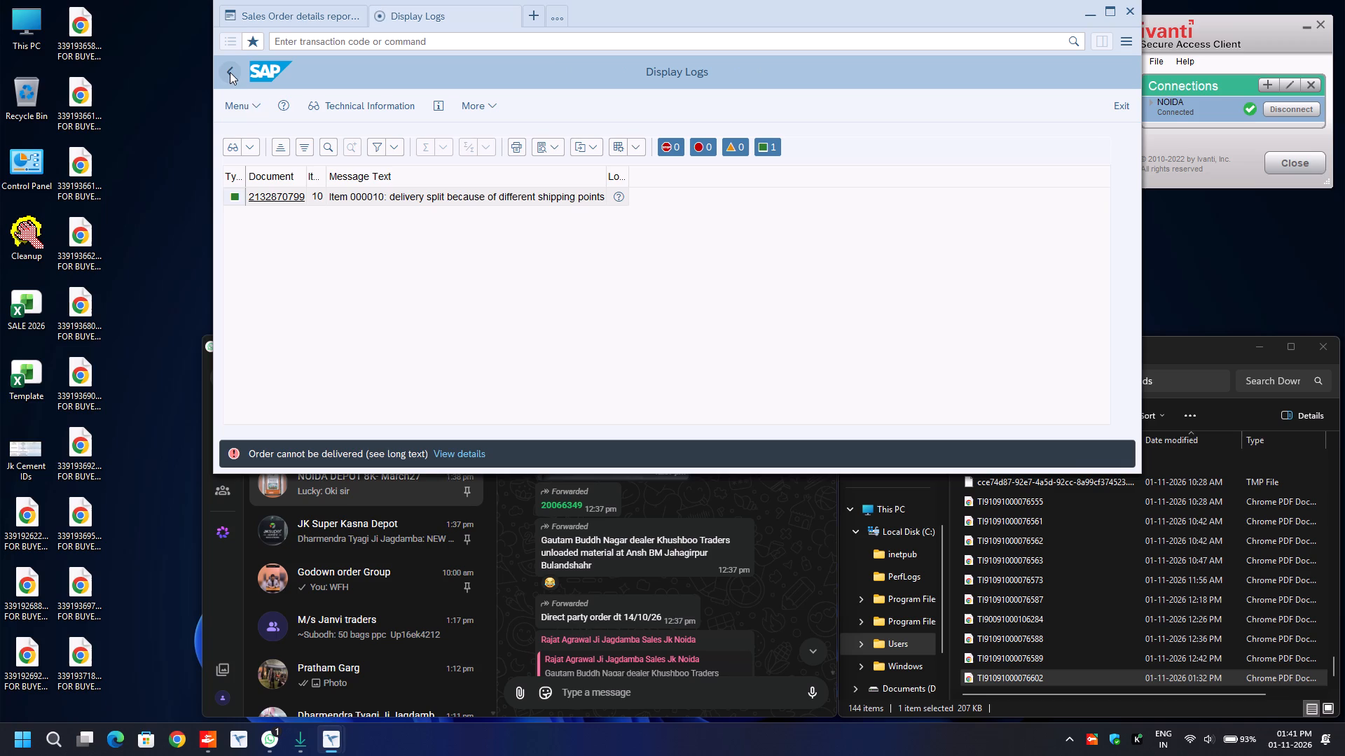
key("Up")
key("Up")
key("Up")
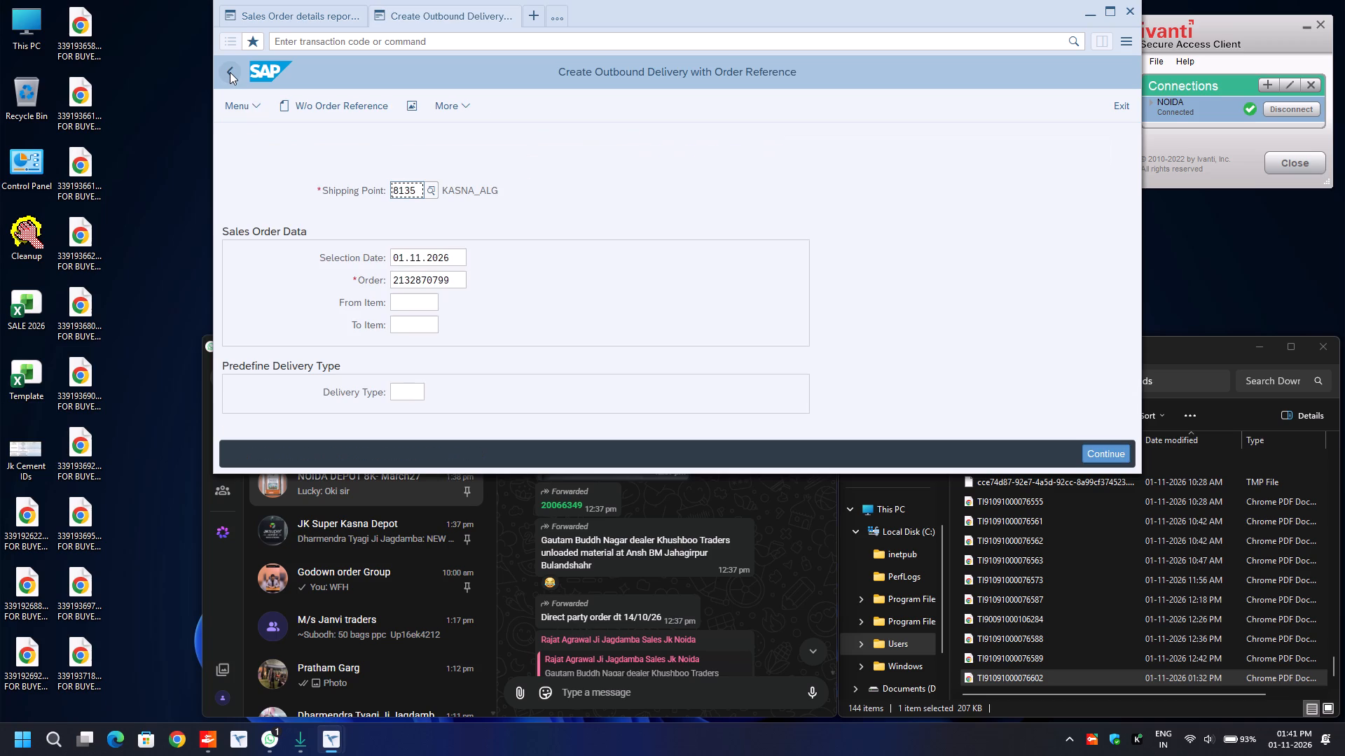
key("BackSpace")
key("4")
key("Return")
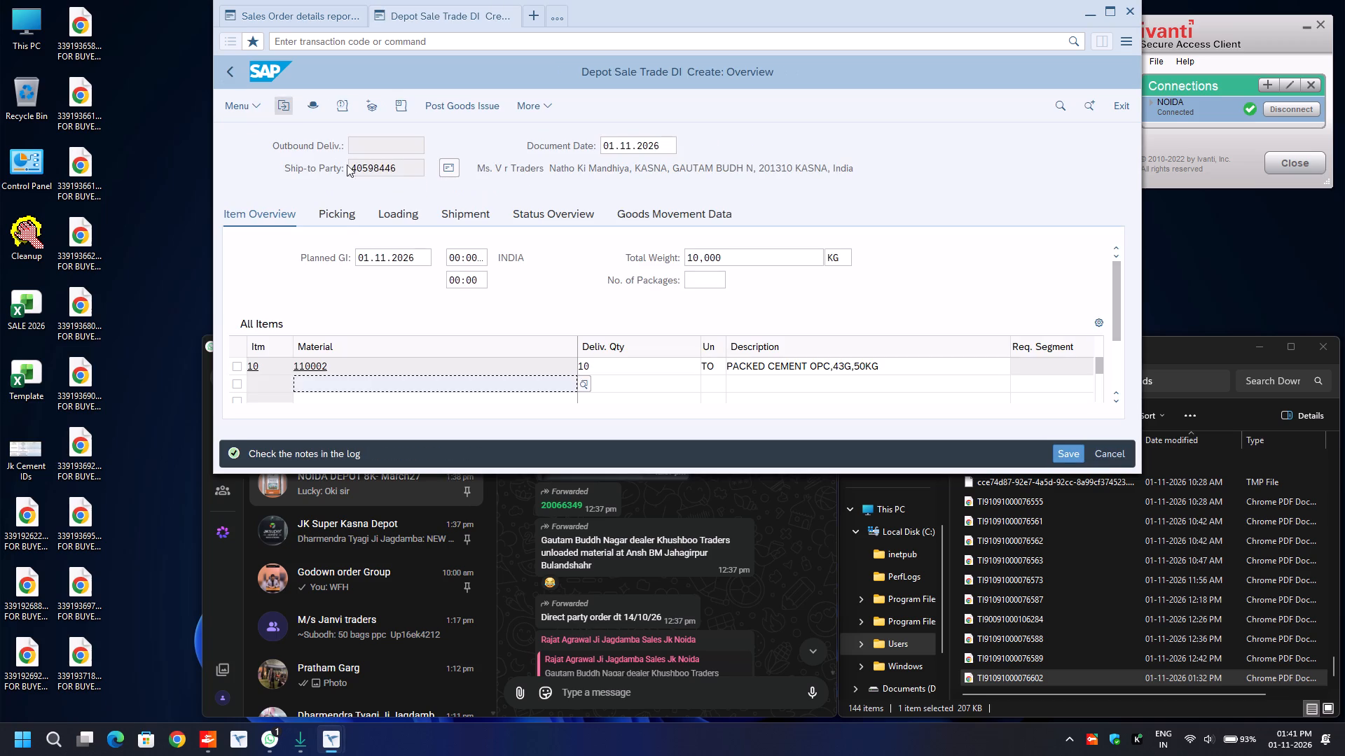
In the delivery's picking data, enter picked quantity 10 and batch 1004-1071 for material 110002.
left_click(340, 216)
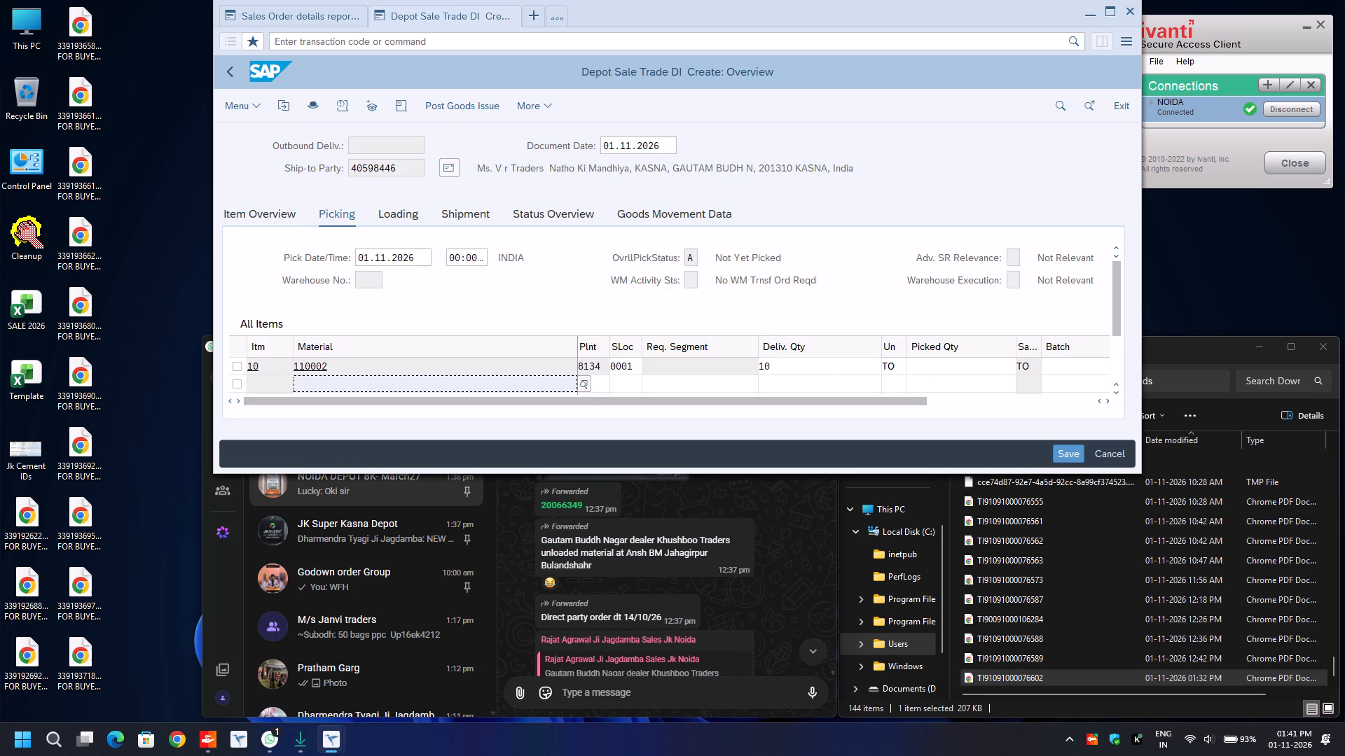
left_click(927, 365)
type("10")
key("Tab")
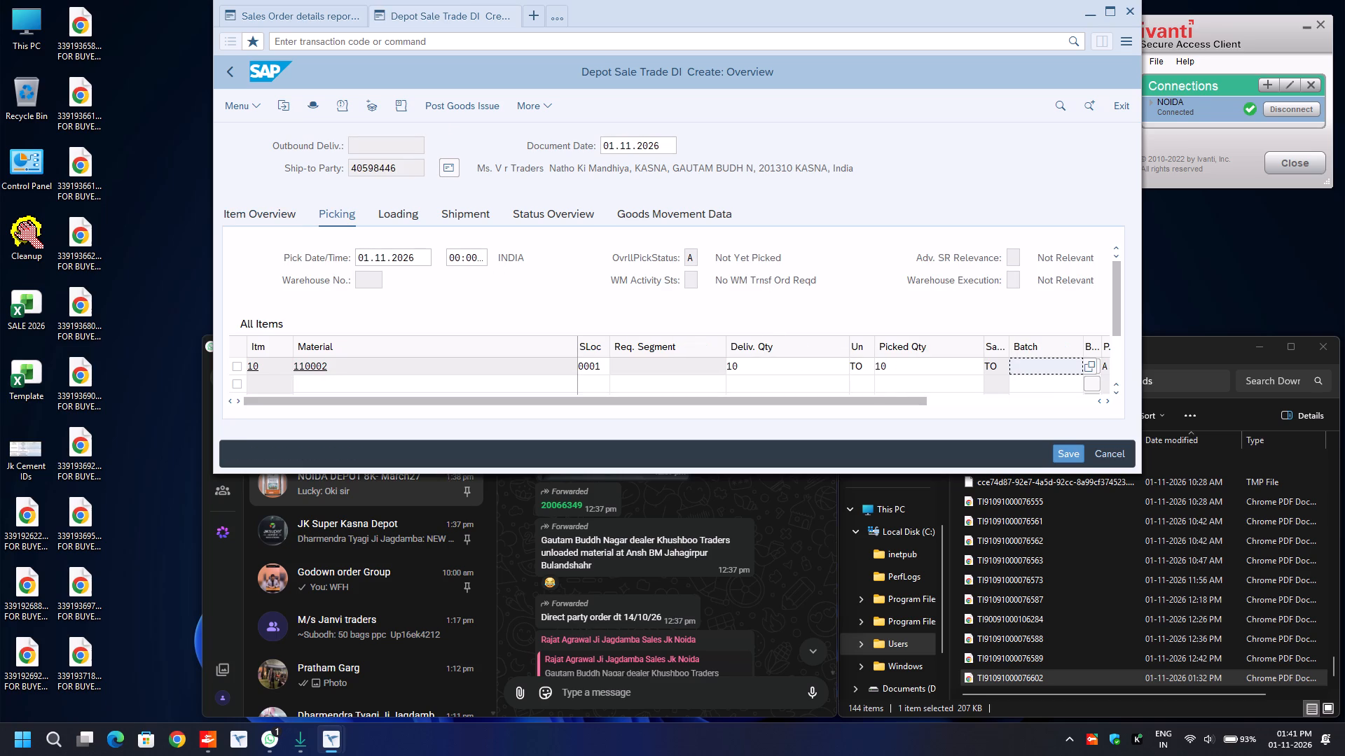
type("1004")
key("Down")
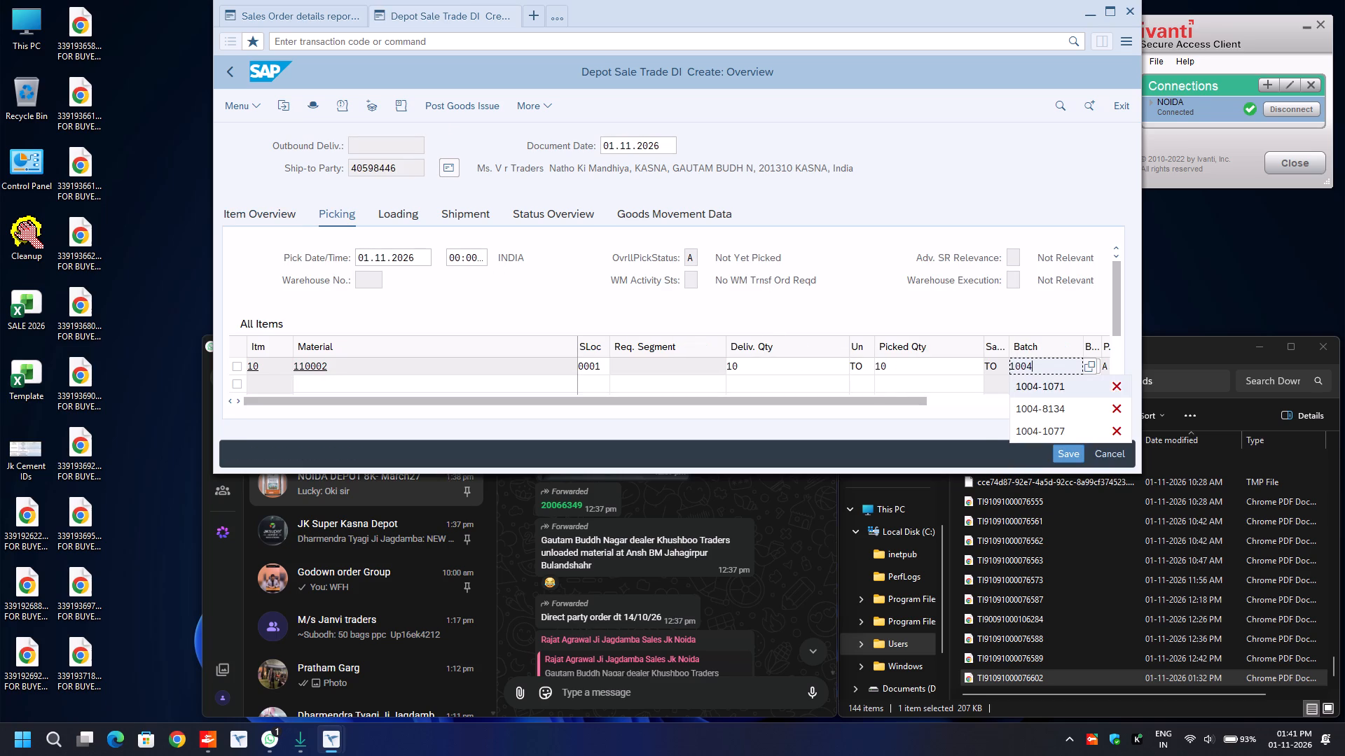
key("Return")
In the delivery header's additional data, set transport mode ROAD and Road Transporter1 to 220000967.
key("F8")
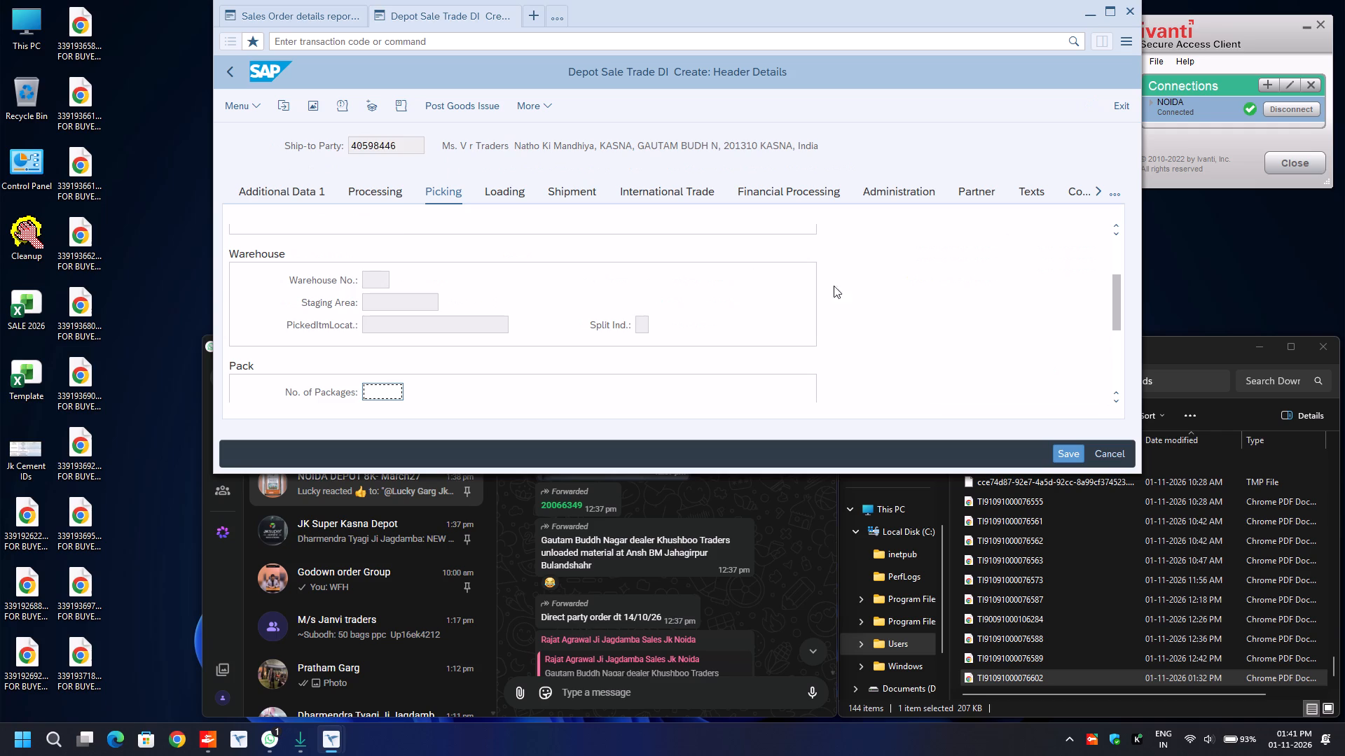
left_click(298, 192)
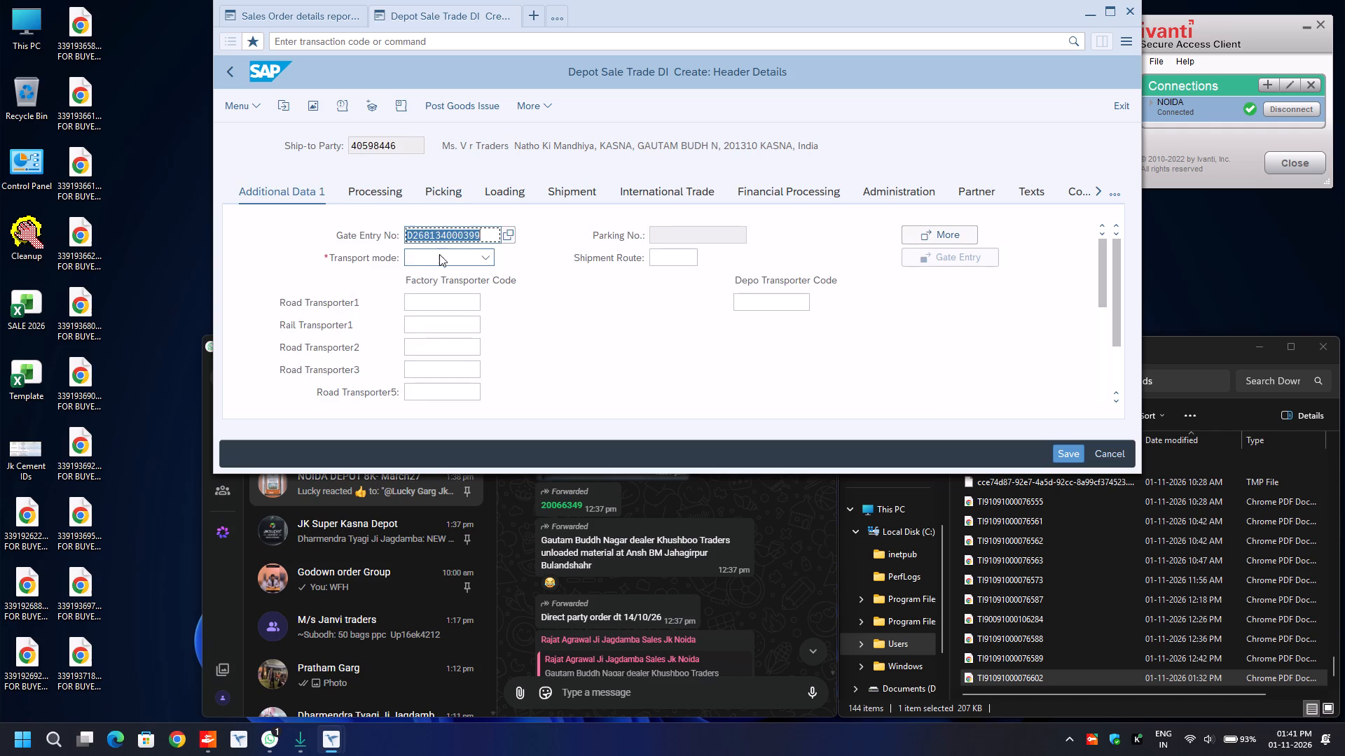
left_click(485, 253)
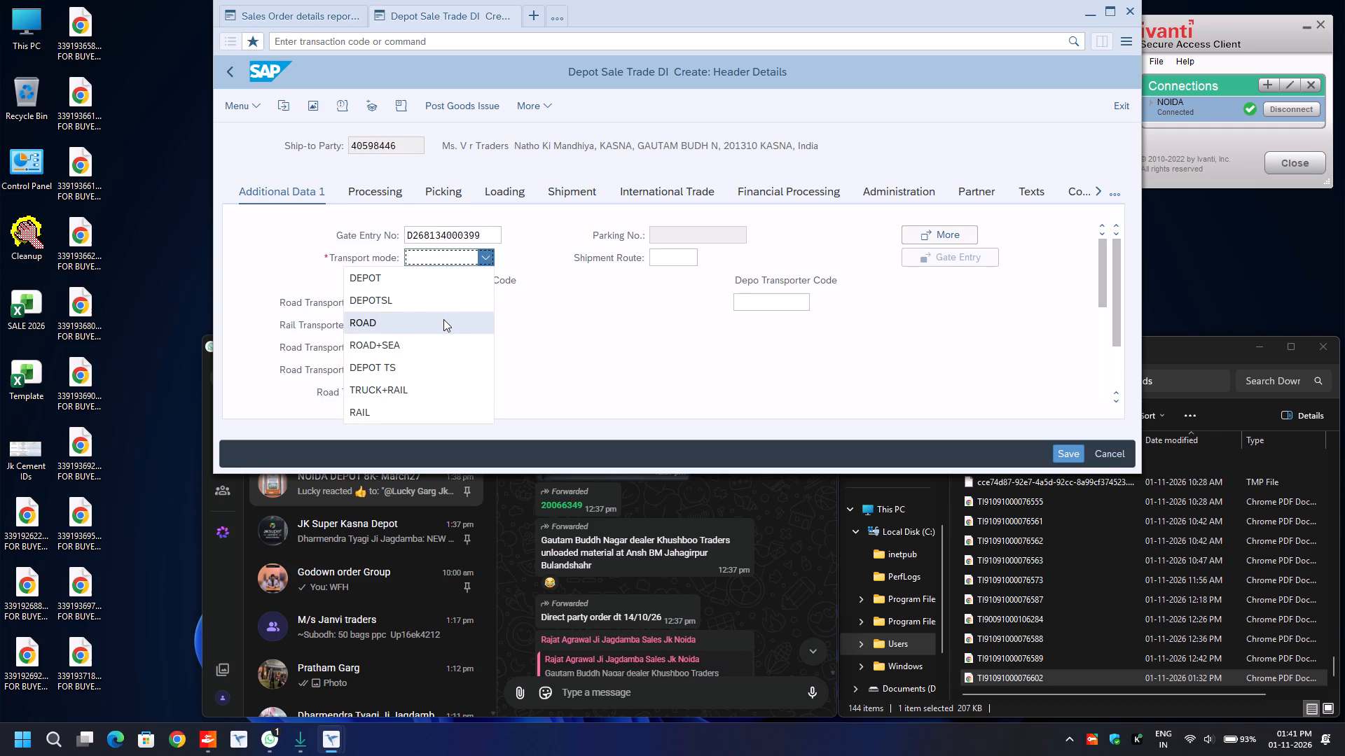
left_click(443, 319)
left_click(434, 302)
key("BackSpace")
key("Down")
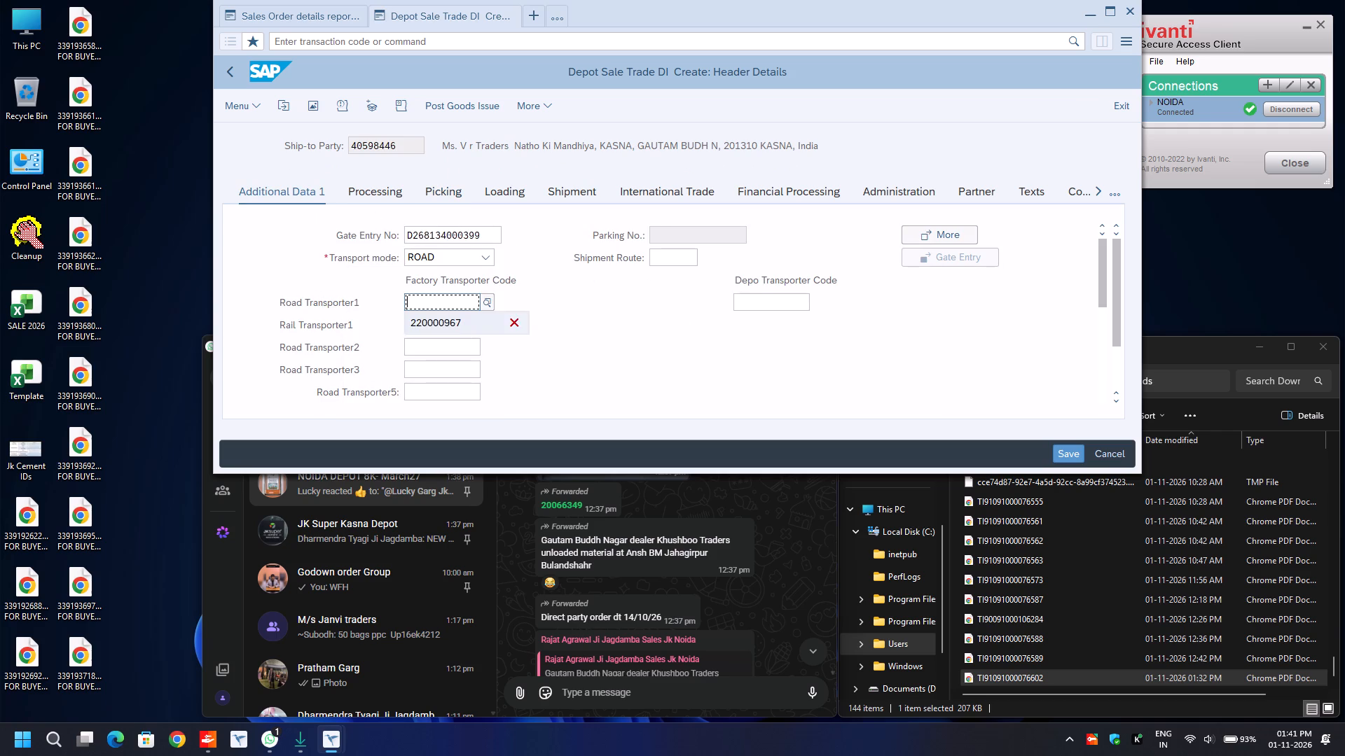
key("Return")
key("Return")
Fill the e-way bill data with transport mode Road and a distance of 30.
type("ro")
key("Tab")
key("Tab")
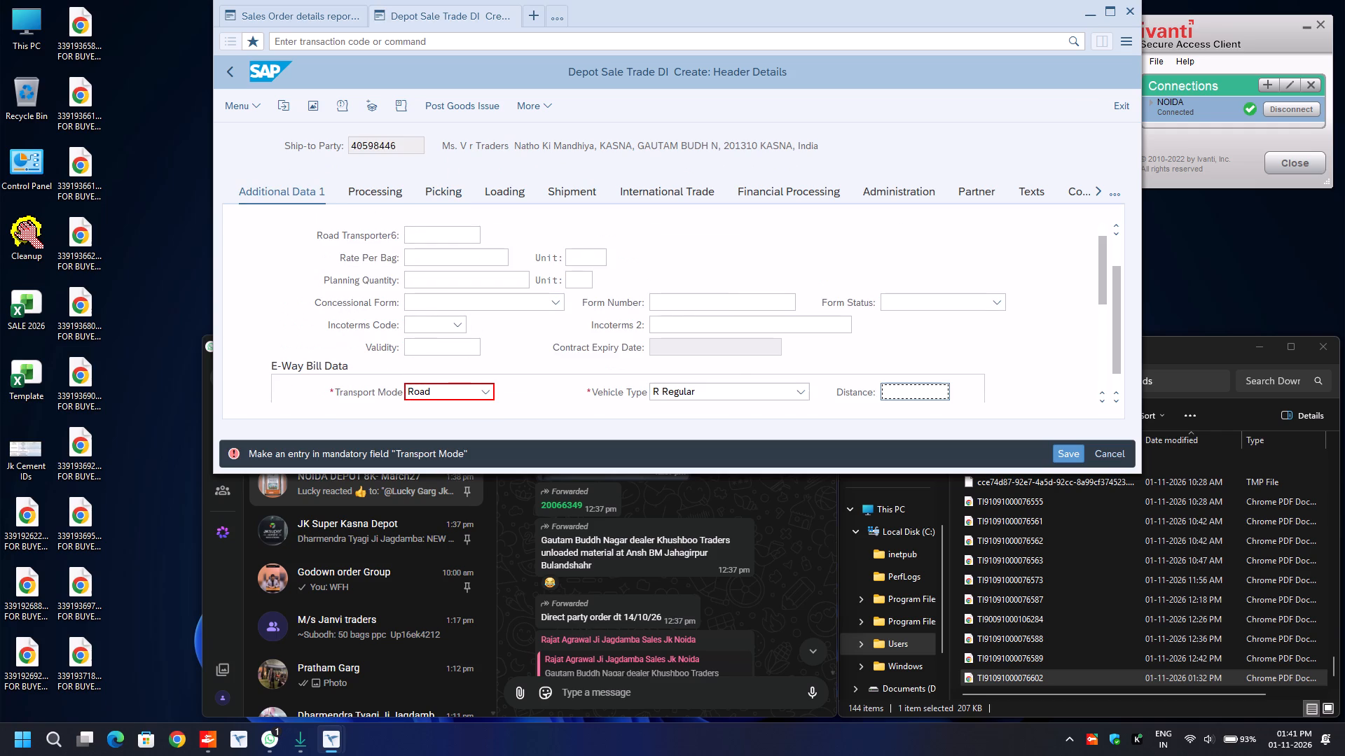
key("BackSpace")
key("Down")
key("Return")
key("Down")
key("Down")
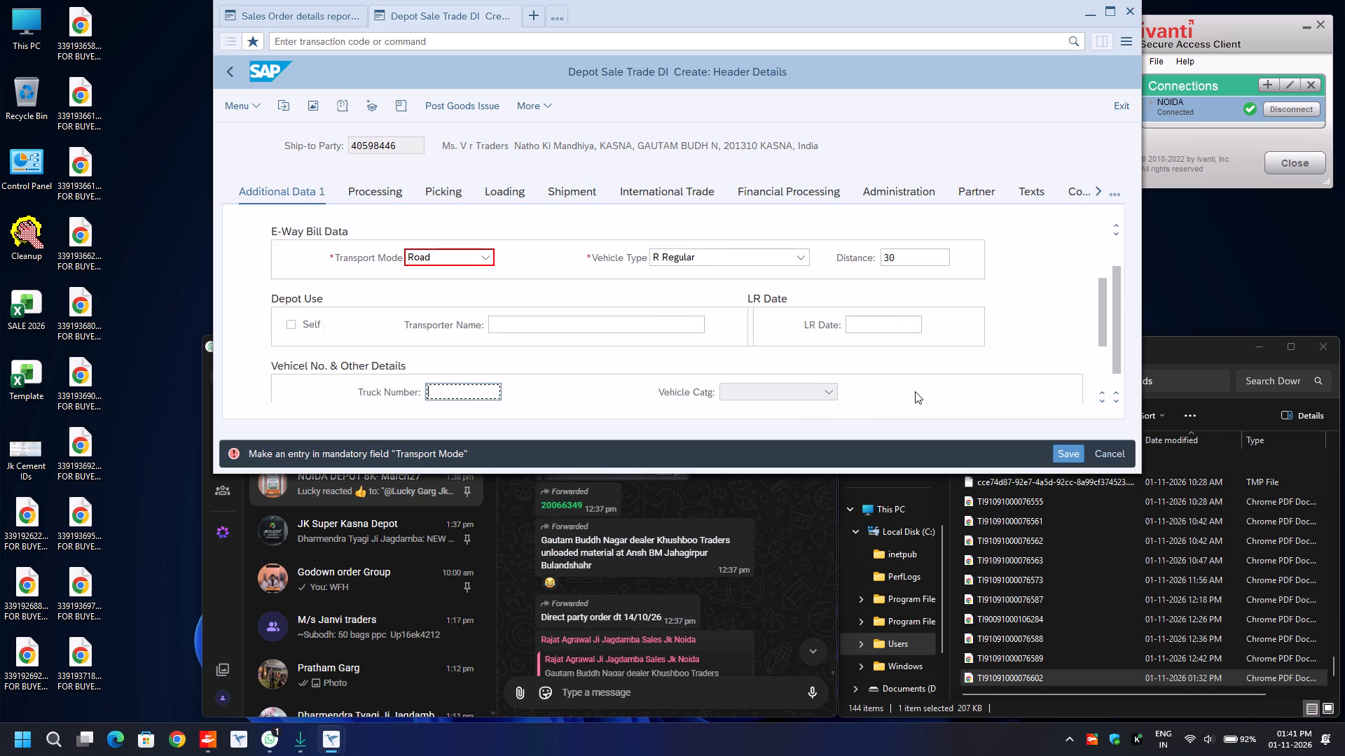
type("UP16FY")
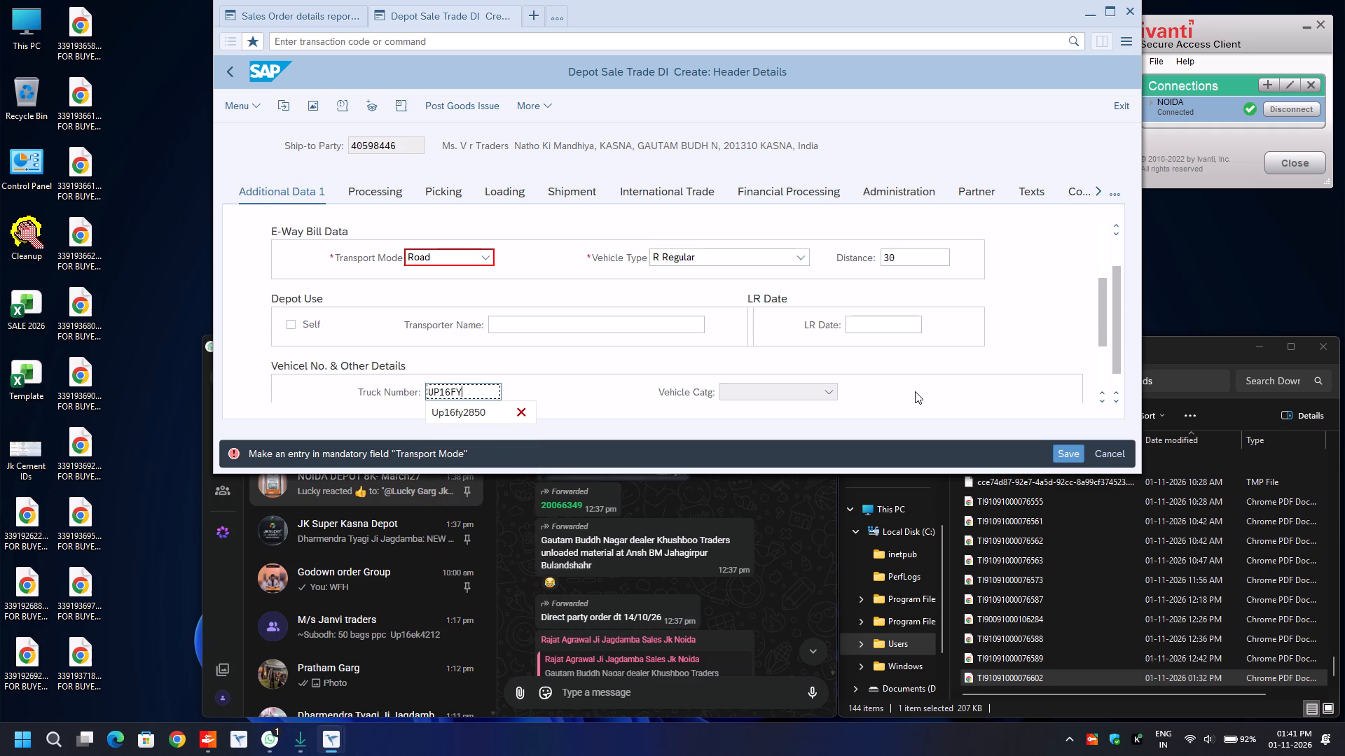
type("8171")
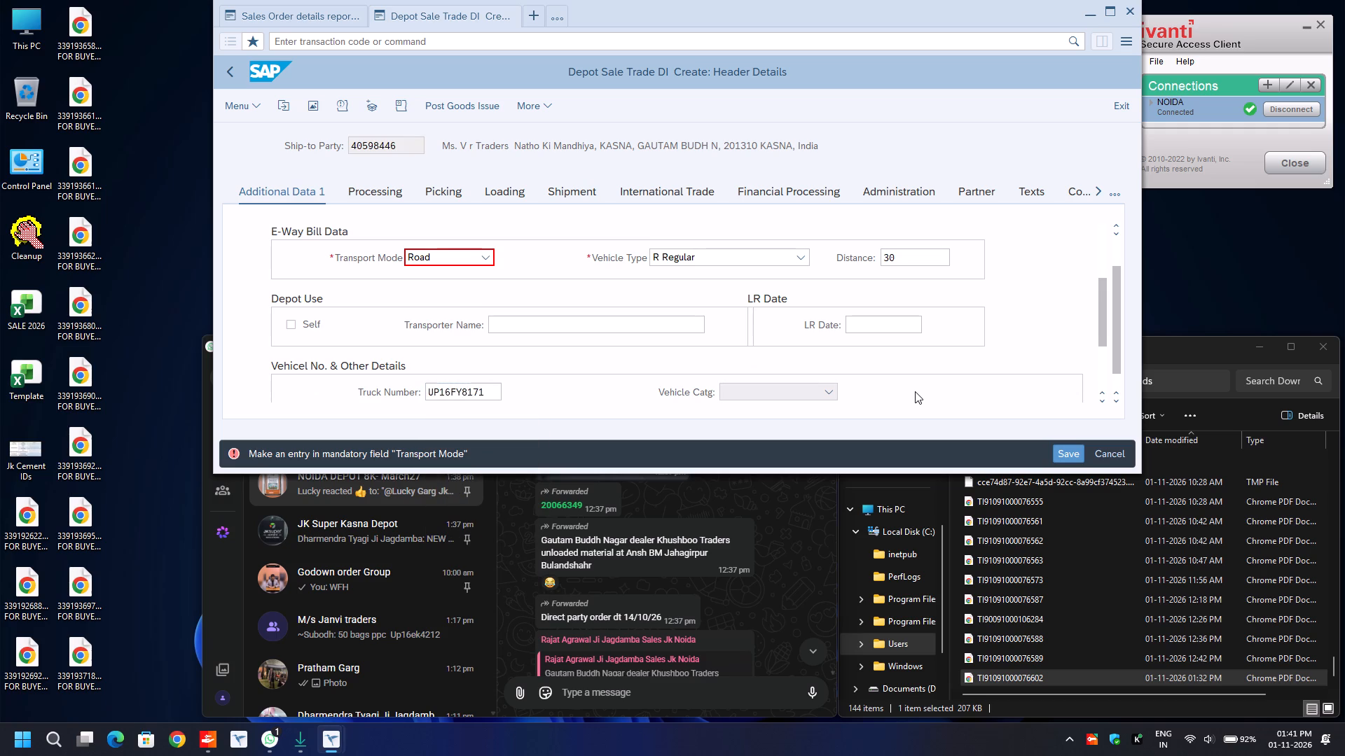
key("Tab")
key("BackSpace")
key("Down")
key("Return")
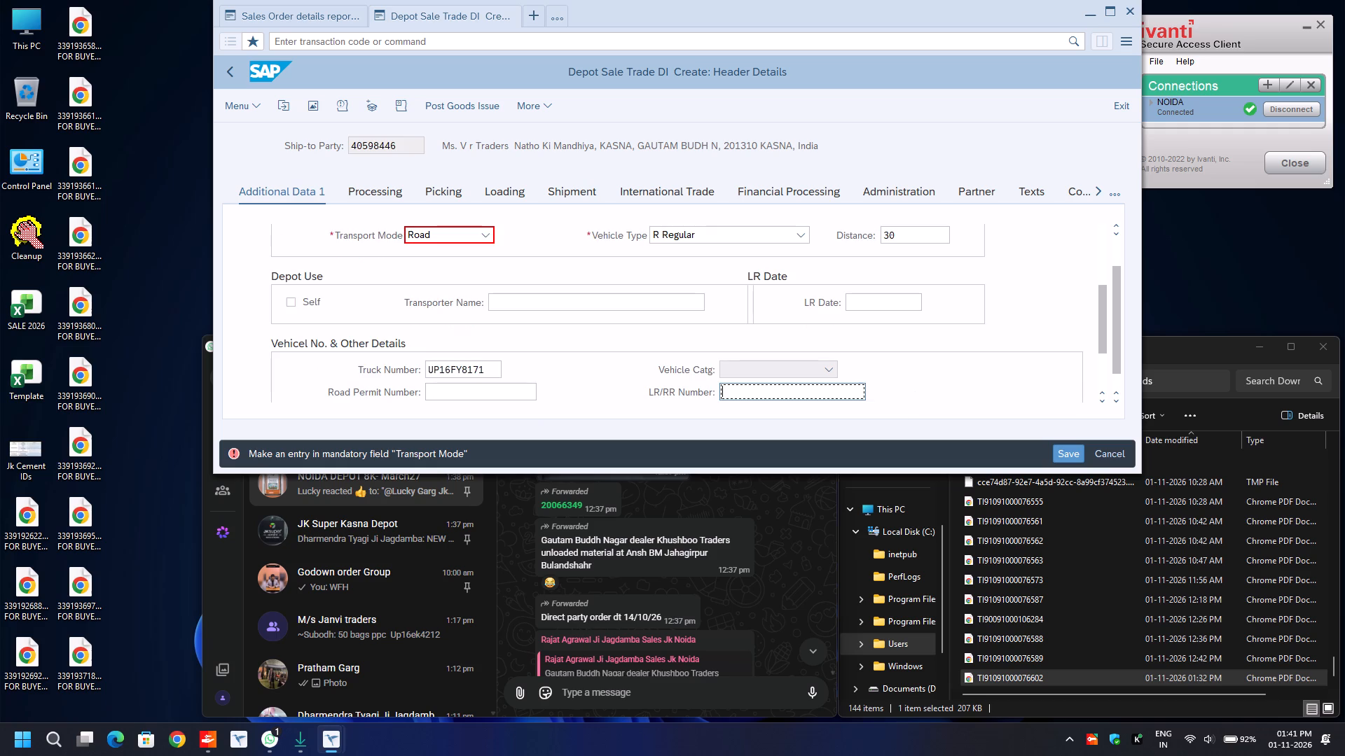
Set the route to ROUTE in the delivery's shipment data.
left_click(579, 190)
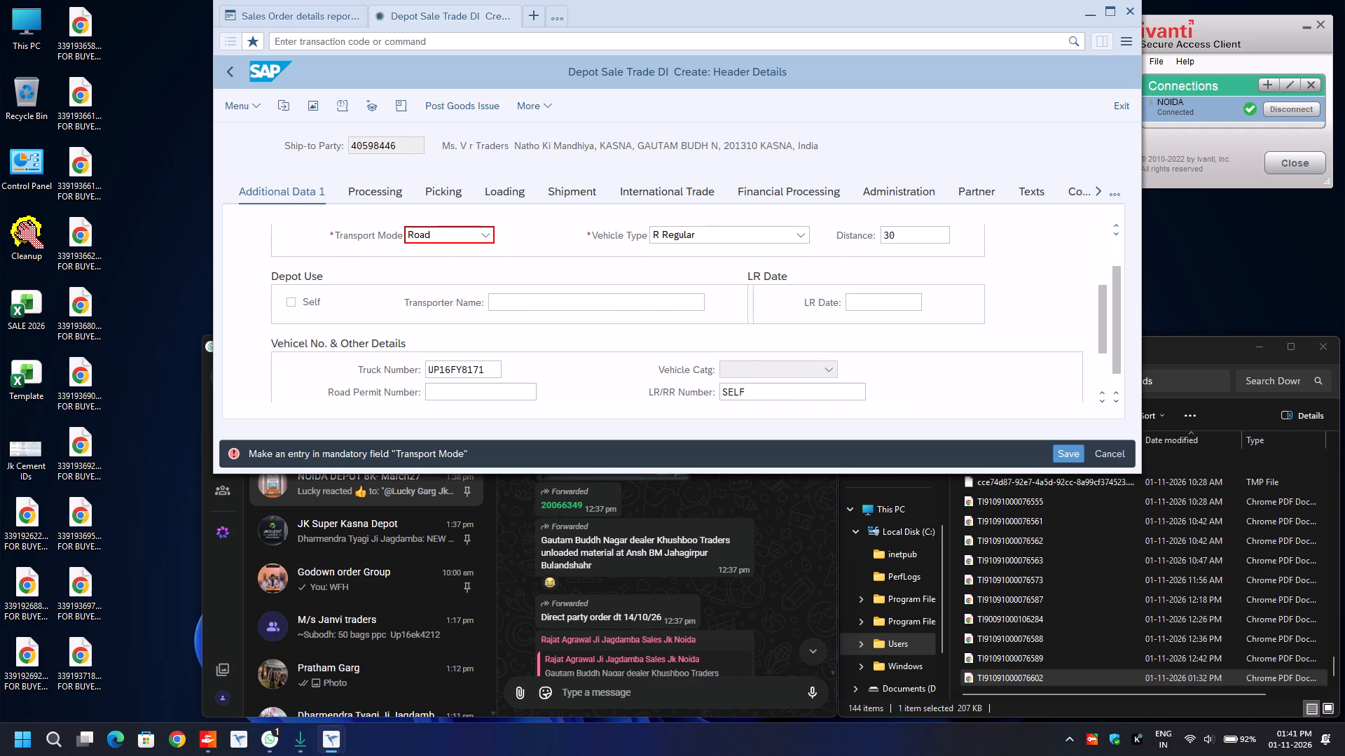
left_click(351, 393)
key("BackSpace")
key("Down")
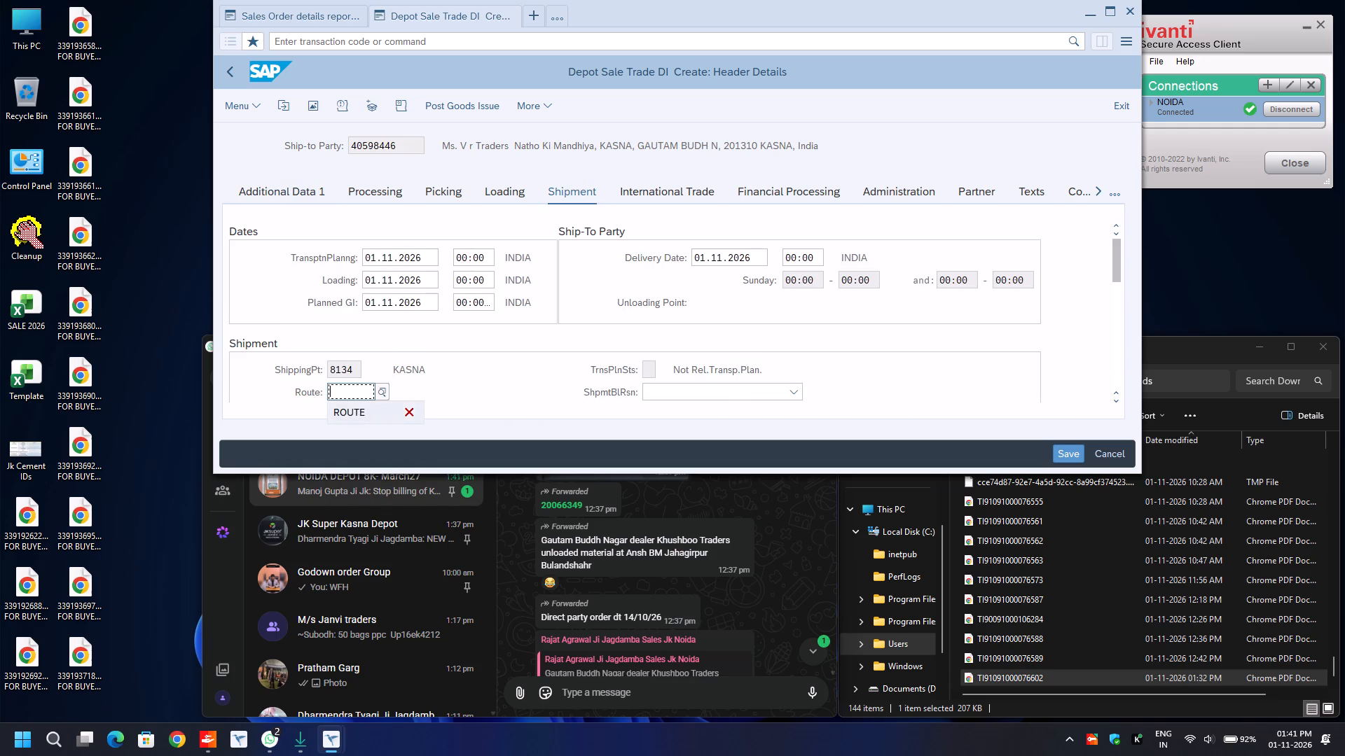
key("Return")
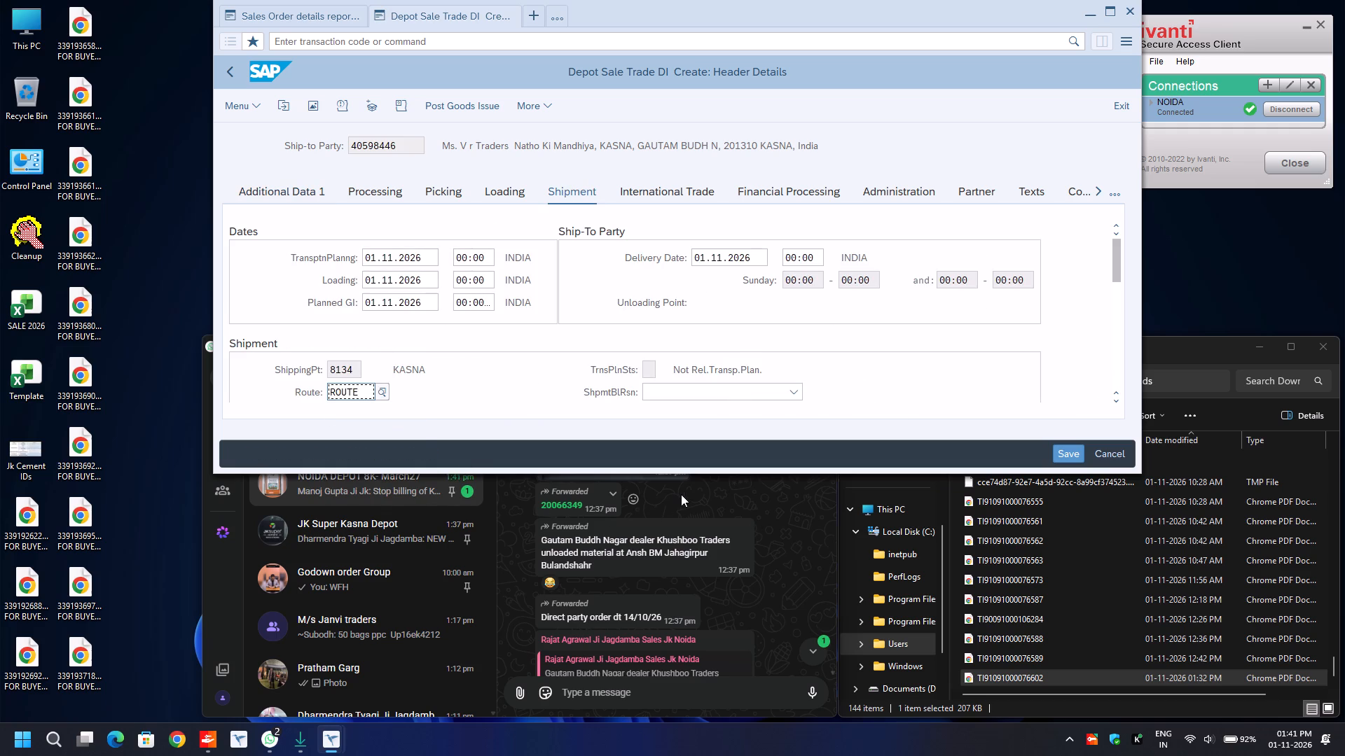
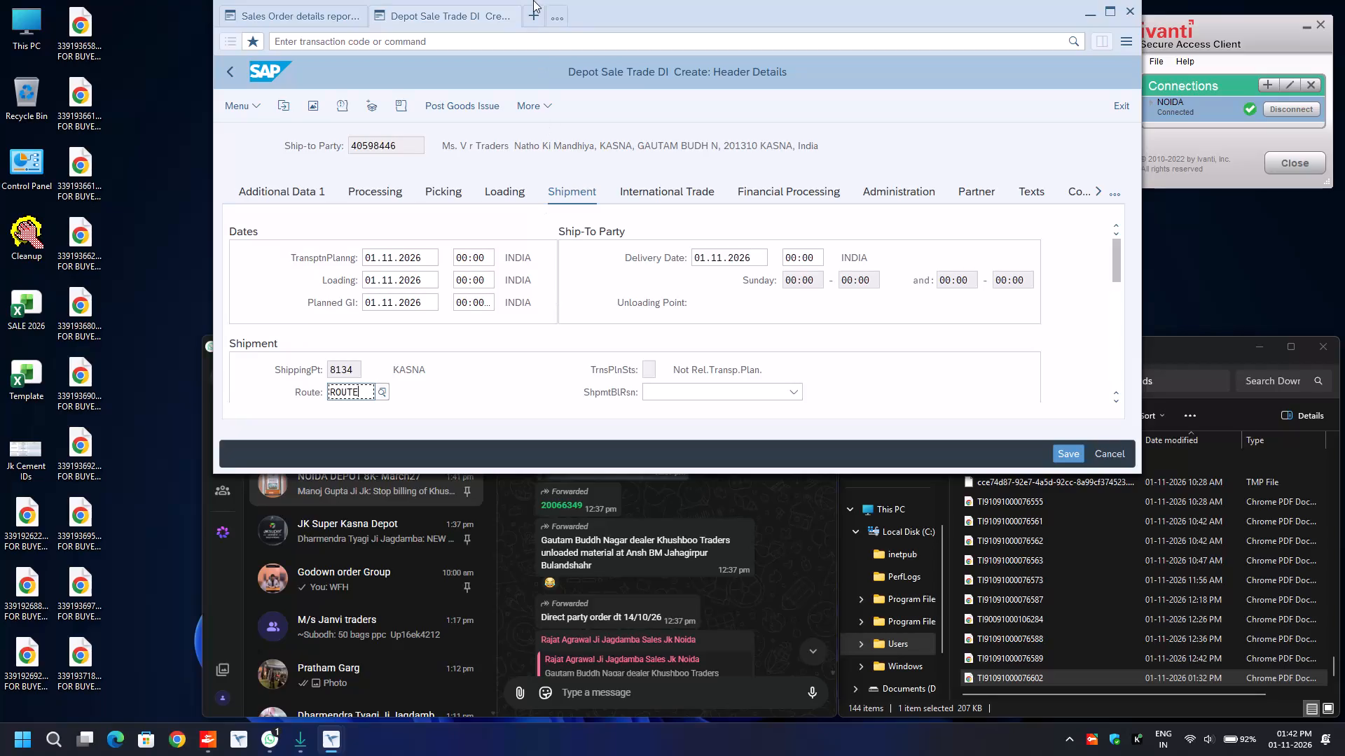
Open the Transit Delivery Report in a new session and set sales organization 1000 and division range 00 to 99.
left_click(534, 14)
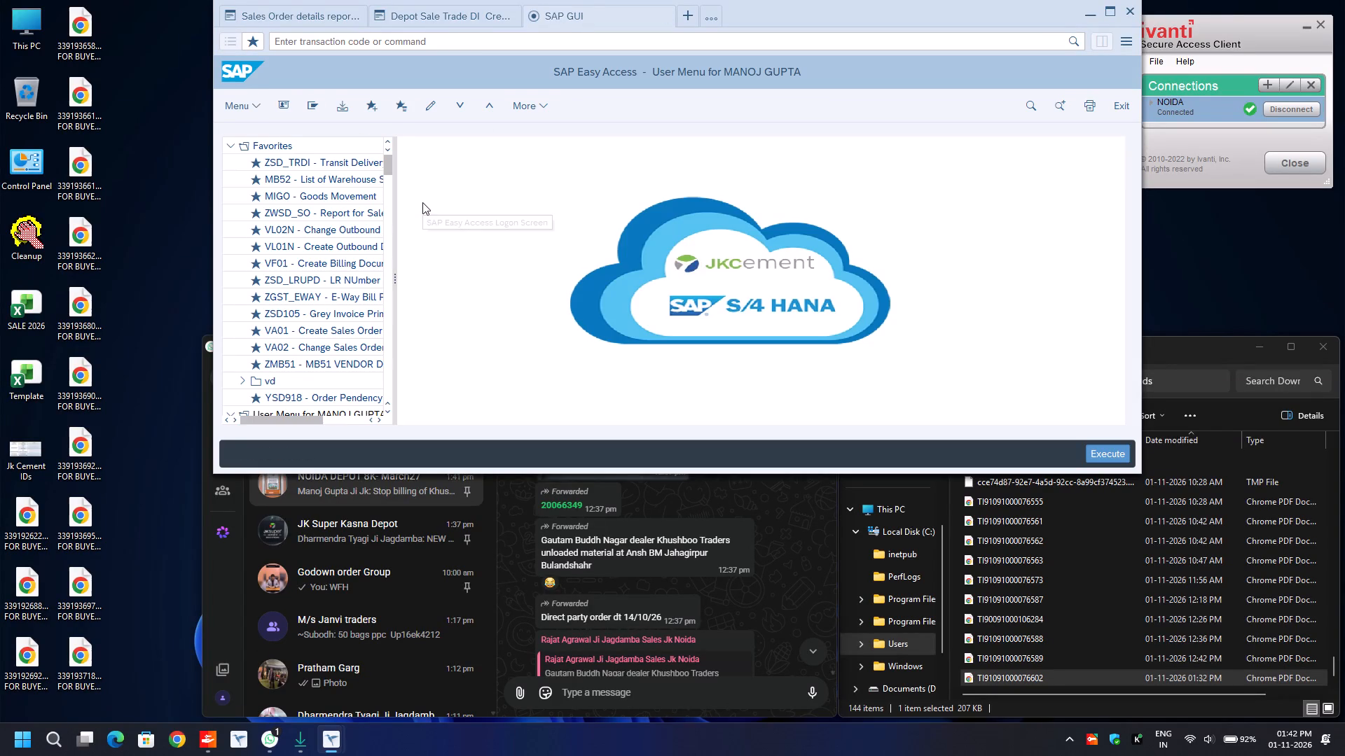
double_click(286, 162)
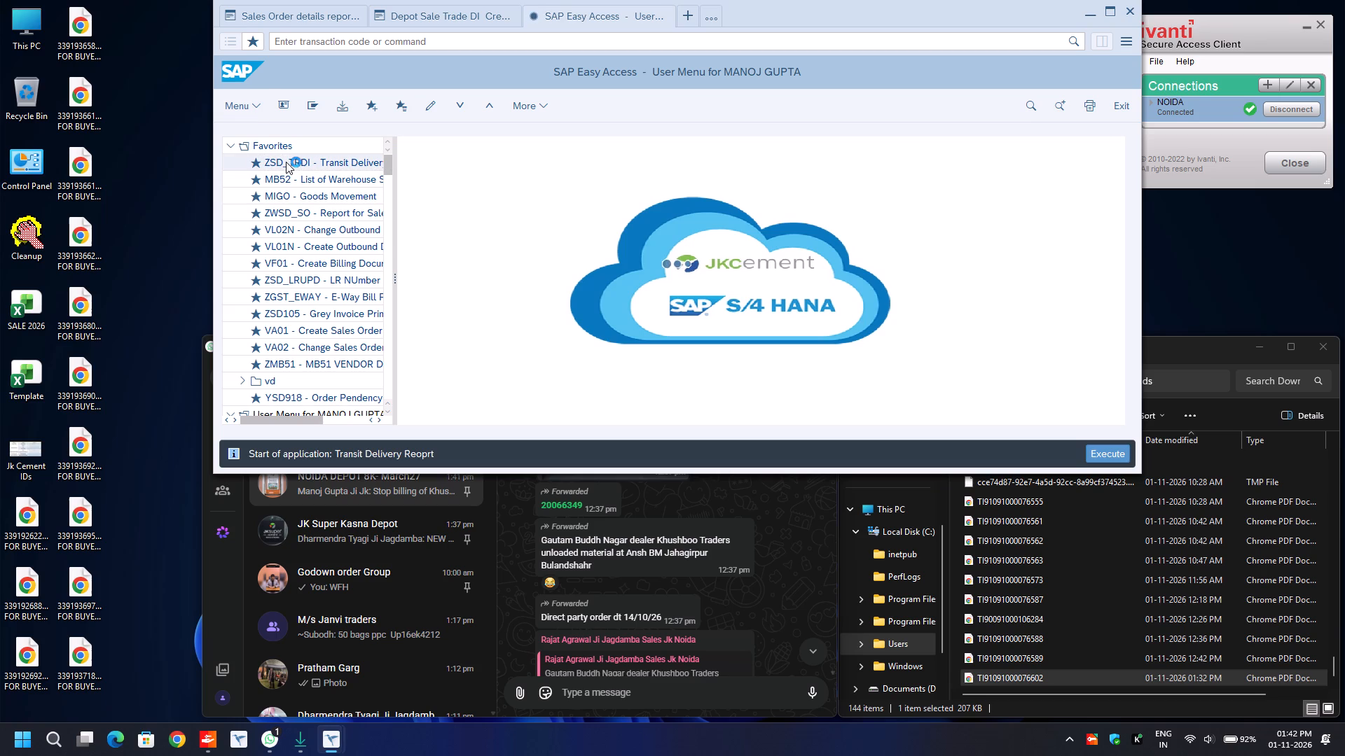
key("BackSpace")
key("Down")
key("Return")
key("Down")
key("Down")
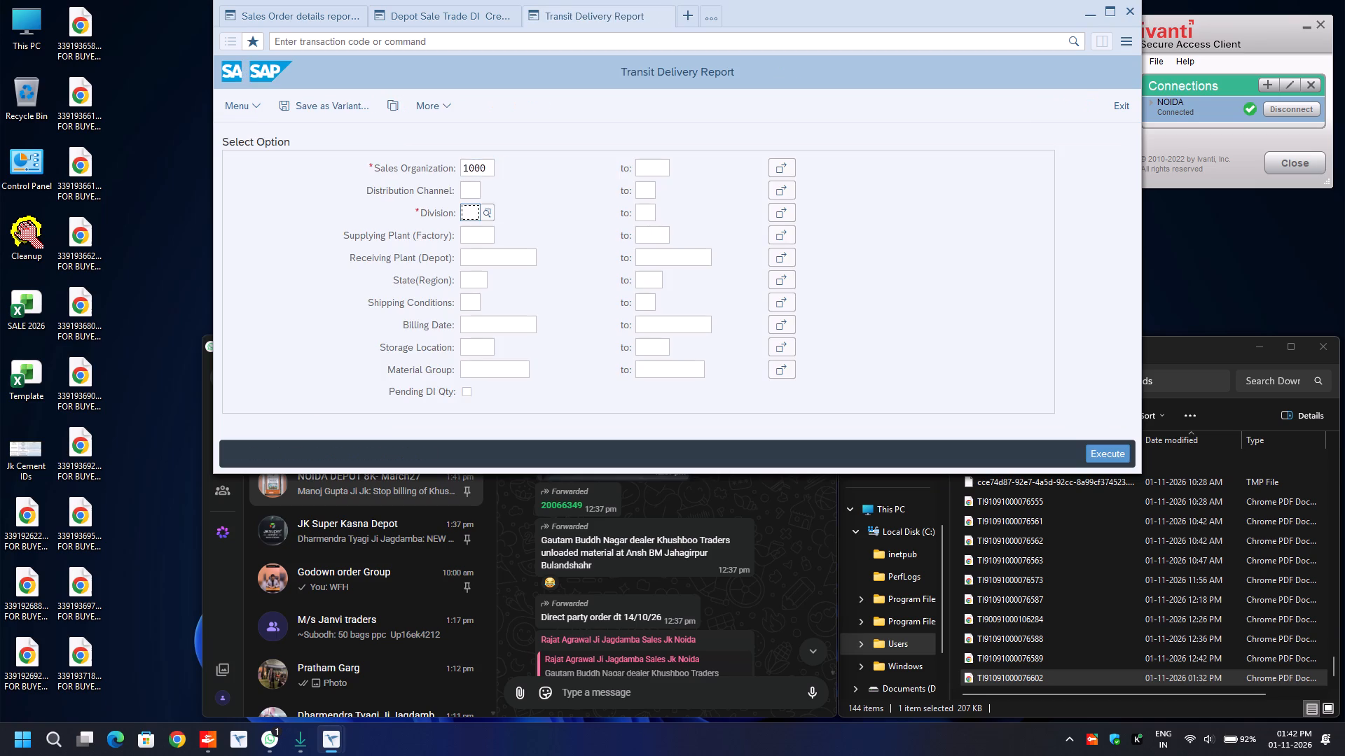
key("BackSpace")
key("Down")
key("Return")
key("Tab")
key("BackSpace")
key("Down")
key("Return")
Add 8134 and 8135 as single values in the multiple selection for Receiving Plant (Depot).
key("Down")
key("Down")
key("Tab")
key("Return")
type("8134")
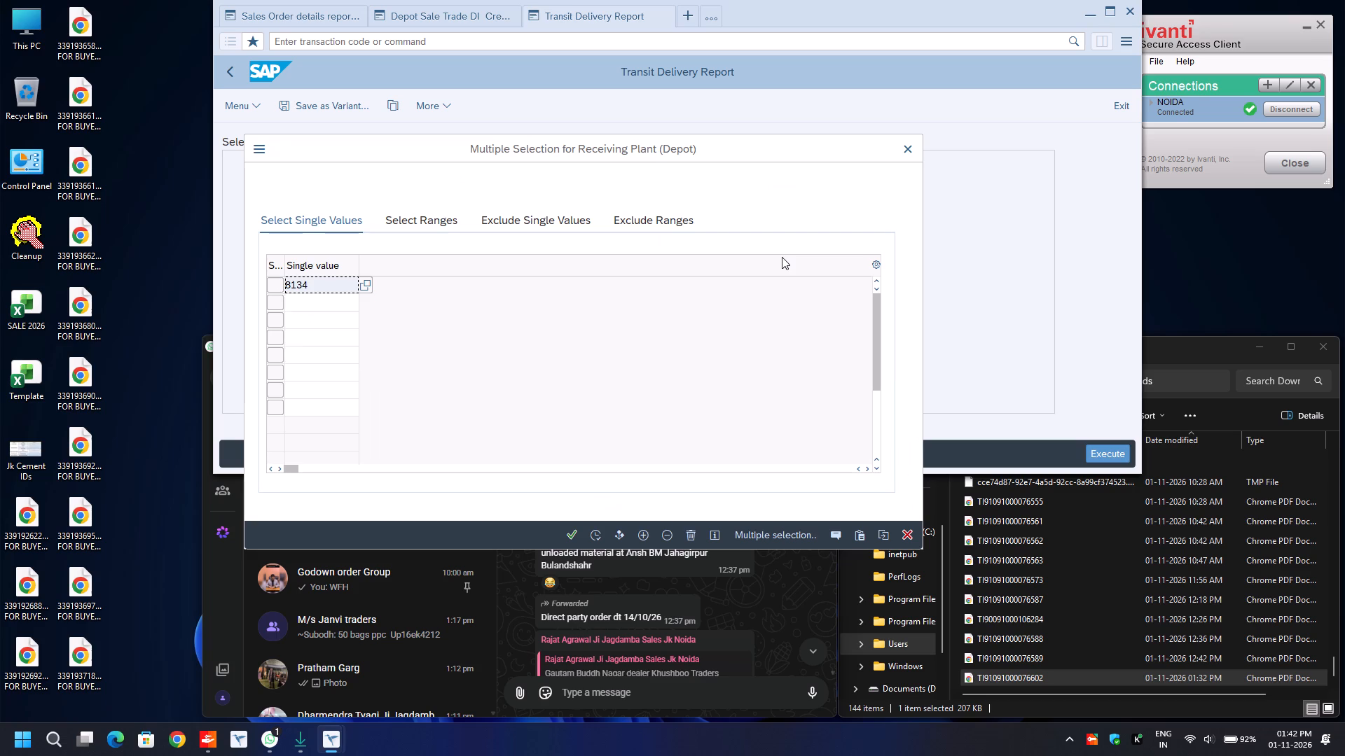
key("Tab")
key("Tab")
type("8135")
key("F8")
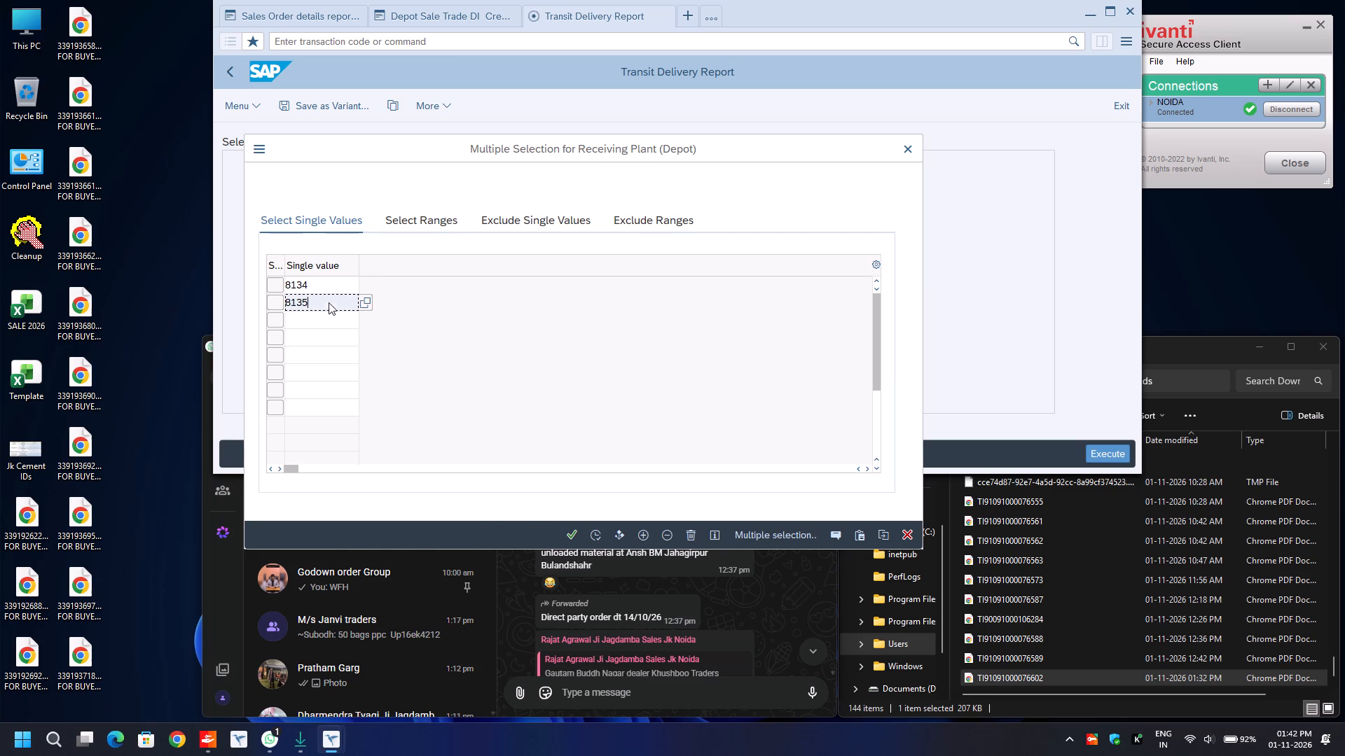
left_click(469, 395)
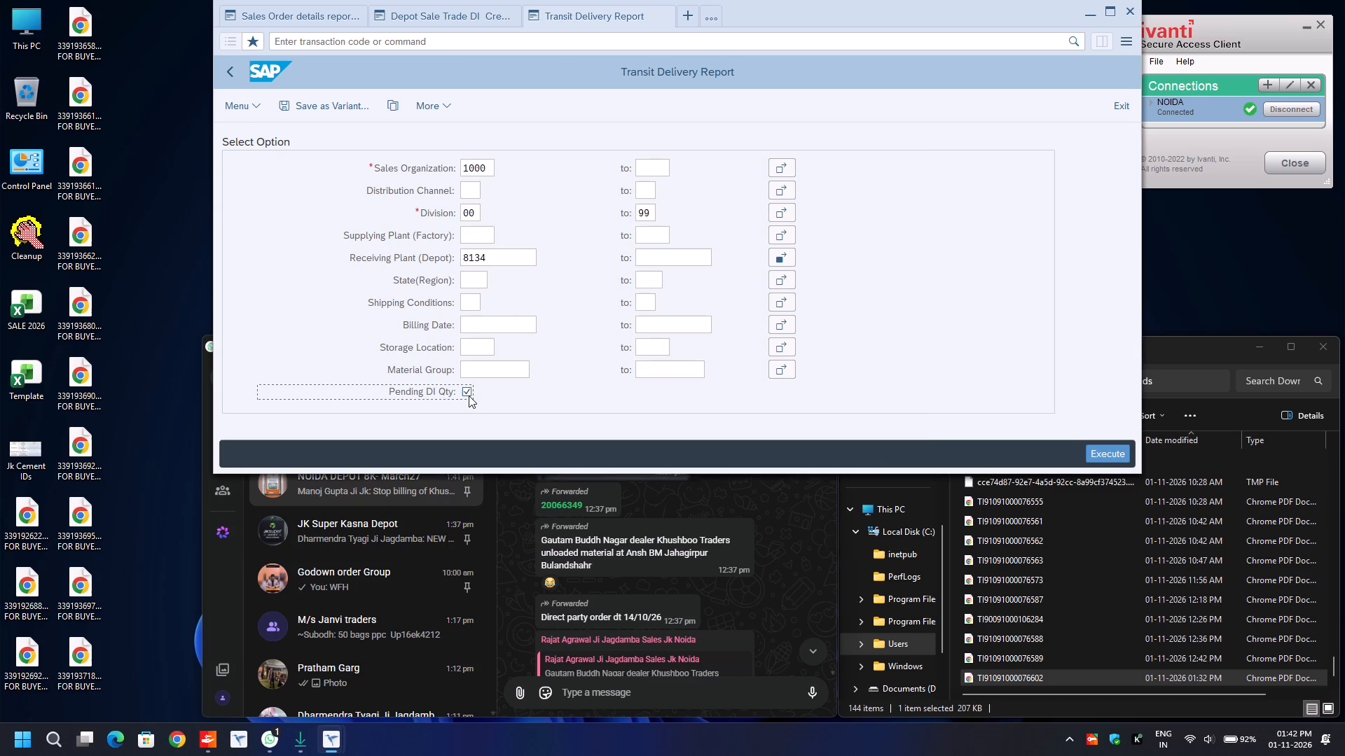
key("F8")
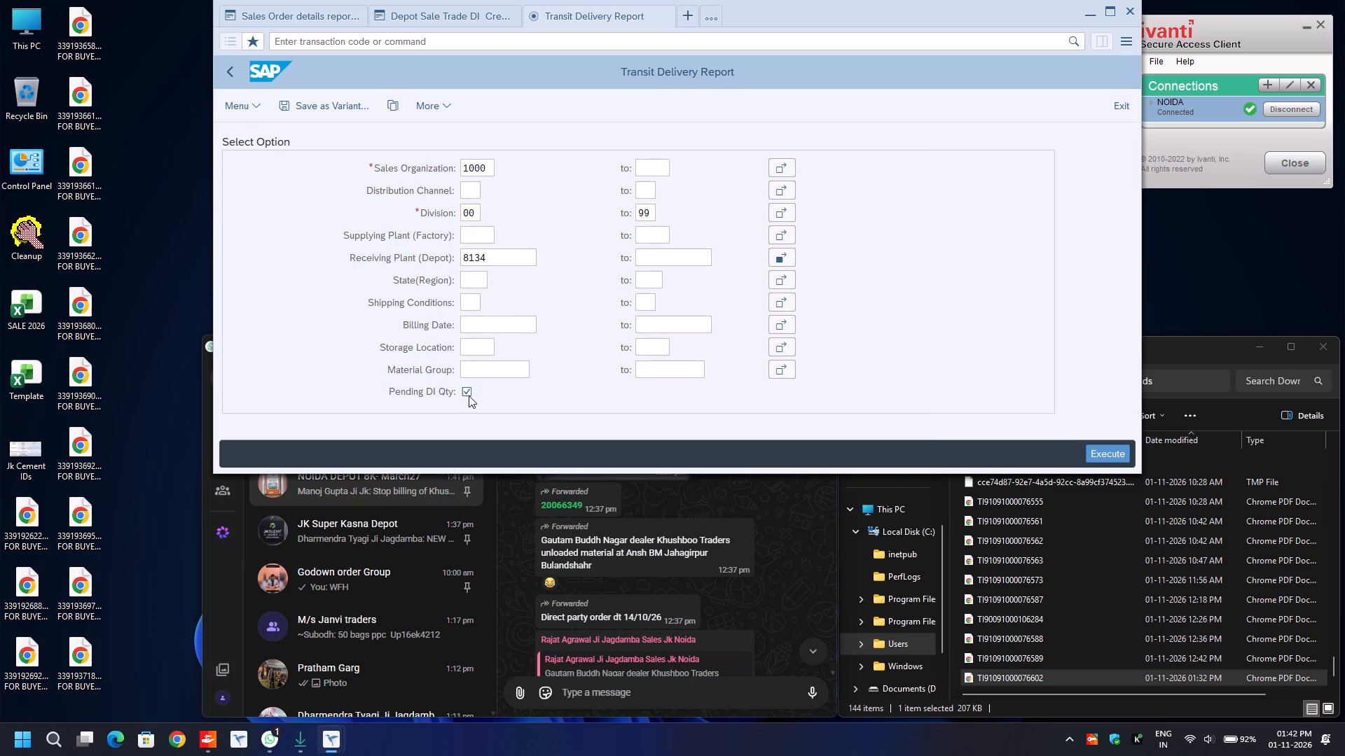
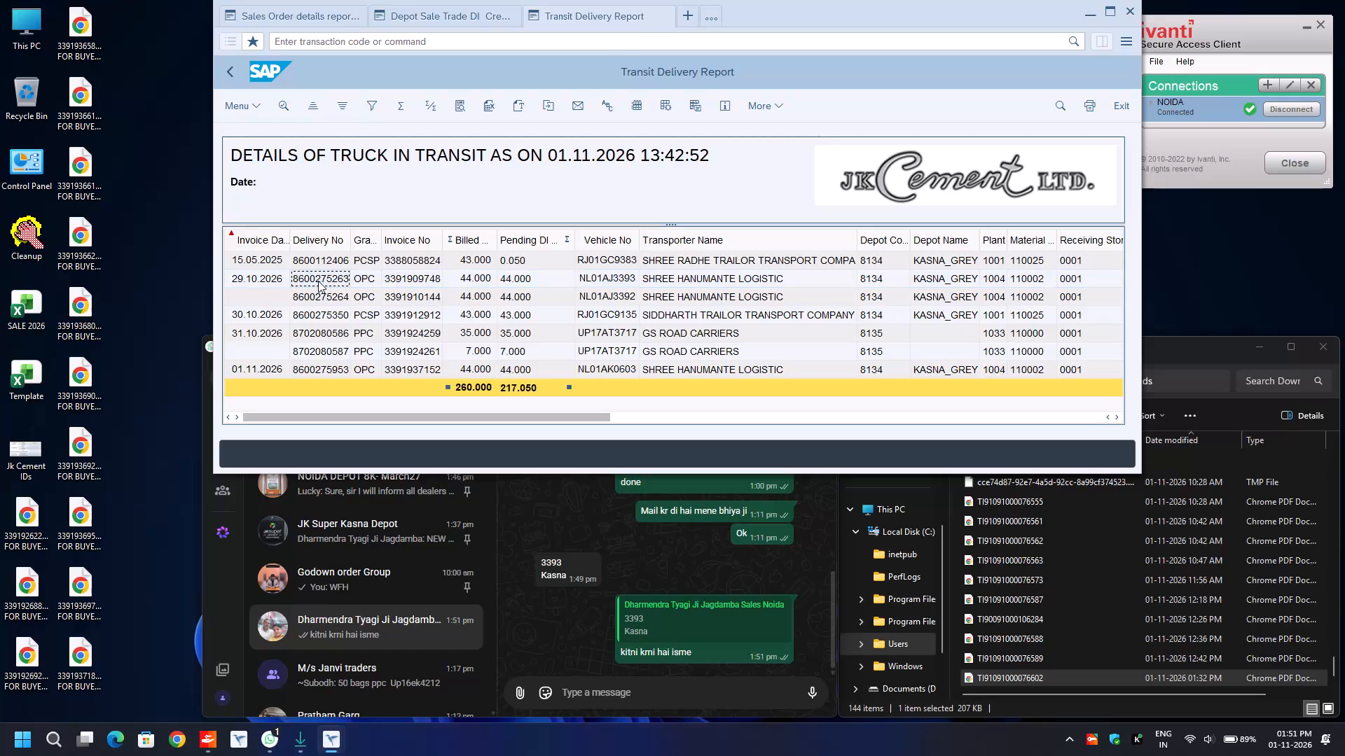
key("ctrl+c")
key("ctrl+m")
key("ctrl+n")
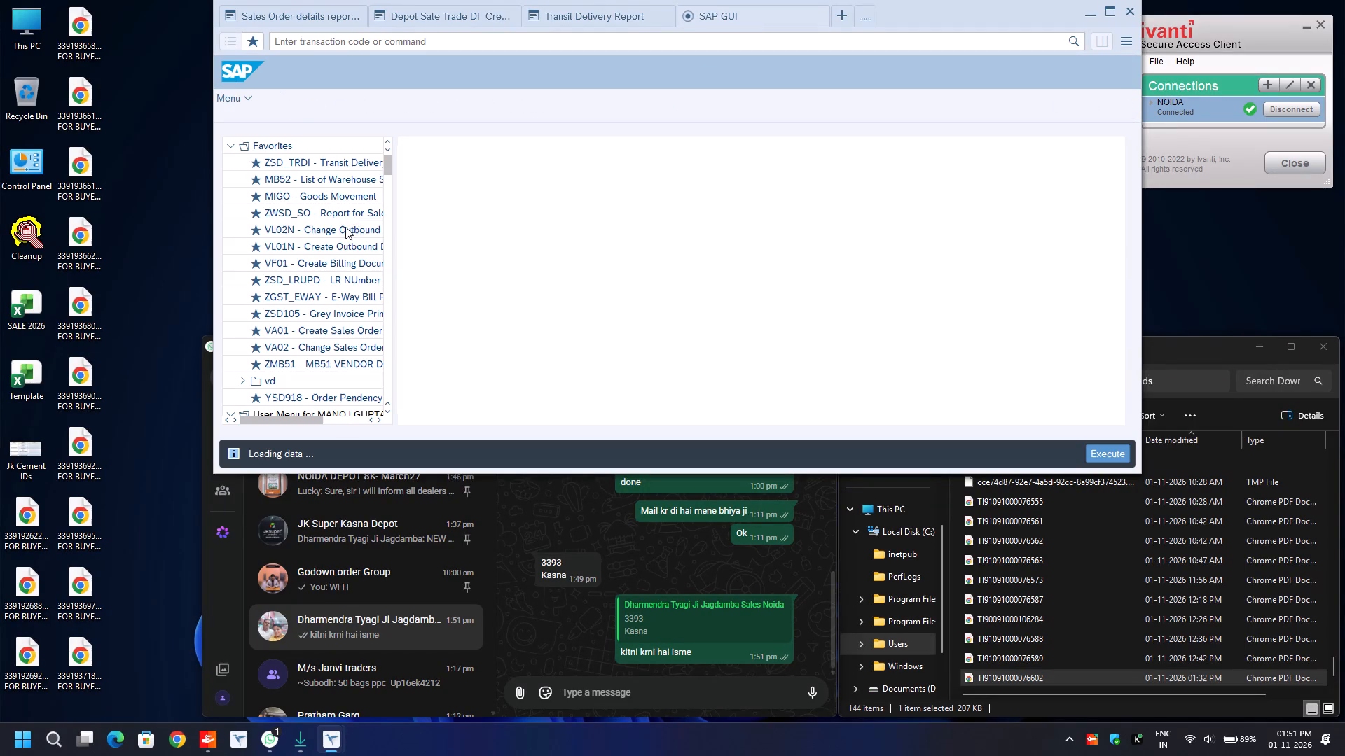
left_click(320, 245)
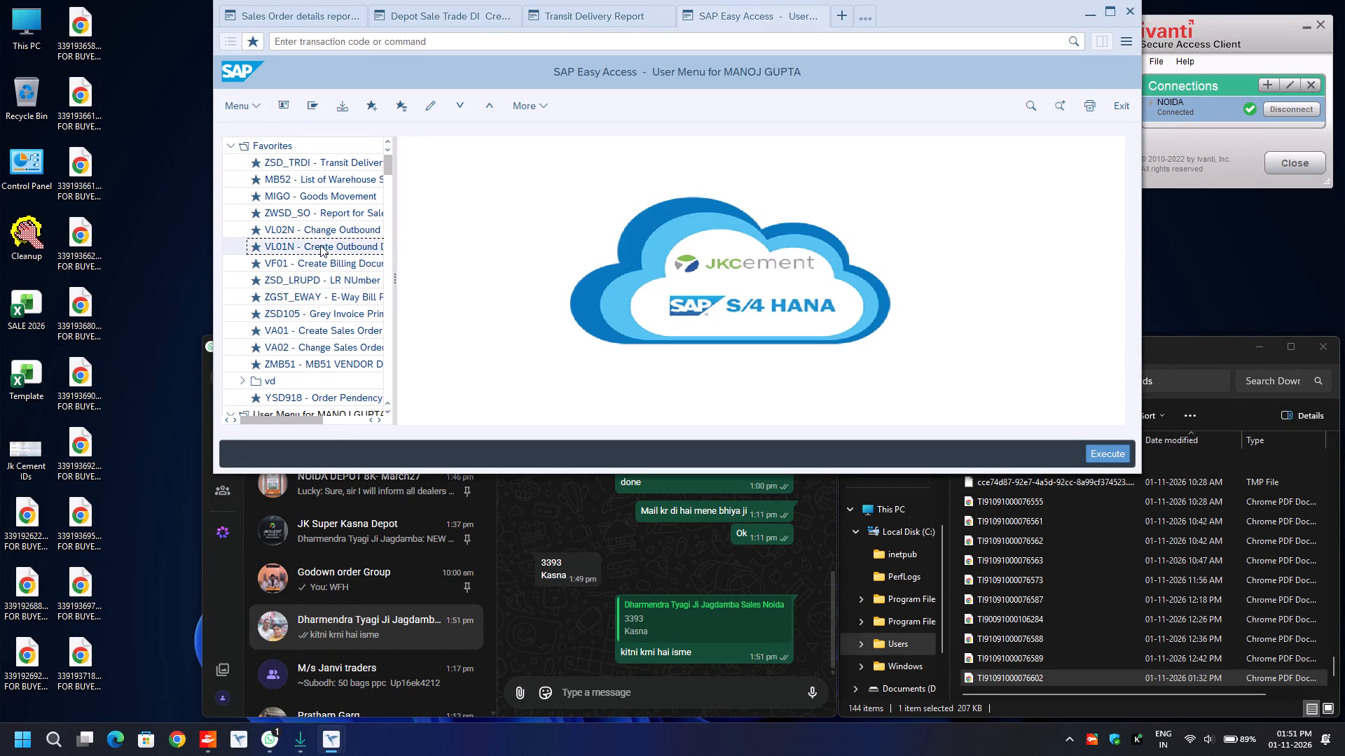
key("Up")
key("Up")
key("Up")
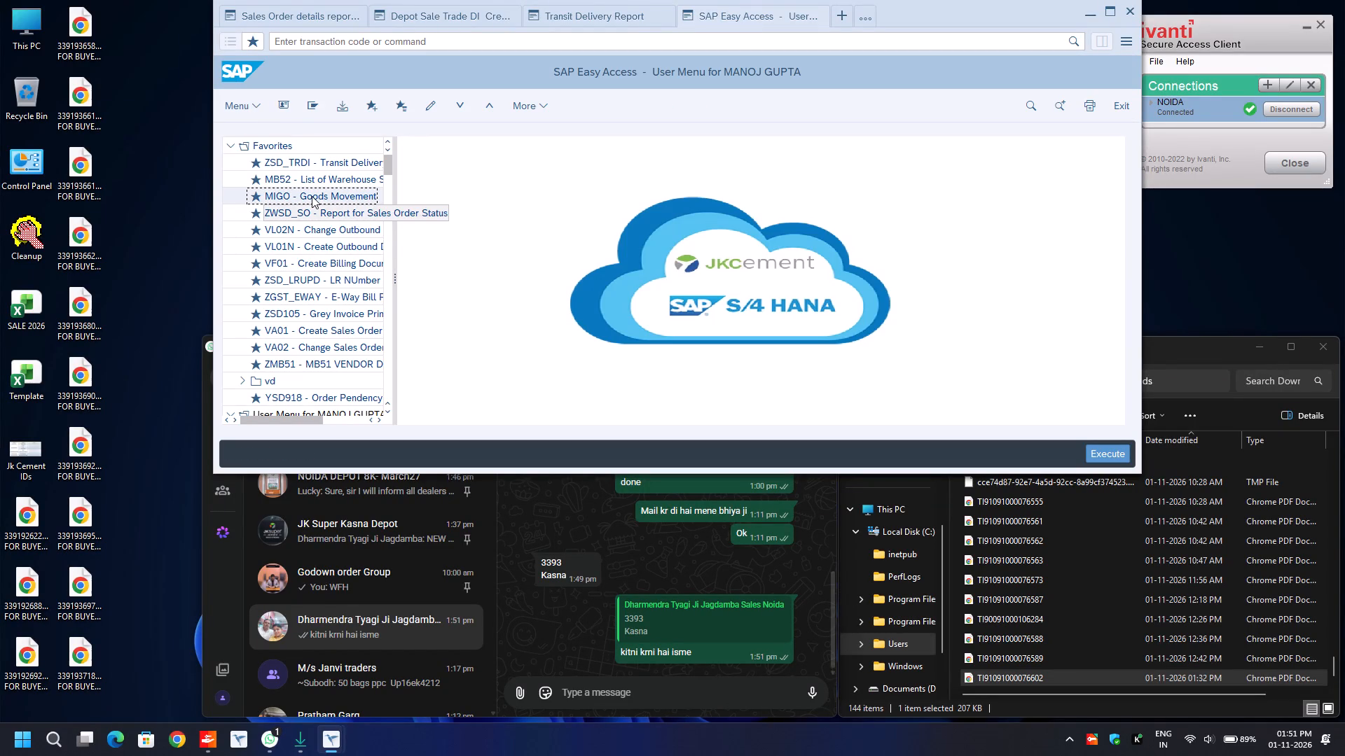
key("Return")
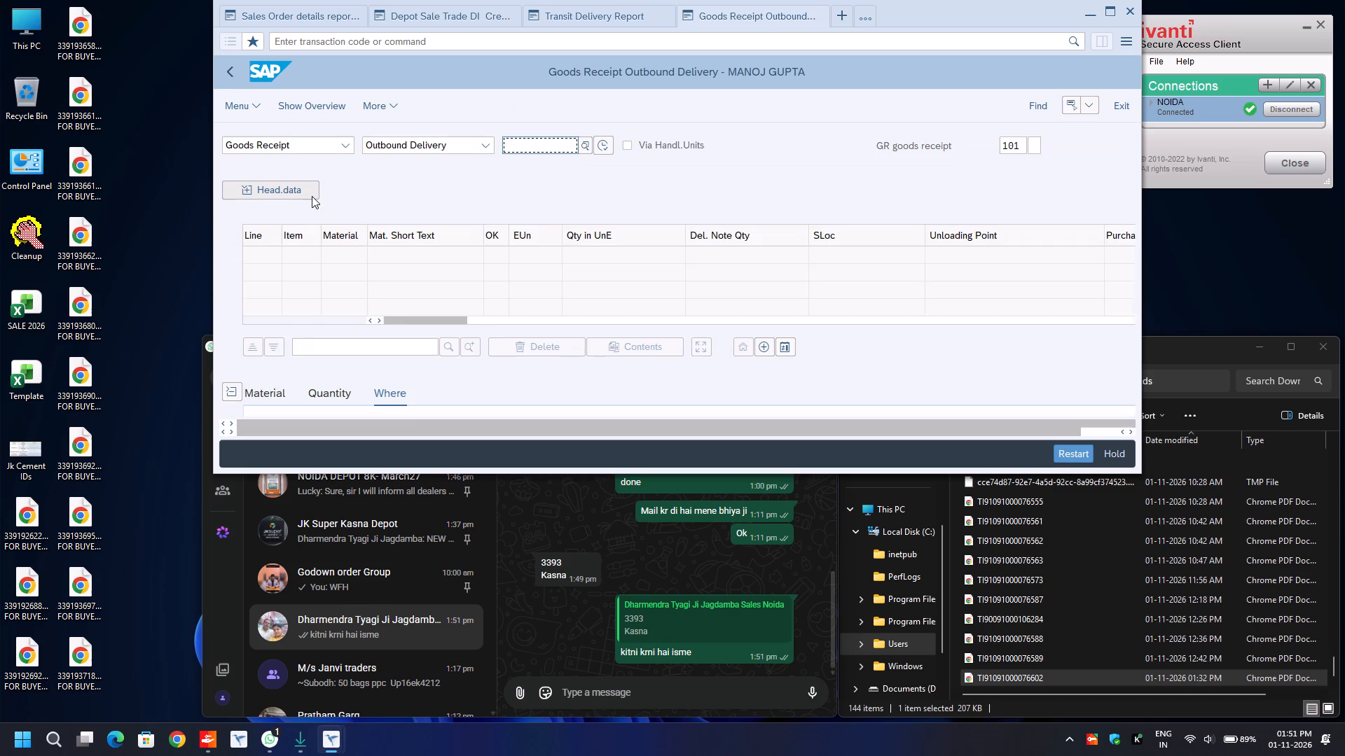
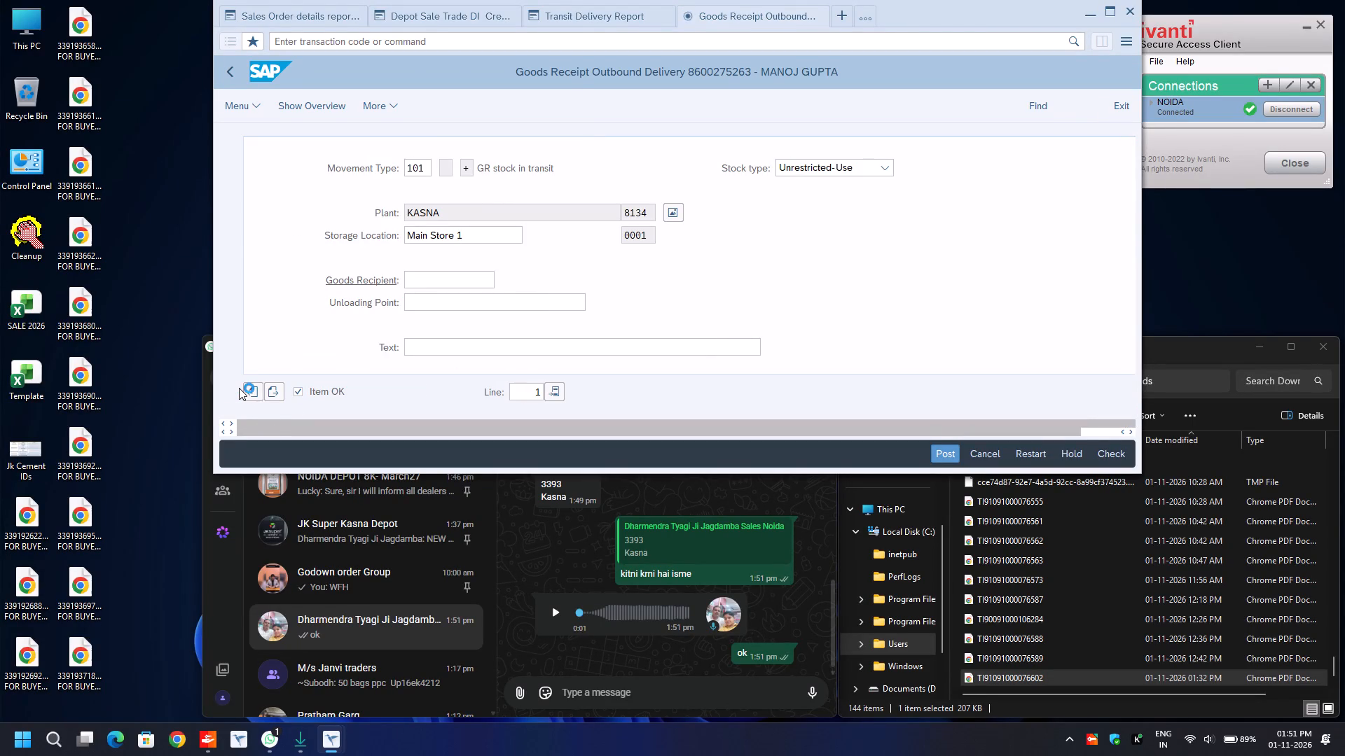
Close the Goods Receipt Outbound Delivery session and the Transit Delivery Report session.
left_click(820, 20)
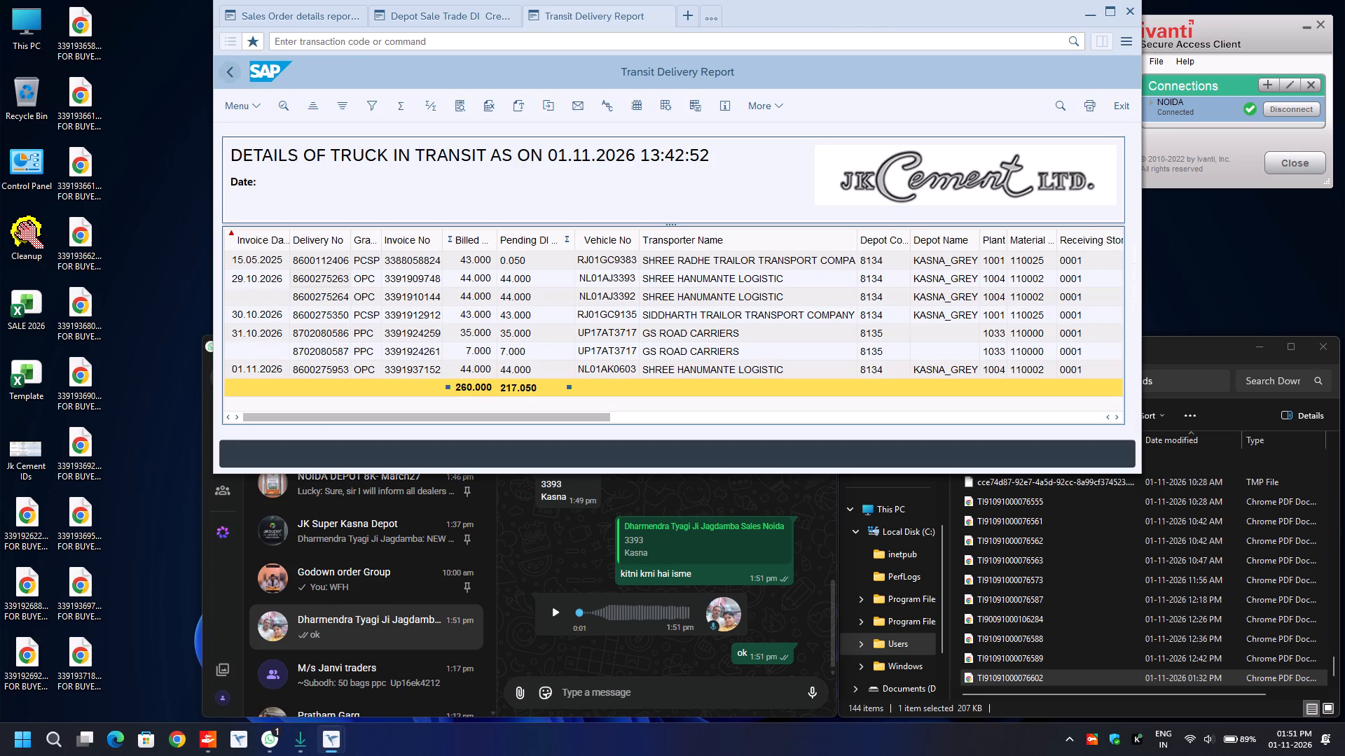
left_click(667, 15)
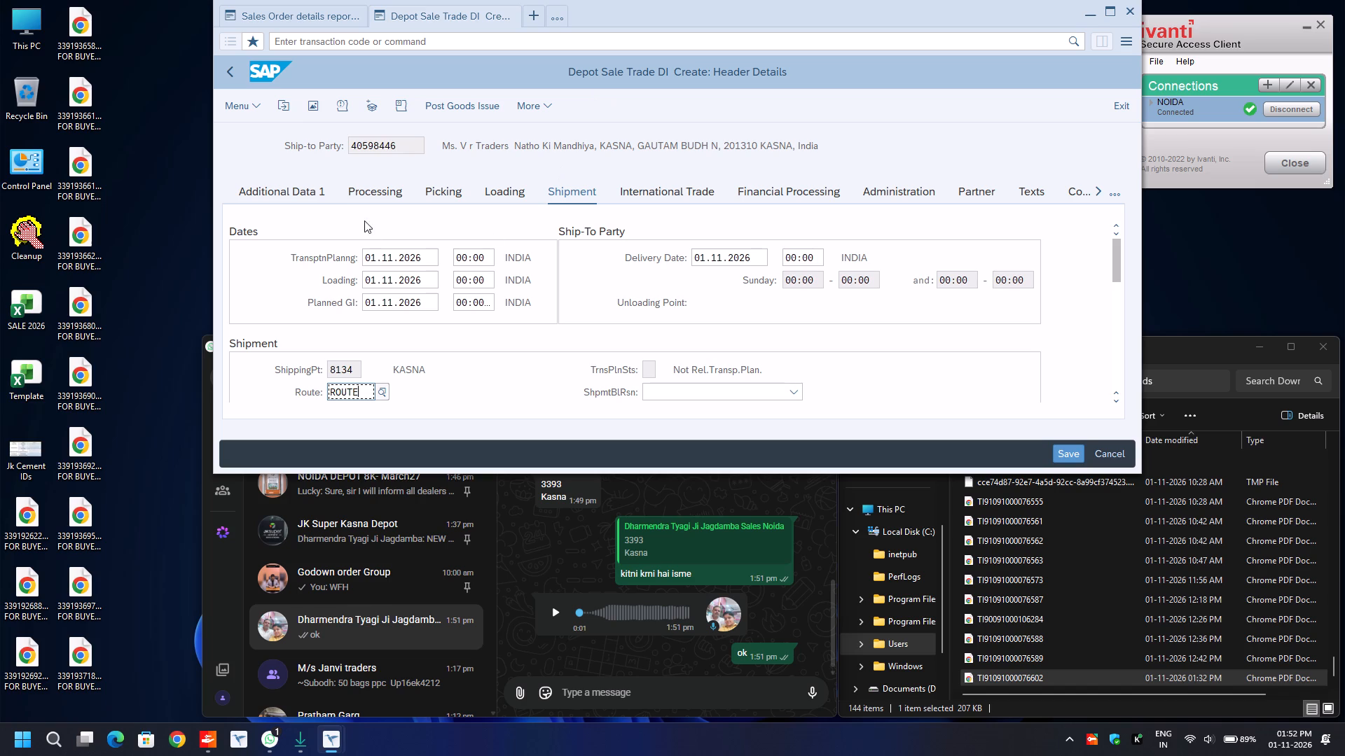
Check the gate entry, transporter and e-way bill details in Additional Data 1 of the V r Traders delivery header.
left_click(303, 190)
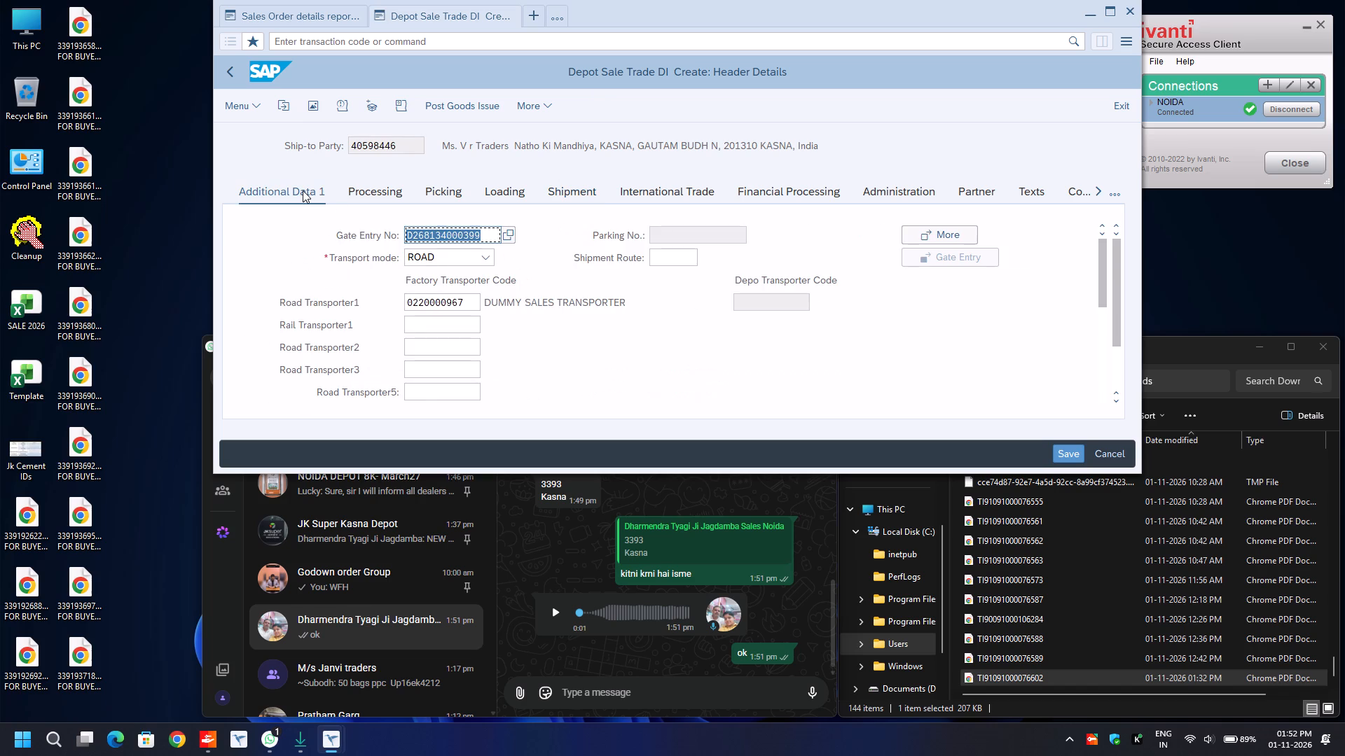
scroll(551, 285, "down", 2)
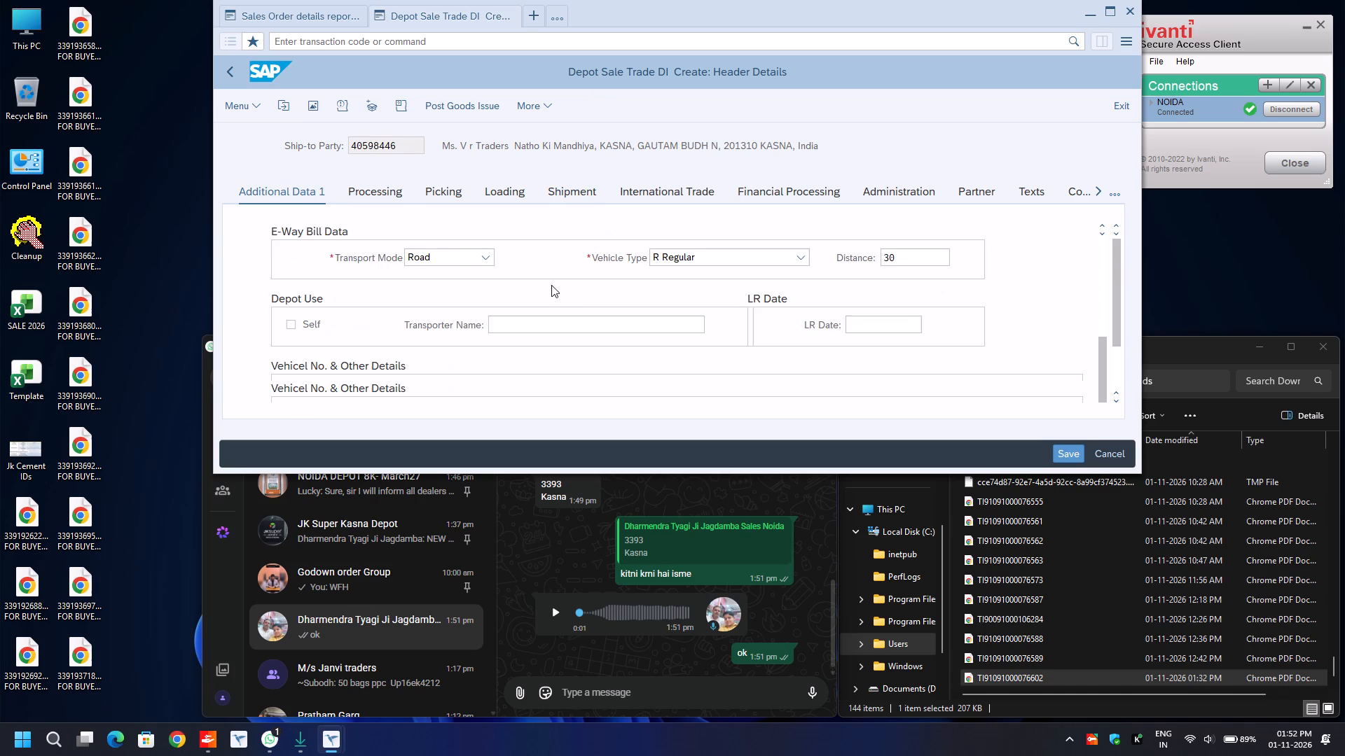
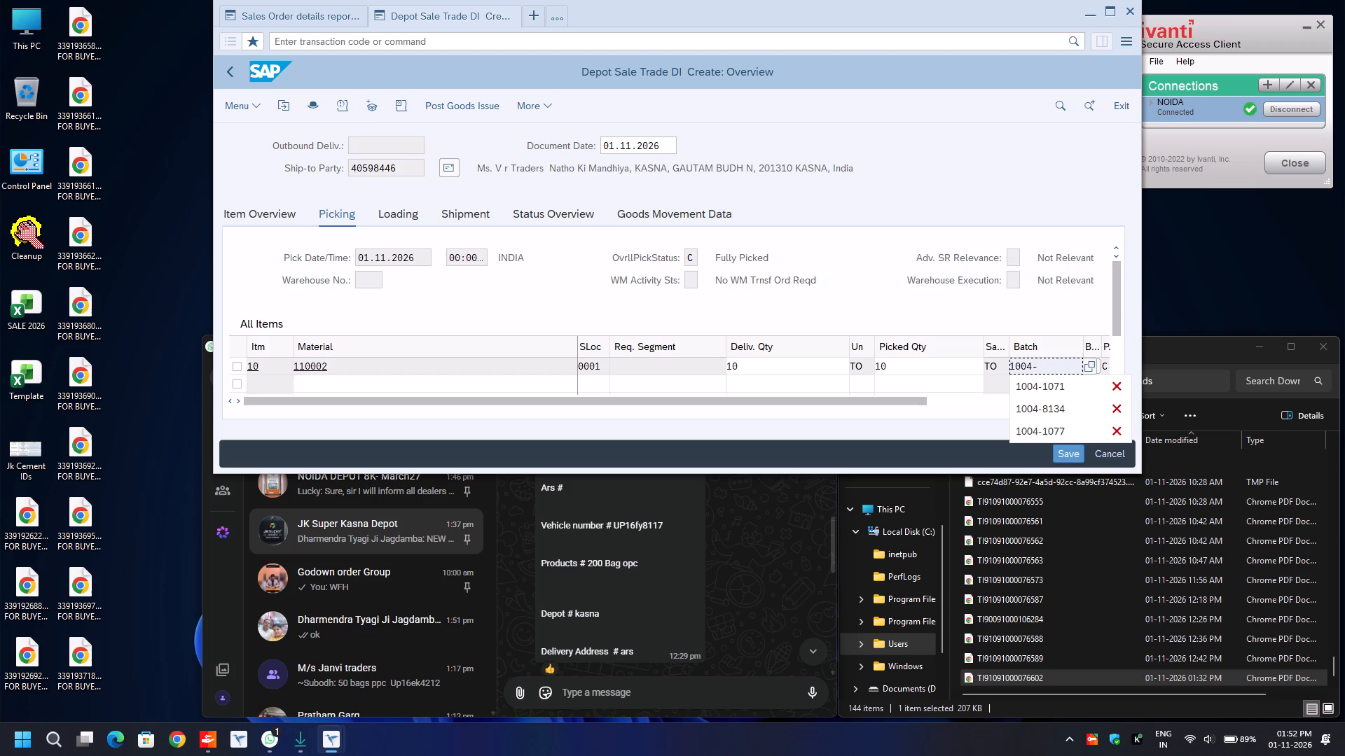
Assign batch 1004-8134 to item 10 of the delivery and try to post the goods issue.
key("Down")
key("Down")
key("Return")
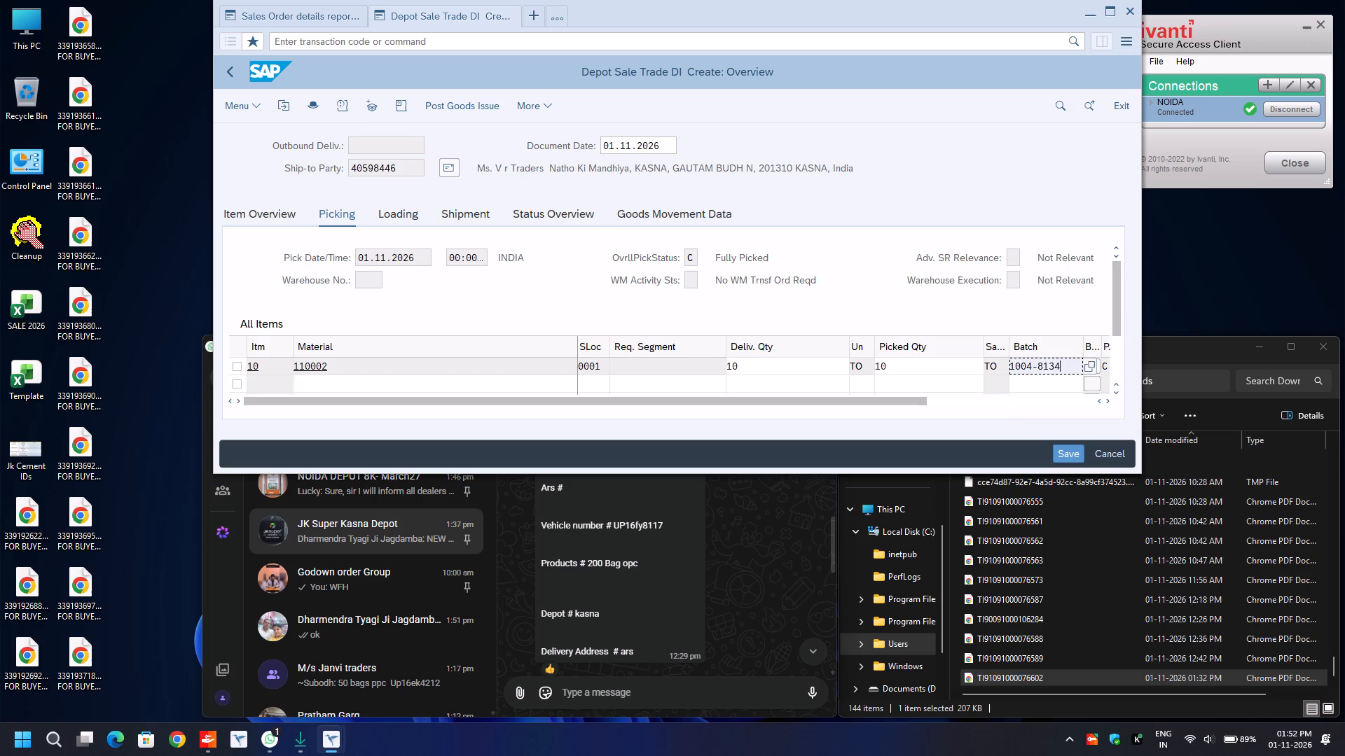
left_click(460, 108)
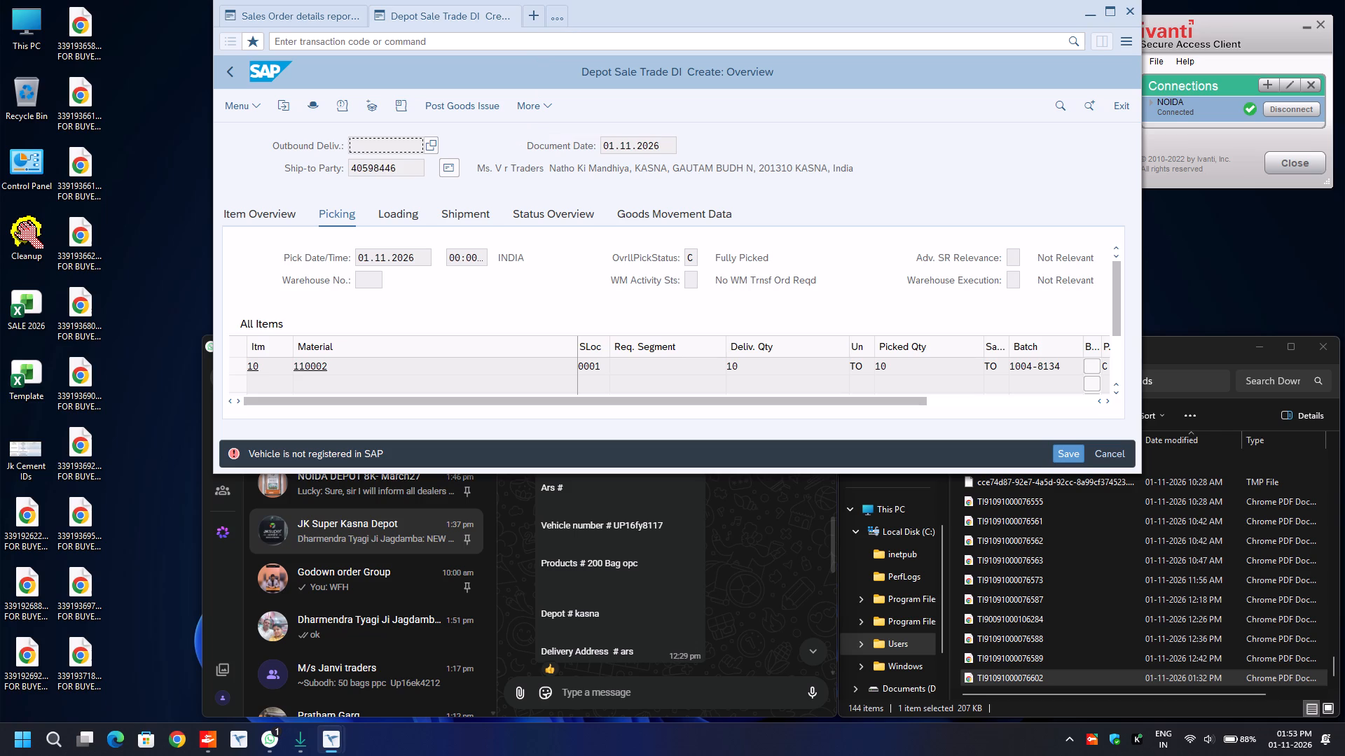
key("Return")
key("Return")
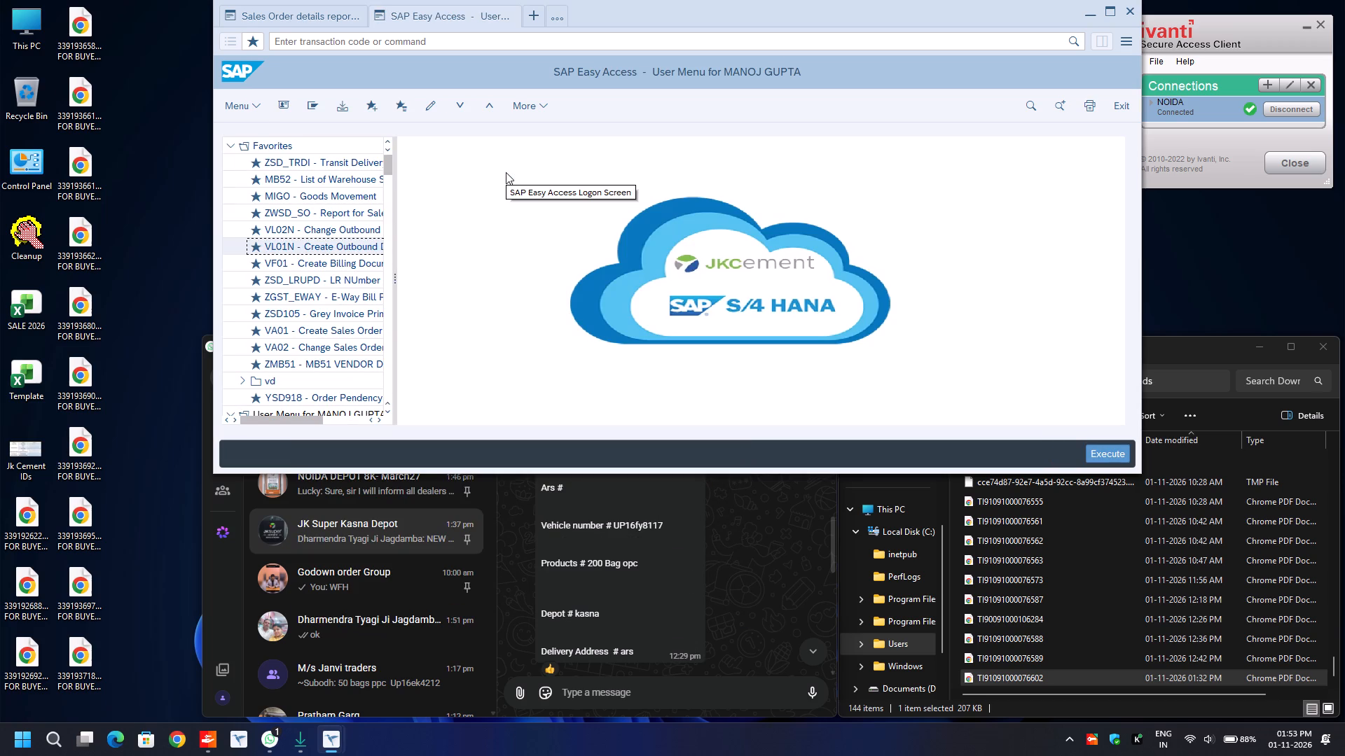
Start the V r Traders outbound delivery again from its order, entering picked quantity 10 and batch 1004-8134 for material 110002.
key("Return")
key("Return")
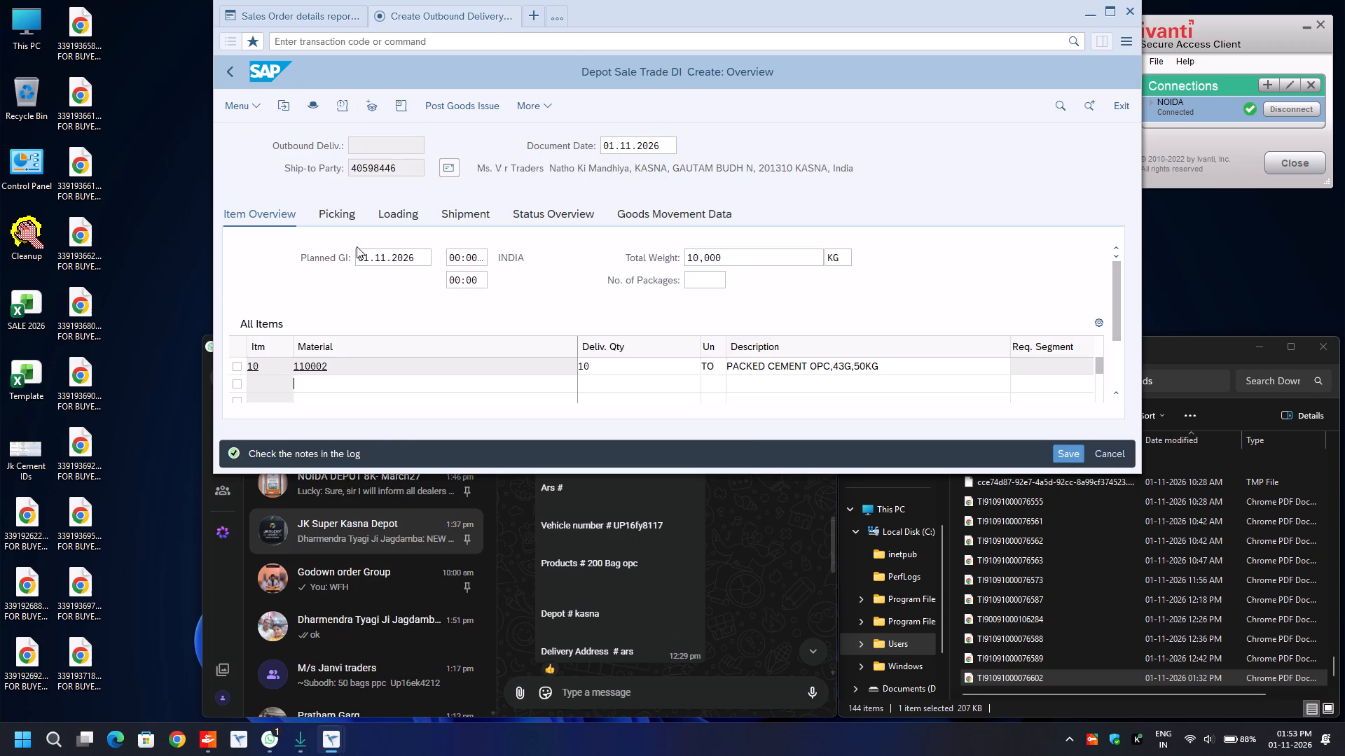
left_click(331, 212)
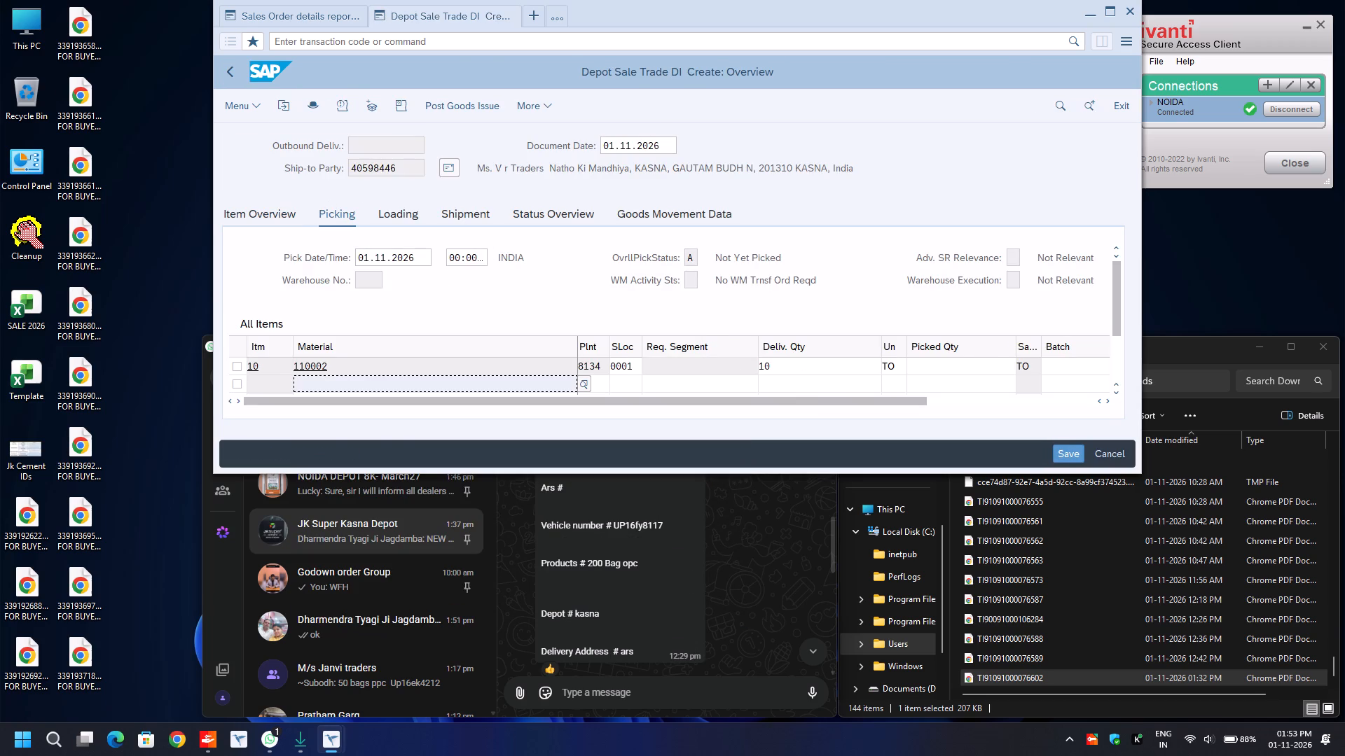
left_click(938, 367)
type("10")
key("Tab")
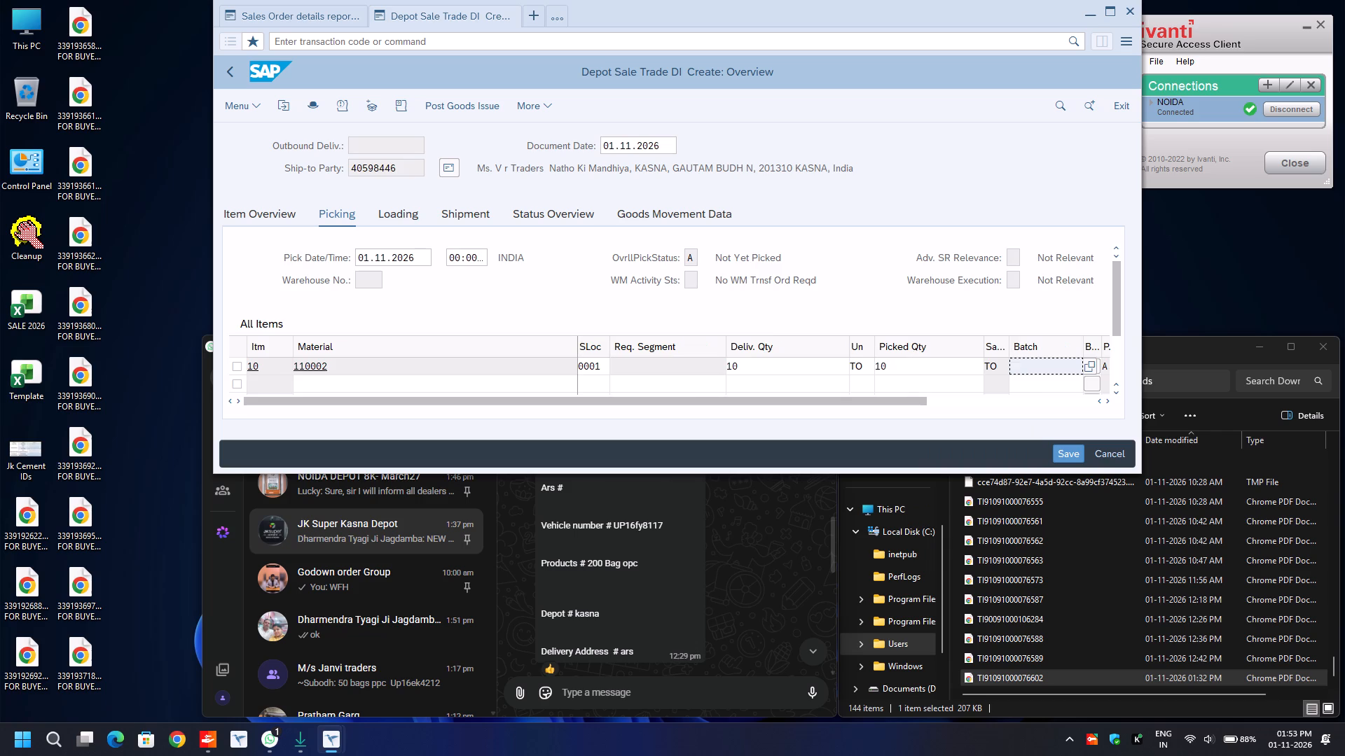
type("1004")
key("Down")
key("Return")
key("F8")
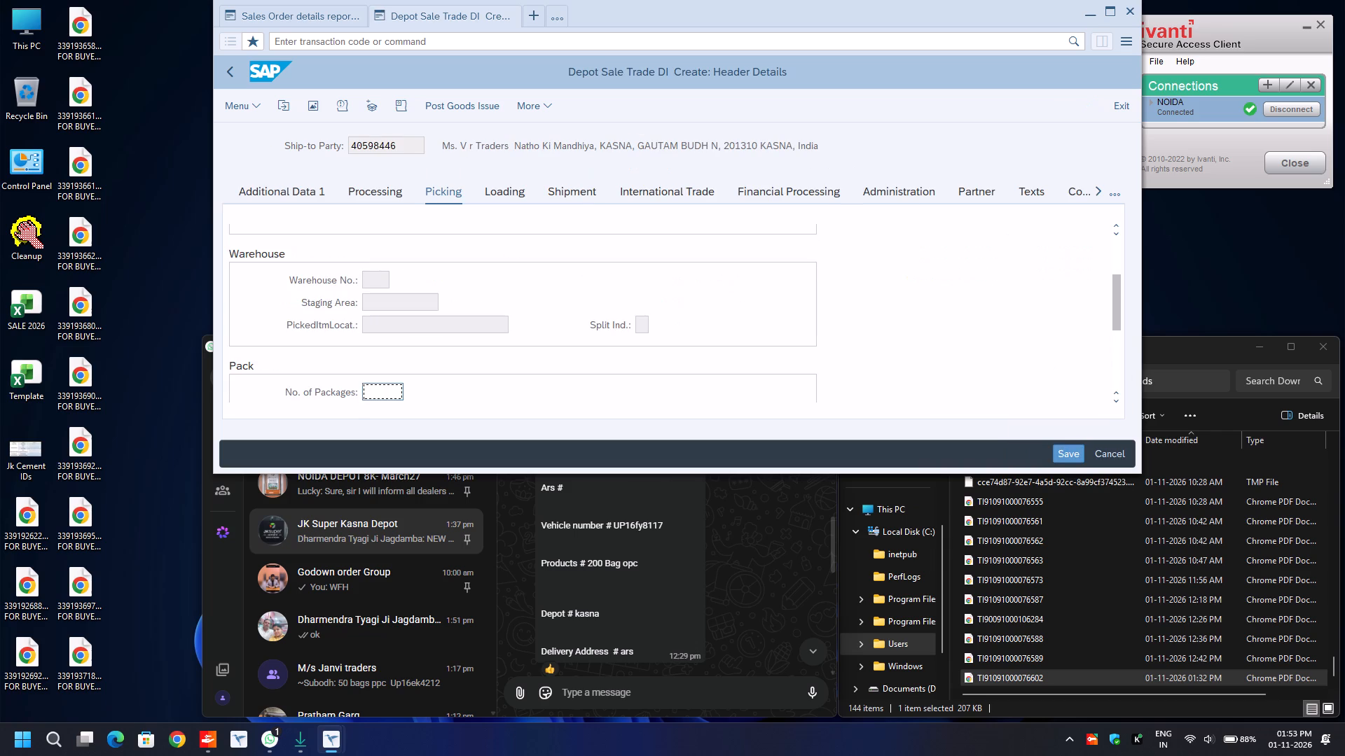
left_click(295, 185)
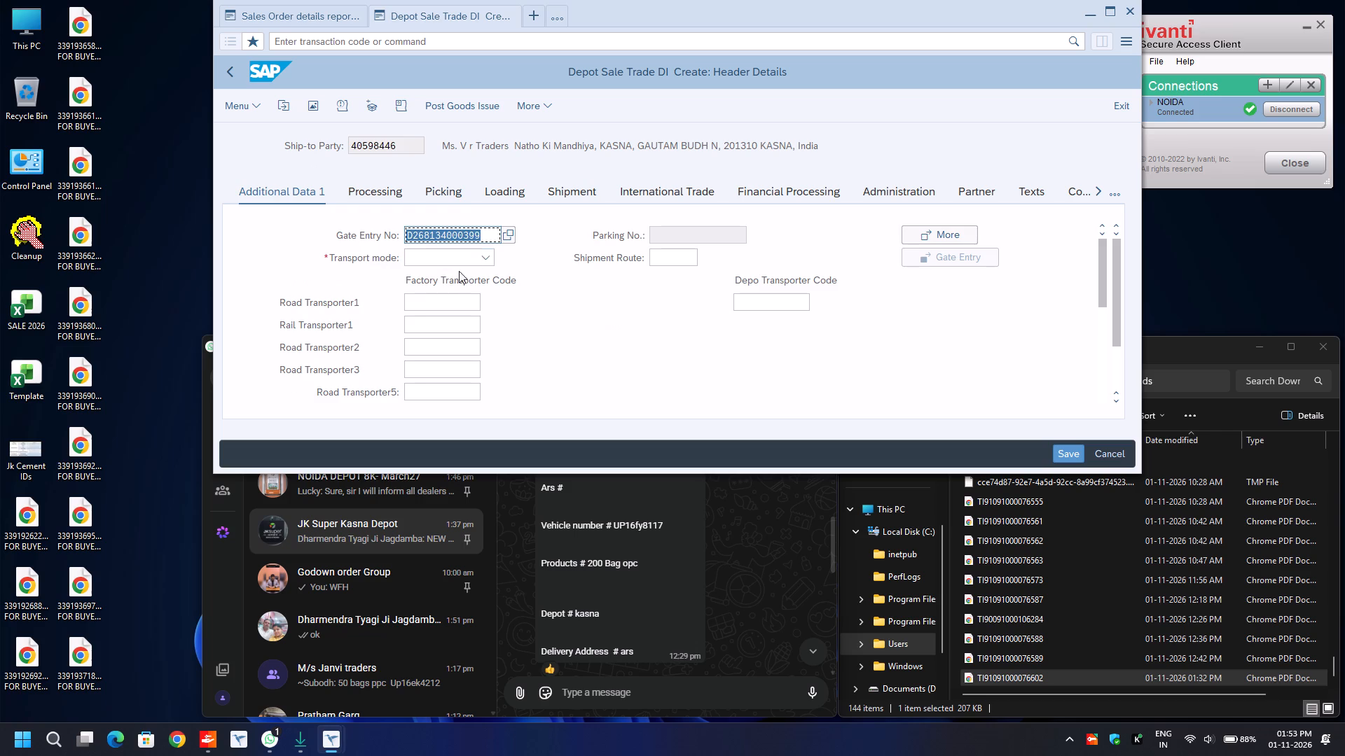
left_click(488, 251)
left_click(436, 323)
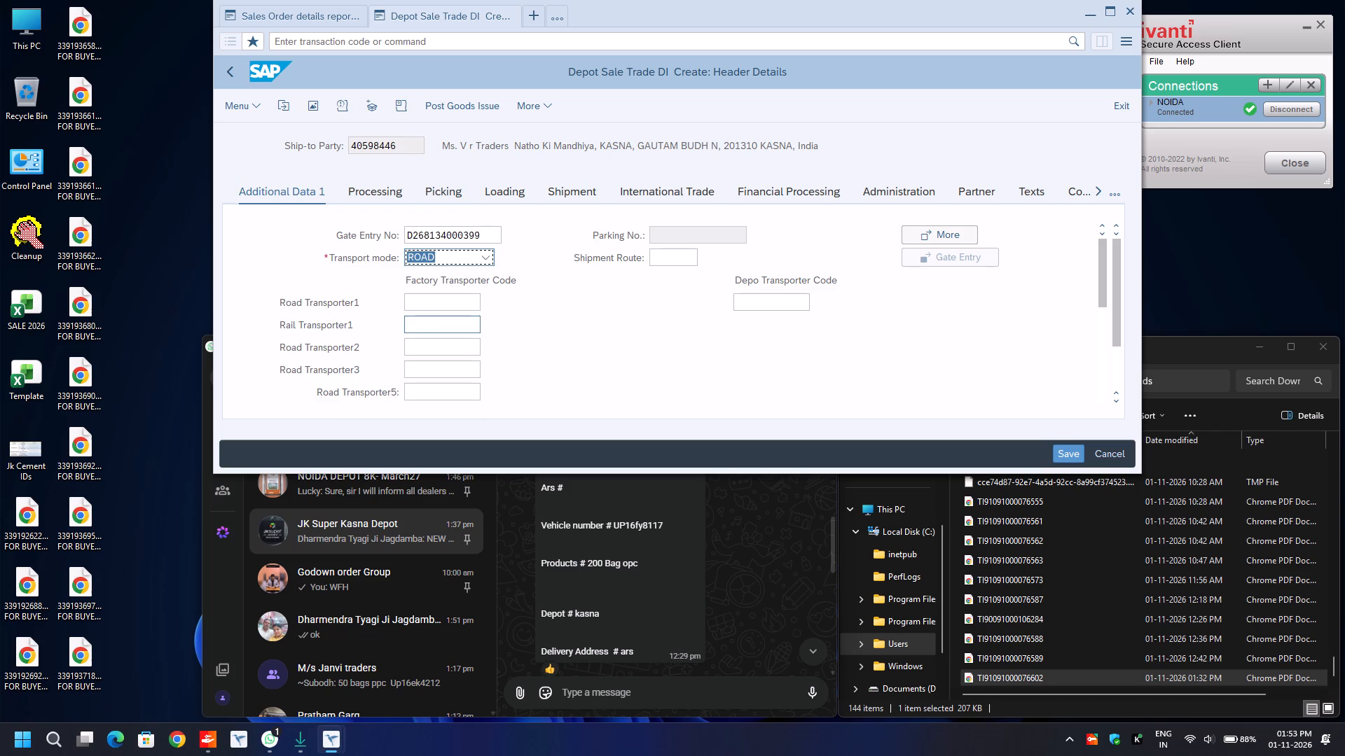
left_click(436, 303)
key("BackSpace")
key("Down")
key("Return")
key("Return")
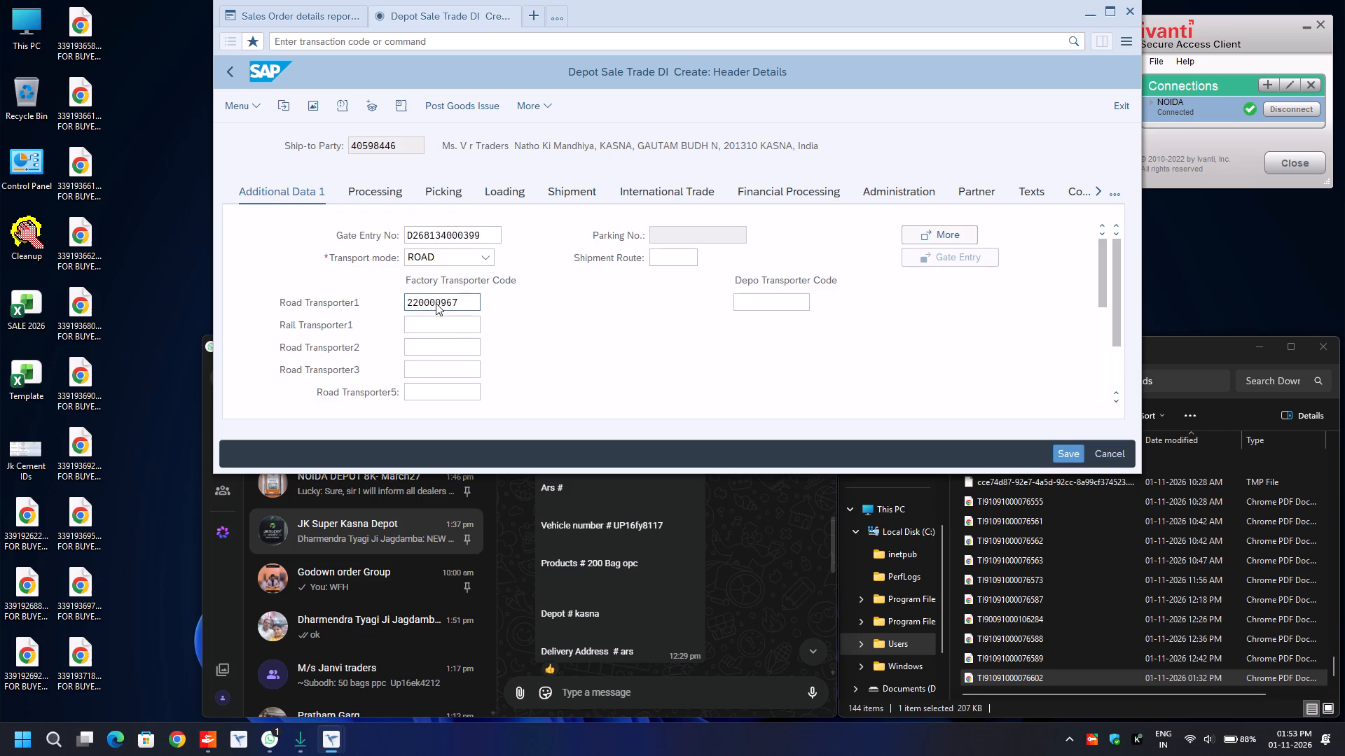
type("ro")
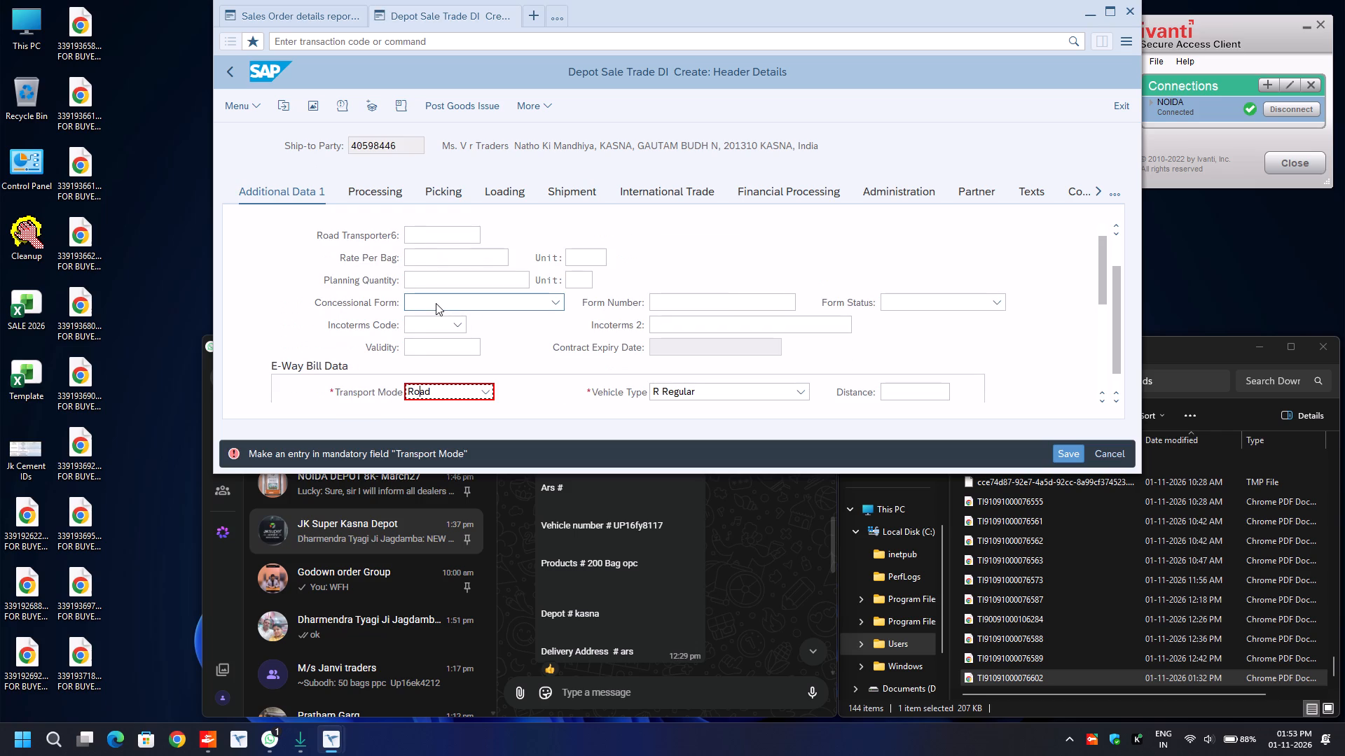
key("Tab")
key("Tab")
key("BackSpace")
key("Down")
key("Return")
key("Down")
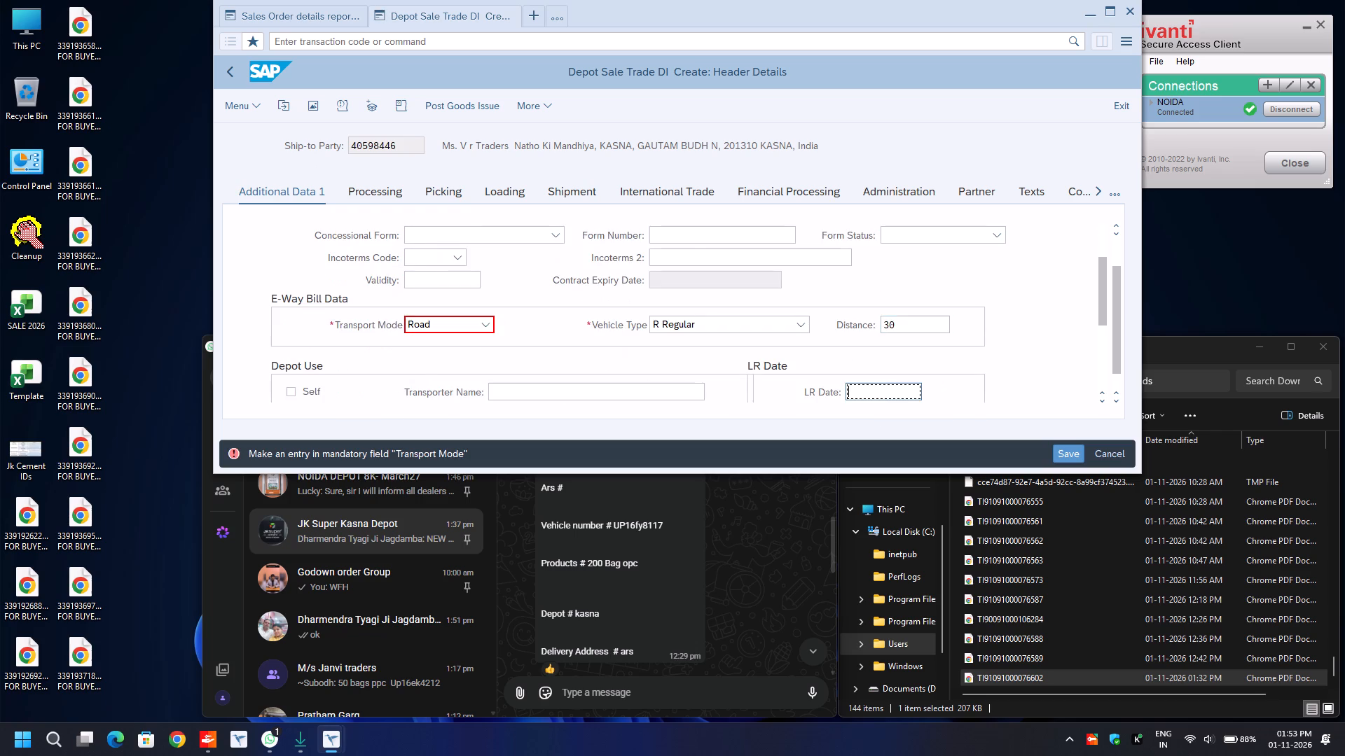
key("Down")
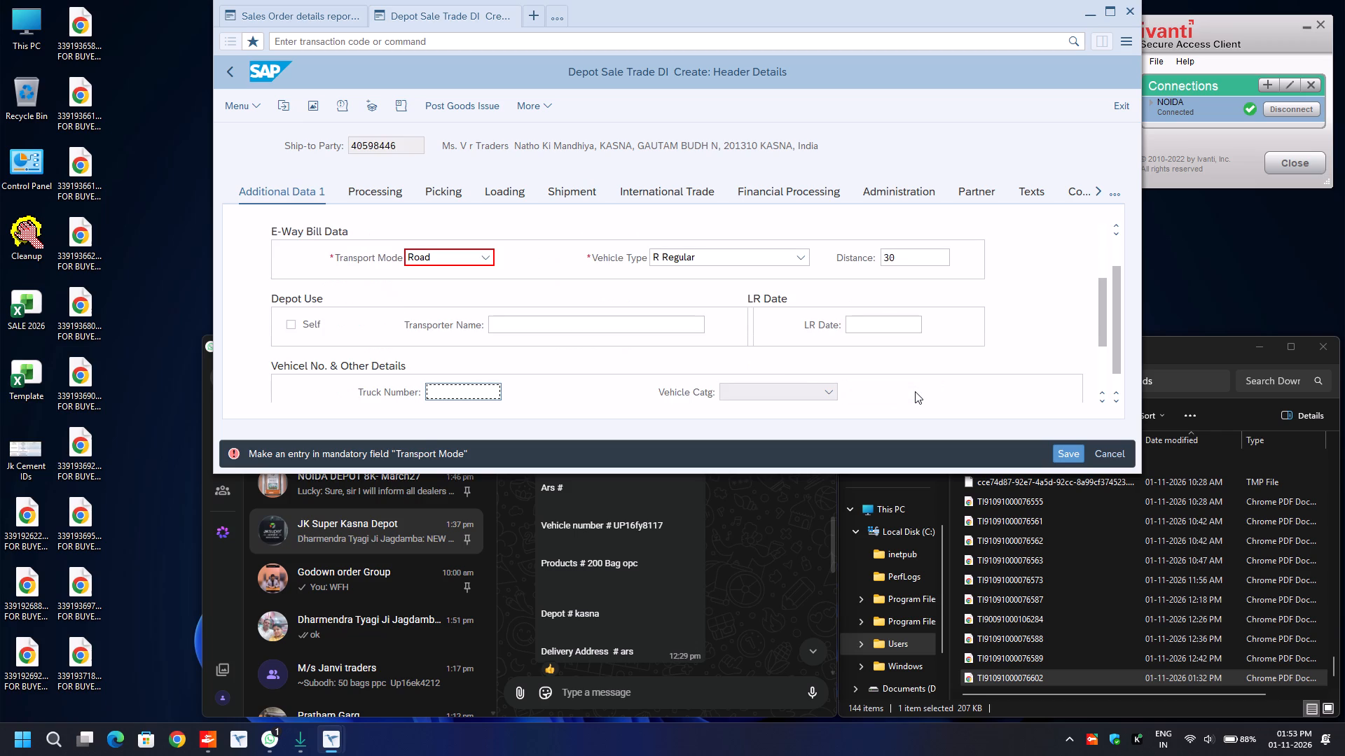
key("BackSpace")
key("Down")
key("Return")
key("Tab")
key("Tab")
key("BackSpace")
key("Down")
key("Return")
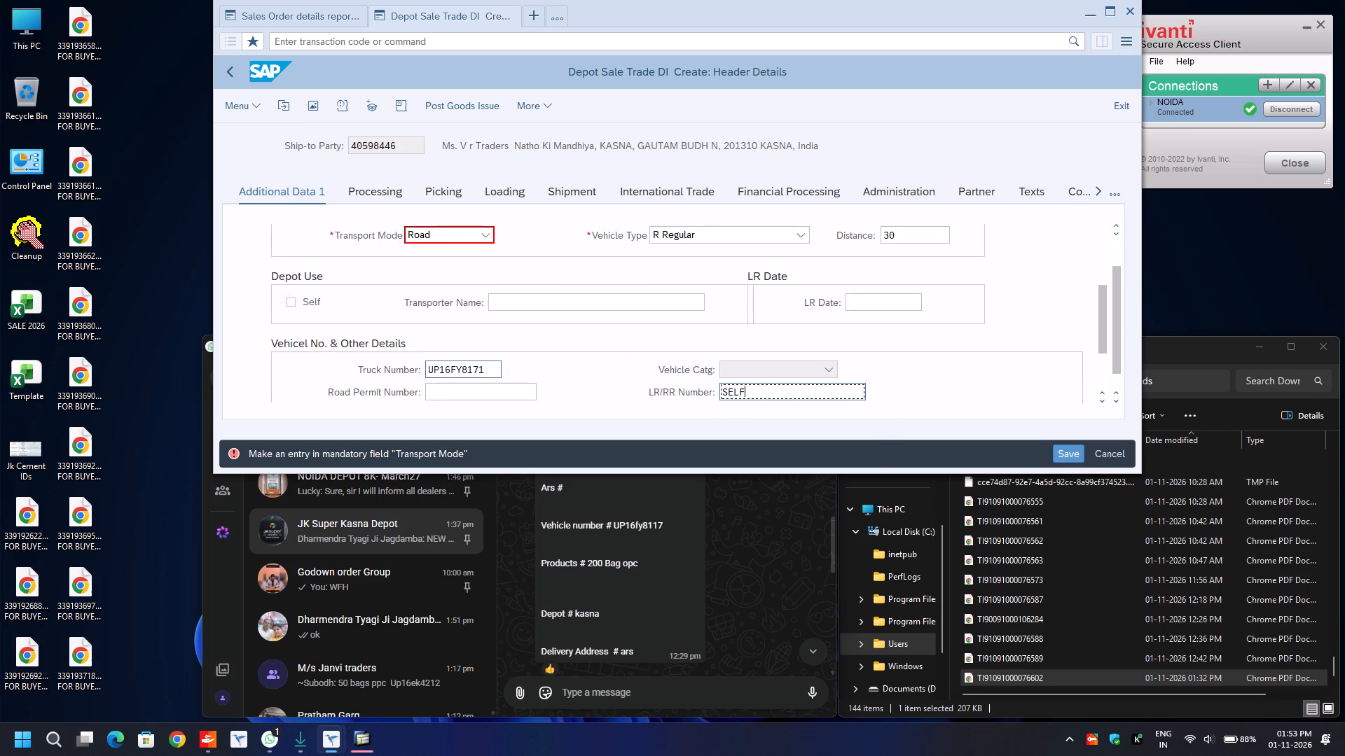
Clear the truck number from the delivery's vehicle details.
left_click_drag(494, 366, 324, 350)
key("BackSpace")
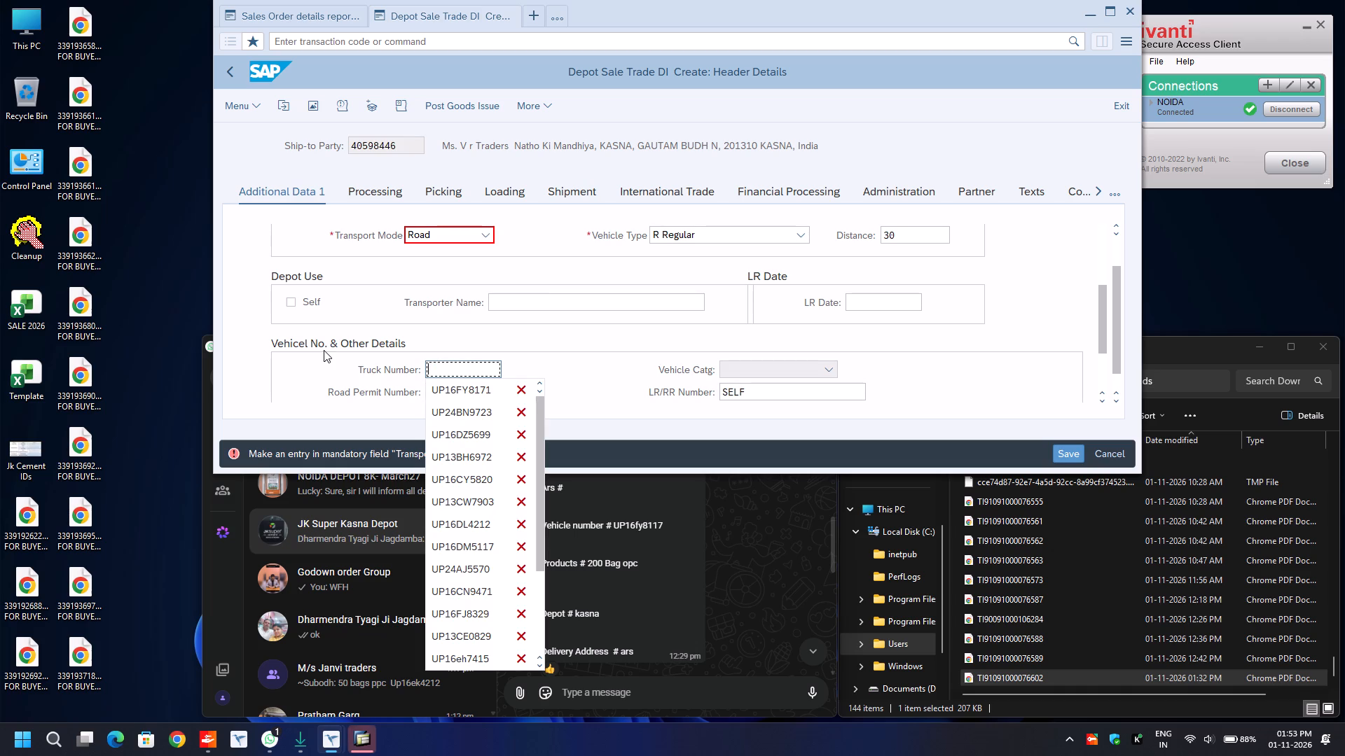
left_click(597, 359)
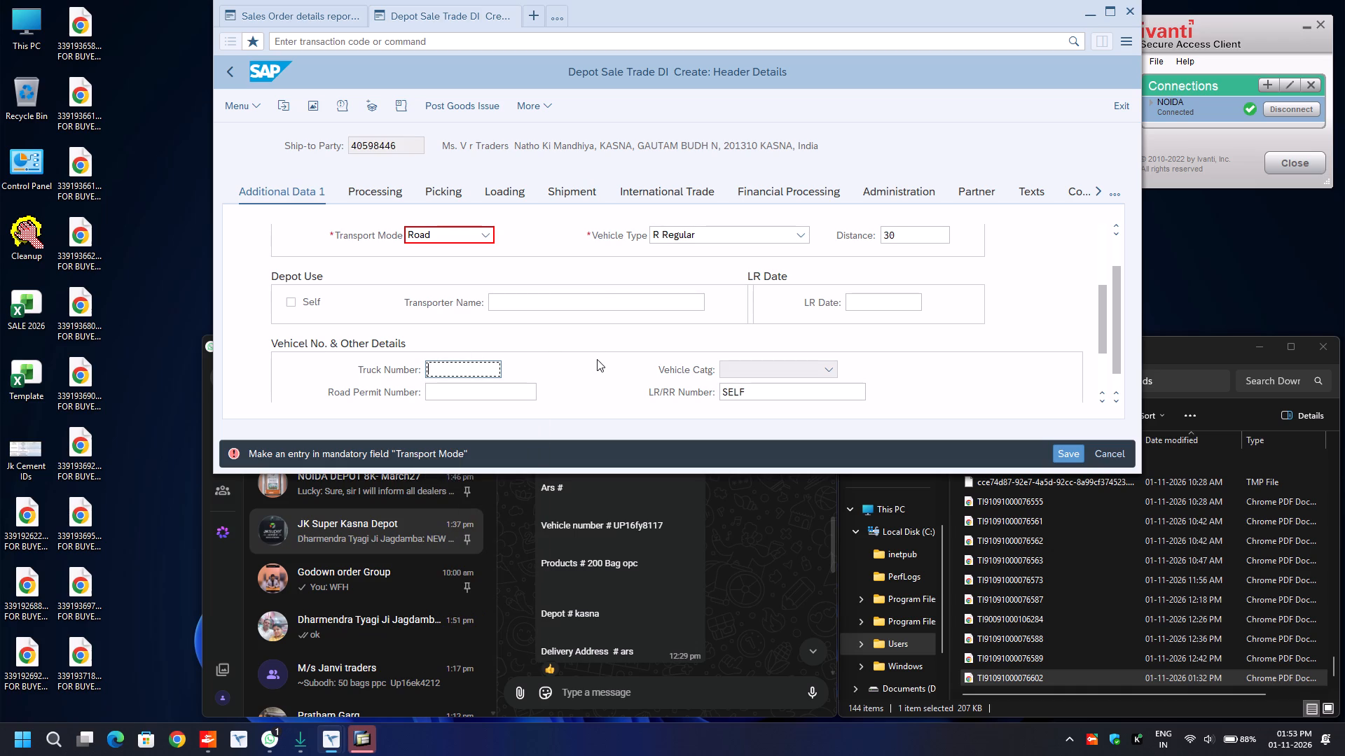
Set the route to ROUTE in the delivery's shipment data and post the goods issue.
left_click(582, 190)
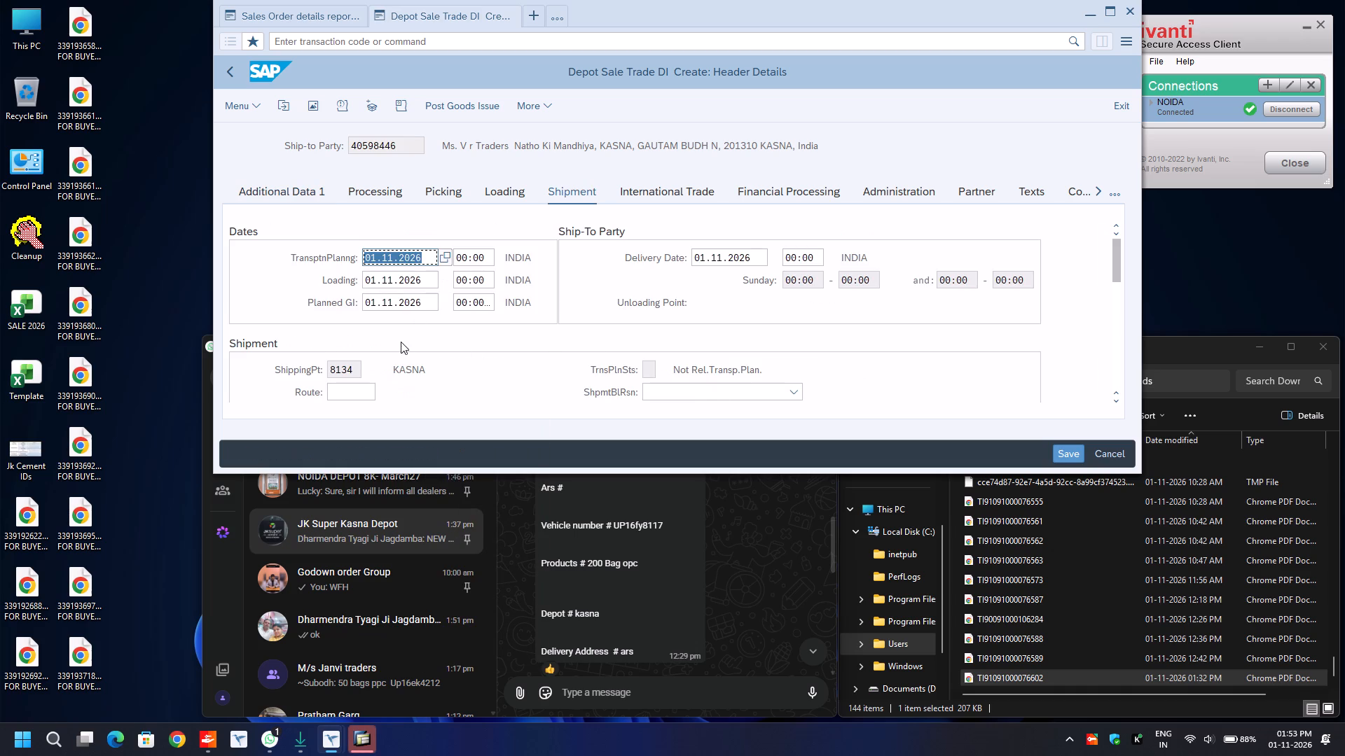
left_click(357, 391)
key("BackSpace")
key("Down")
key("Return")
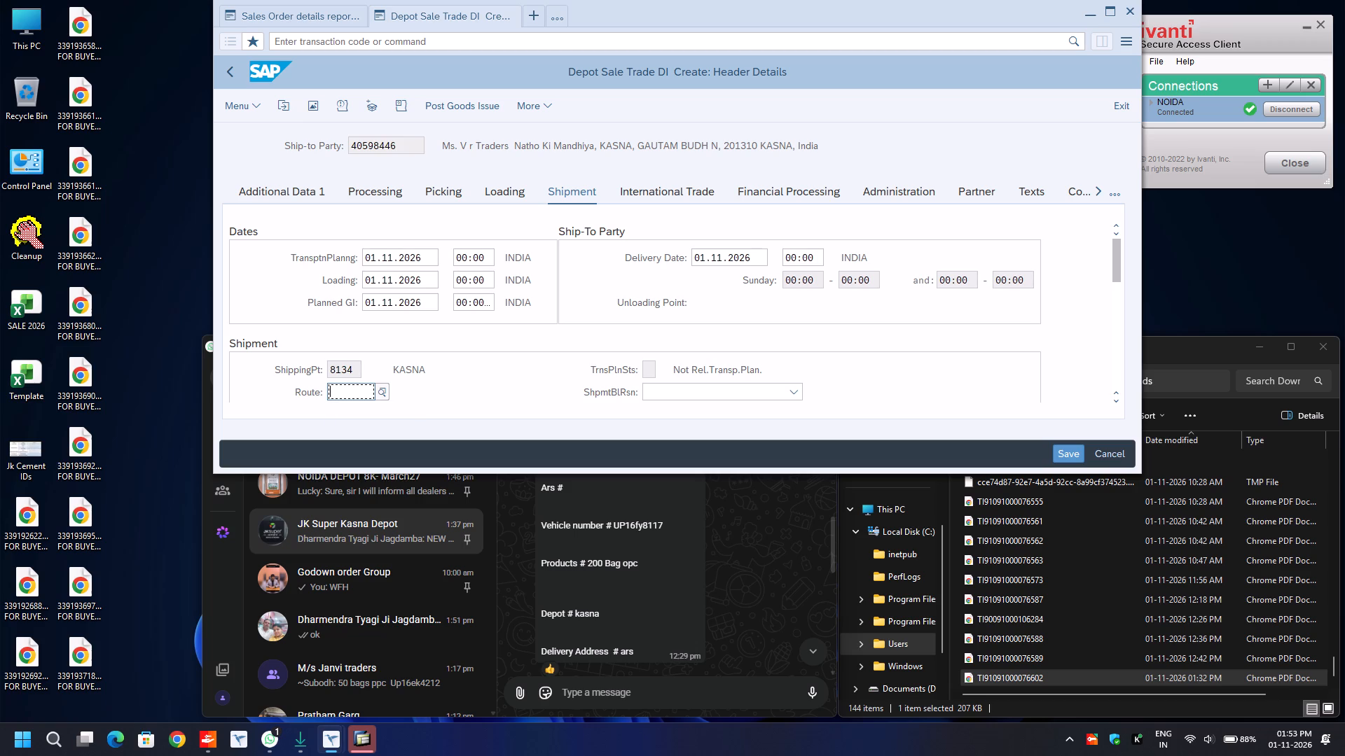
left_click(461, 101)
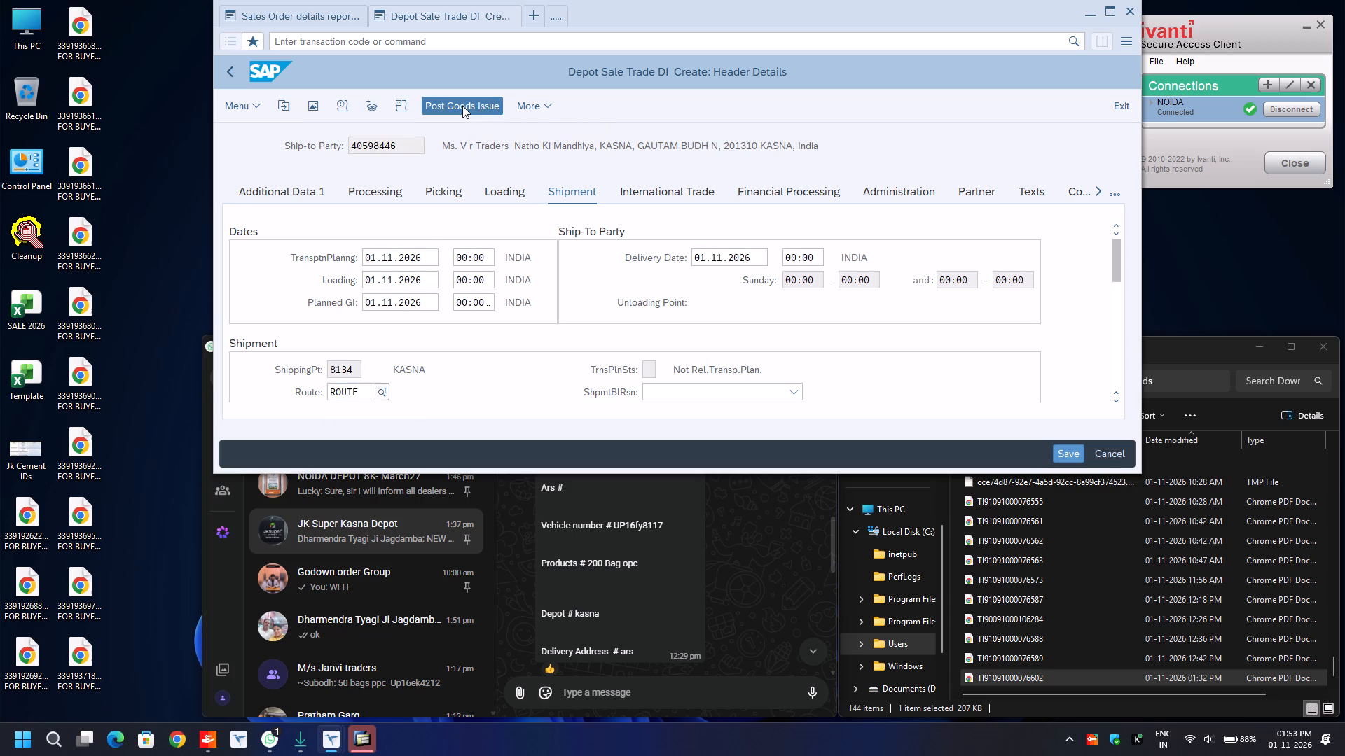
left_click(537, 12)
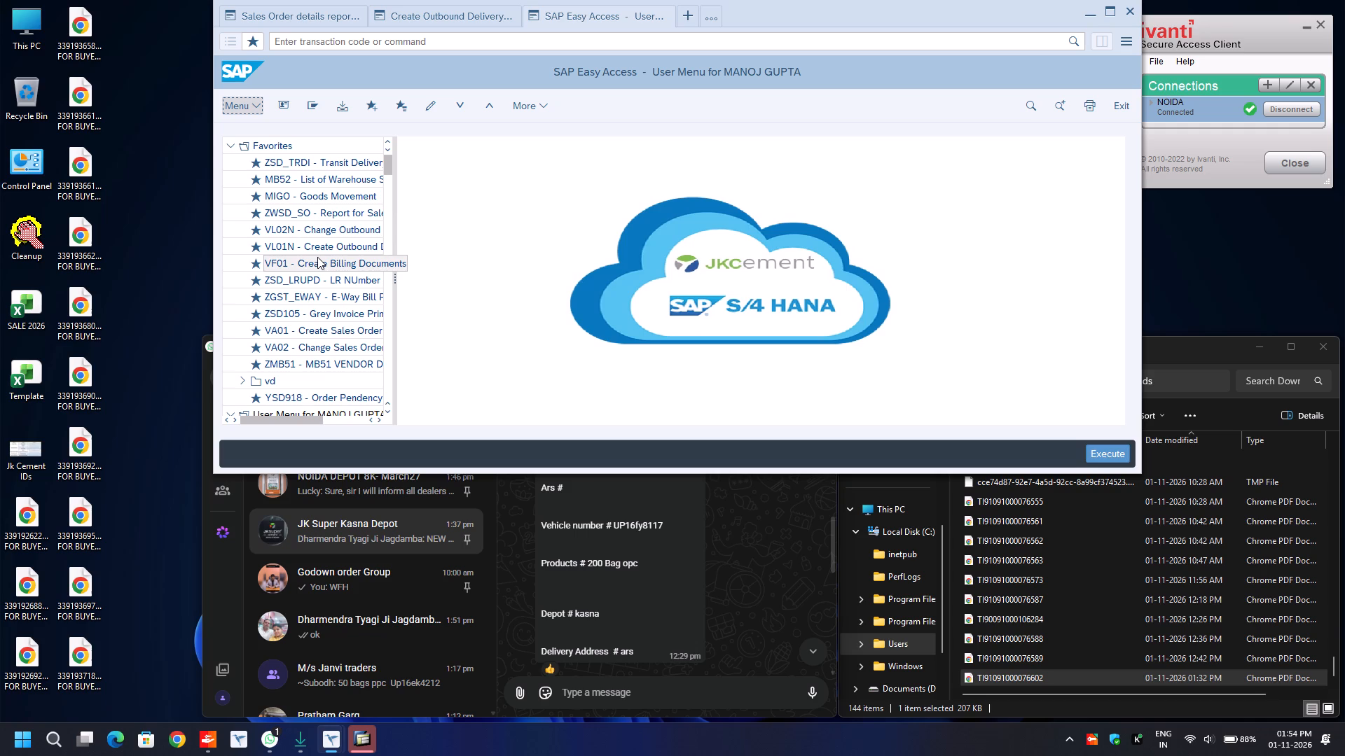
left_click(343, 38)
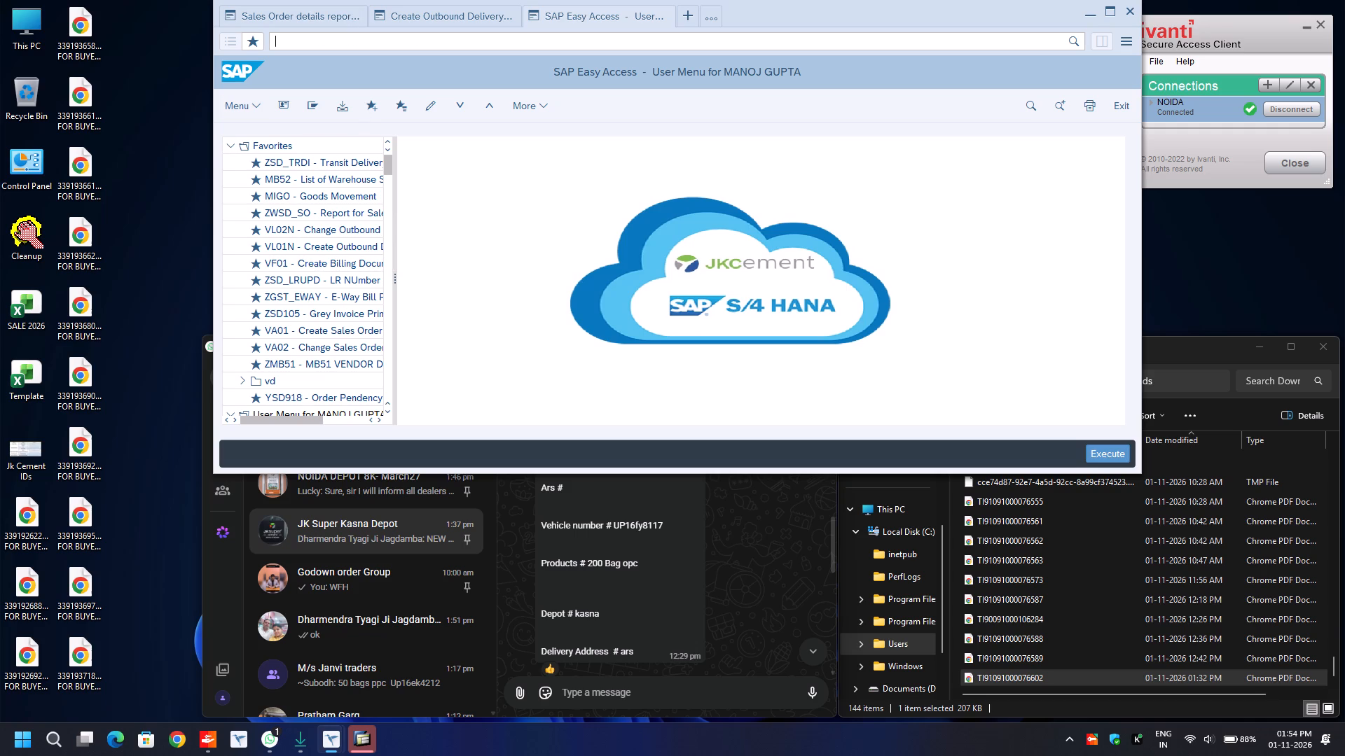
type("va03")
key("Return")
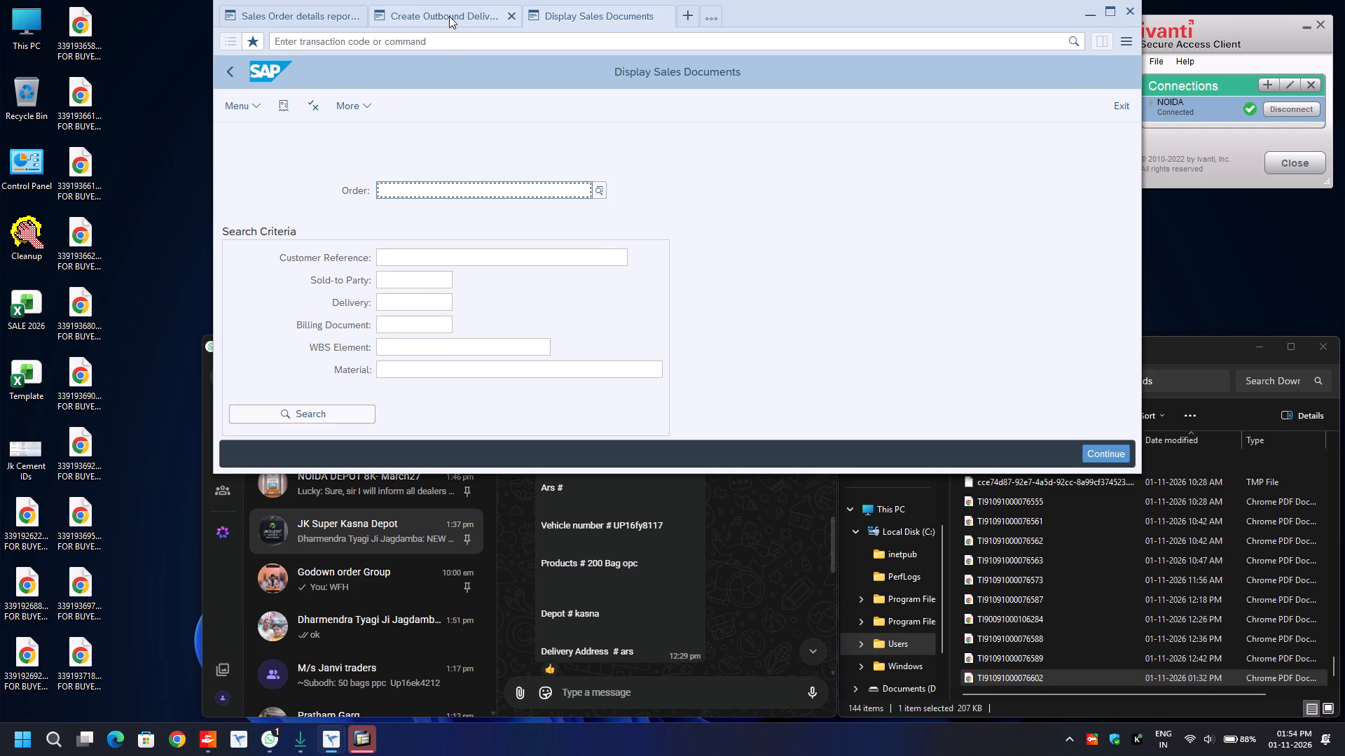
left_click(315, 15)
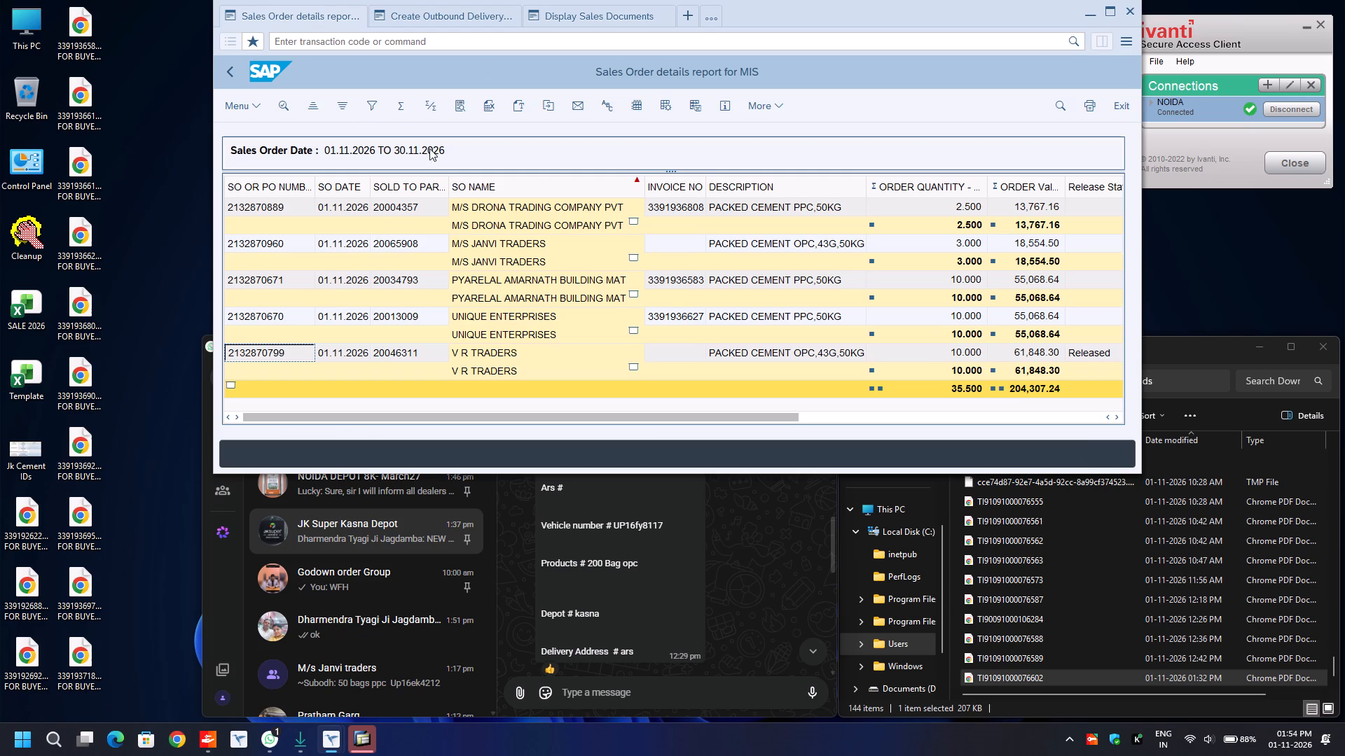
left_click(467, 9)
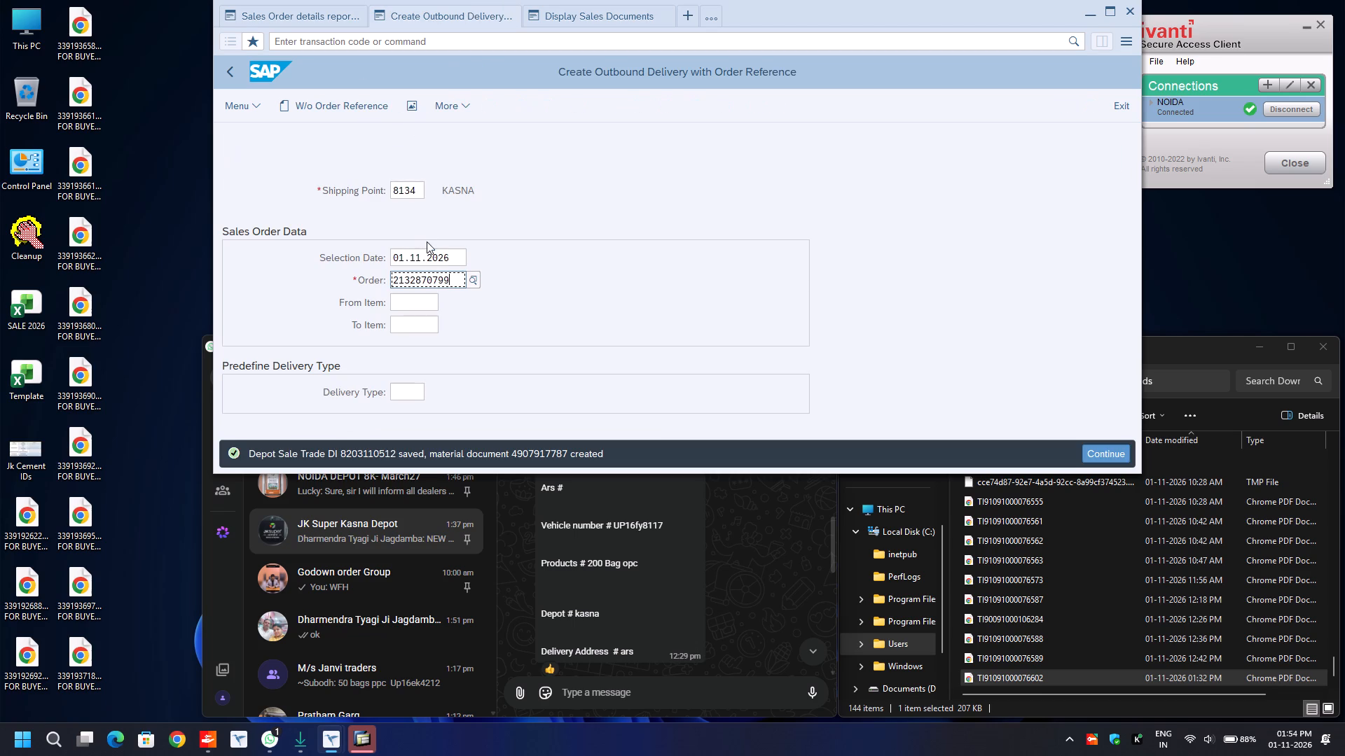
key("ctrl+a")
key("ctrl+c")
left_click(604, 12)
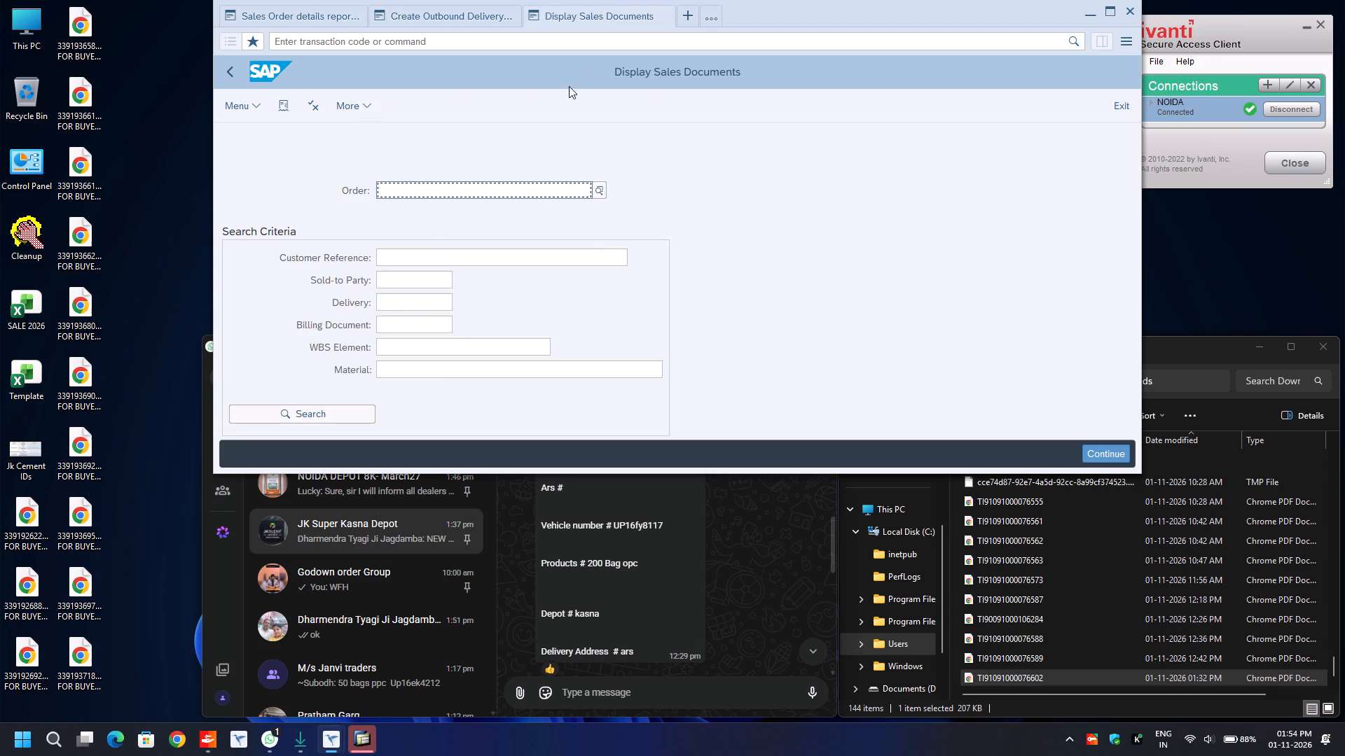
key("ctrl+v")
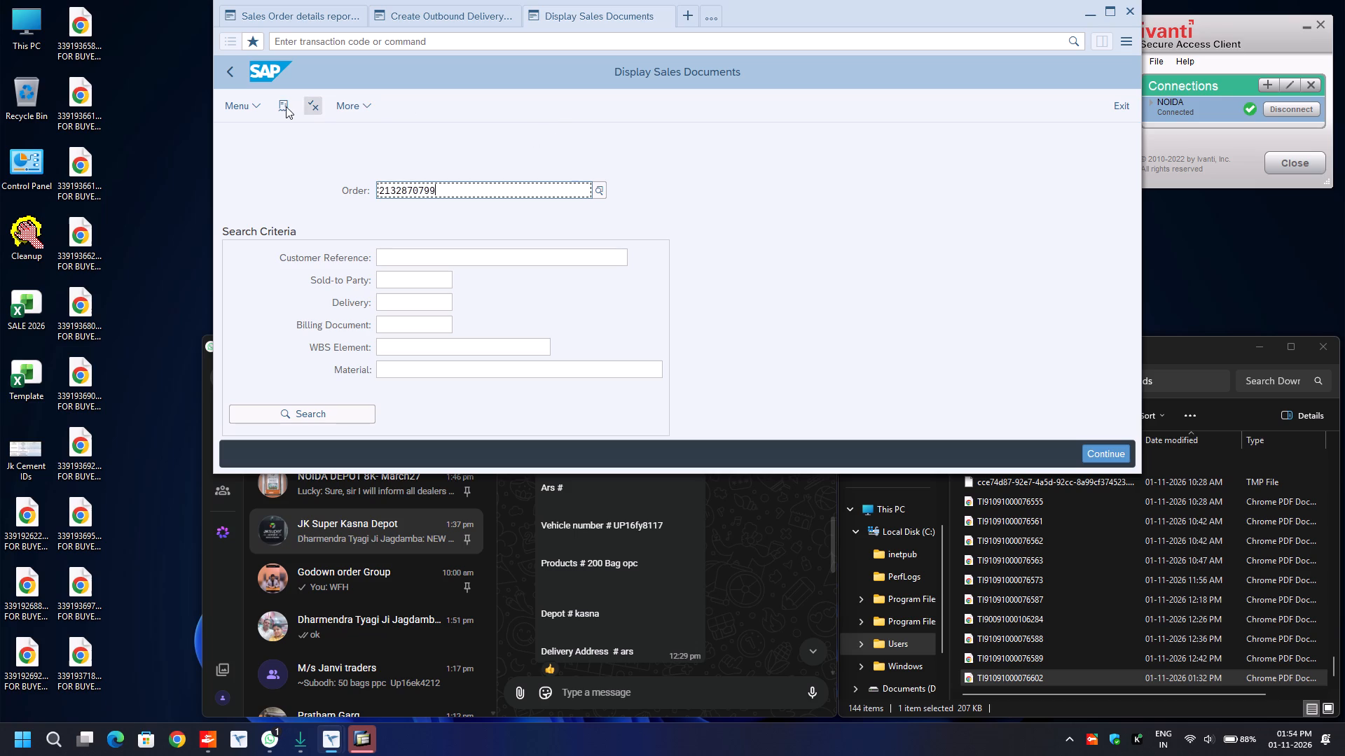
left_click(284, 106)
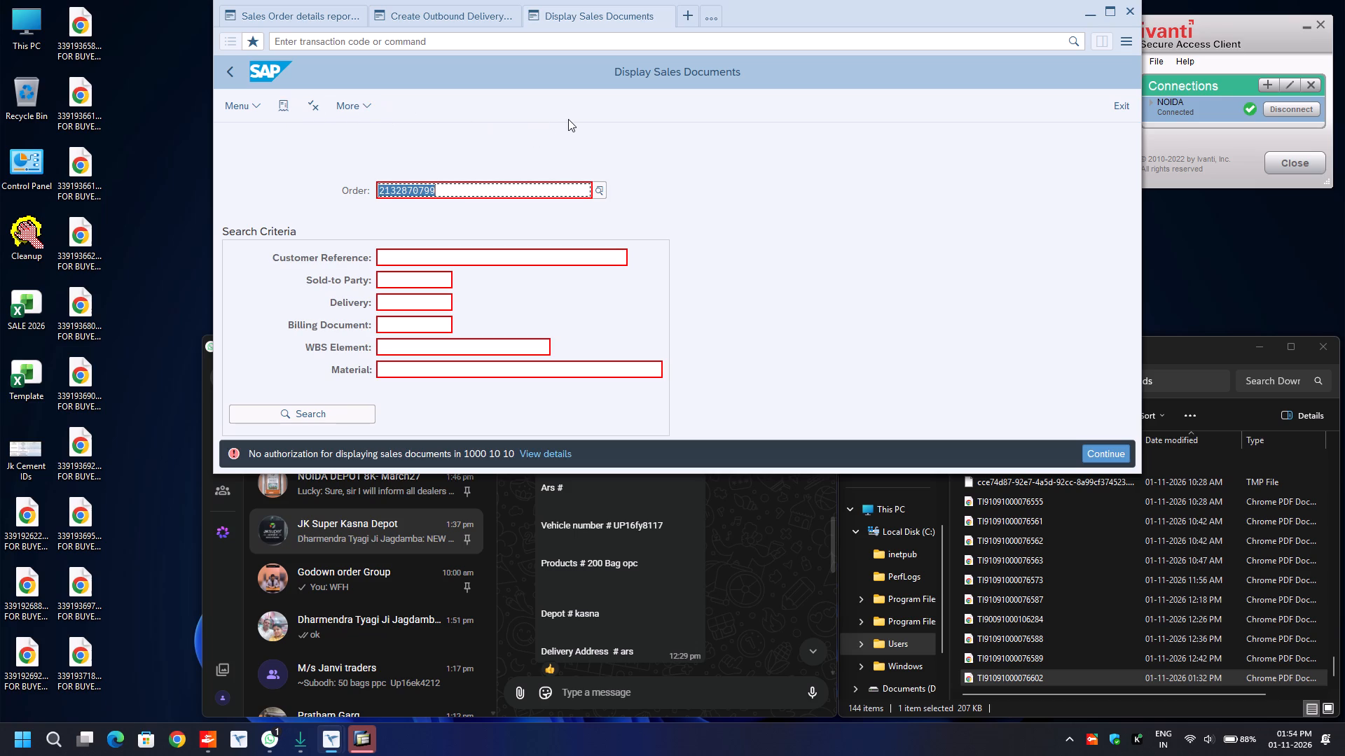
Bring up the S4P auto-logout message and dismiss it without viewing the detailed error description.
left_click(366, 734)
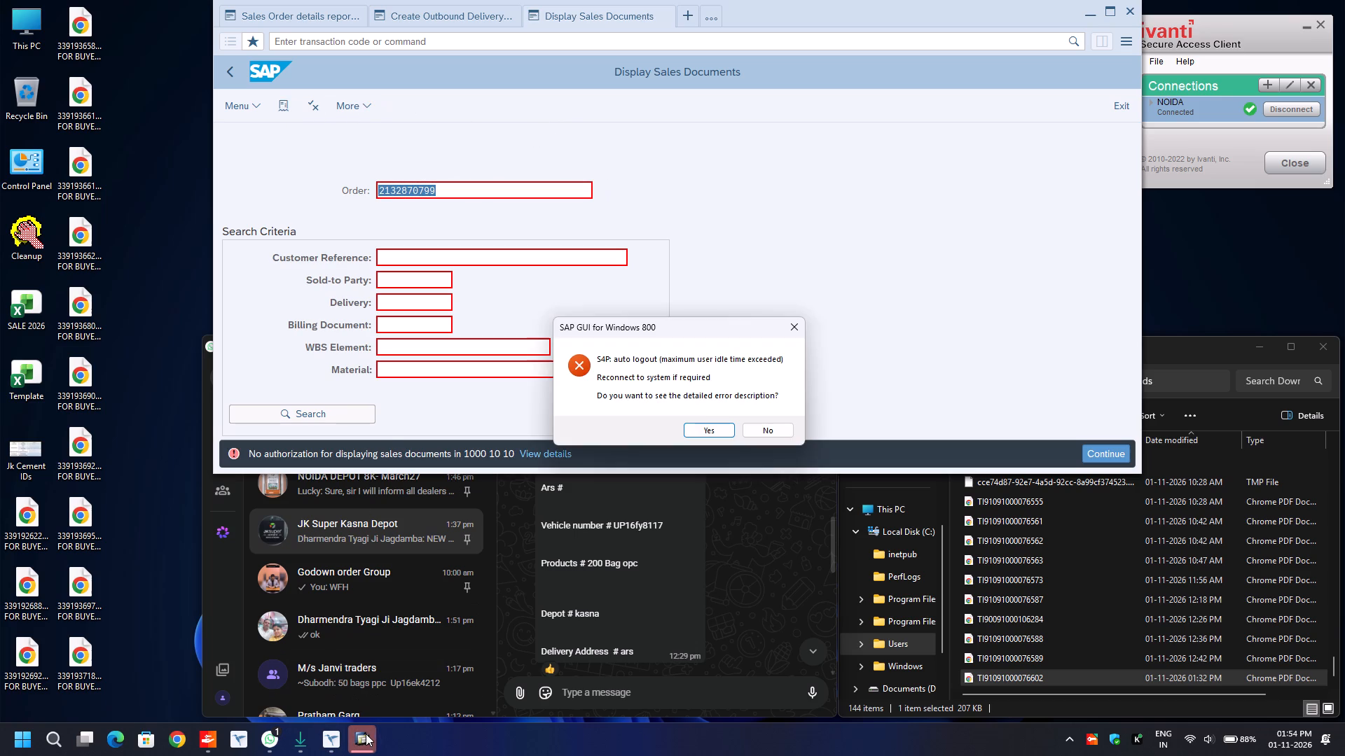
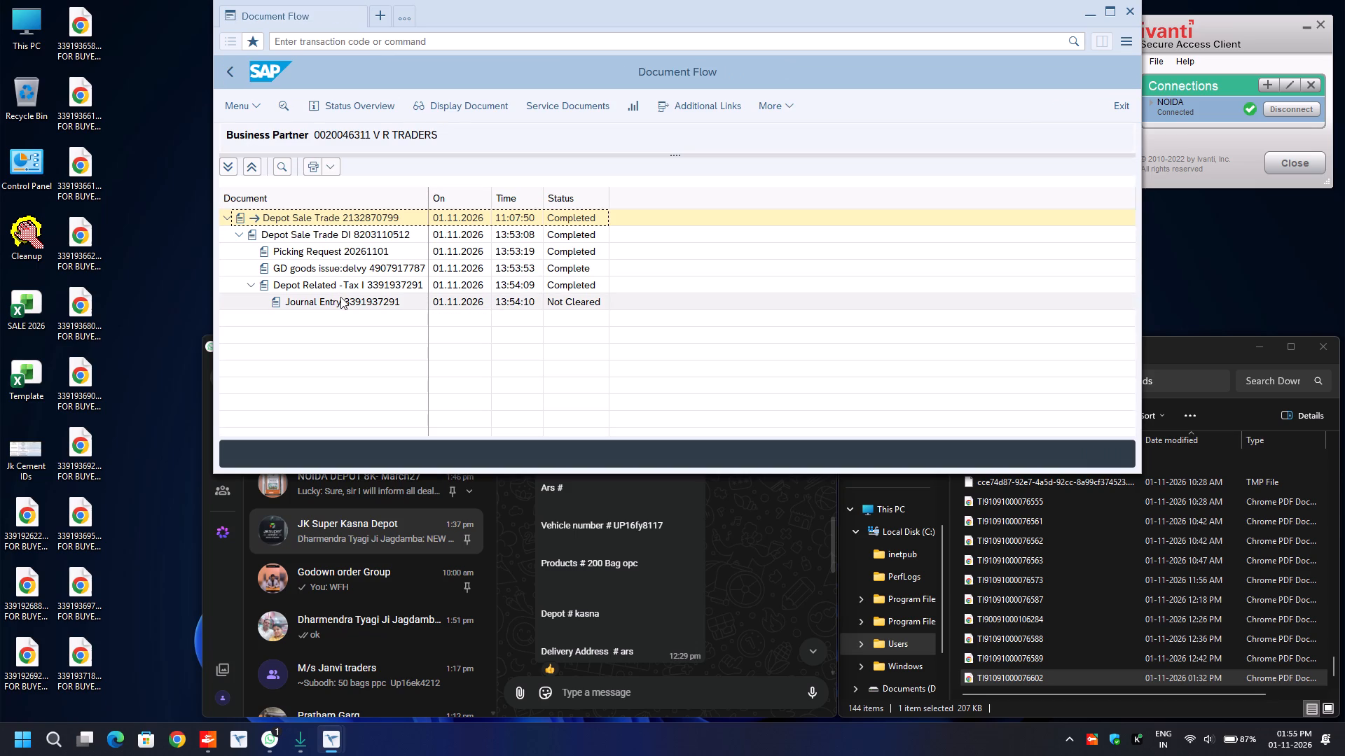
left_click(359, 229)
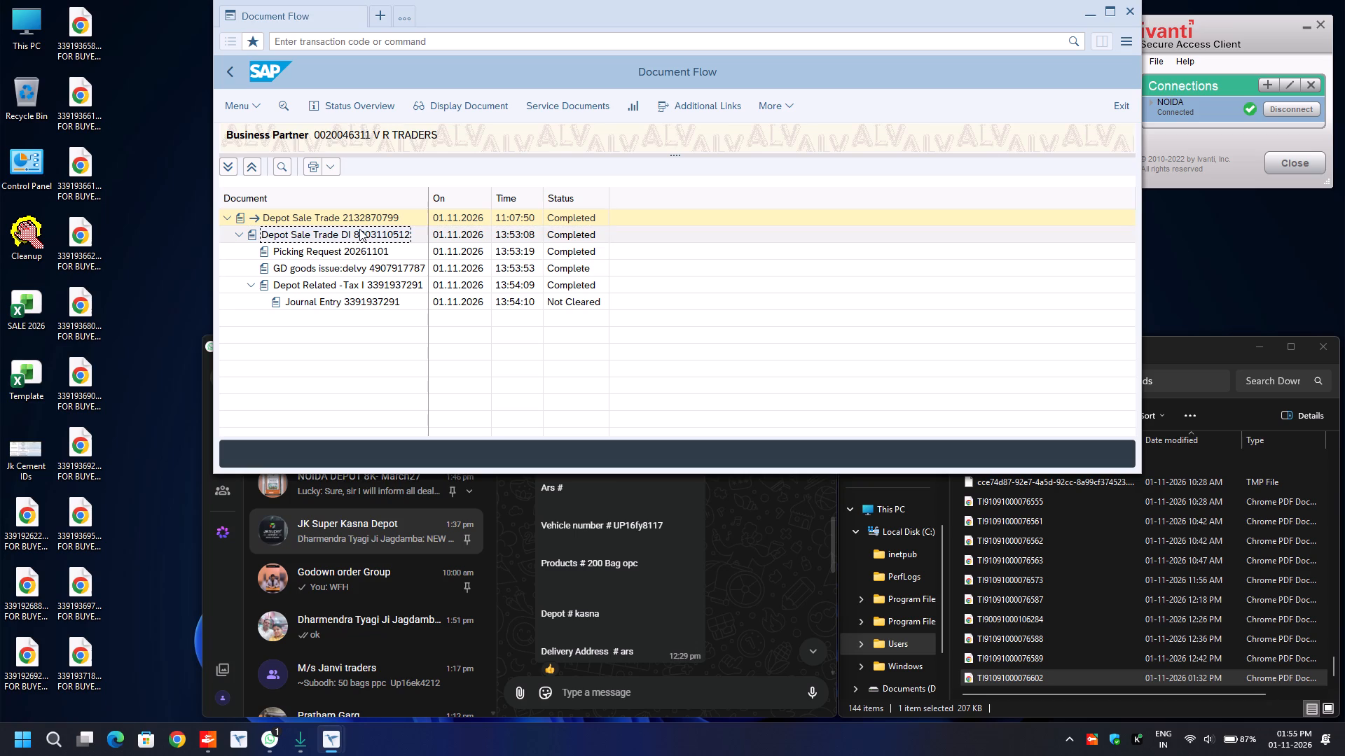
left_click(359, 229)
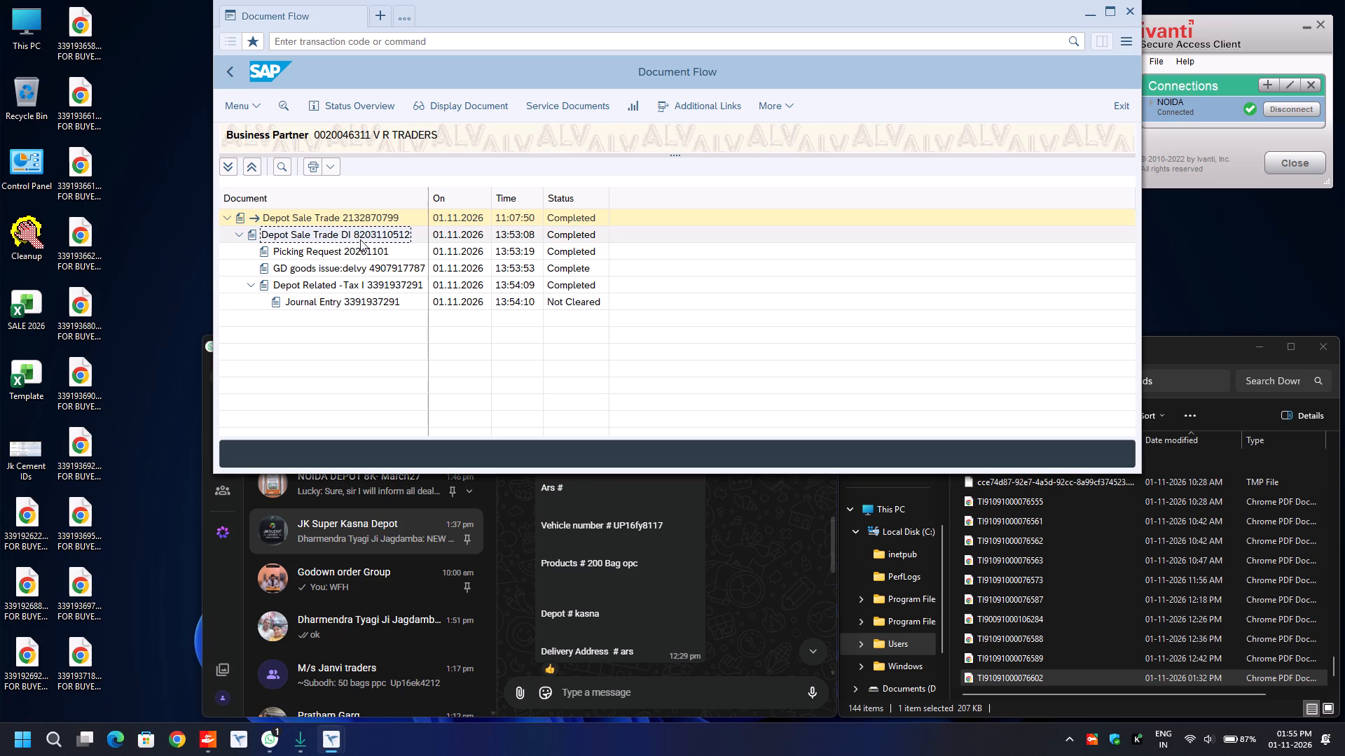
double_click(358, 232)
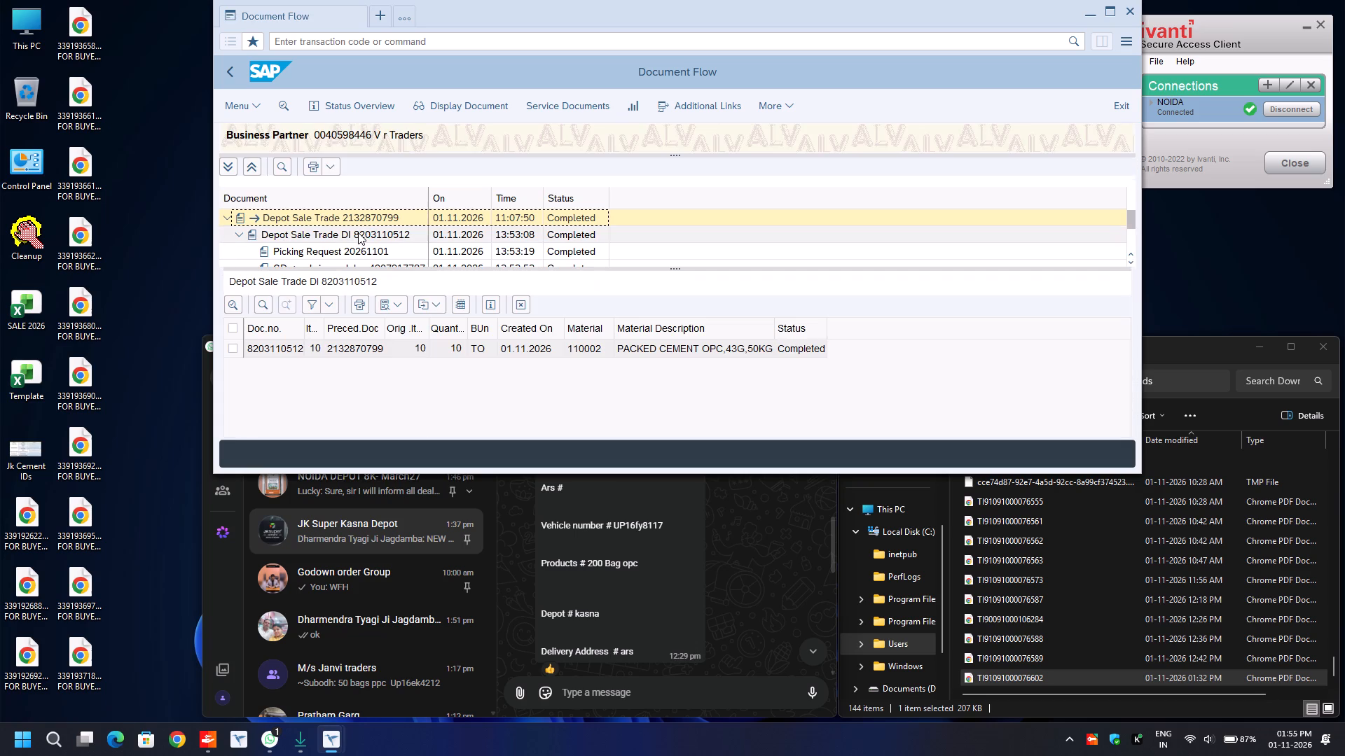
left_click(284, 346)
key("ctrl+c")
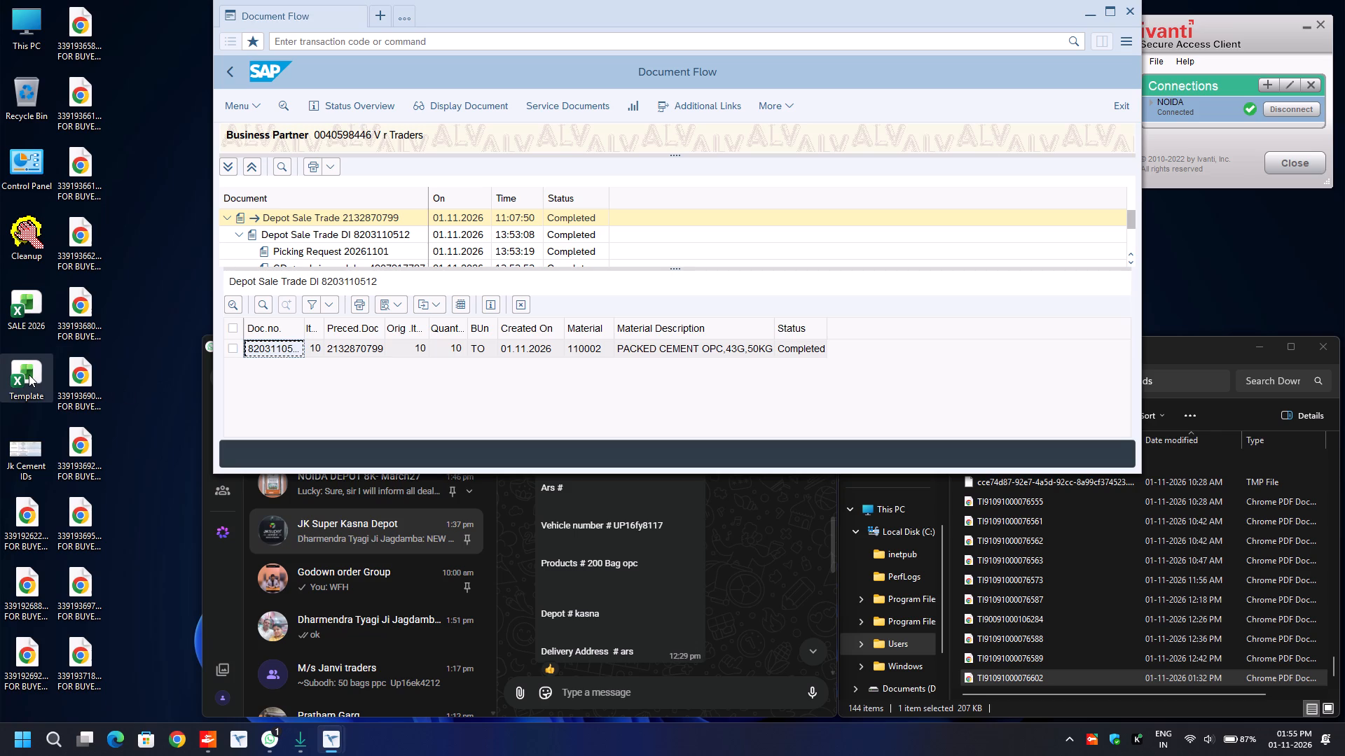
Switch to Excel by opening the Template workbook from the desktop, and select the Delivery cell A2.
double_click(29, 374)
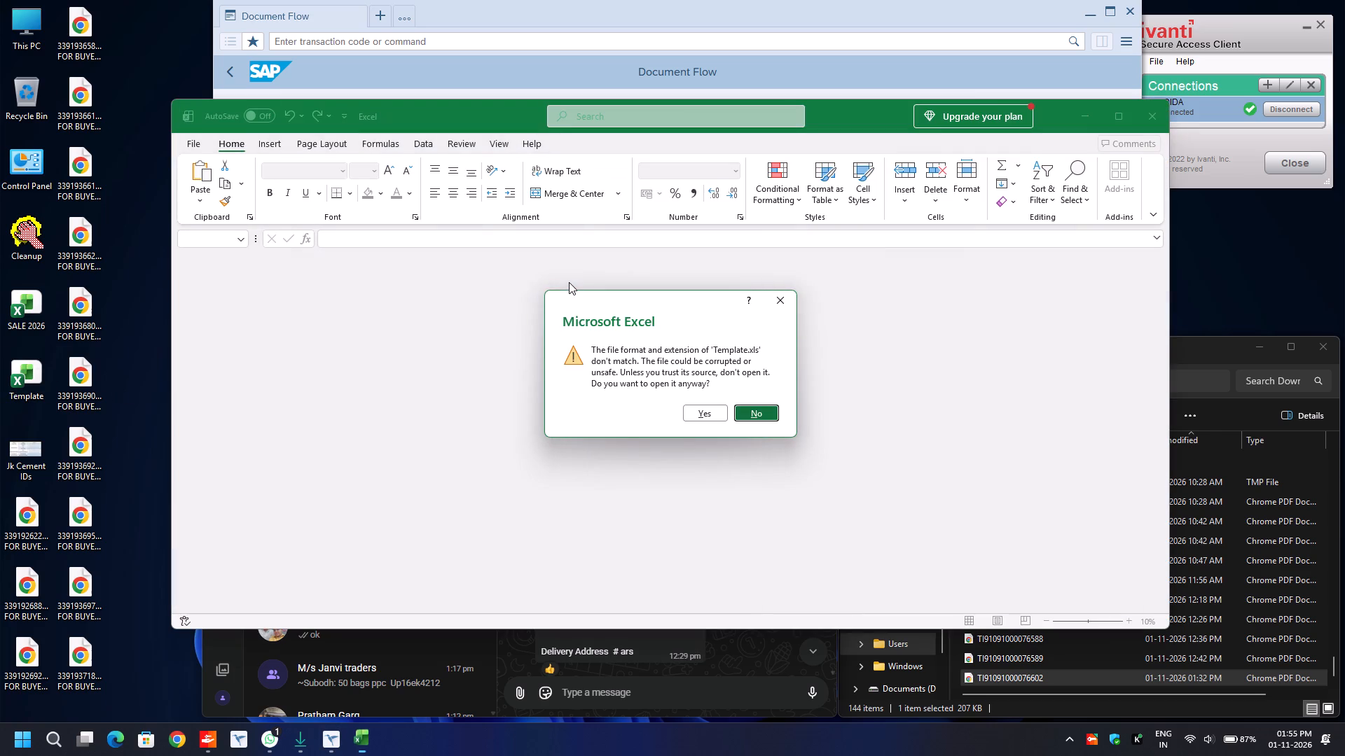
key("Left")
key("Return")
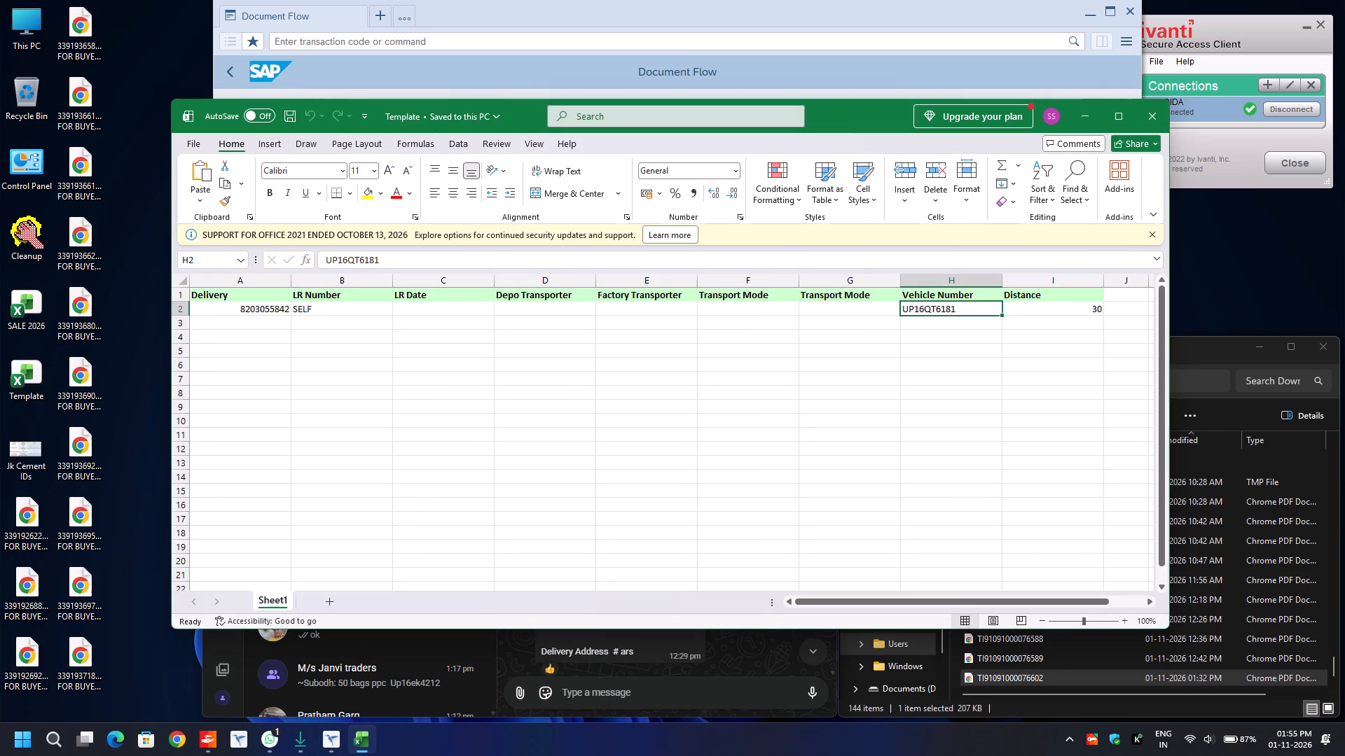
left_click(268, 308)
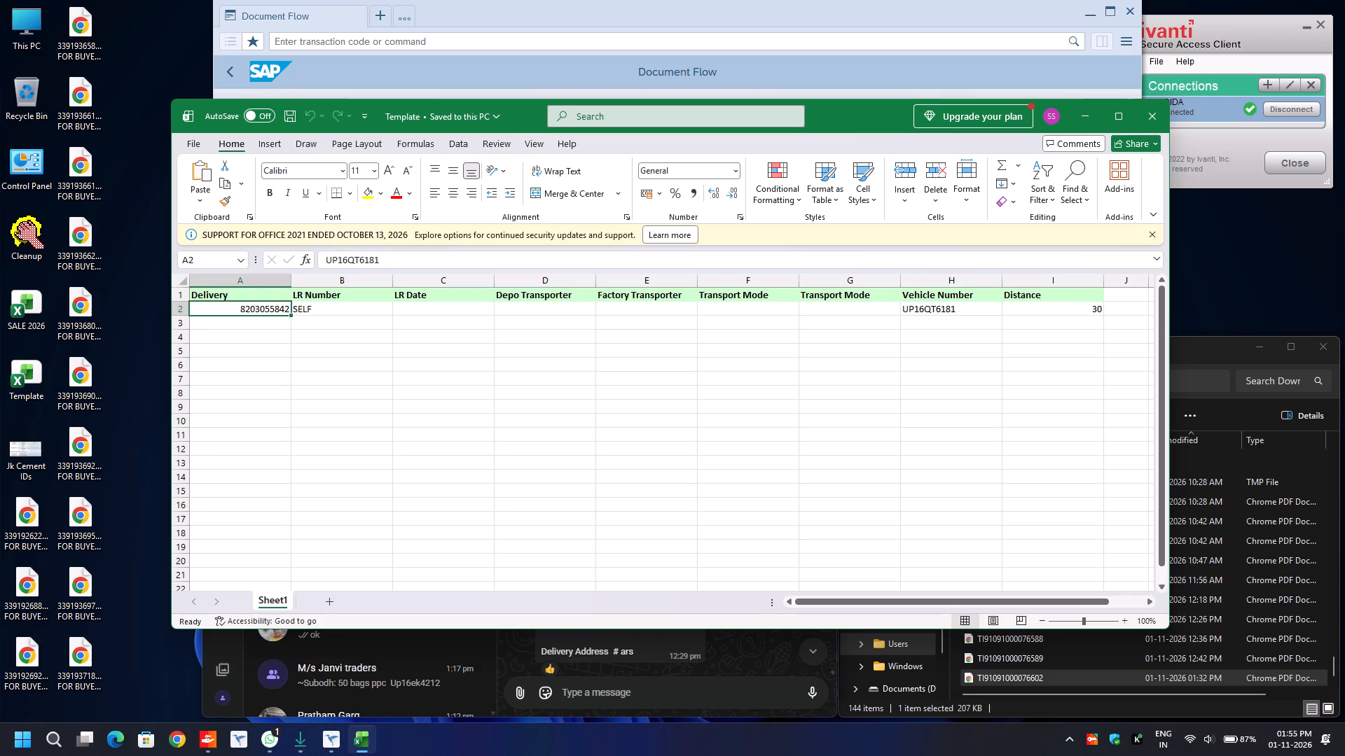
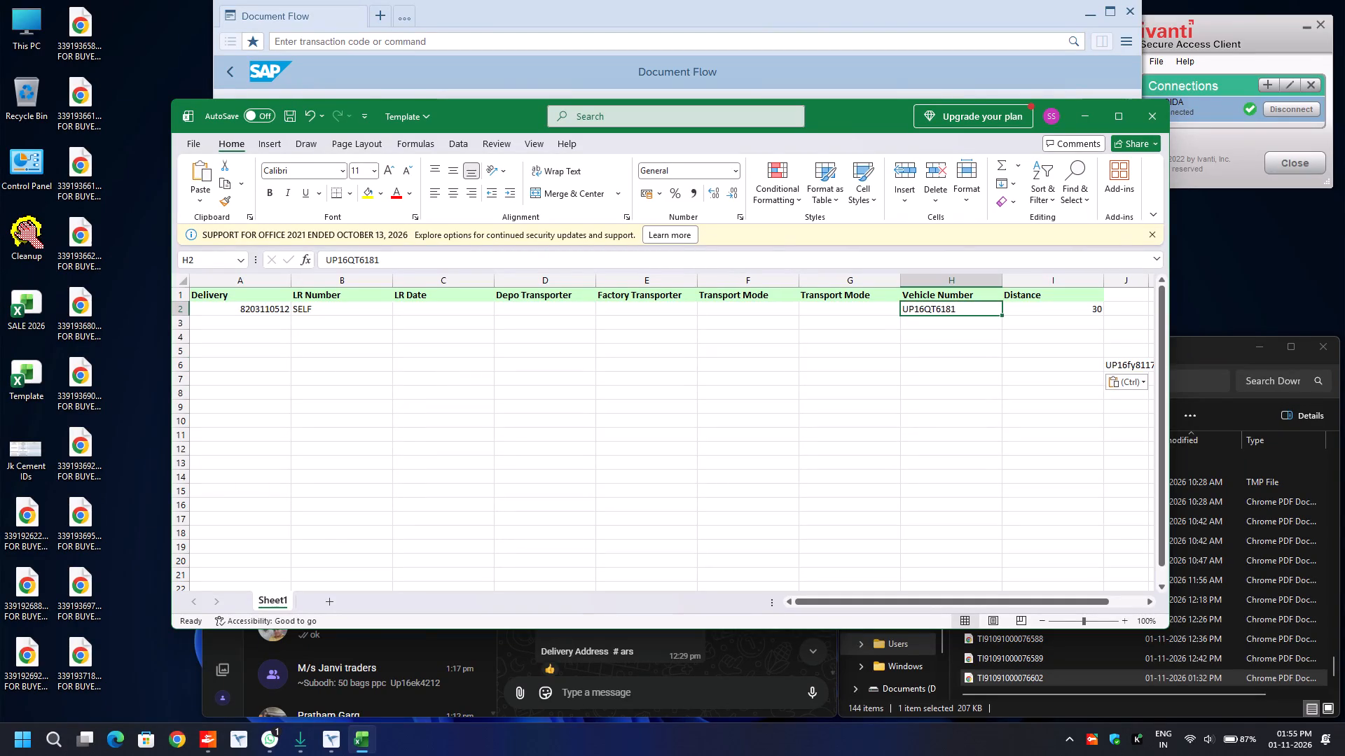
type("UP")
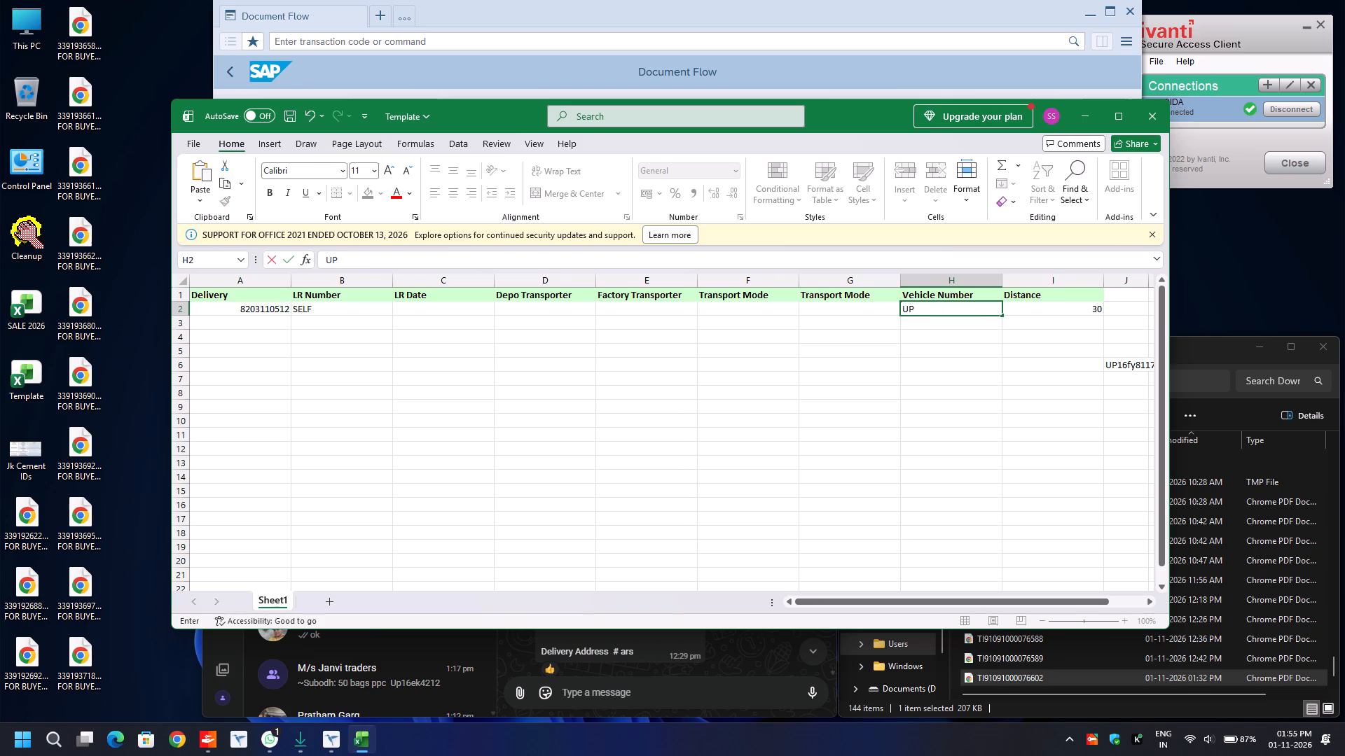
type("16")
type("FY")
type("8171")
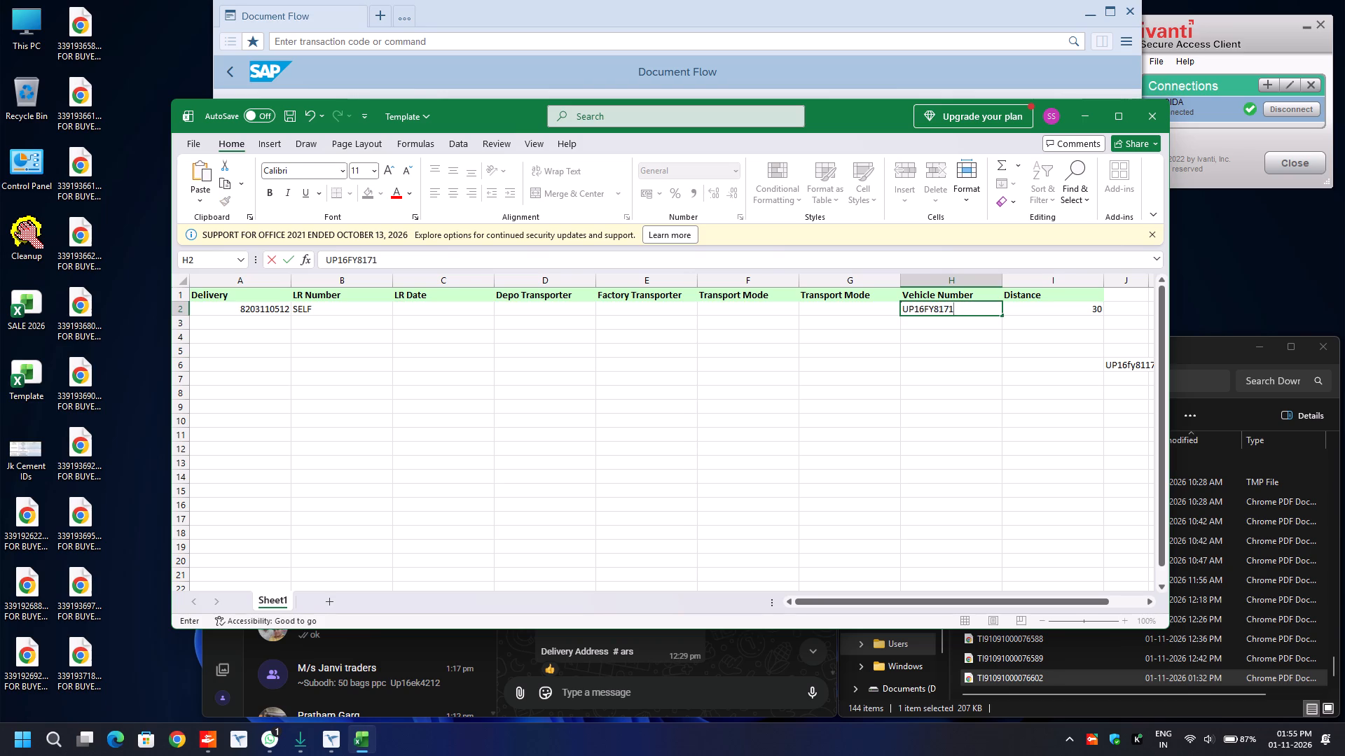
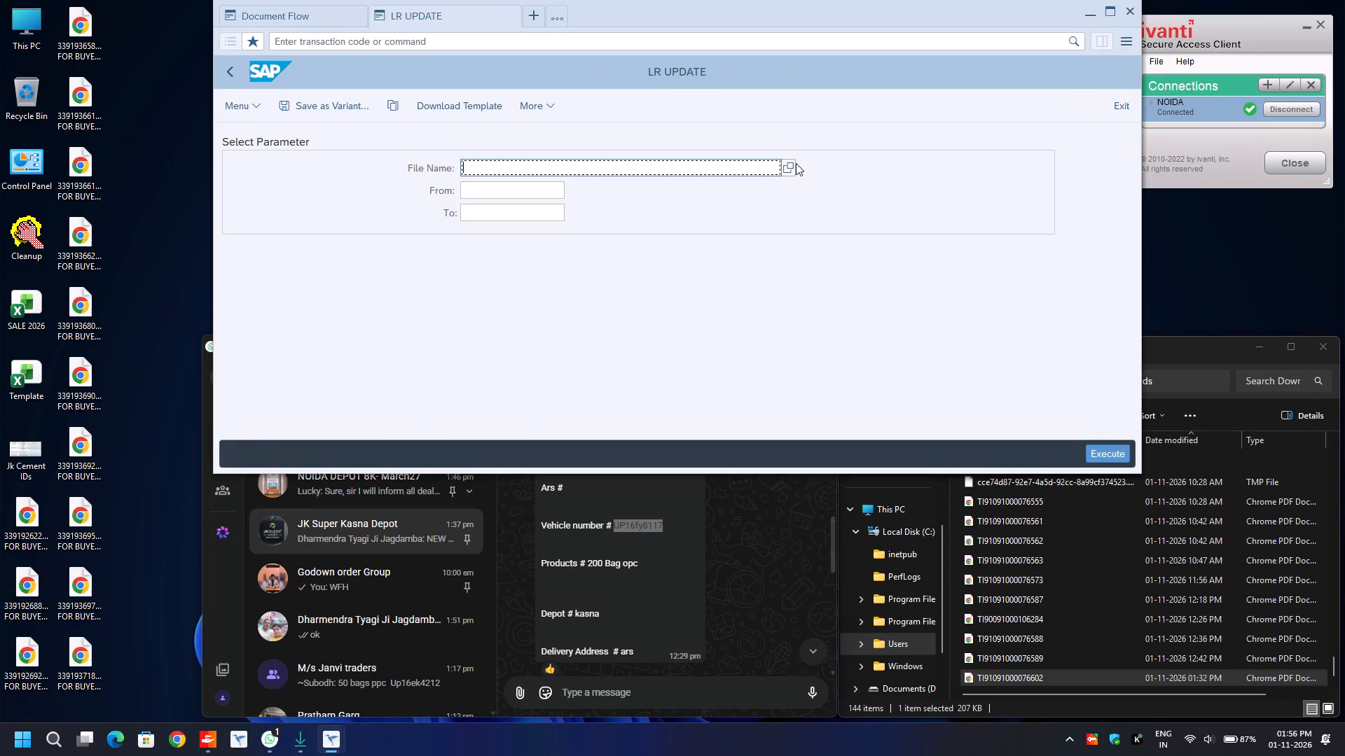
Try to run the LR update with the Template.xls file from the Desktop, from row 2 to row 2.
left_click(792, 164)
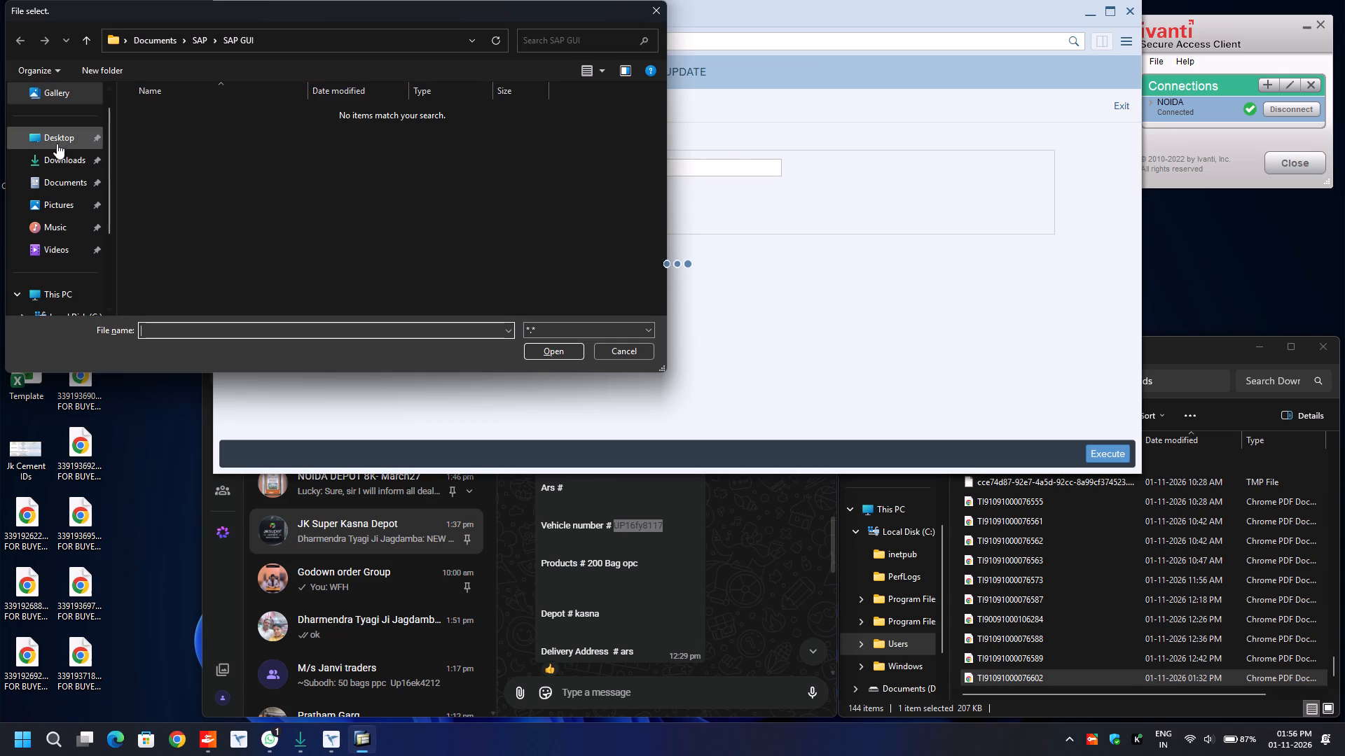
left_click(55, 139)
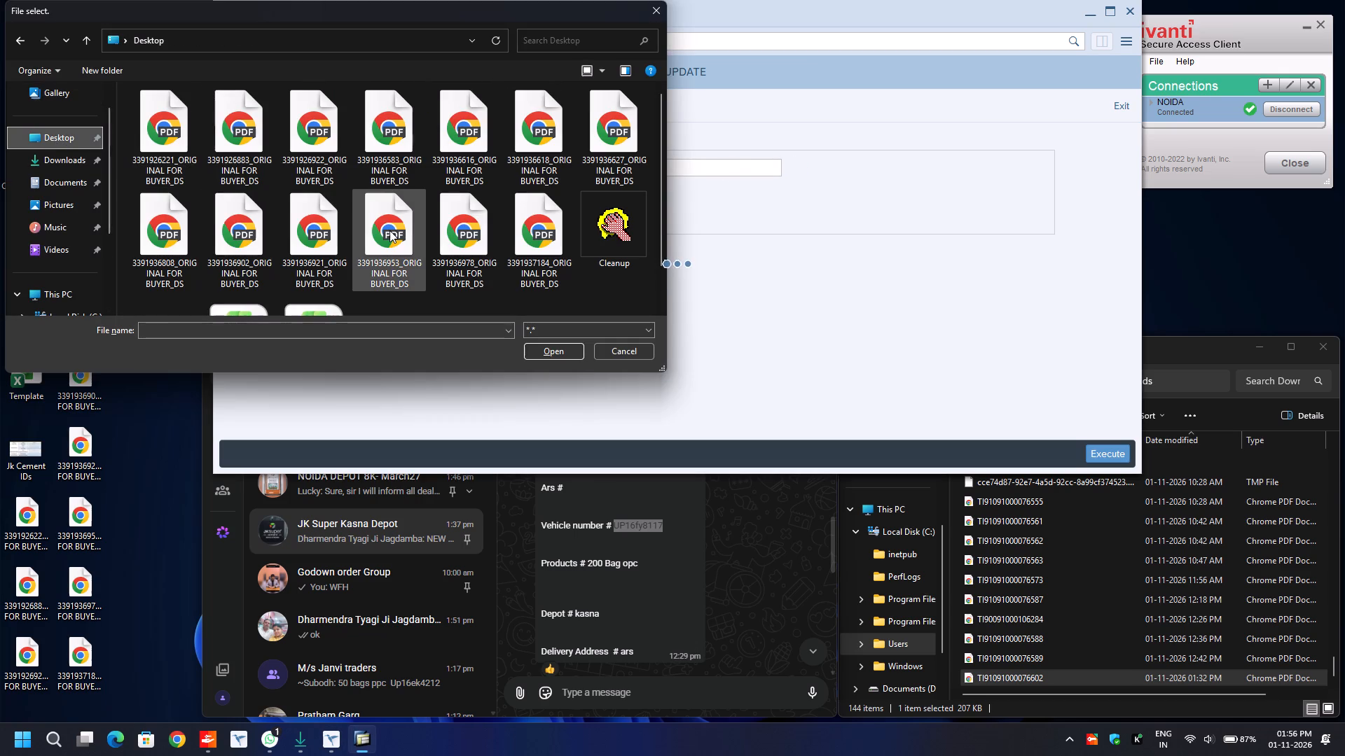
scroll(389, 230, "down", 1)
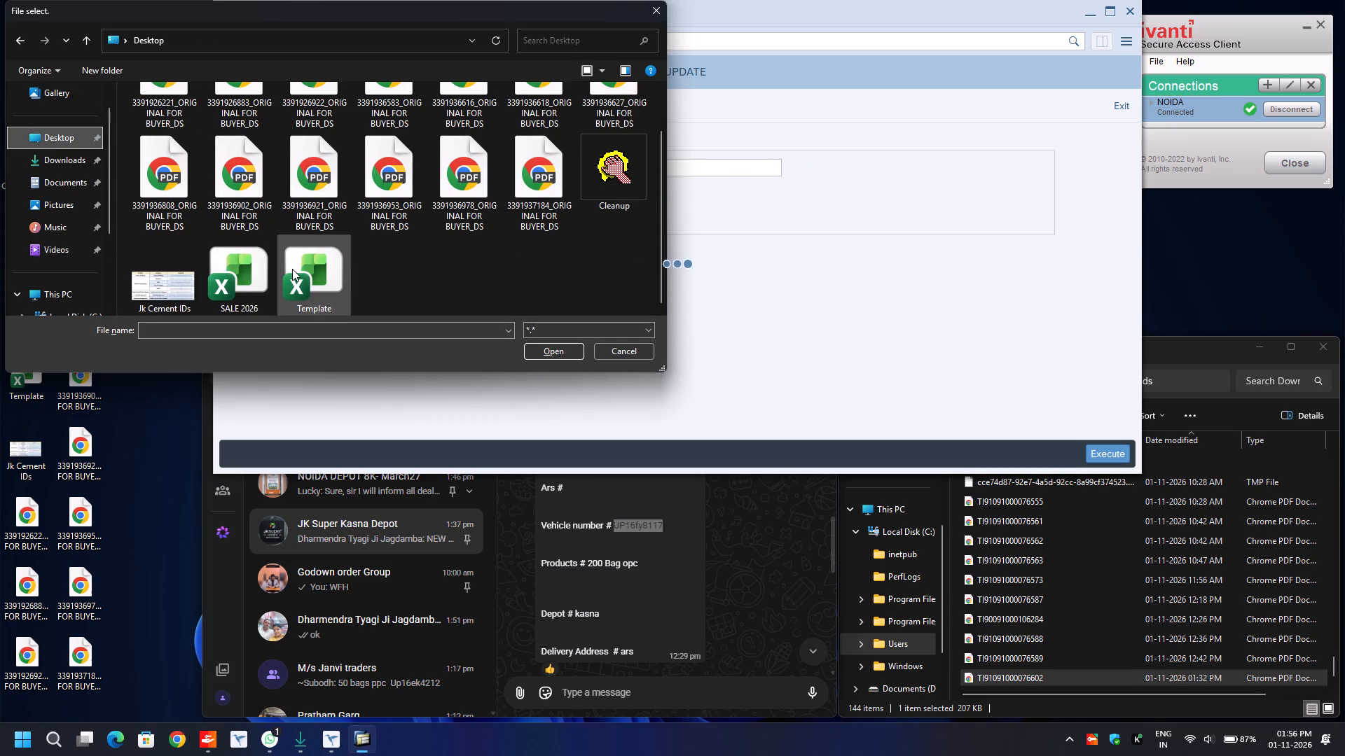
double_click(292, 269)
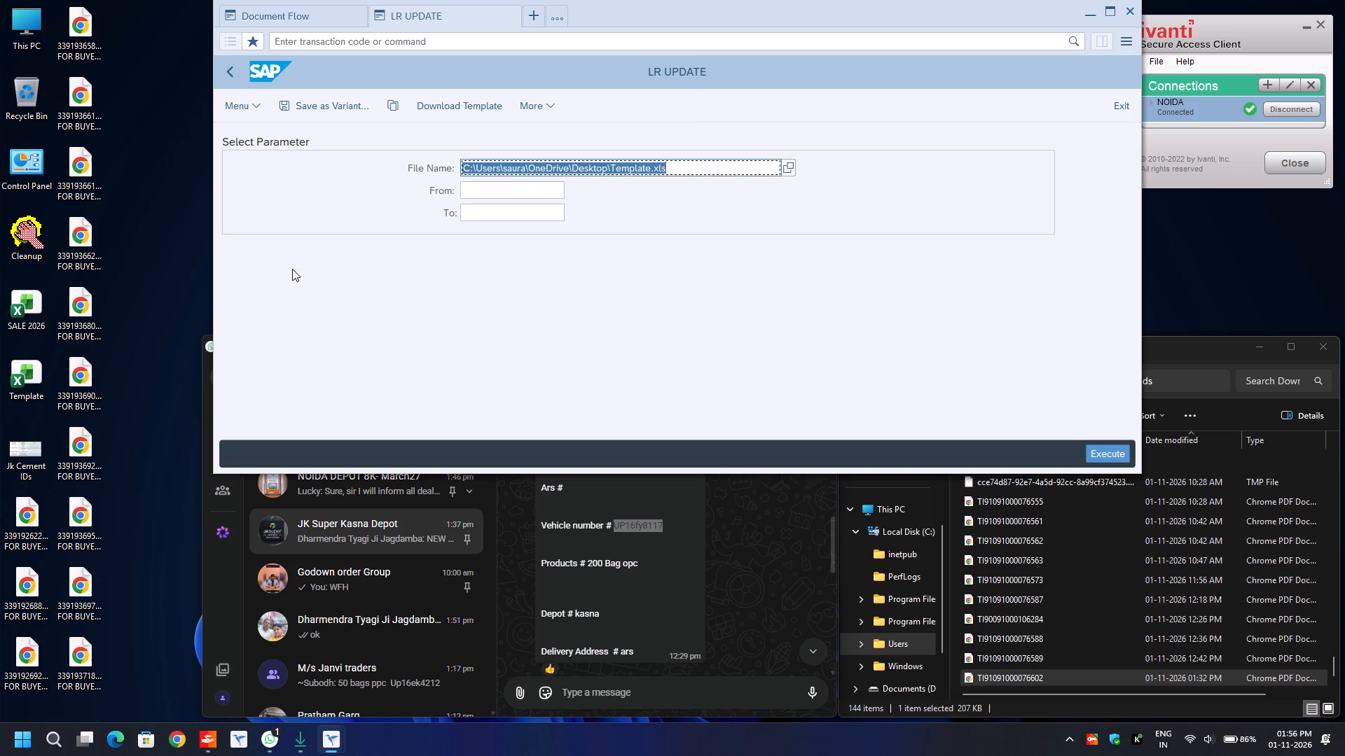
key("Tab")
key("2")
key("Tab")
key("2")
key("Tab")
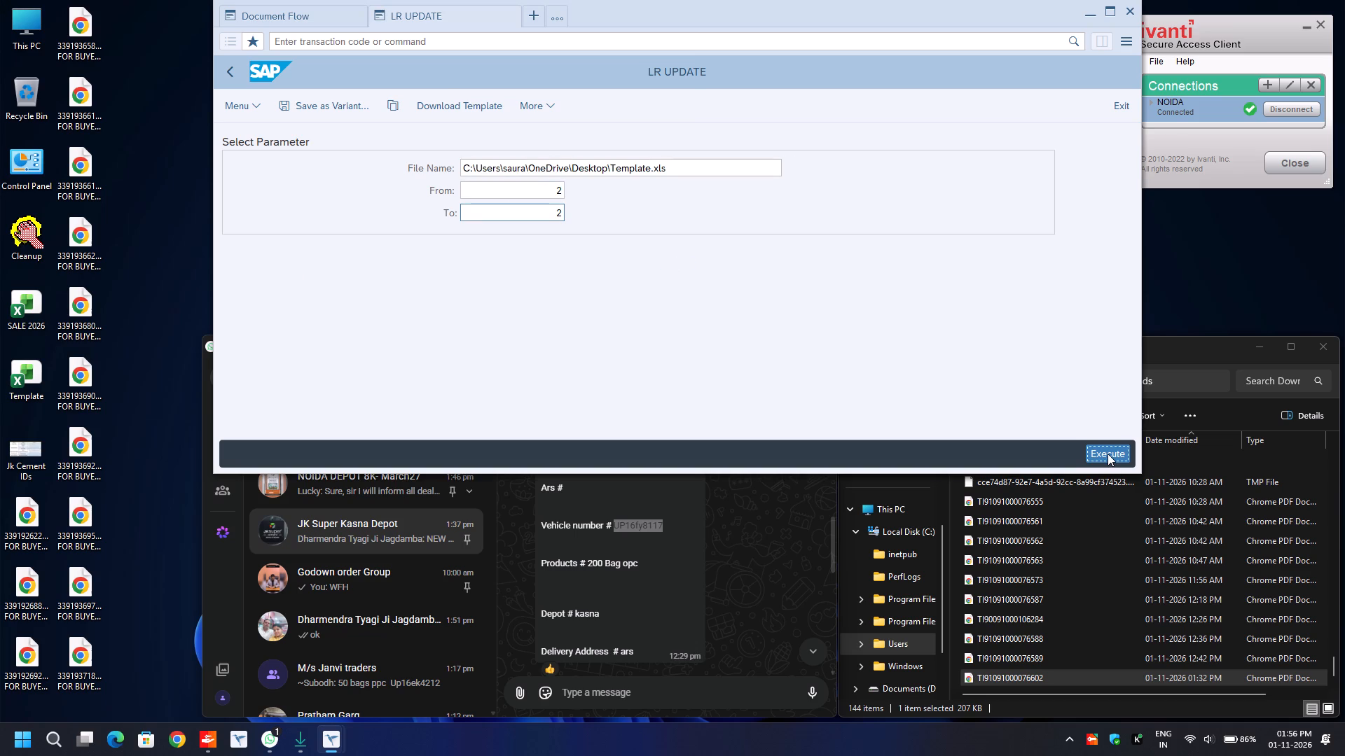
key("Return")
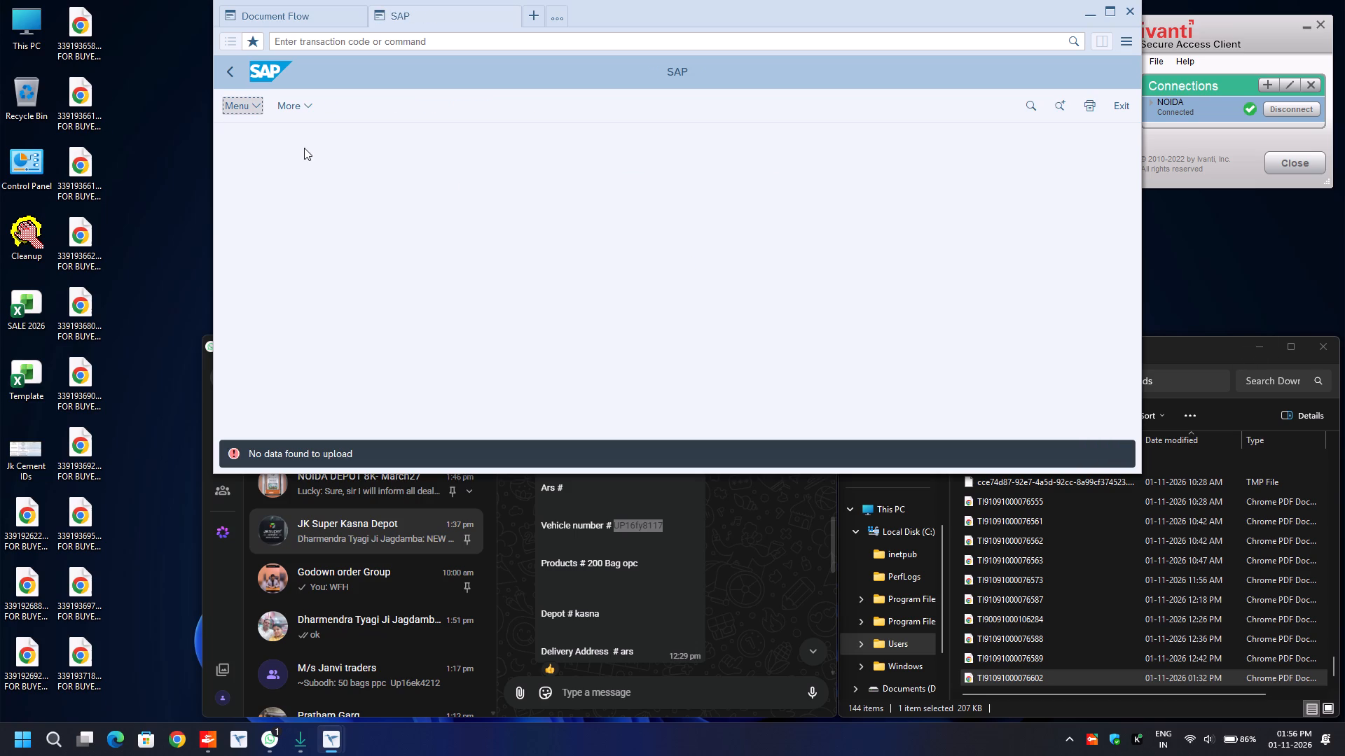
Leave the upload result and reopen the ZSD_LRUPD LR Number Update transaction.
left_click(233, 73)
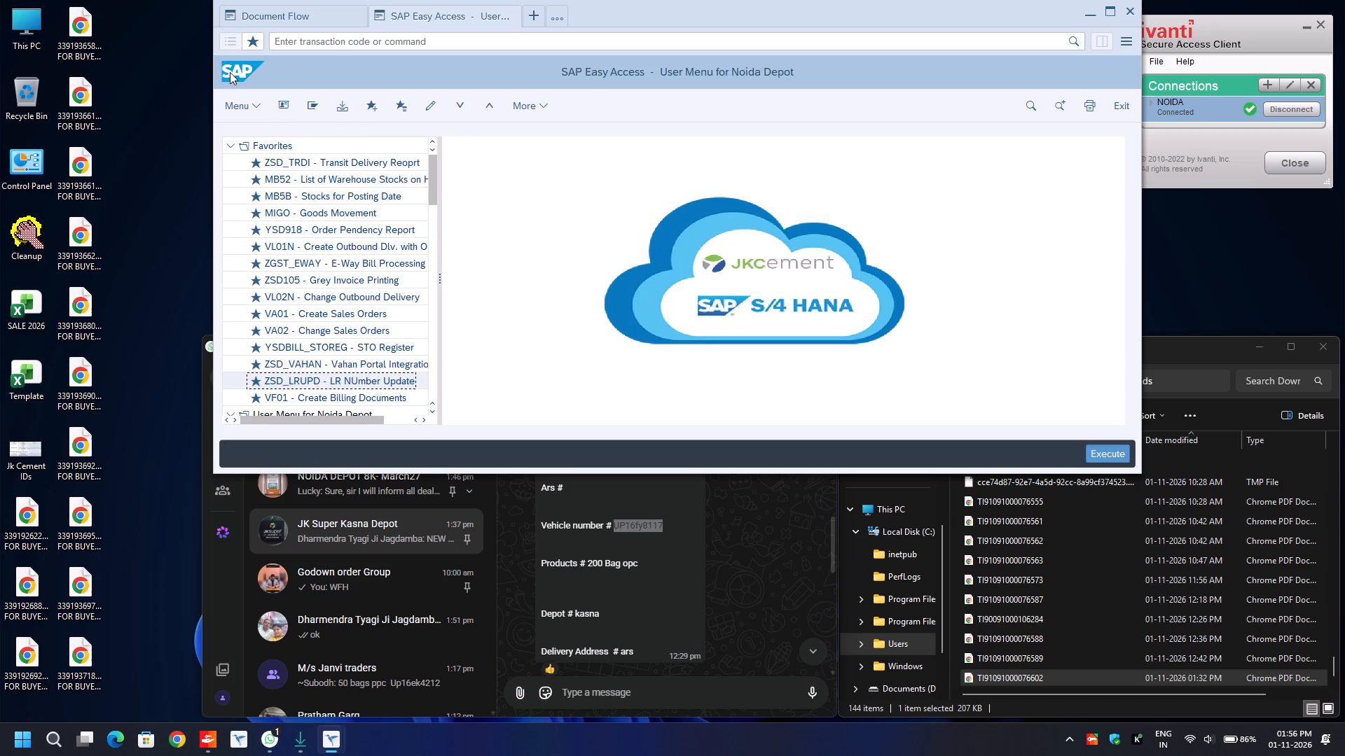
key("Return")
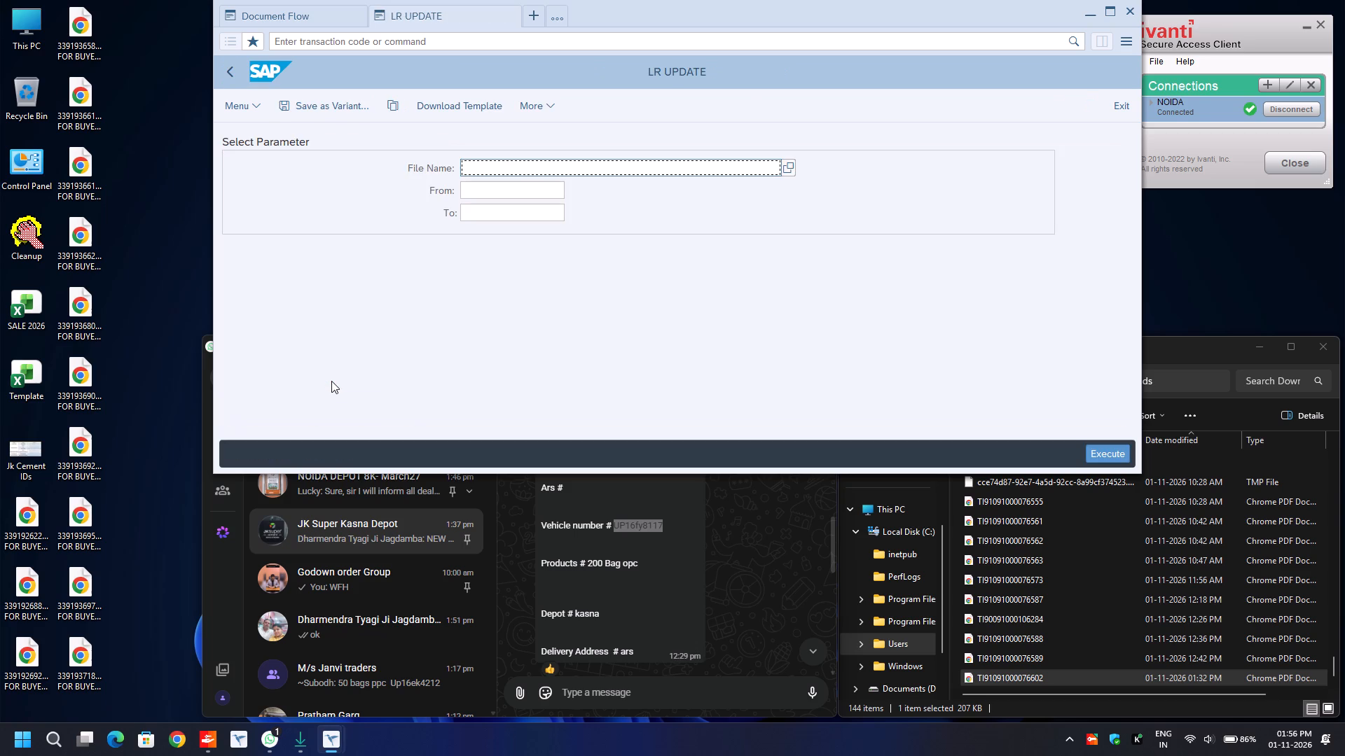
Switch to Excel by reopening the Template workbook, clear the stray vehicle number in cell J6, and save with the Delivery cell A2 selected.
double_click(26, 381)
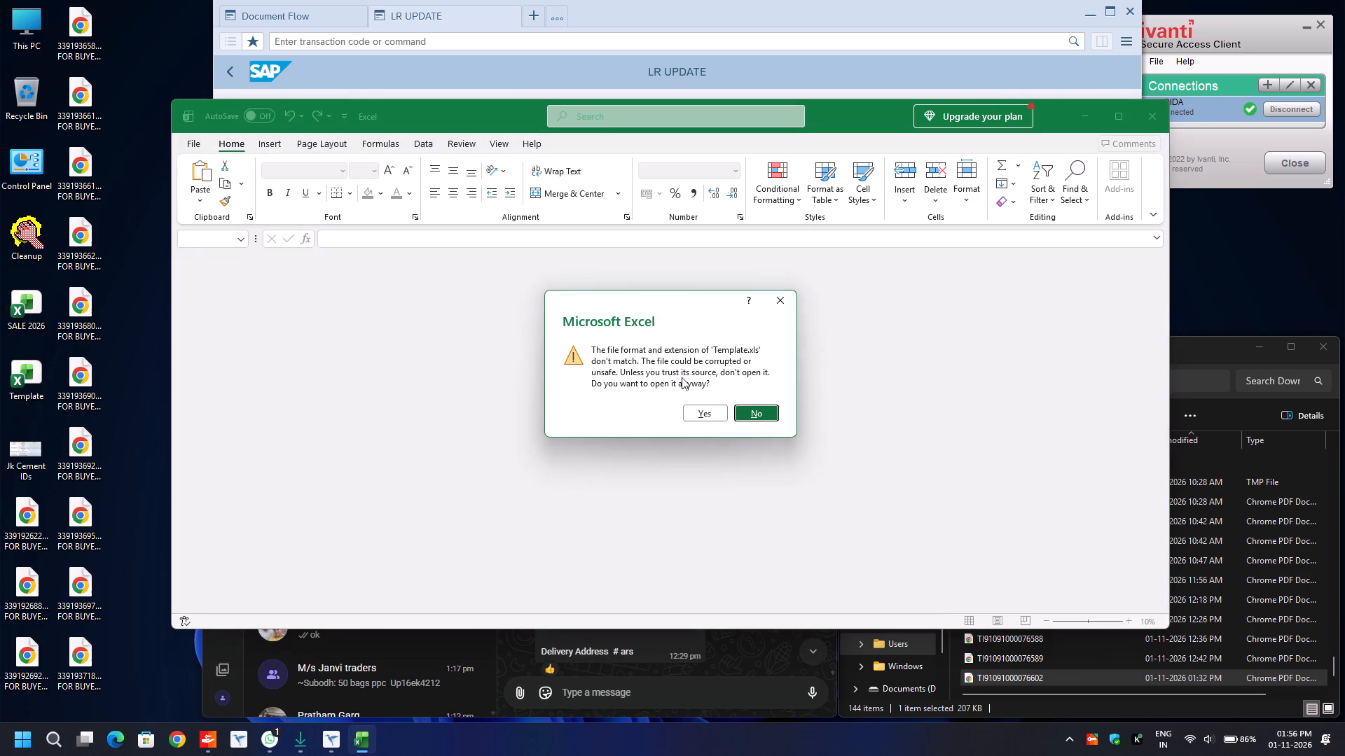
left_click(708, 414)
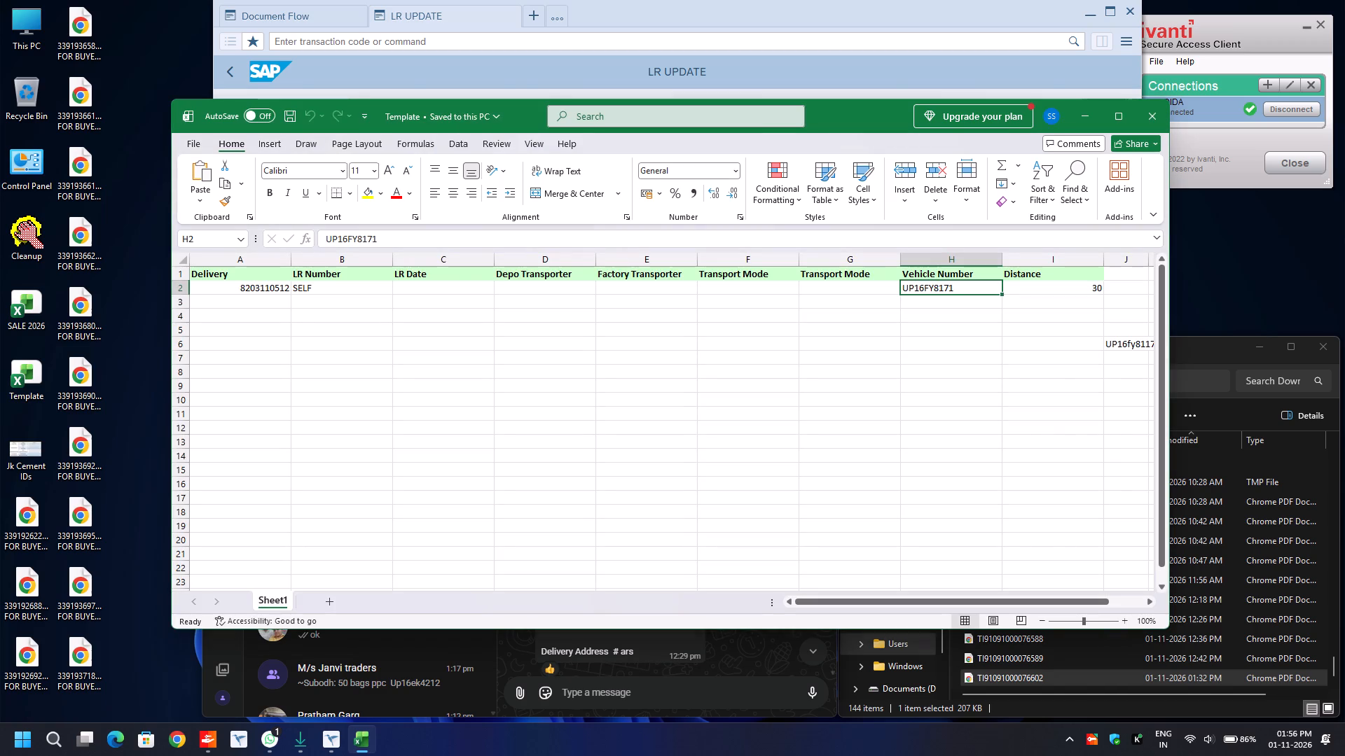
left_click(1124, 346)
key("Delete")
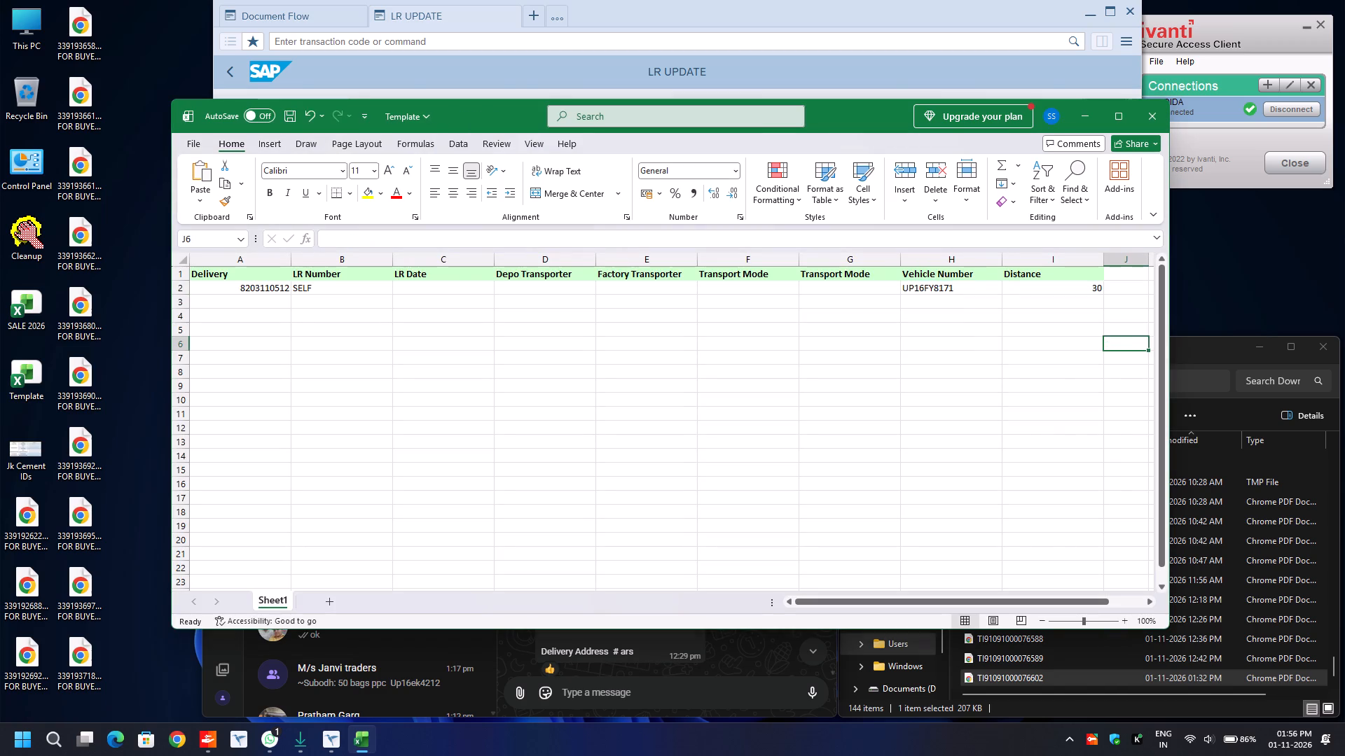
left_click(257, 288)
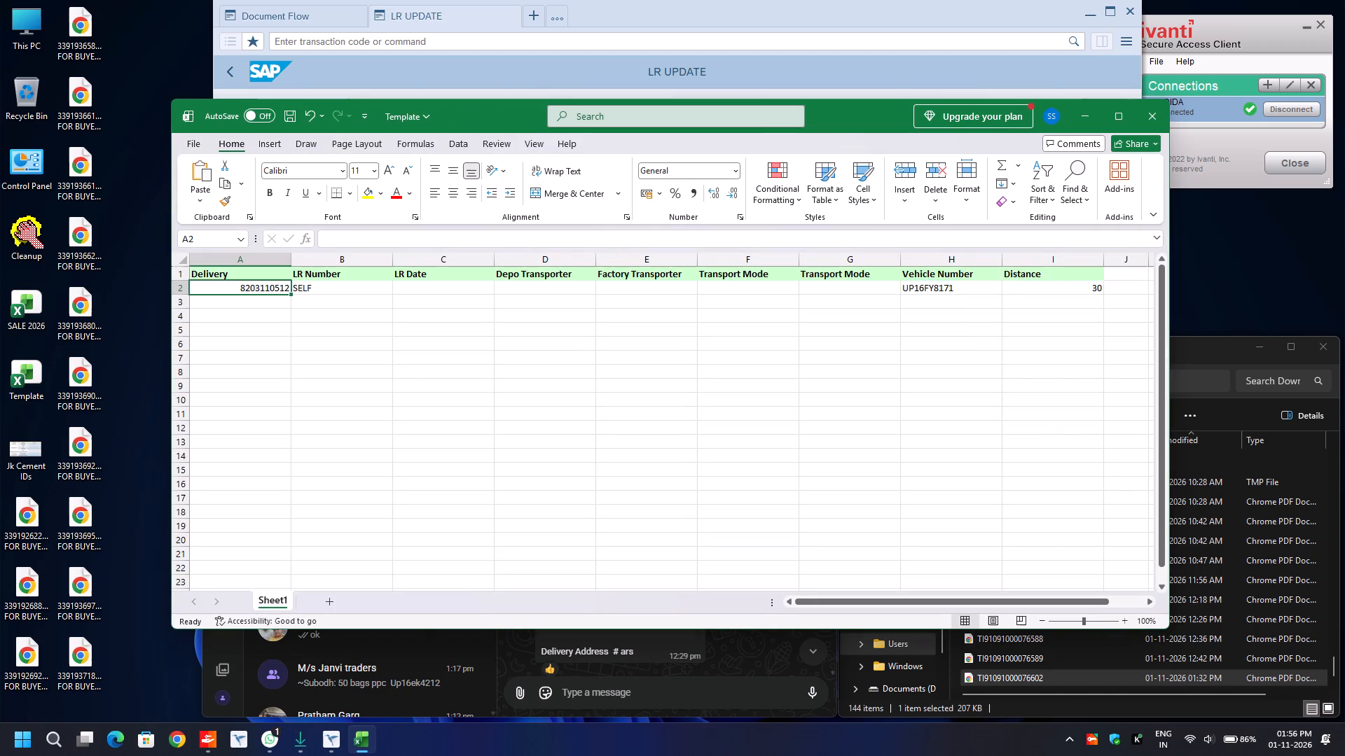
key("ctrl+s")
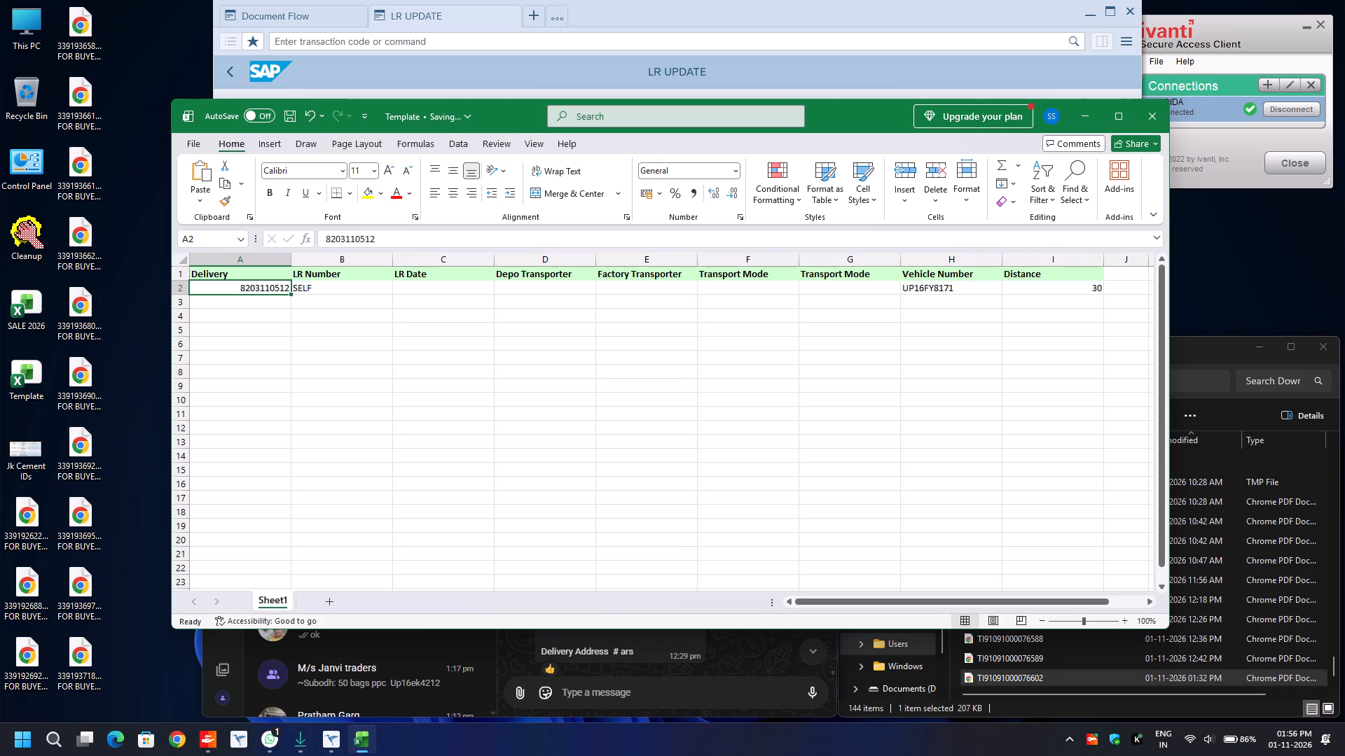
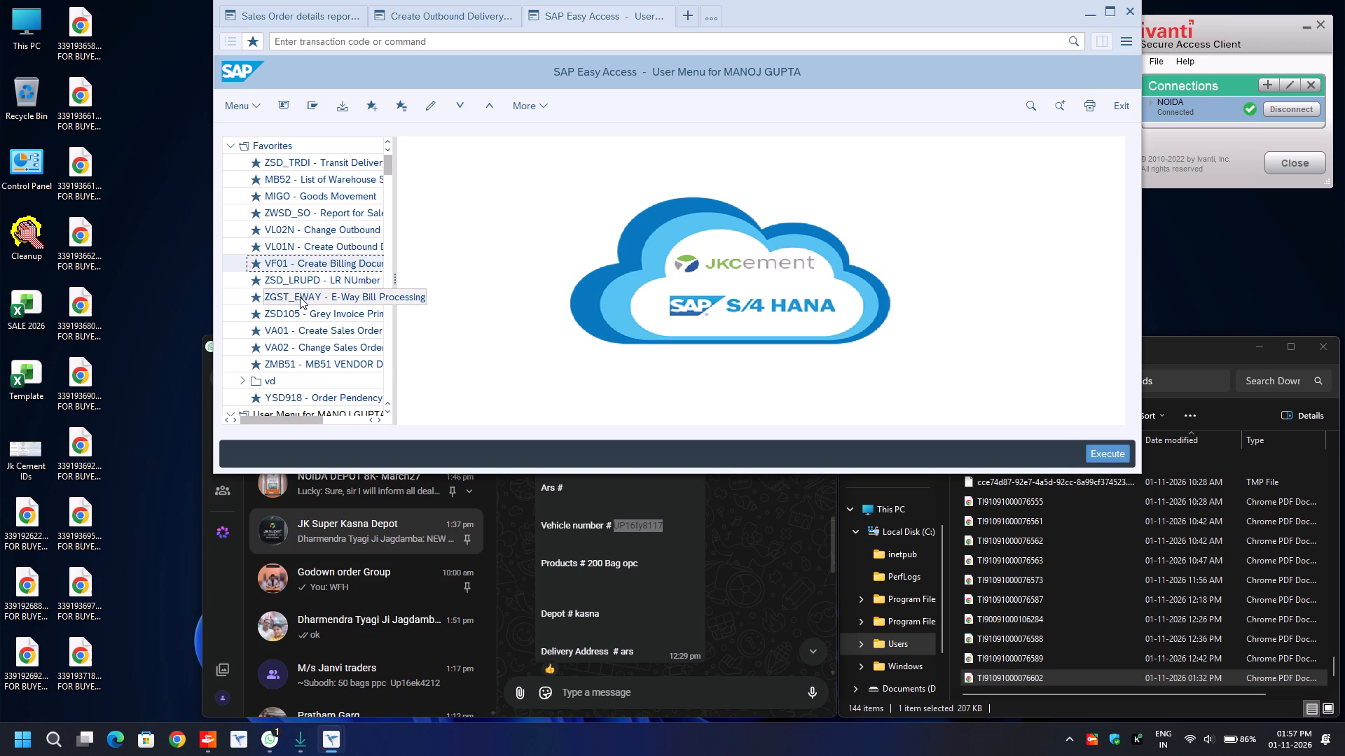
Open the LR number update transaction ZSD_LRUPD from the SAP favorites.
double_click(301, 279)
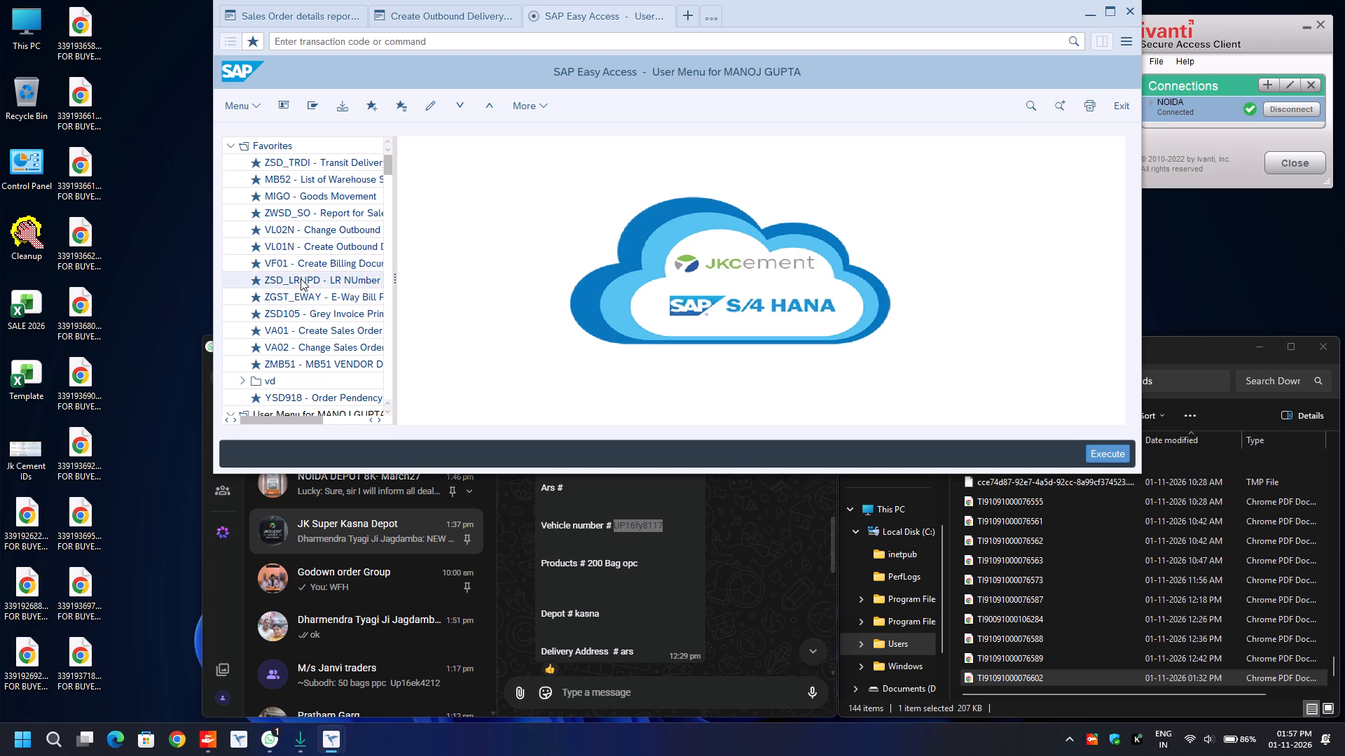
left_click(785, 169)
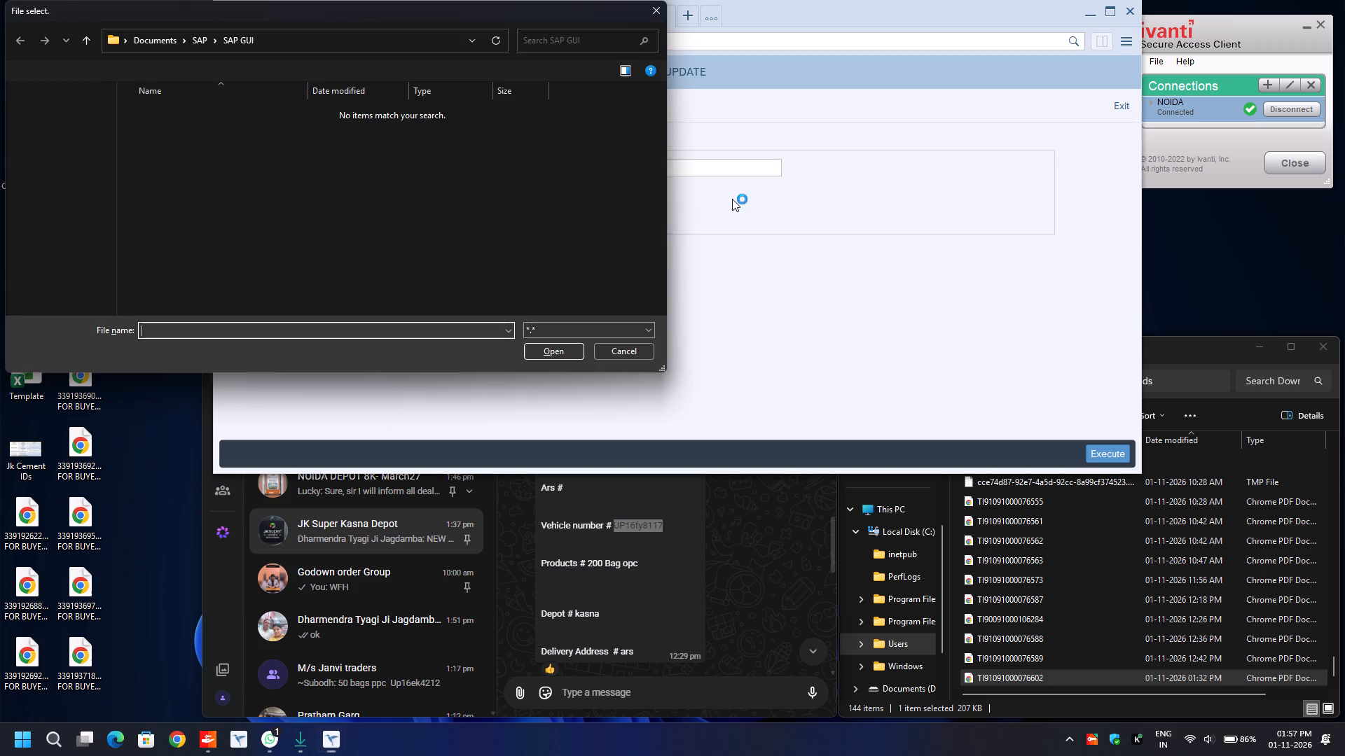
Execute the LR update using the Template.xls file from the desktop, with From set to 2 and To set to 2.
left_click(47, 134)
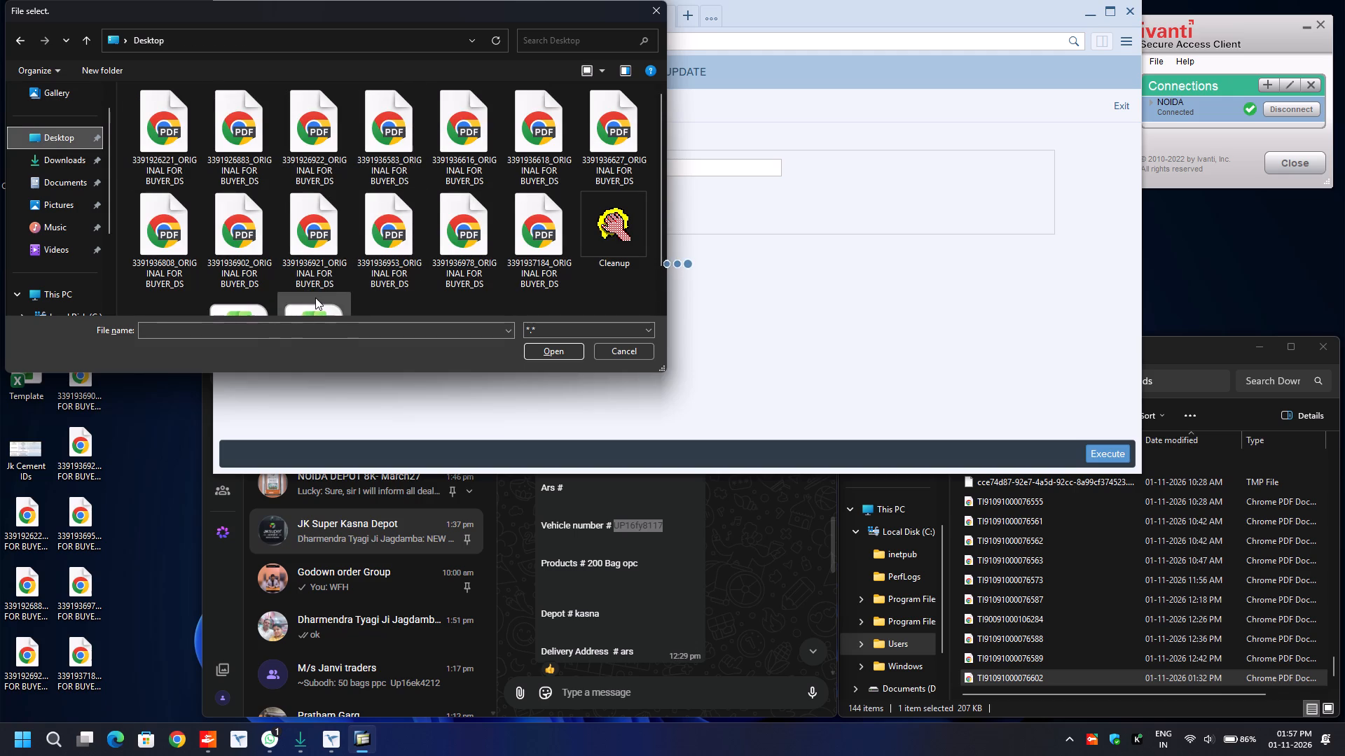
left_click(315, 297)
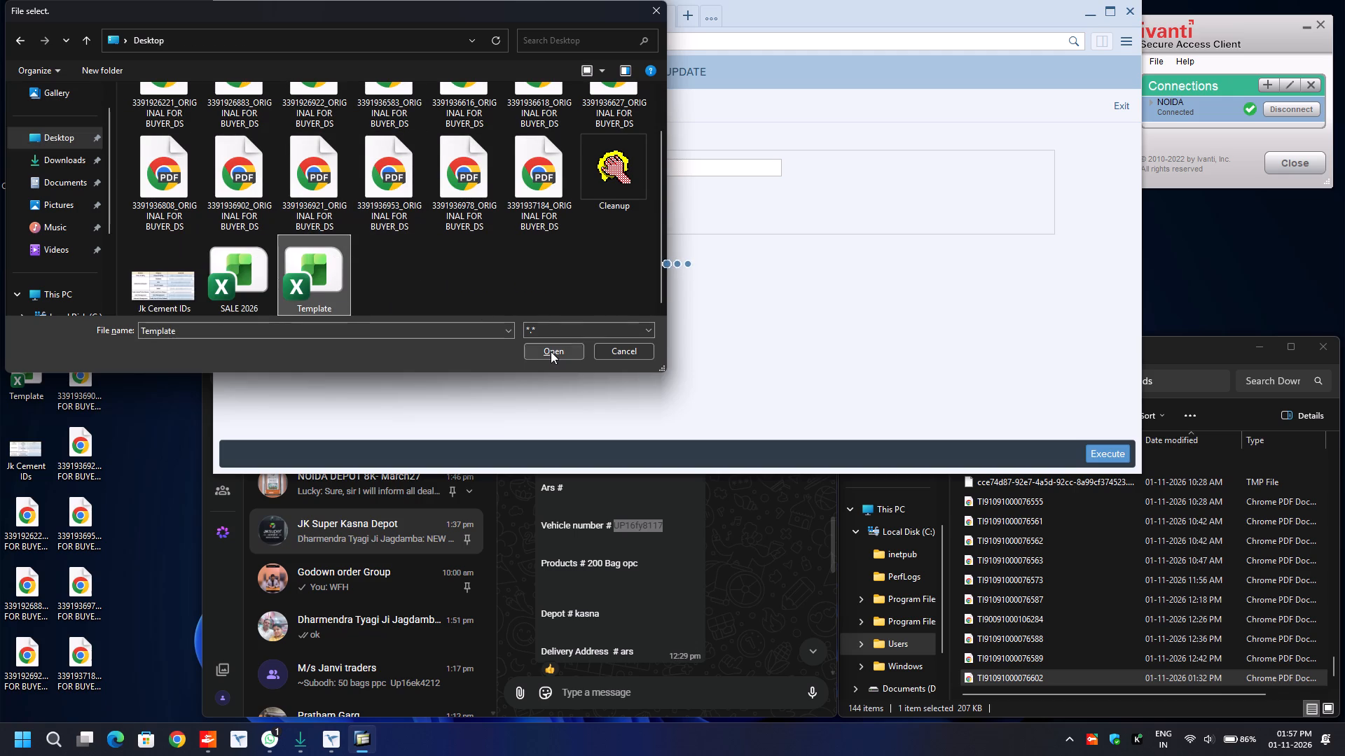
left_click(551, 351)
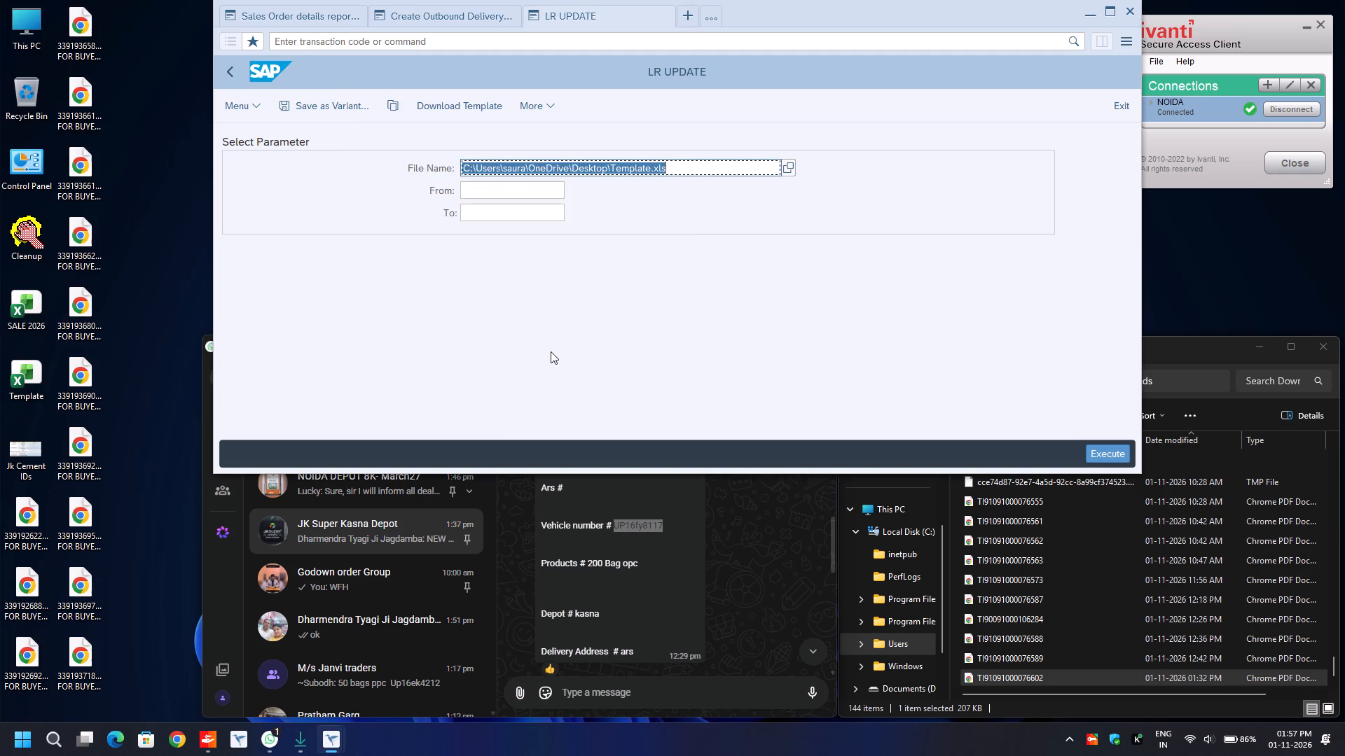
key("Tab")
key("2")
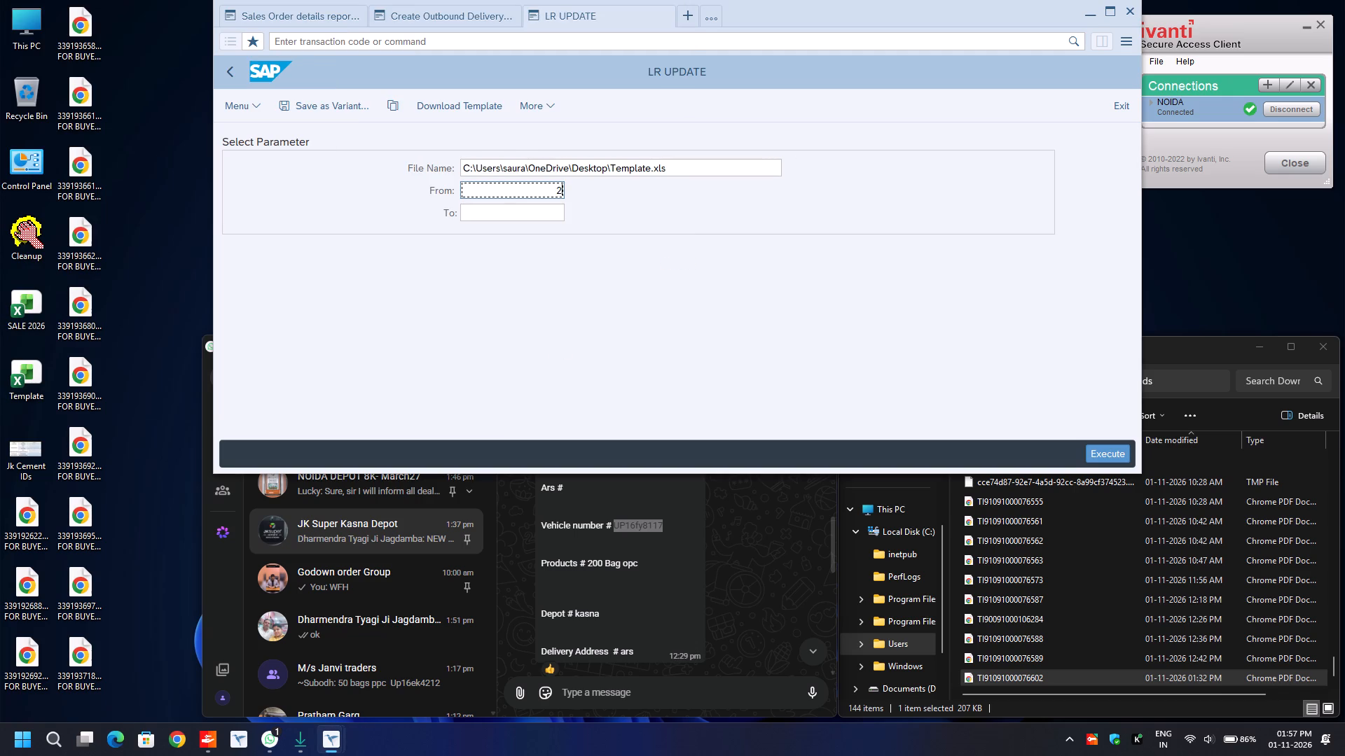
key("Tab")
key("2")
key("Tab")
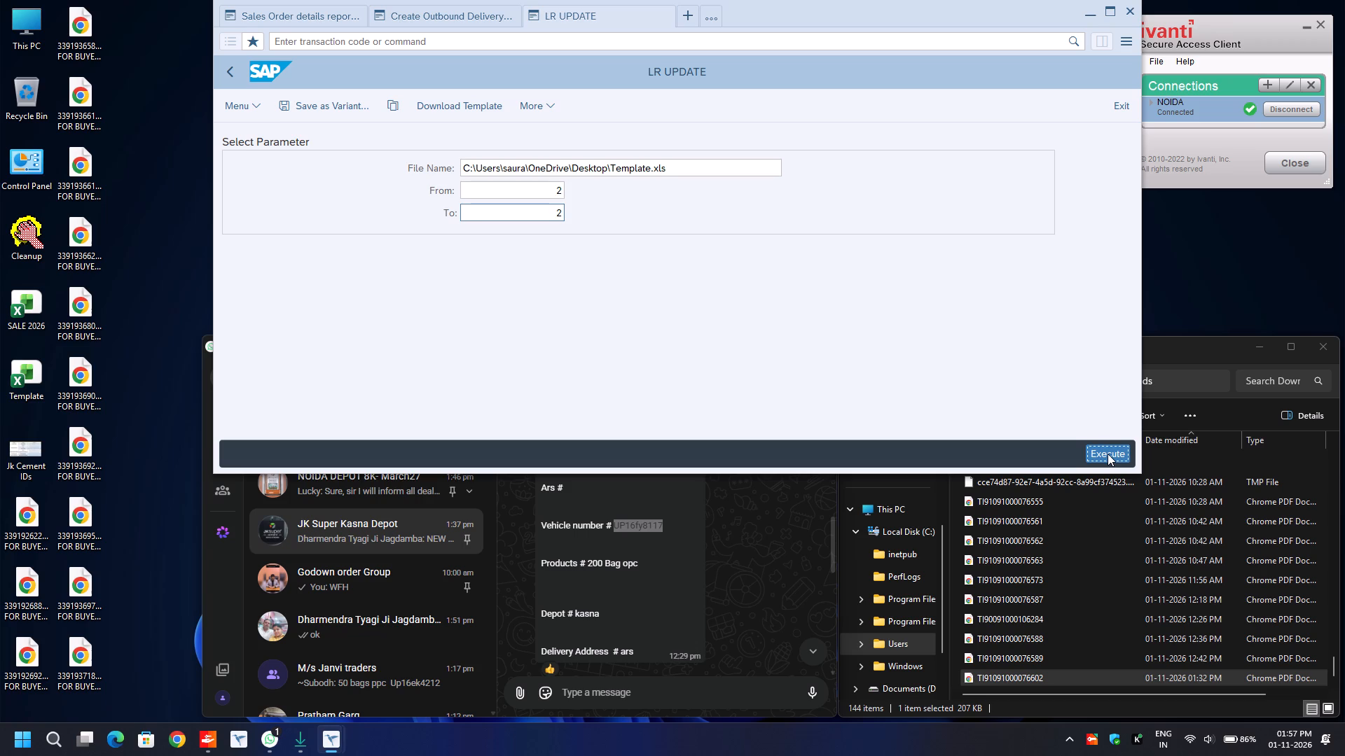
key("Return")
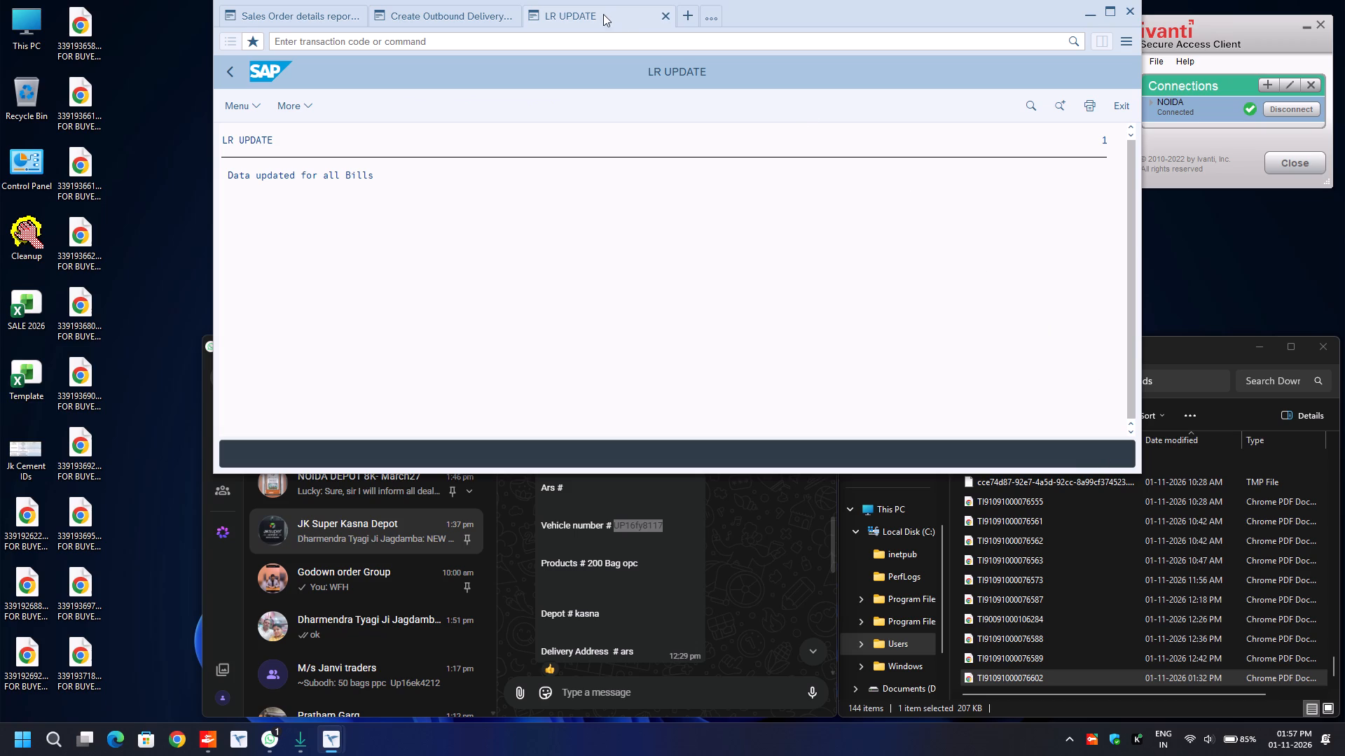
Leave the LR update with /n and open the E-Way Bill transaction ZGST_EWAY from the SAP favorites.
left_click(650, 42)
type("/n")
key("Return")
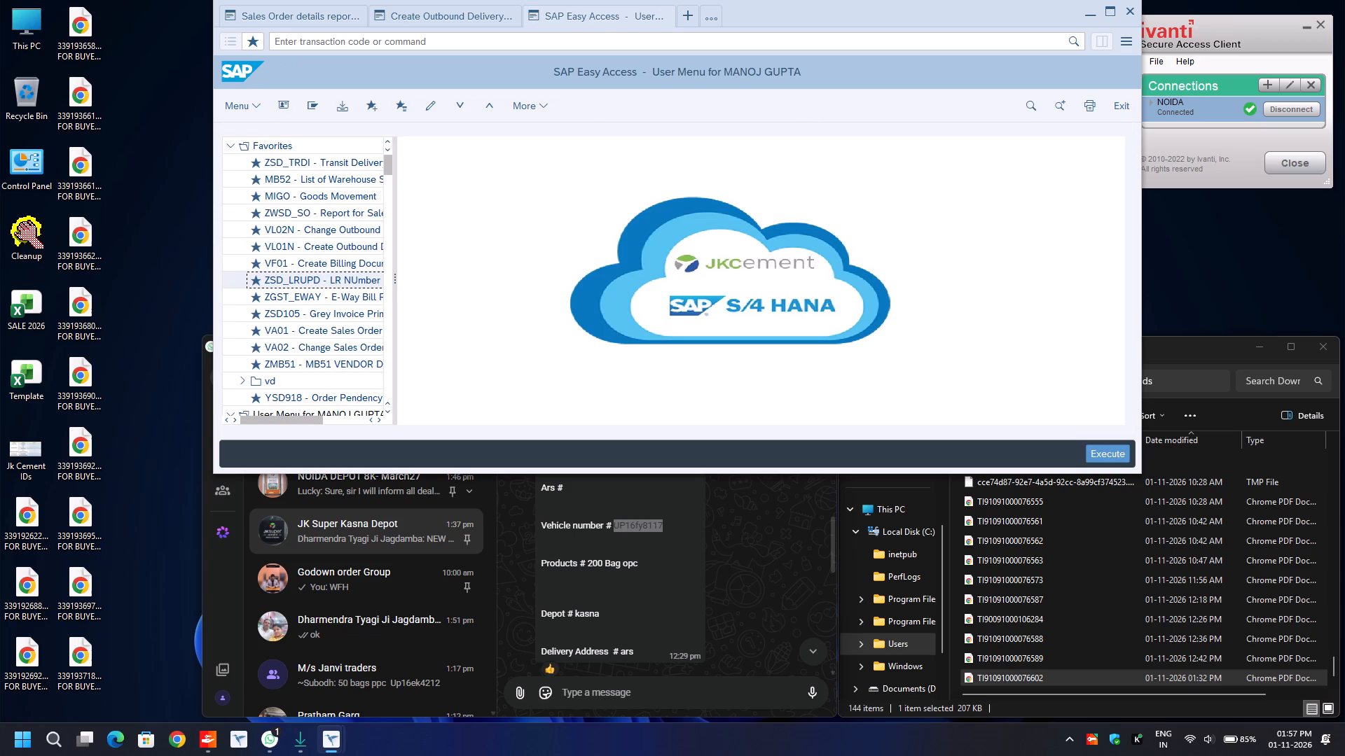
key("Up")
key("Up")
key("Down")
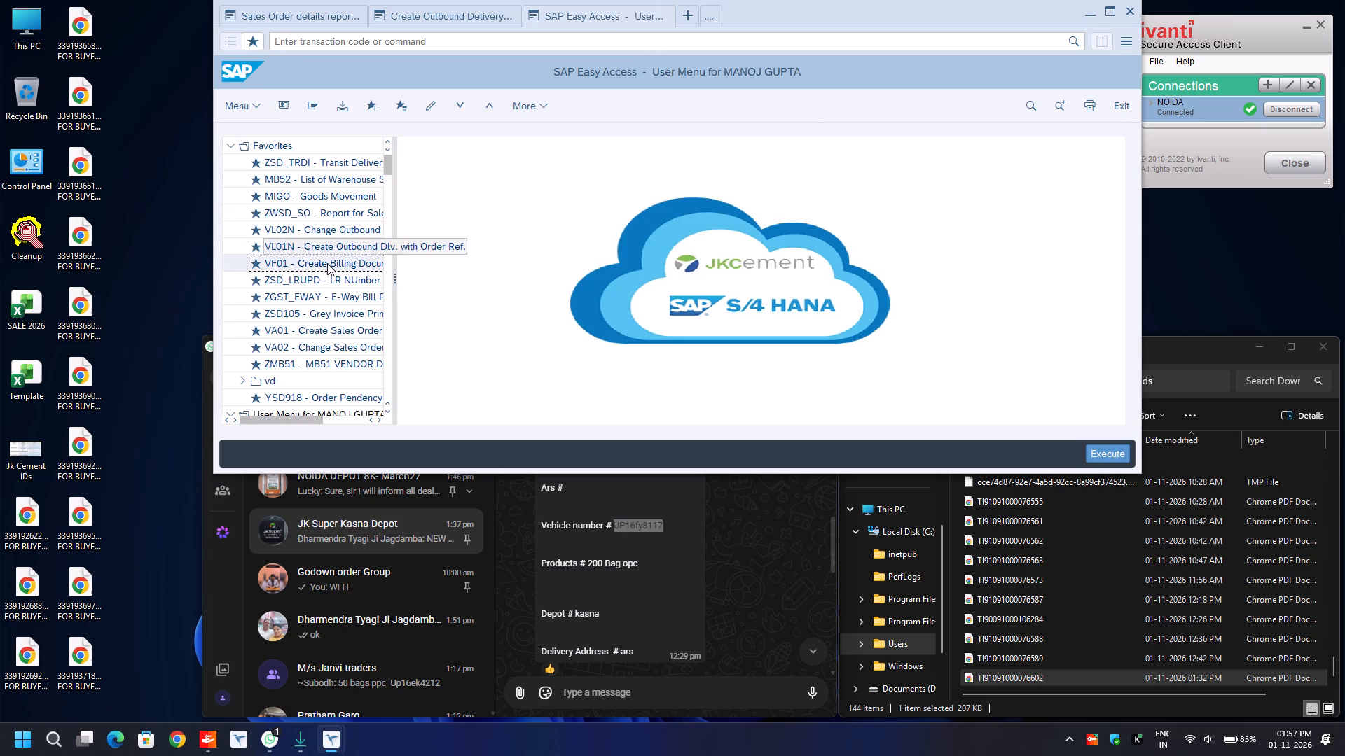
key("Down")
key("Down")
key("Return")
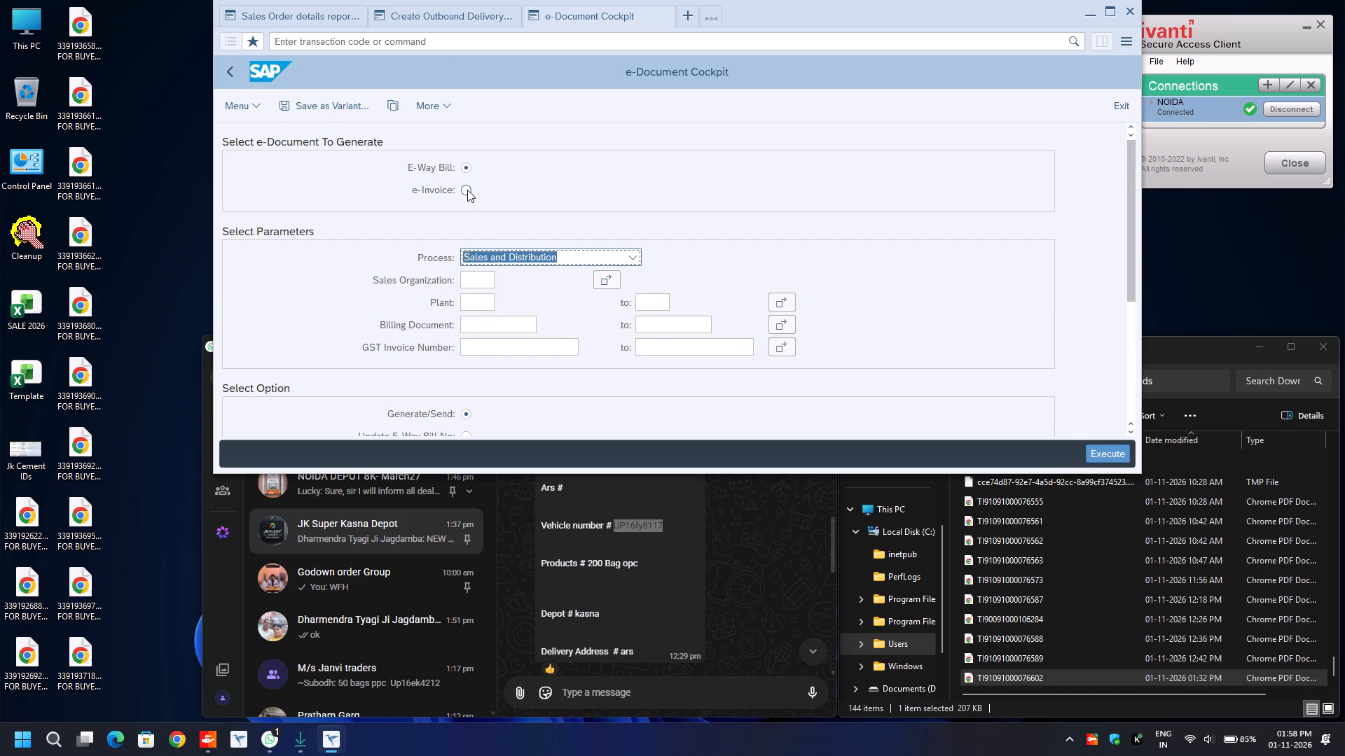
In the e-Document Cockpit, choose e-Invoice with the Sales and Distribution process and sales organization 1000.
left_click(467, 190)
left_click(471, 253)
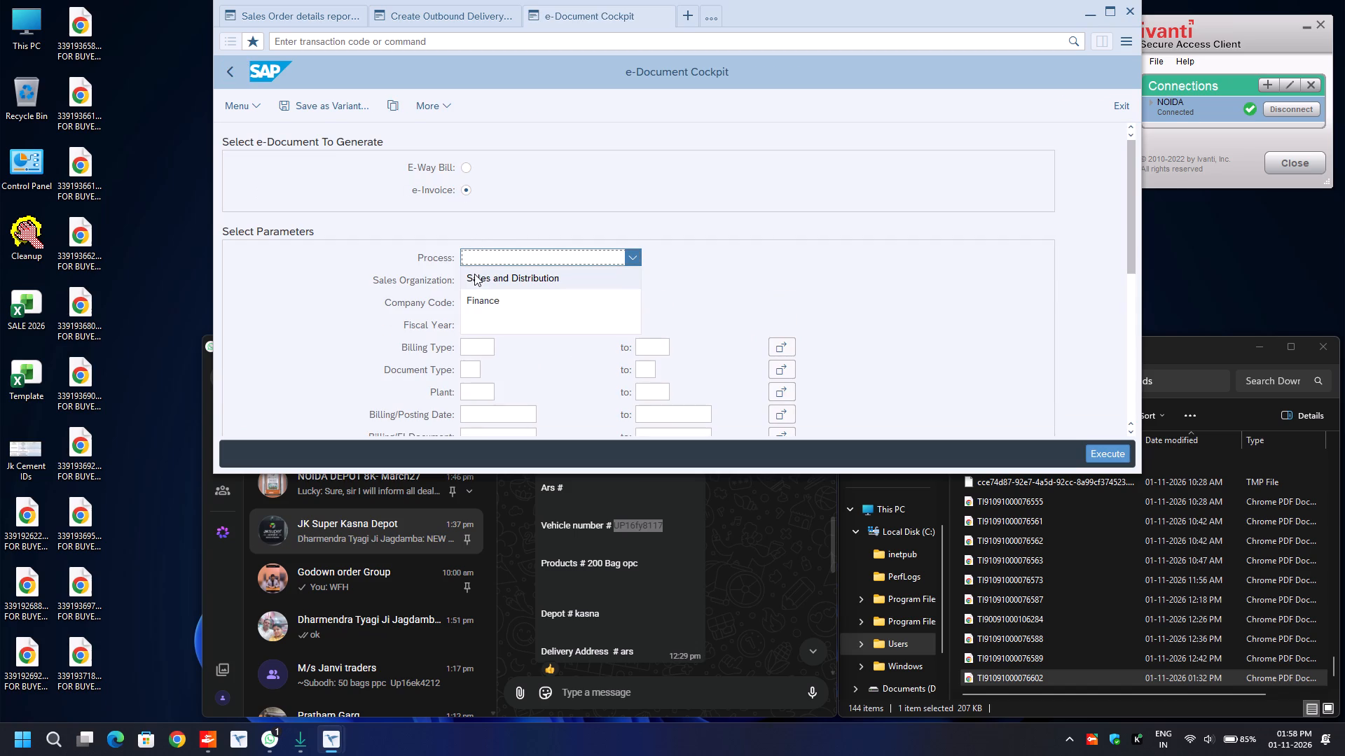
left_click(474, 278)
left_click(474, 278)
key("BackSpace")
key("Down")
key("Return")
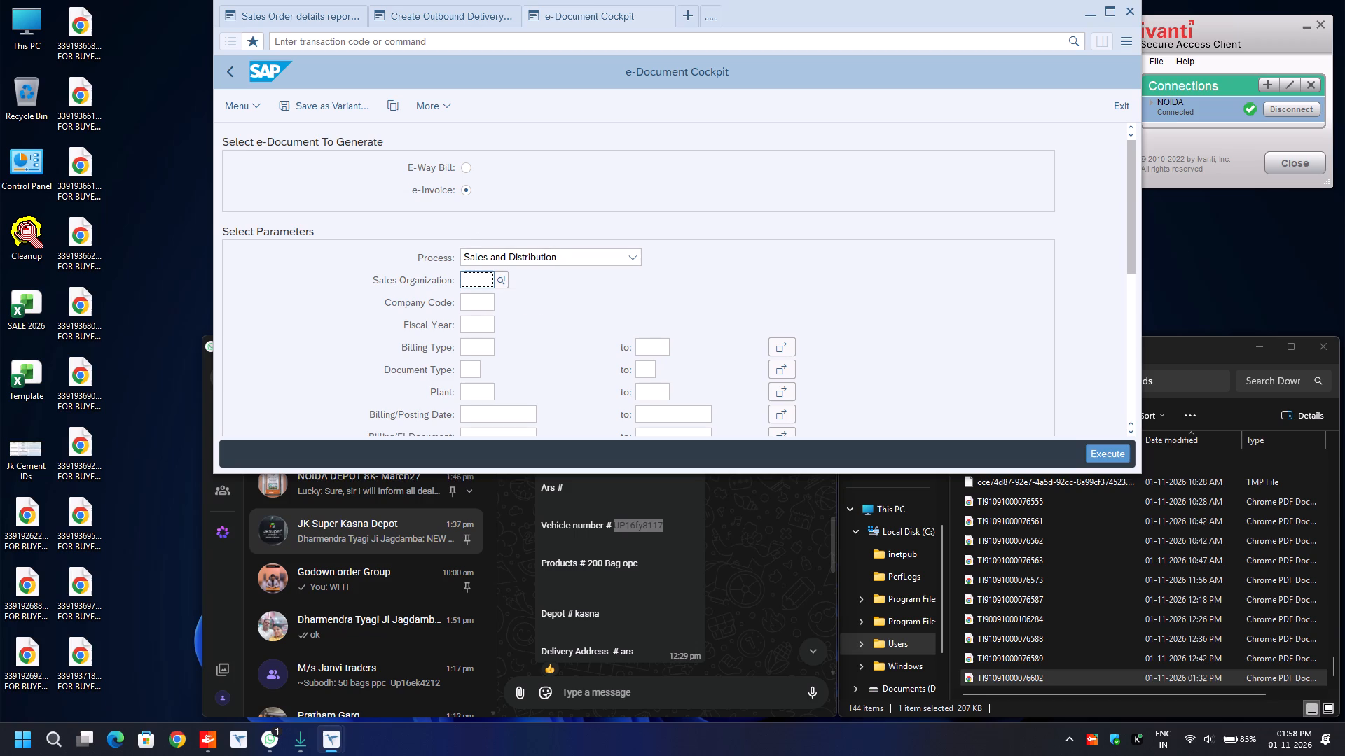
Set the e-invoice selection to plant 8134 and billing/posting date 01.11.2026.
key("Down")
key("Down")
key("Down")
key("Down")
key("Down")
key("Down")
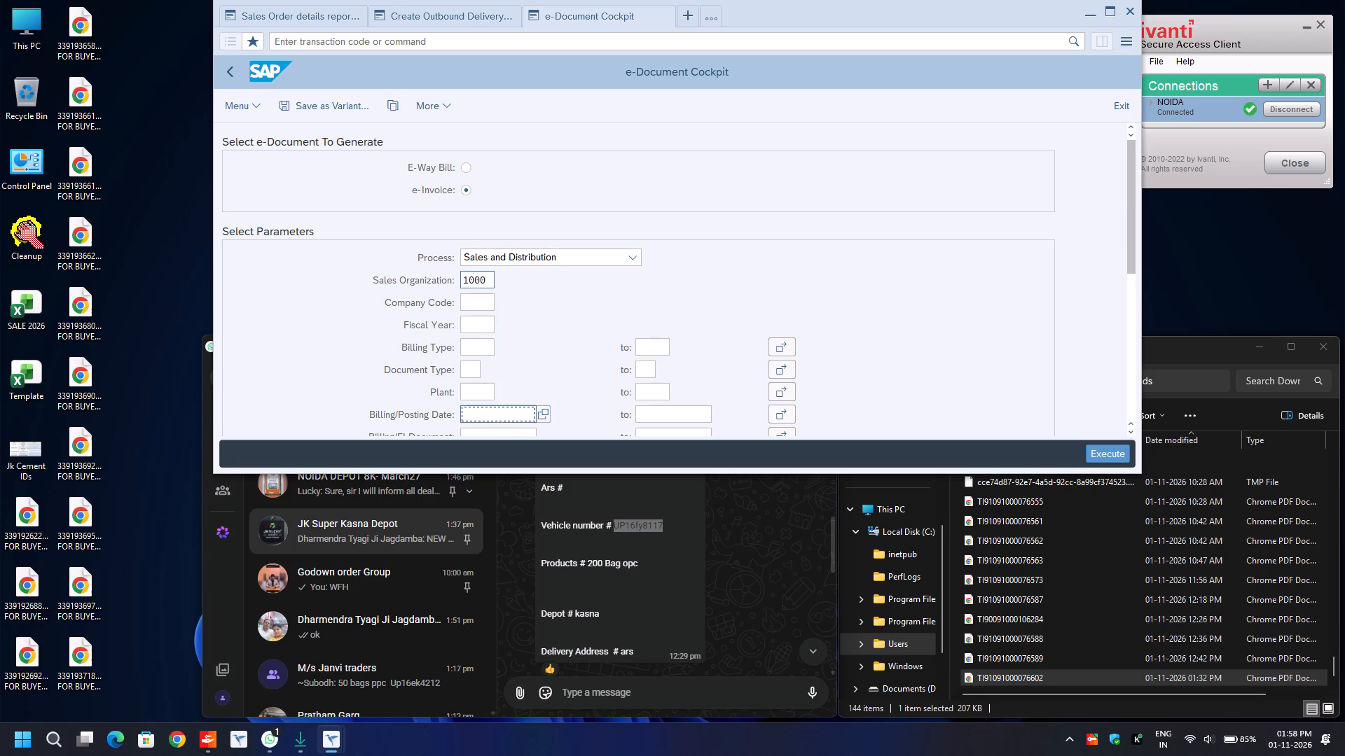
key("Up")
type("8134")
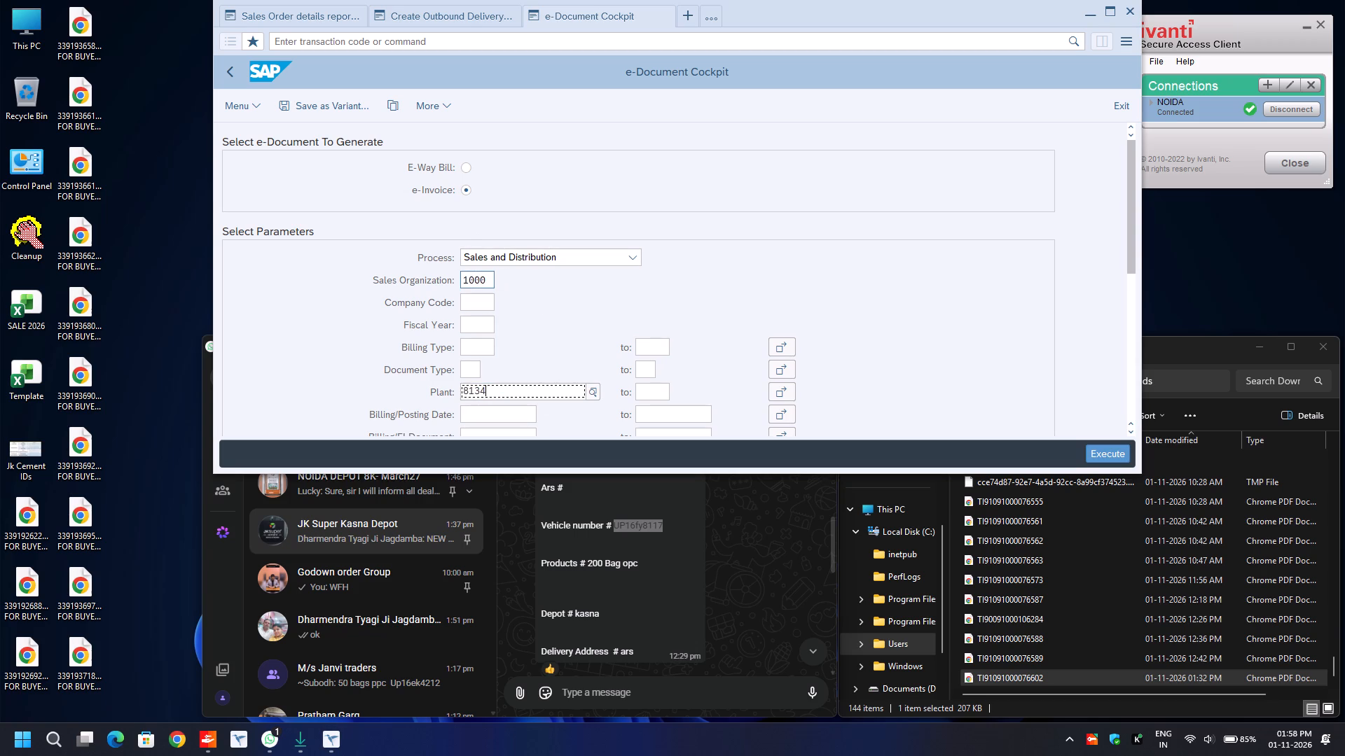
key("Return")
key("Down")
key("BackSpace")
key("Down")
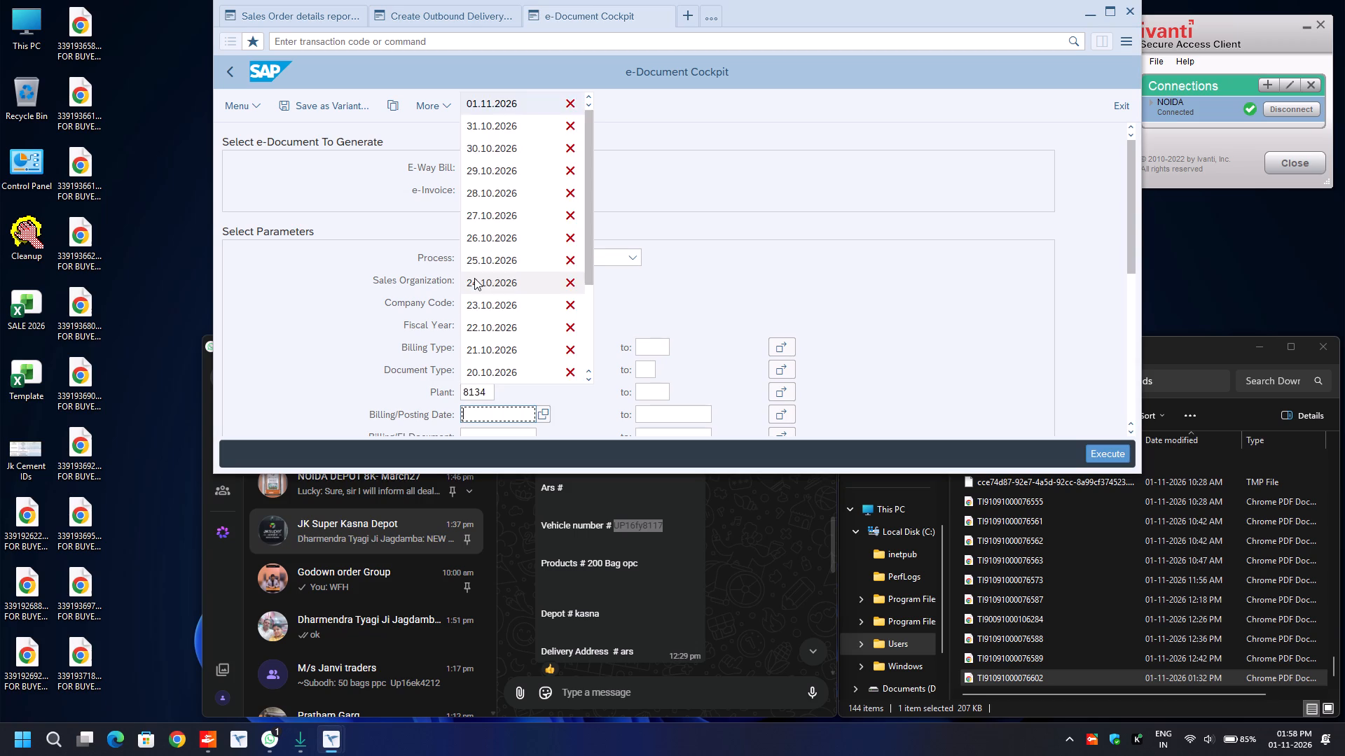
key("Return")
Run the e-invoice Status Report with the e-Invoice with E-Way Bill option.
scroll(474, 278, "down", 5)
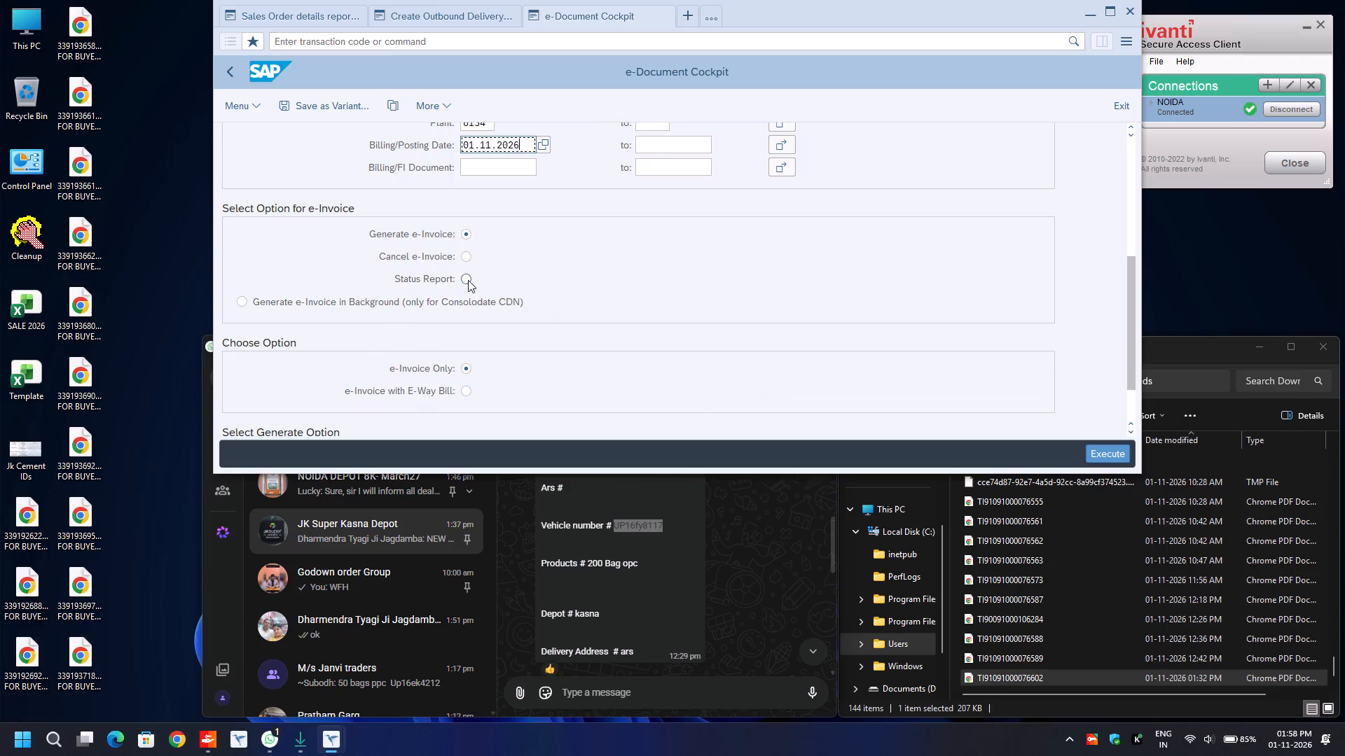
left_click(468, 280)
left_click(466, 394)
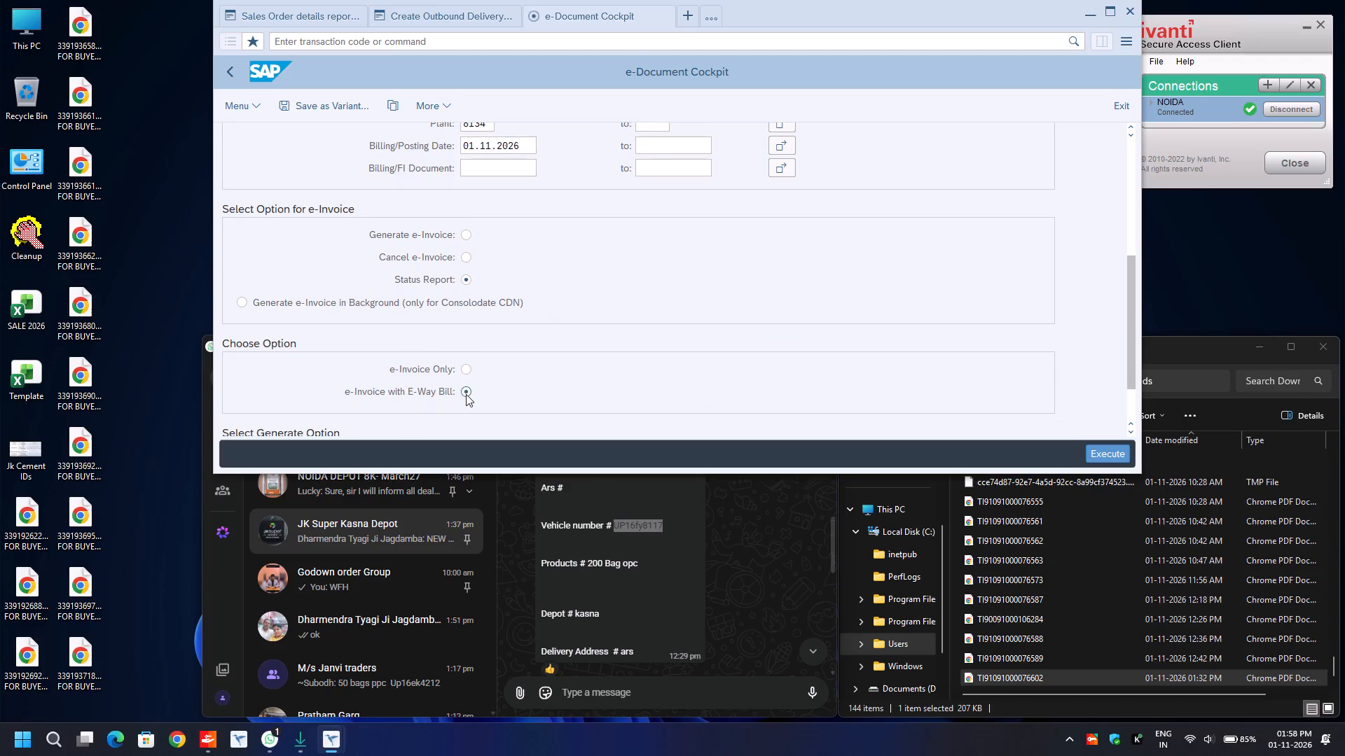
key("F8")
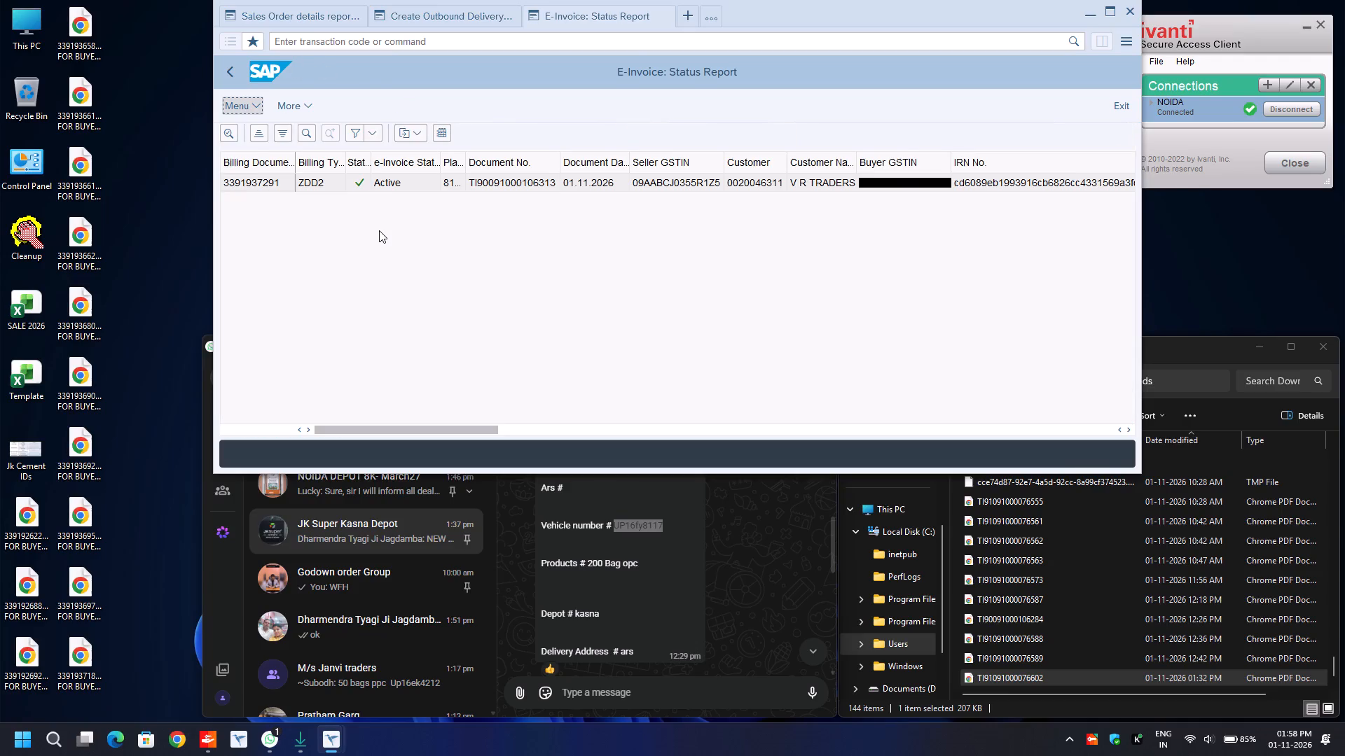
scroll(379, 230, "down", 7)
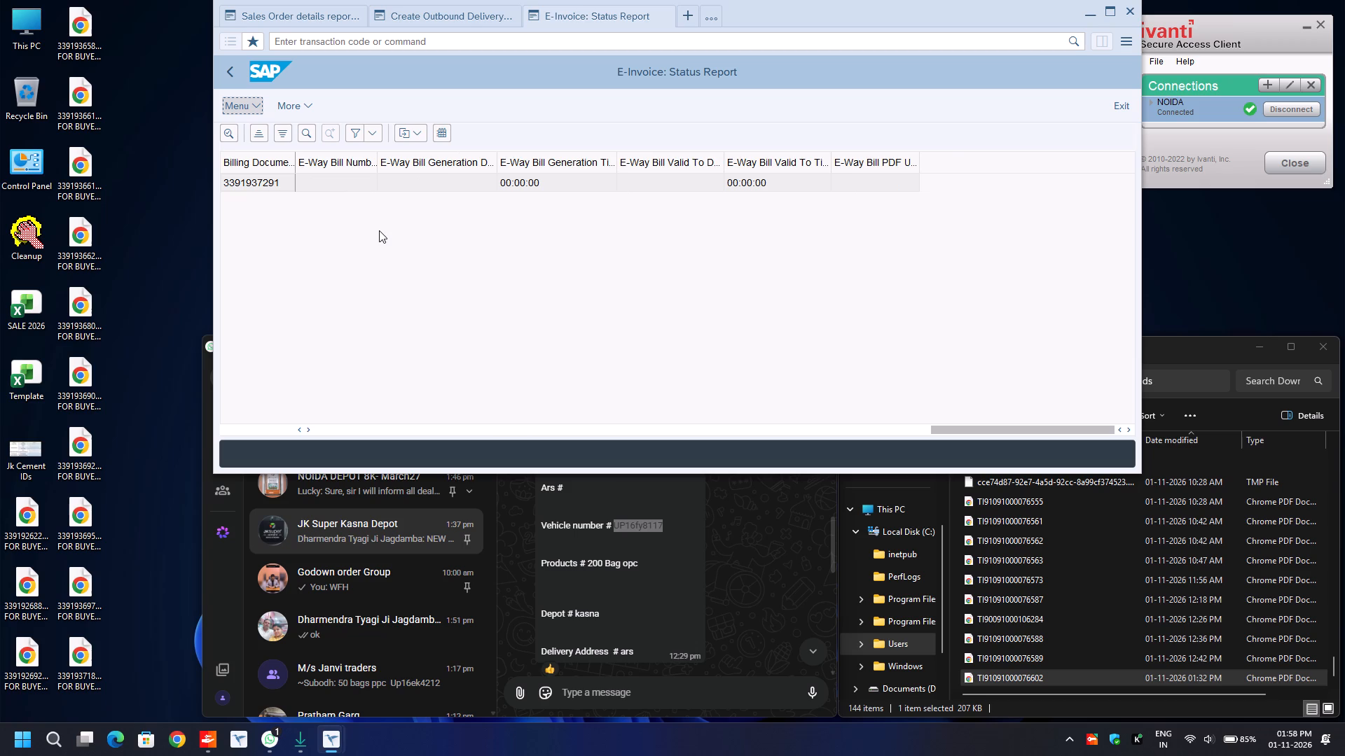
left_click(273, 182)
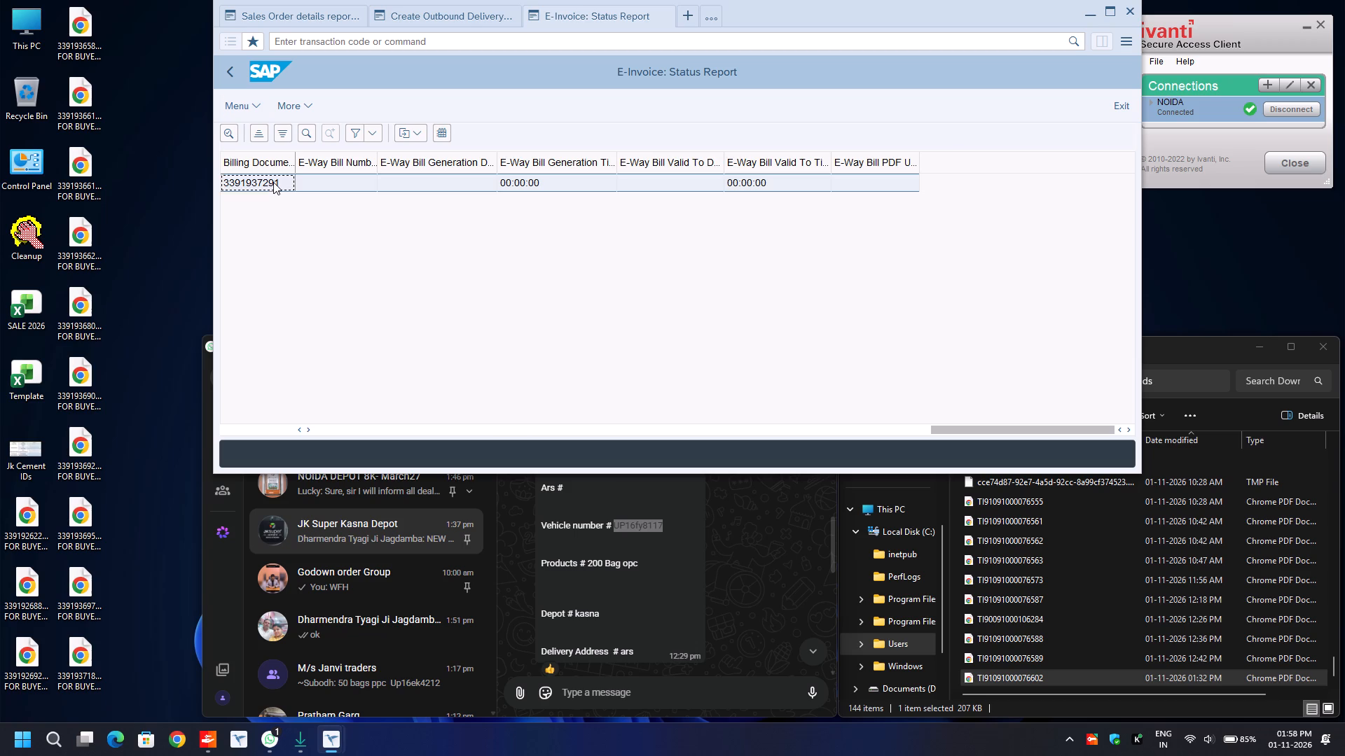
key("ctrl+y")
key("ctrl+c")
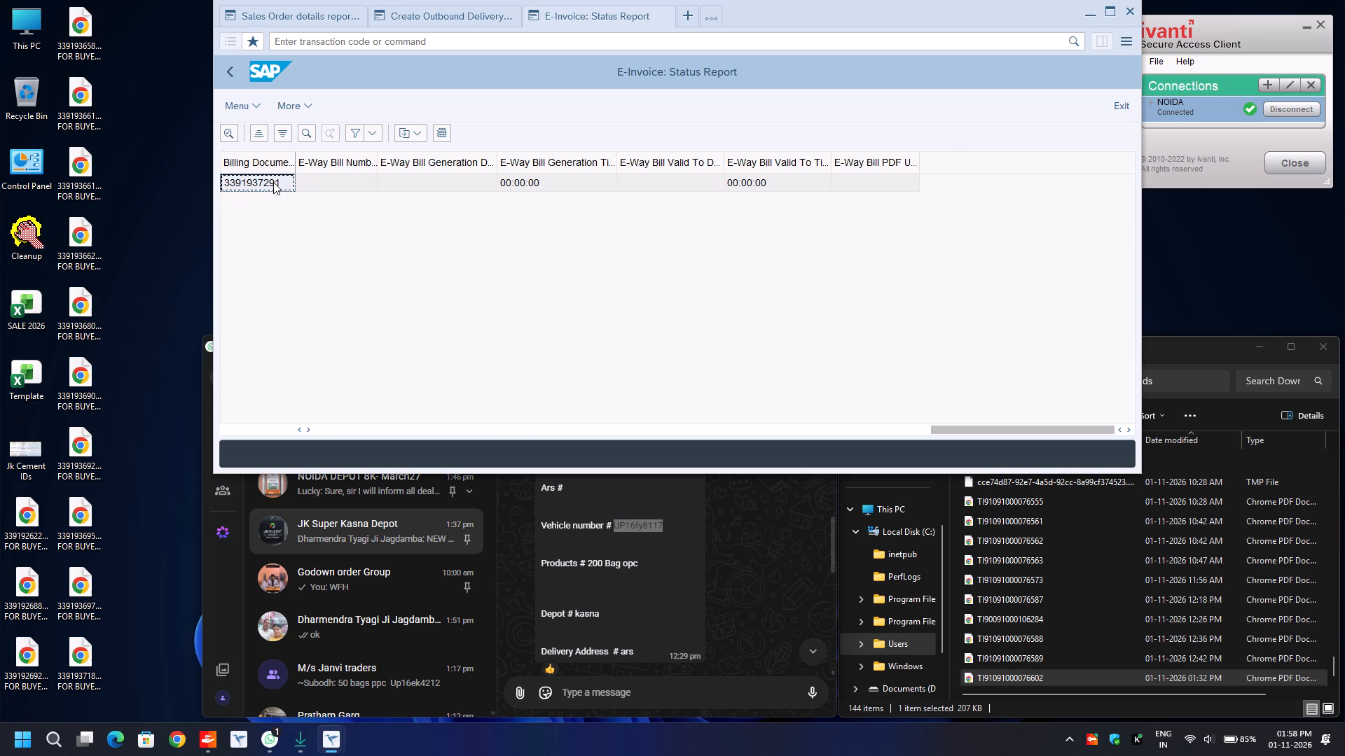
left_click_drag(237, 78, 230, 72)
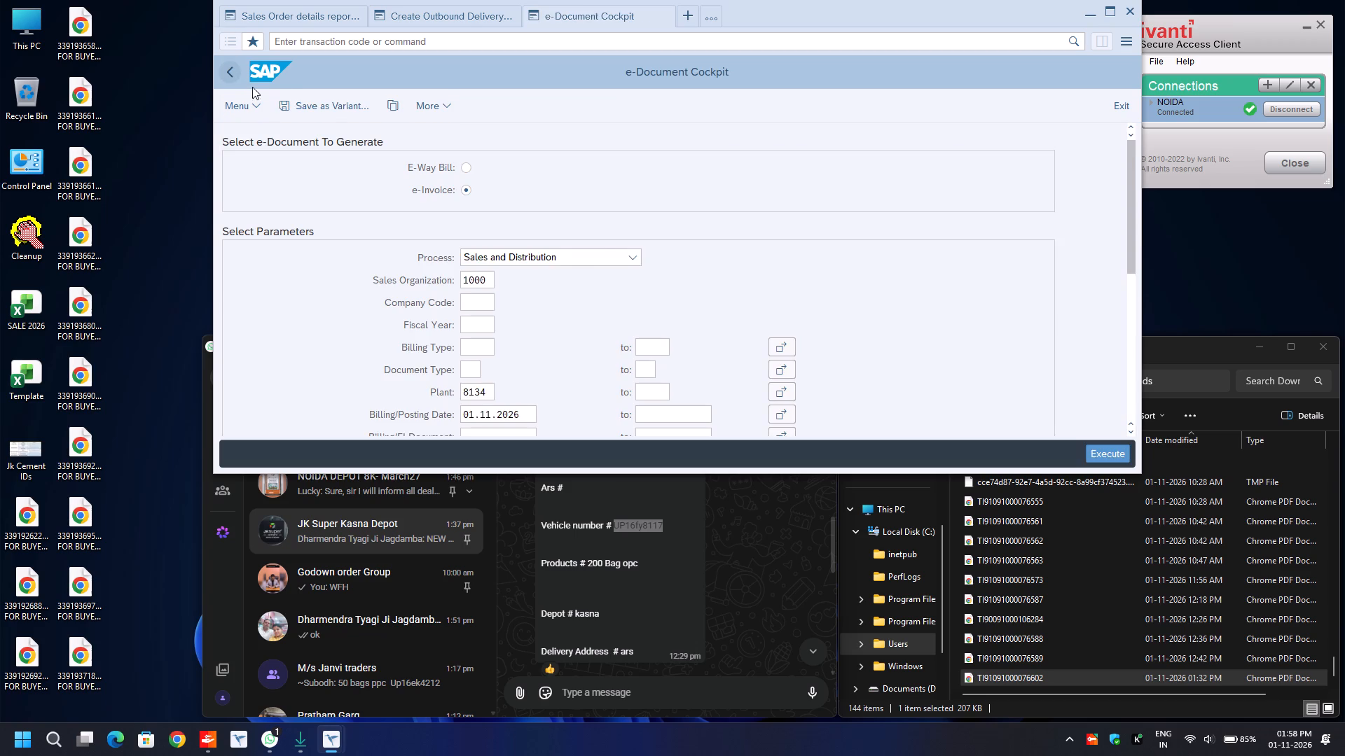
left_click(464, 165)
left_click(483, 300)
key("BackSpace")
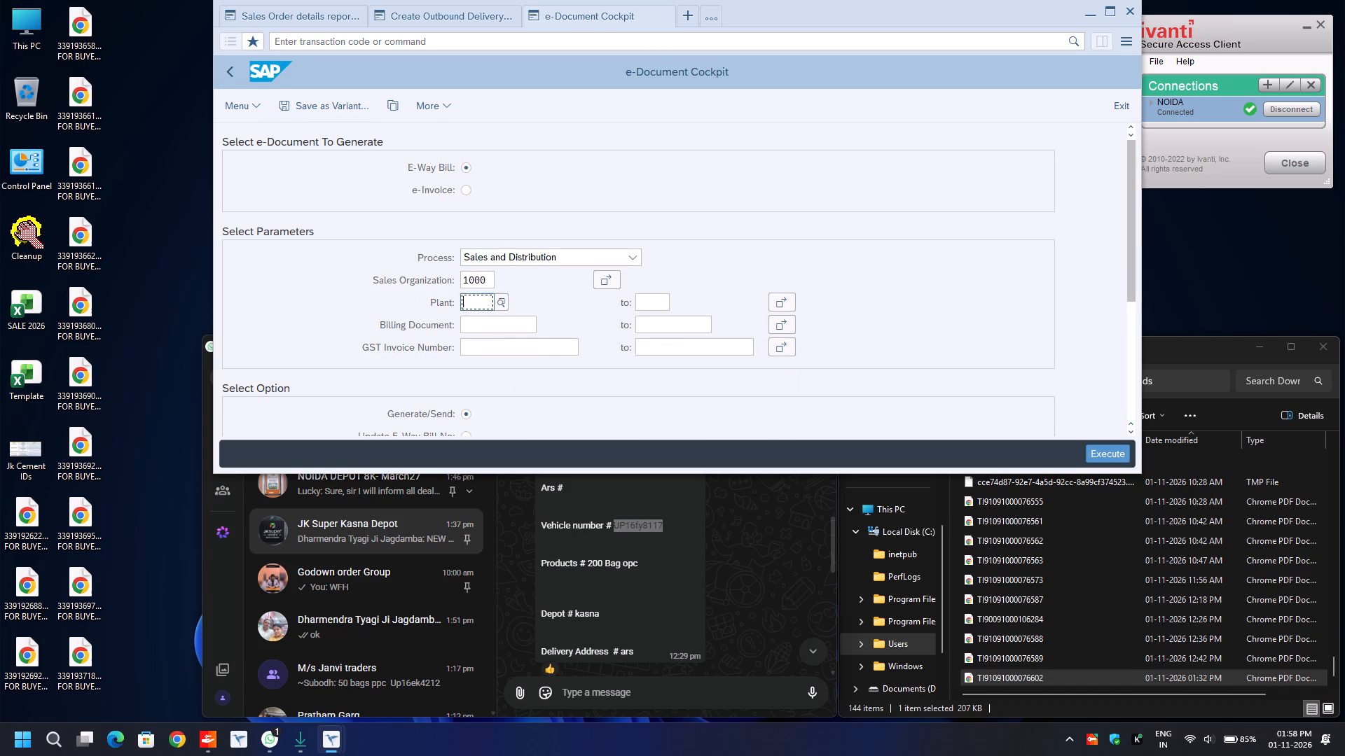
key("Down")
key("Return")
key("Down")
key("ctrl+v")
left_click(1112, 456)
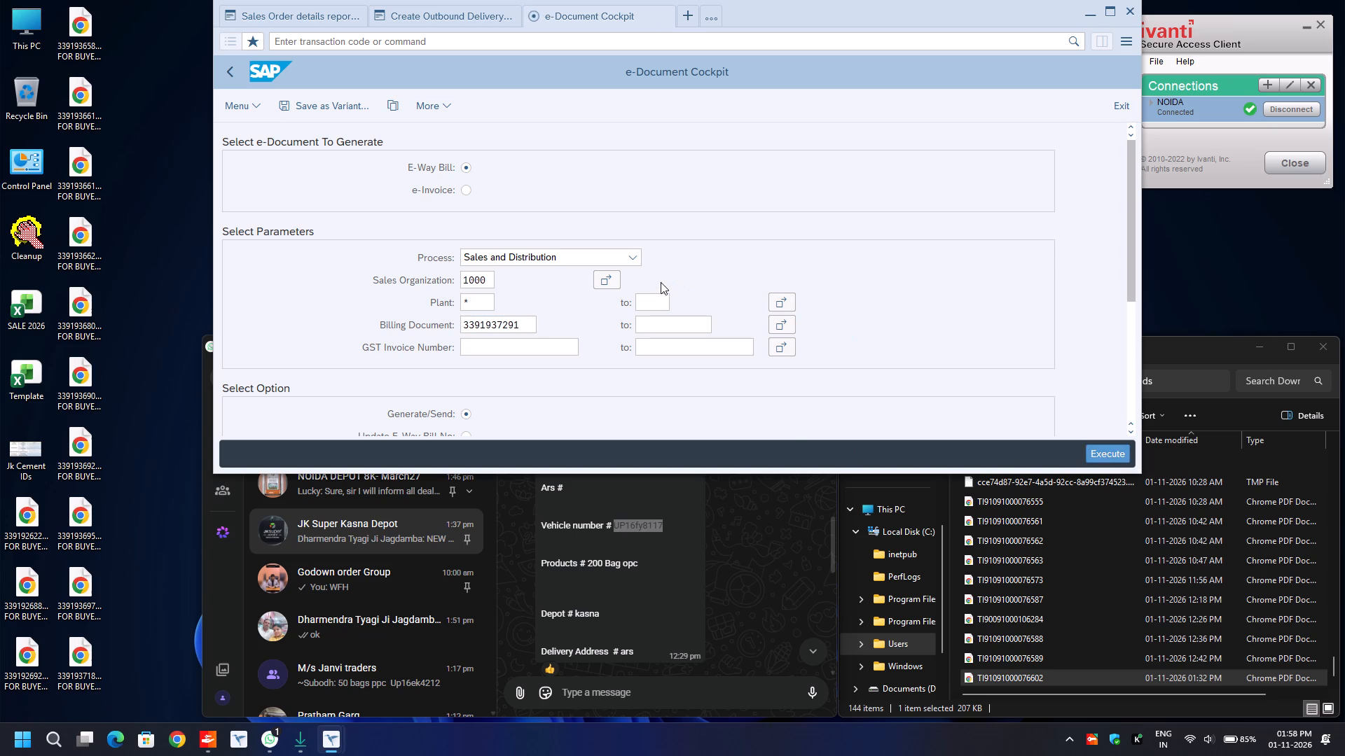
left_click(230, 169)
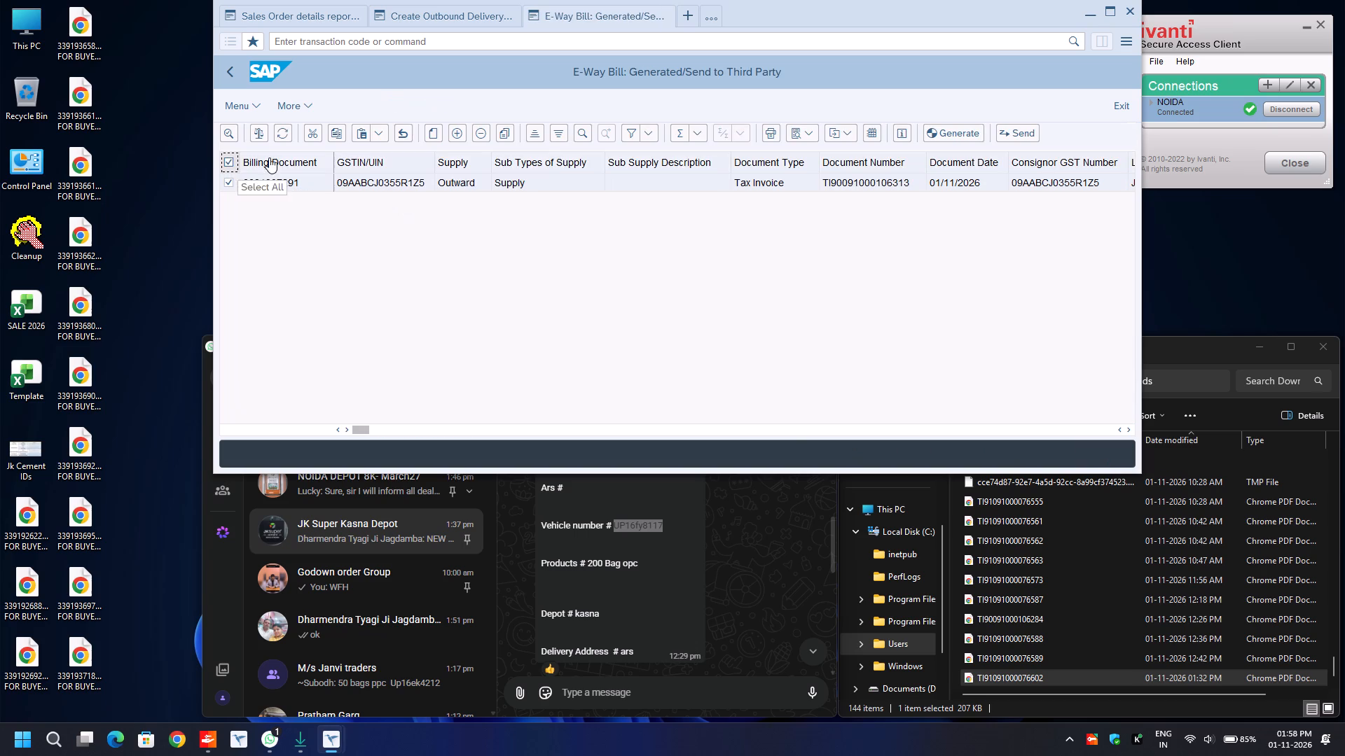
left_click_drag(944, 134, 953, 133)
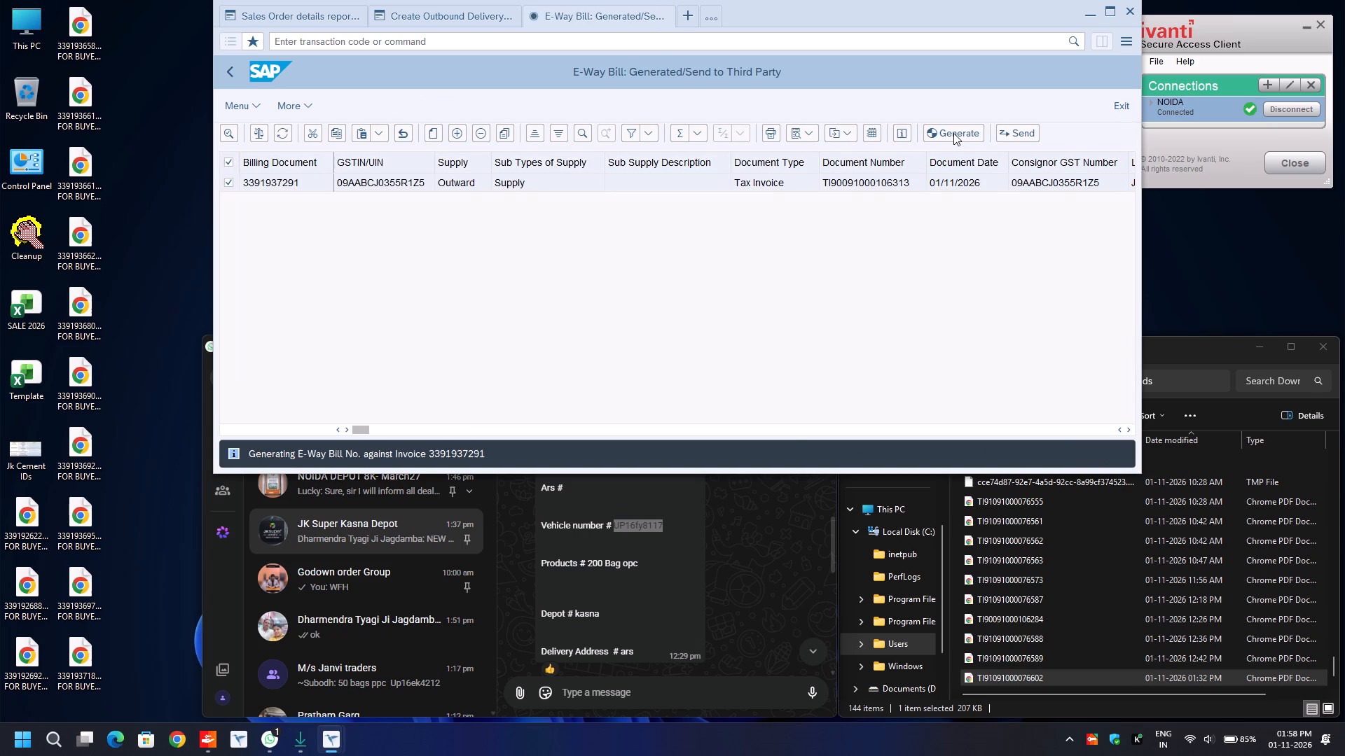
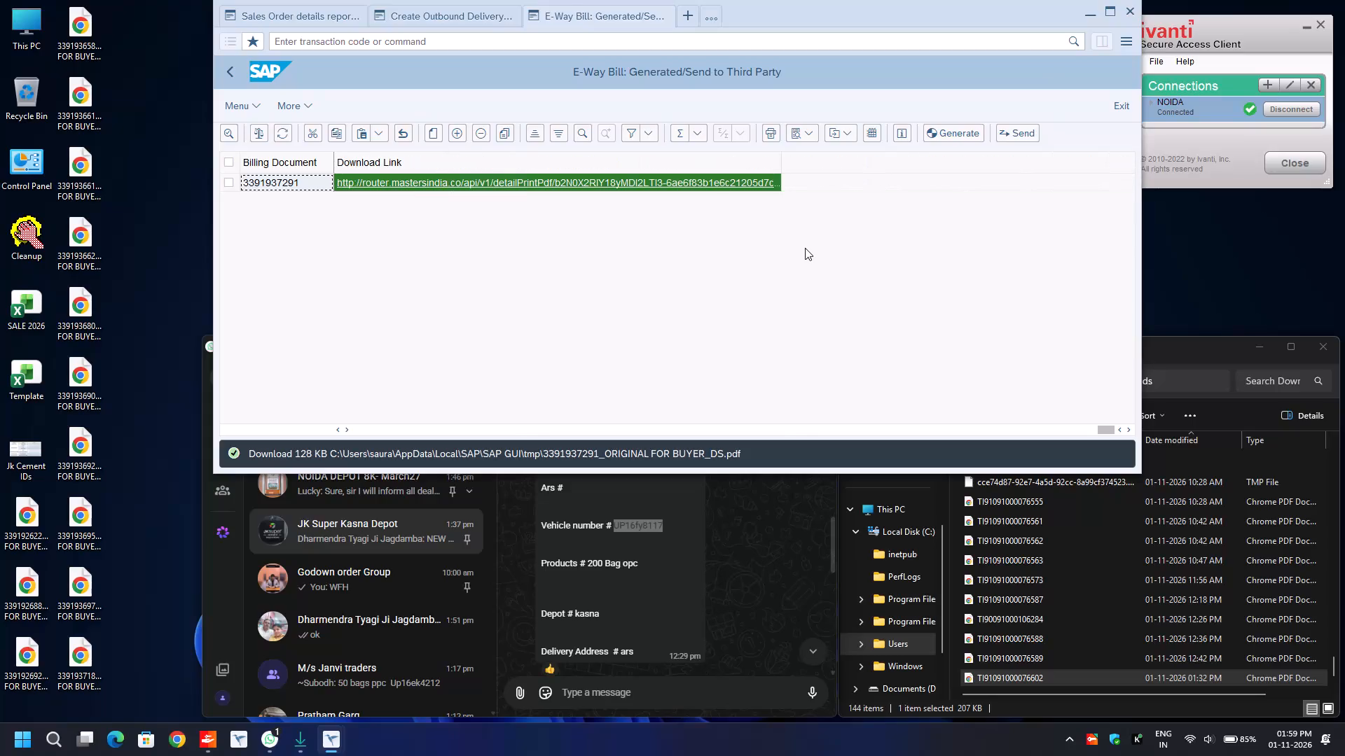
left_click(696, 176)
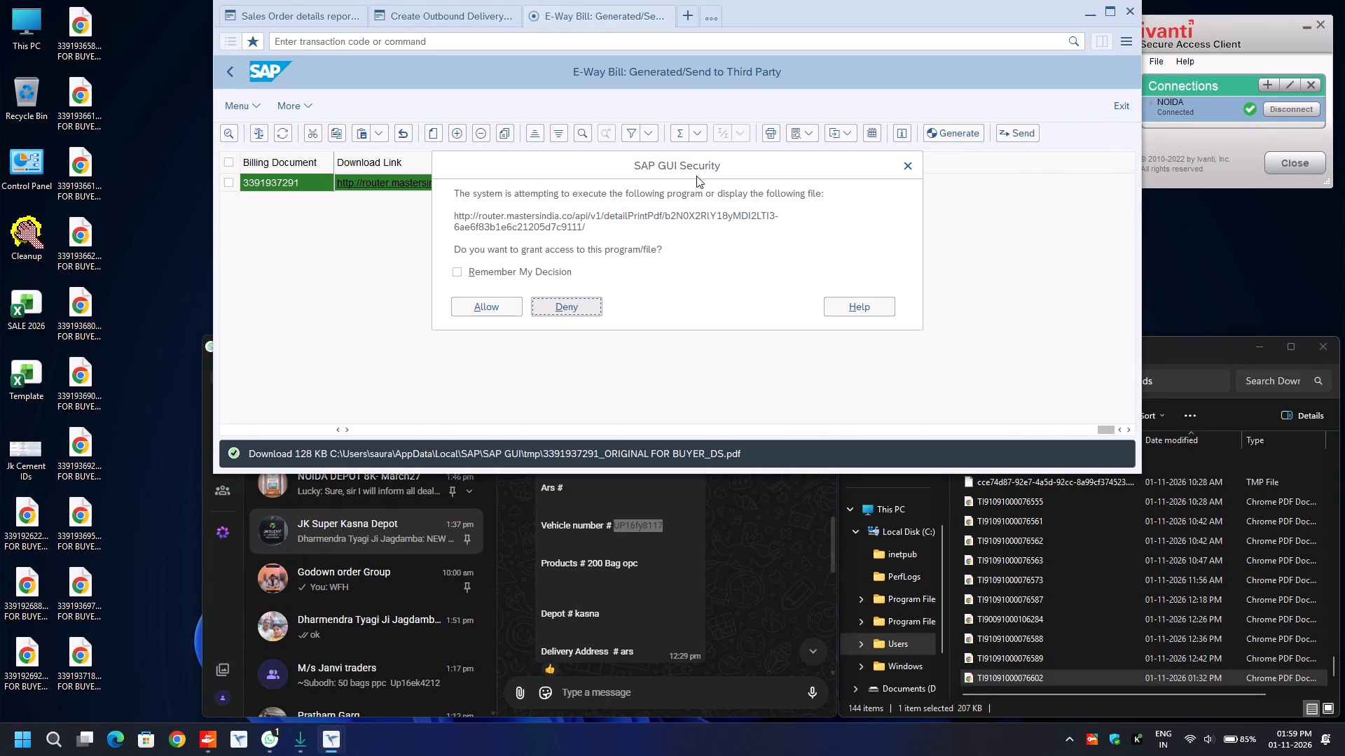
key("Left")
key("Return")
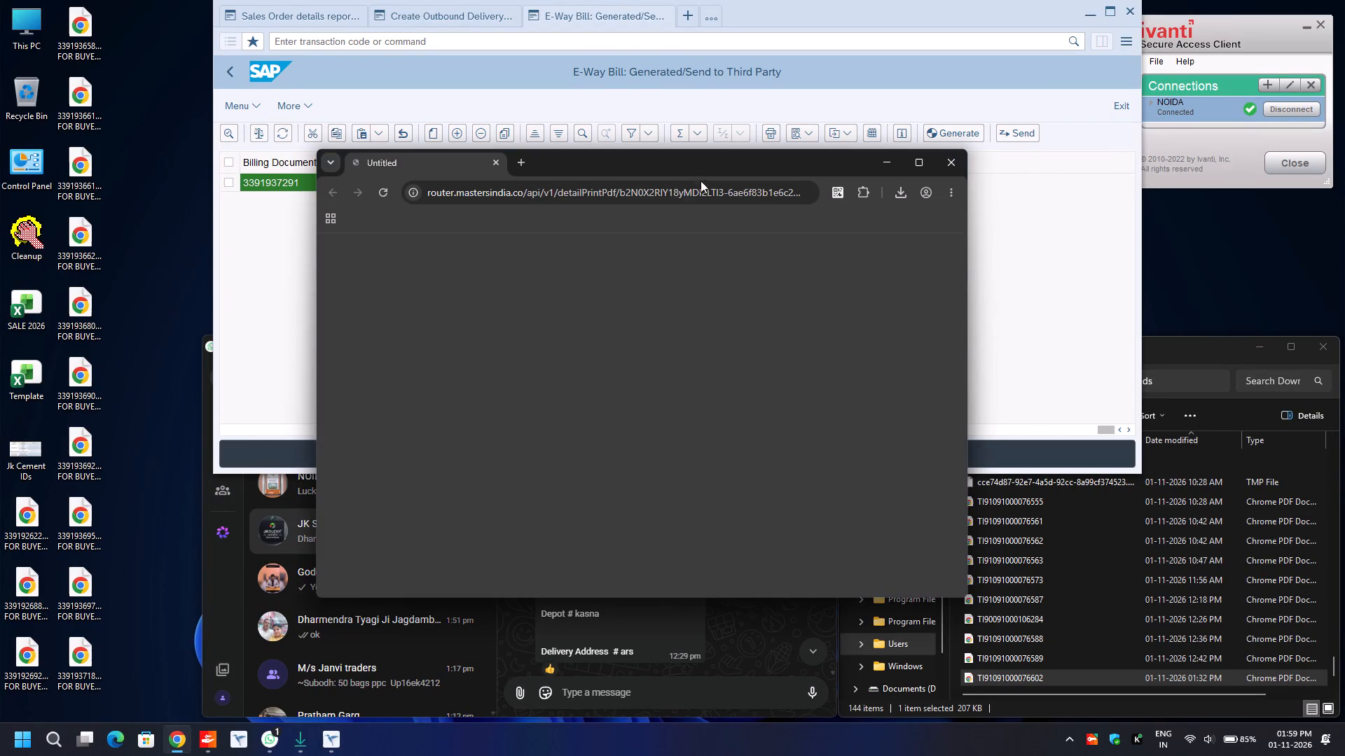
left_click(836, 223)
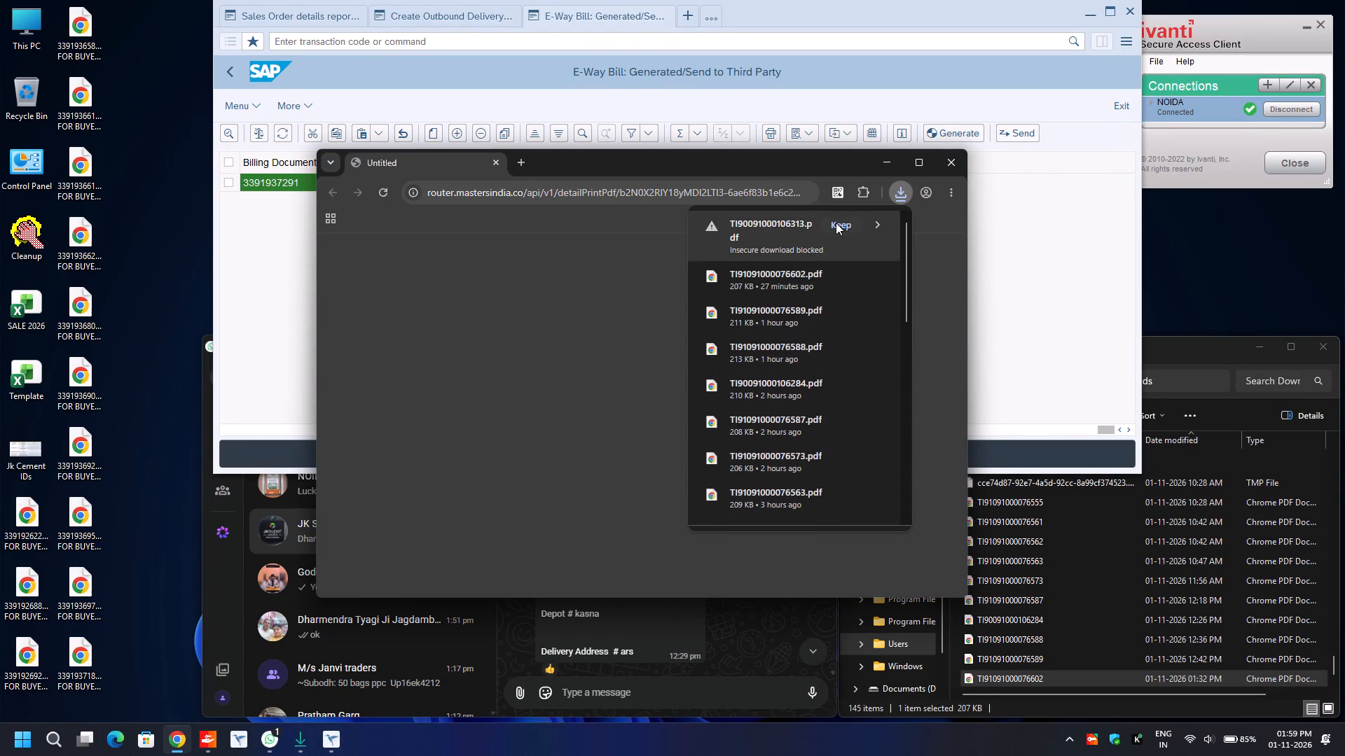
left_click(847, 223)
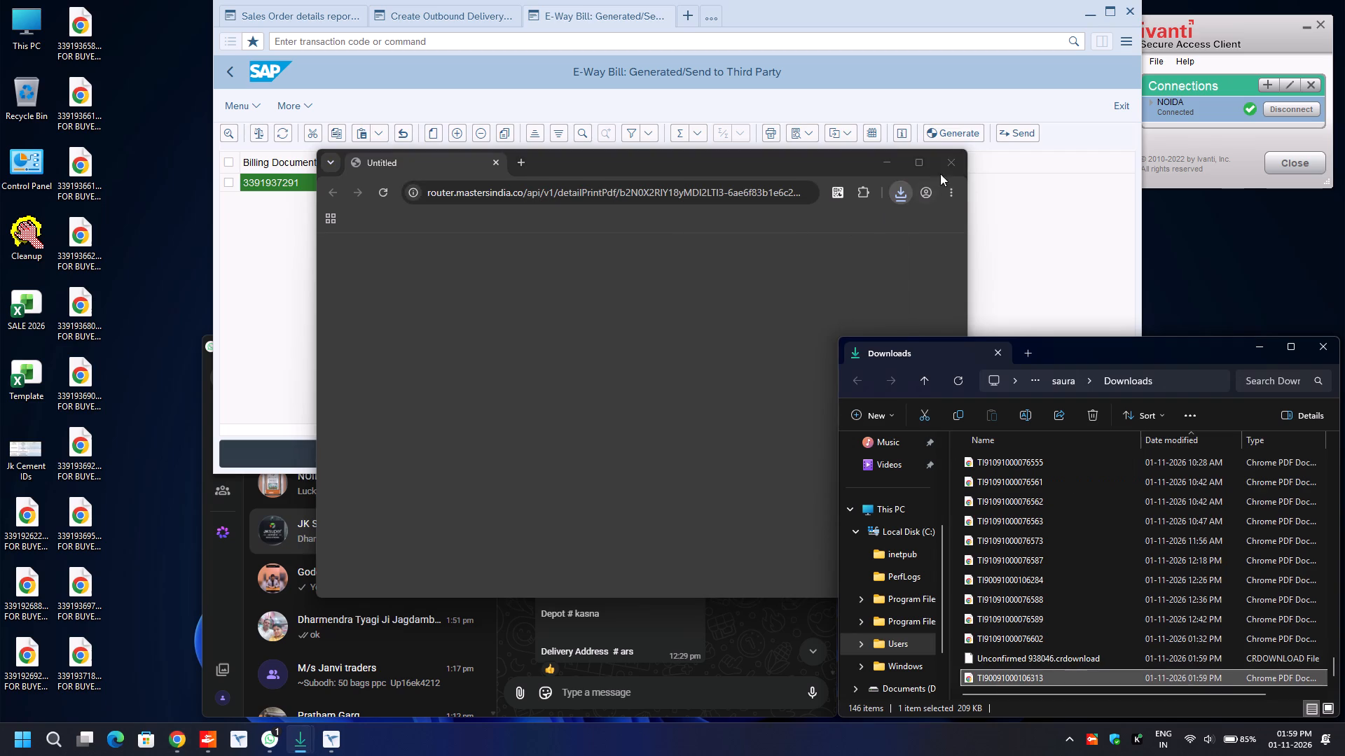
left_click(954, 153)
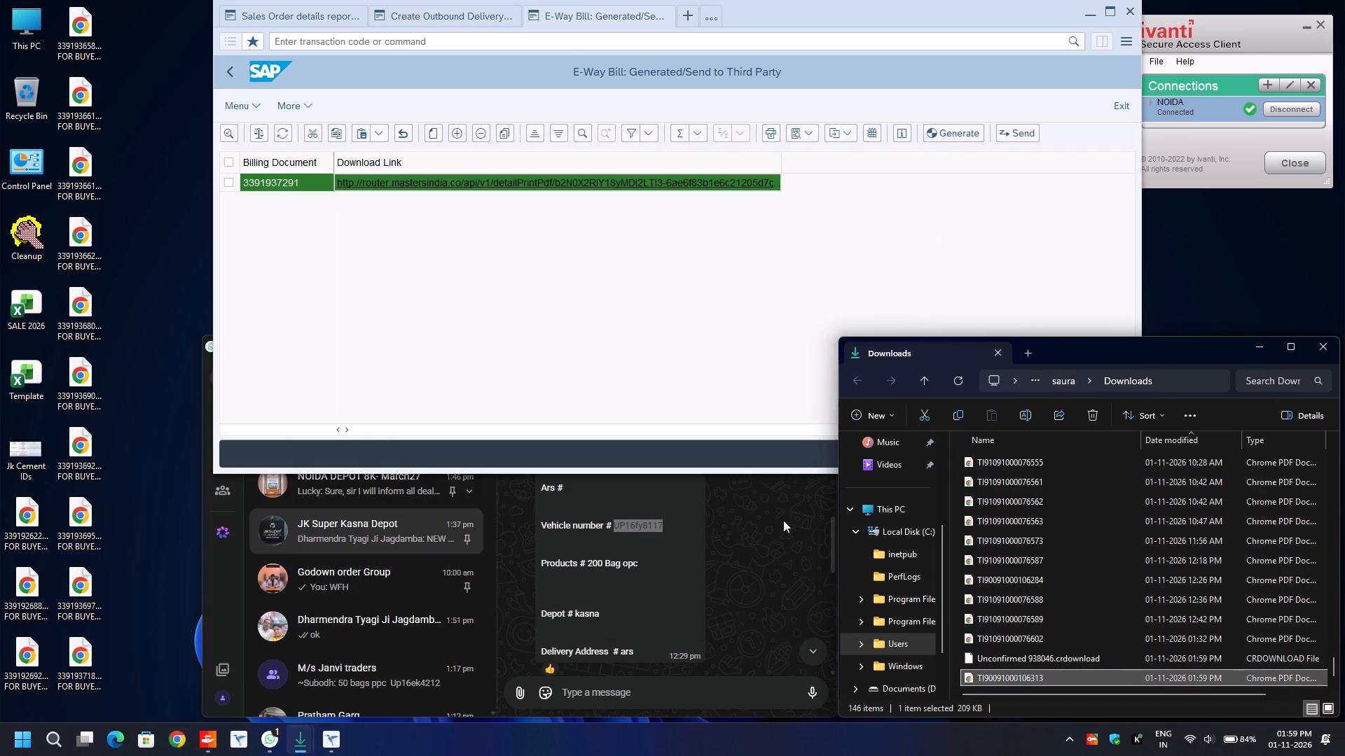
left_click(685, 19)
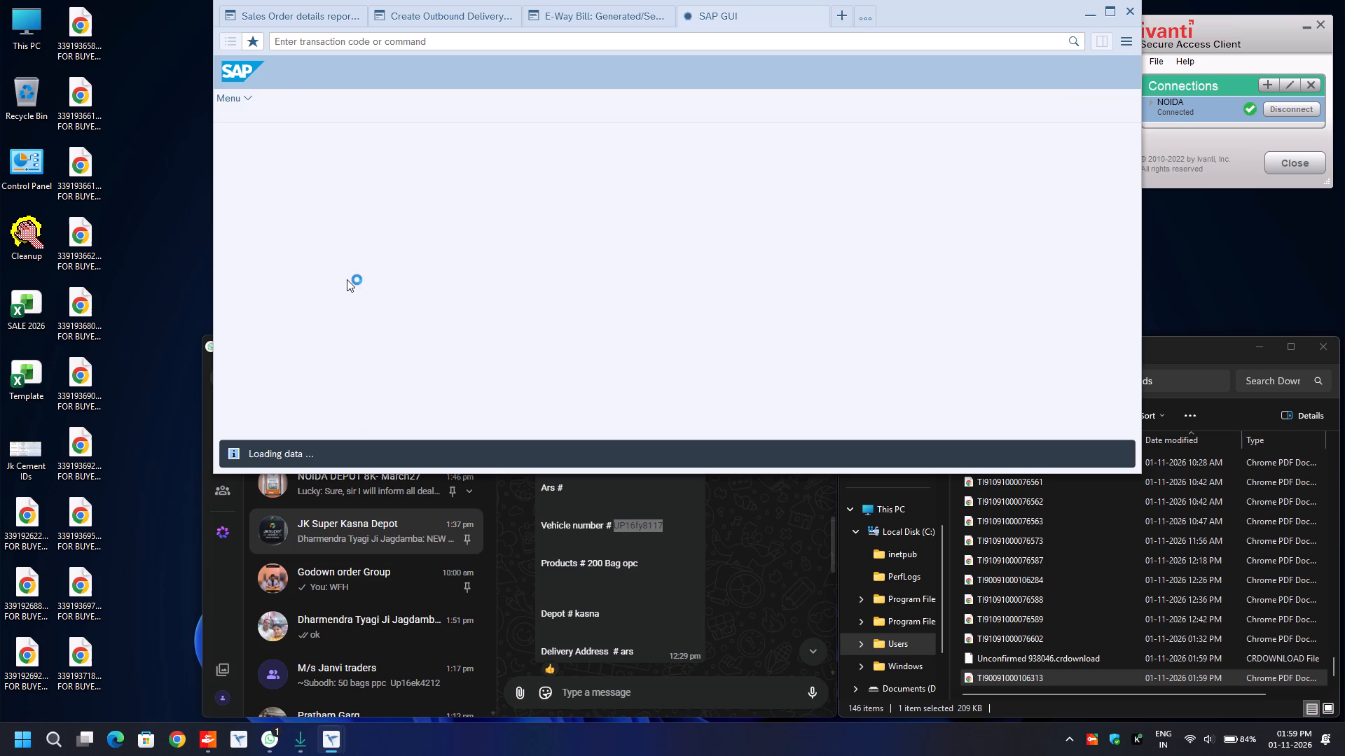
double_click(292, 320)
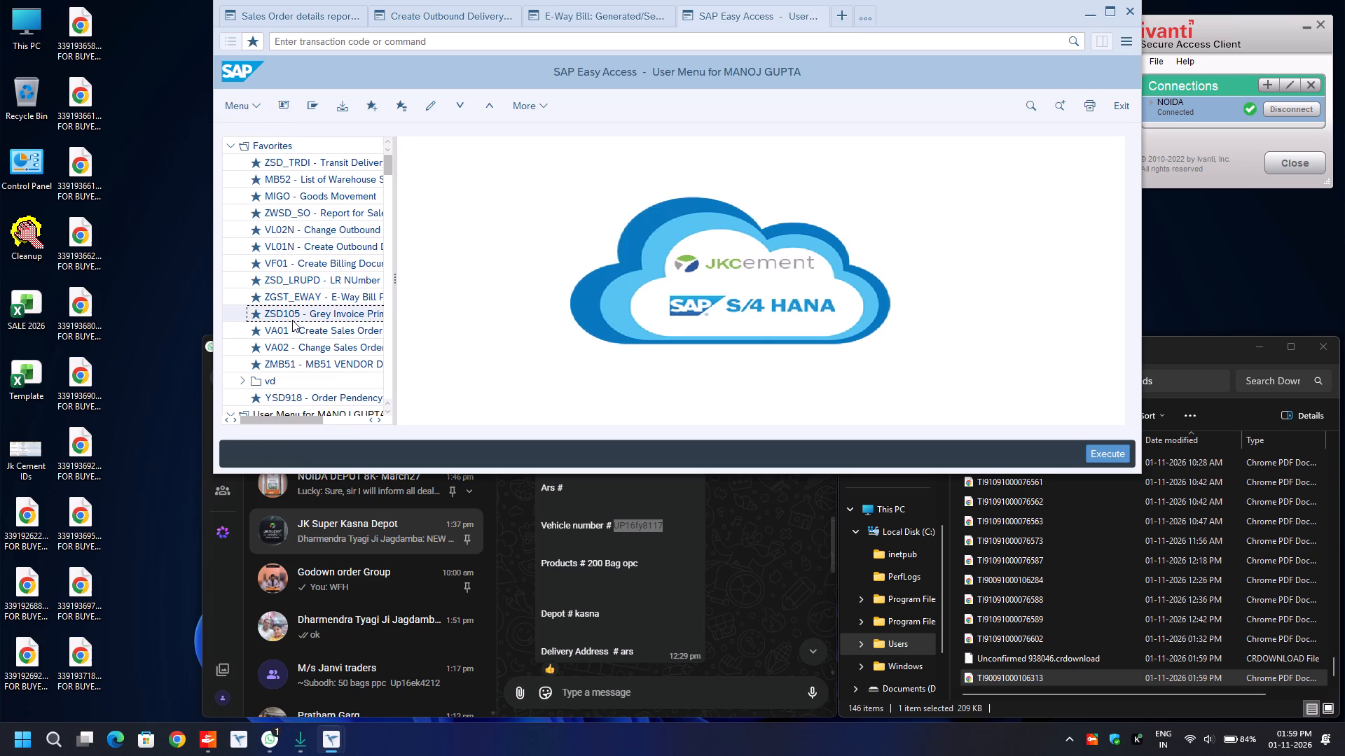
key("ctrl+v")
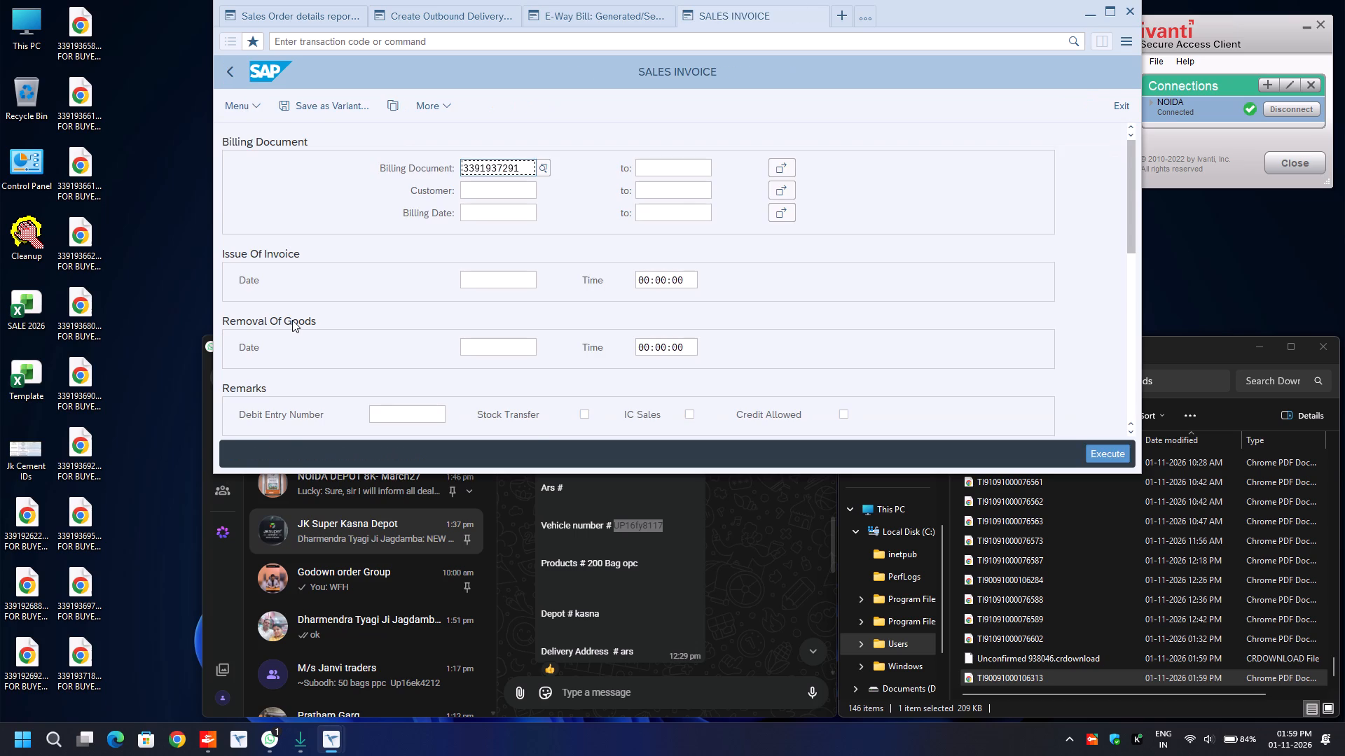
scroll(292, 320, "down", 13)
left_click(240, 325)
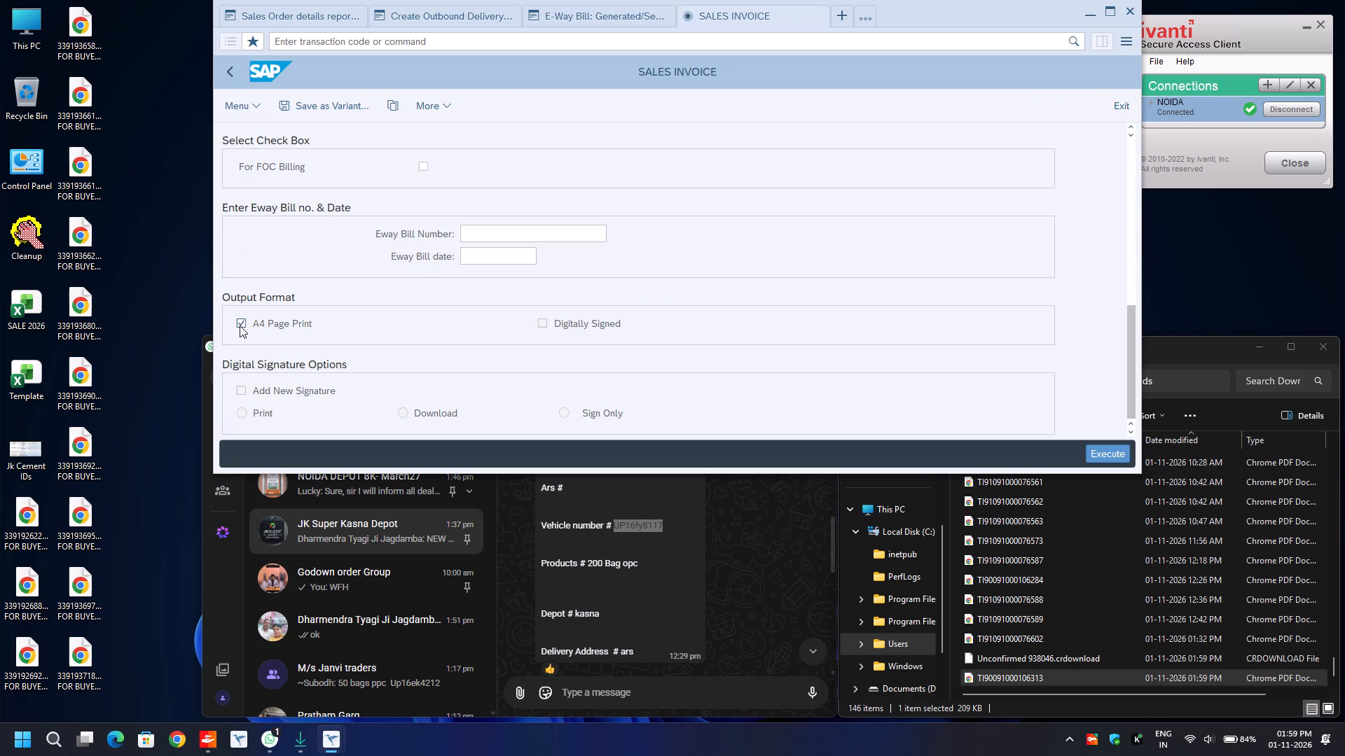
key("Tab")
key("space")
key("Tab")
key("space")
key("Tab")
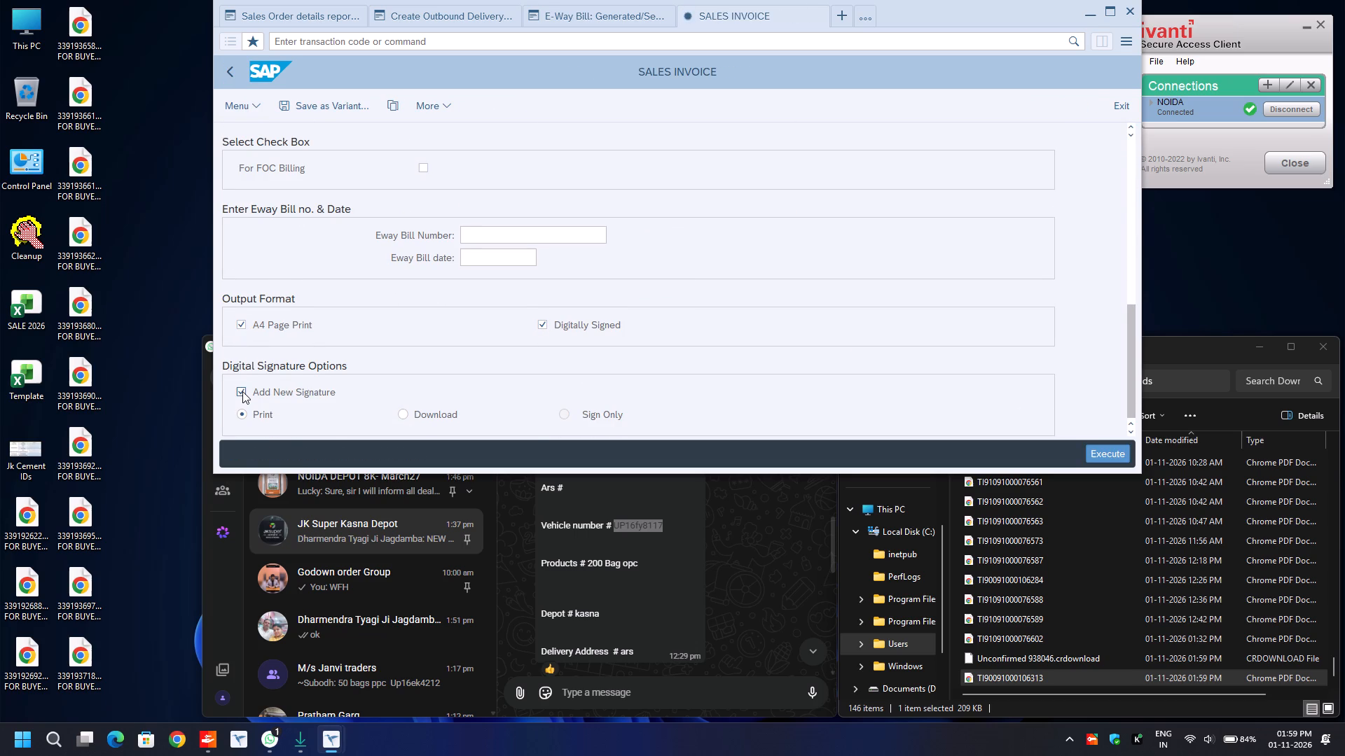
key("Tab")
key("Right")
key("F8")
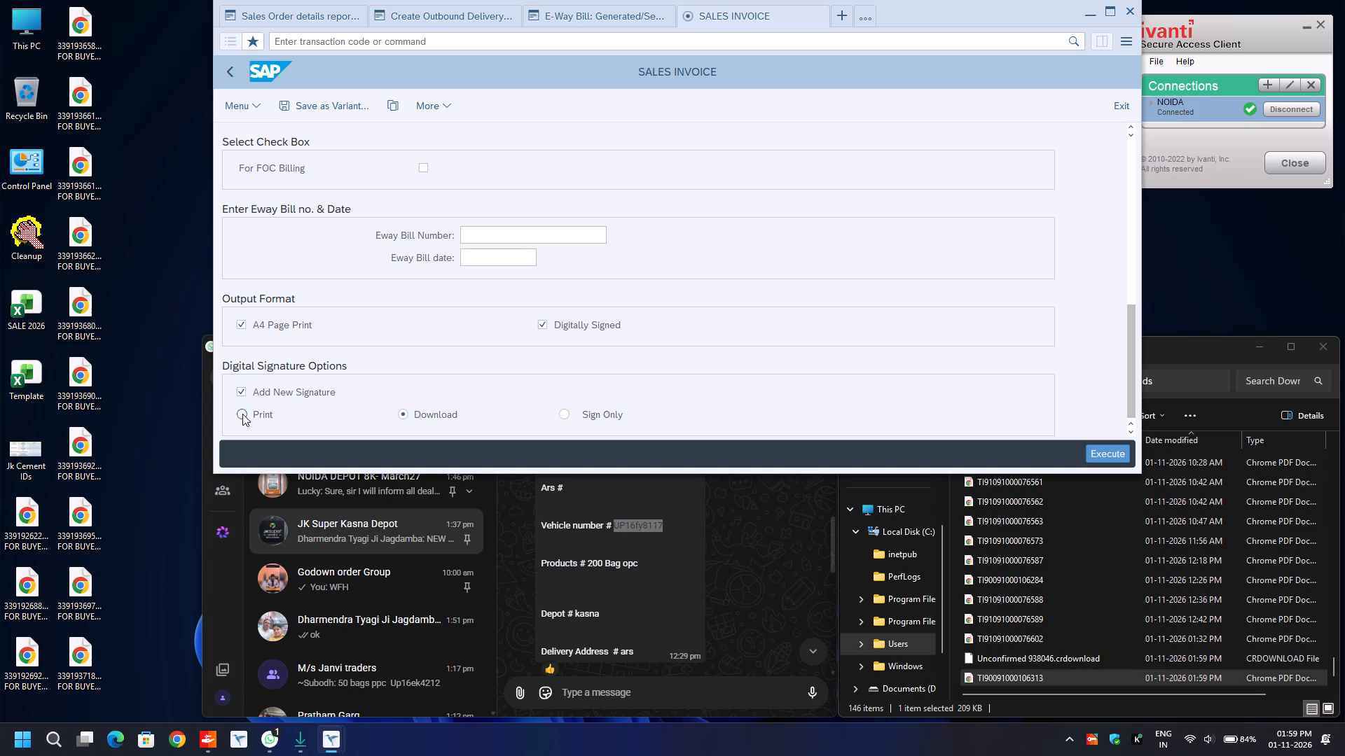
Select the Original For Buyer copy of the digitally signed sales invoice for download.
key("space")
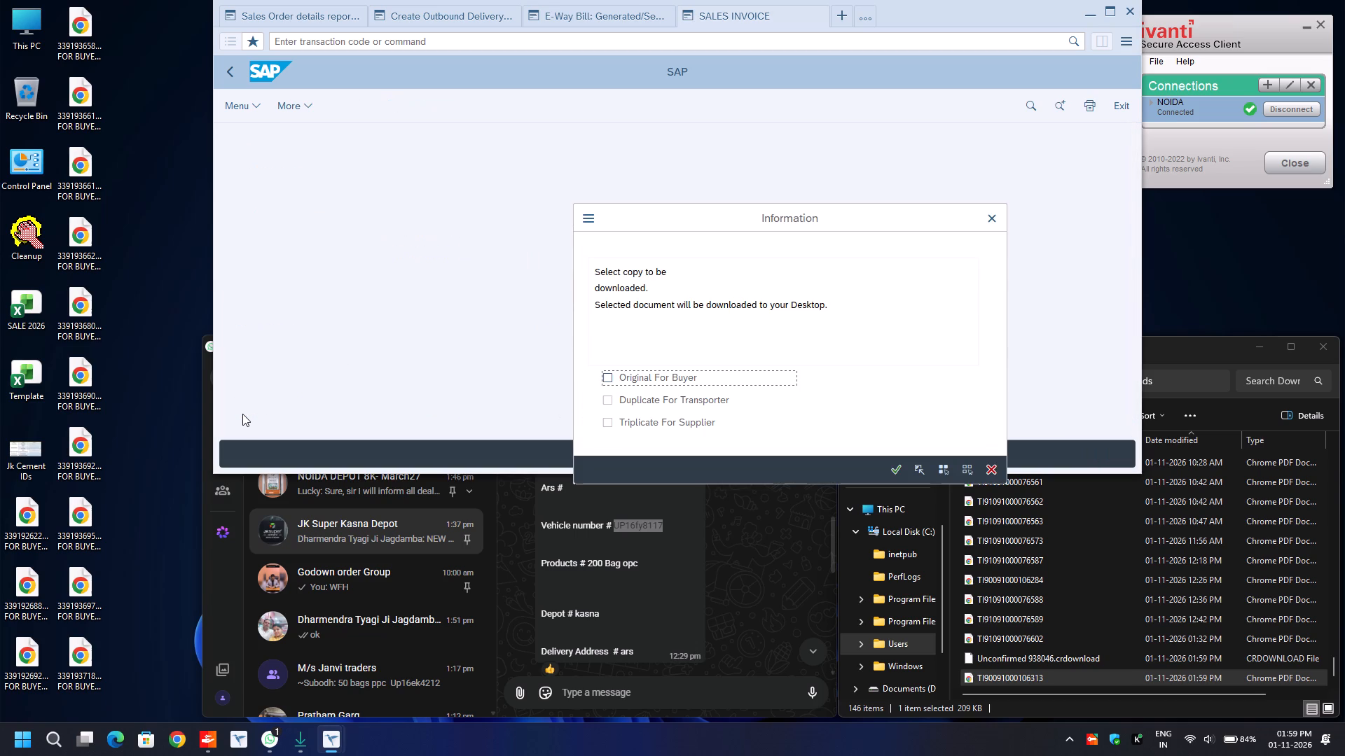
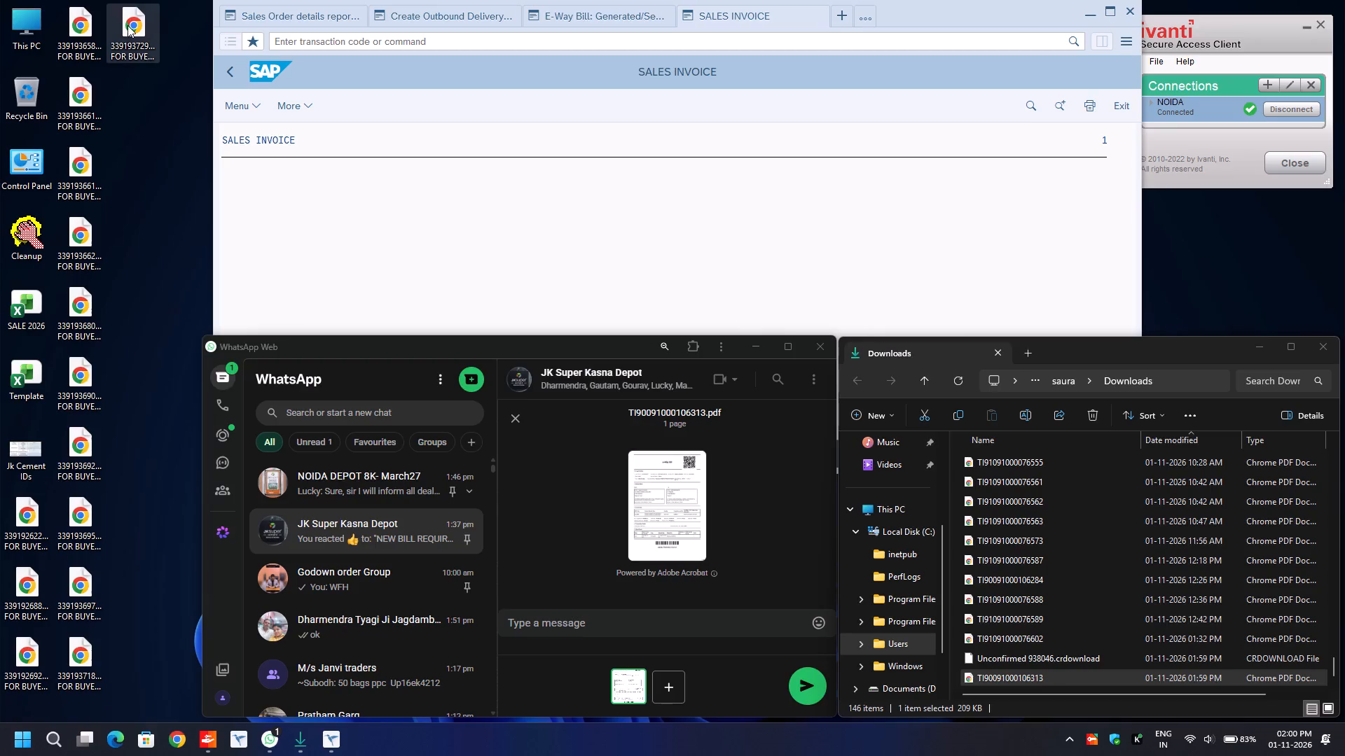
double_click(133, 27)
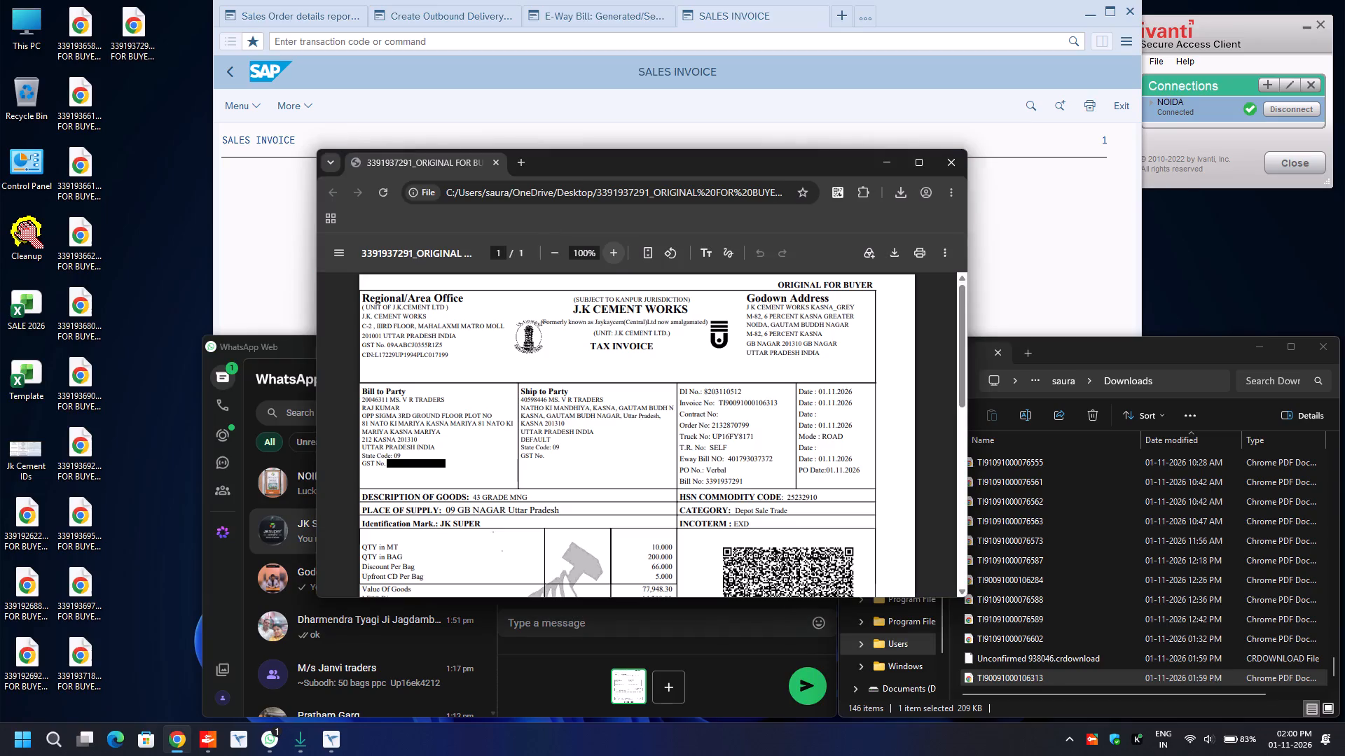
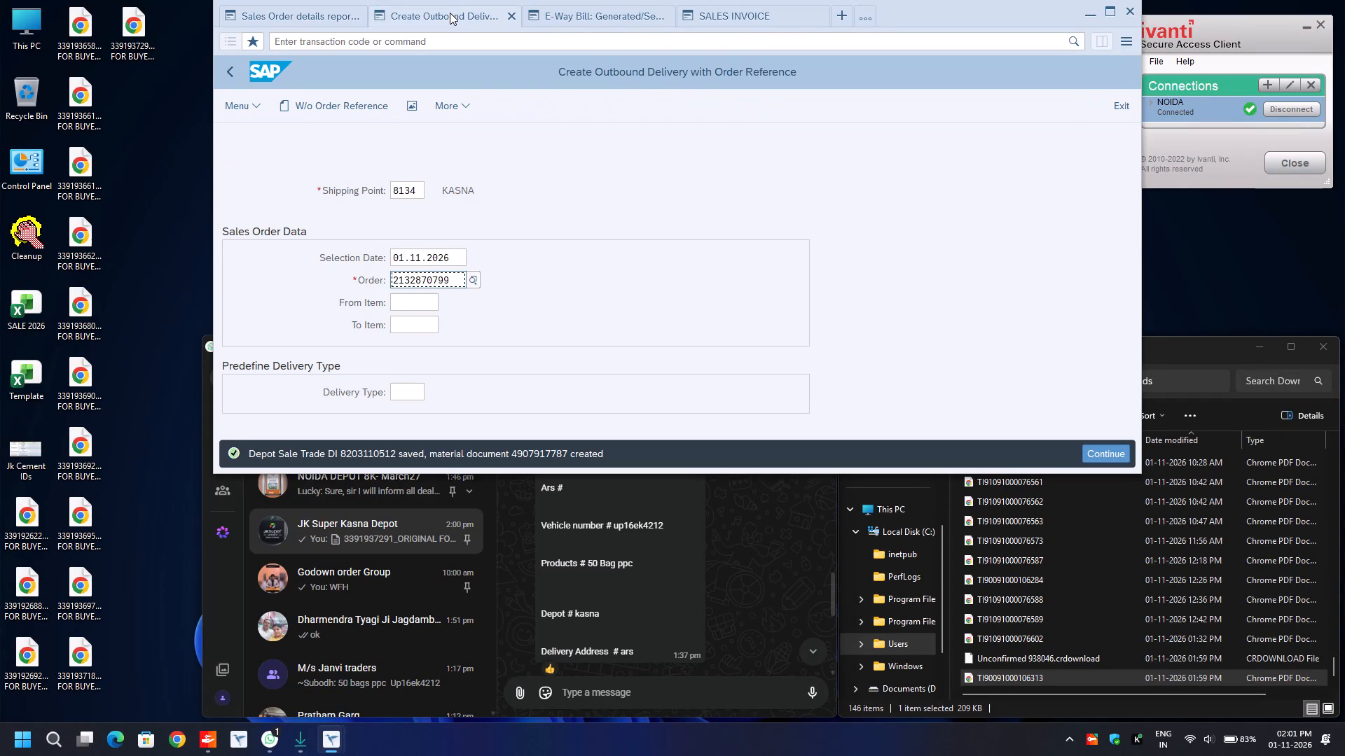
key("ctrl+a")
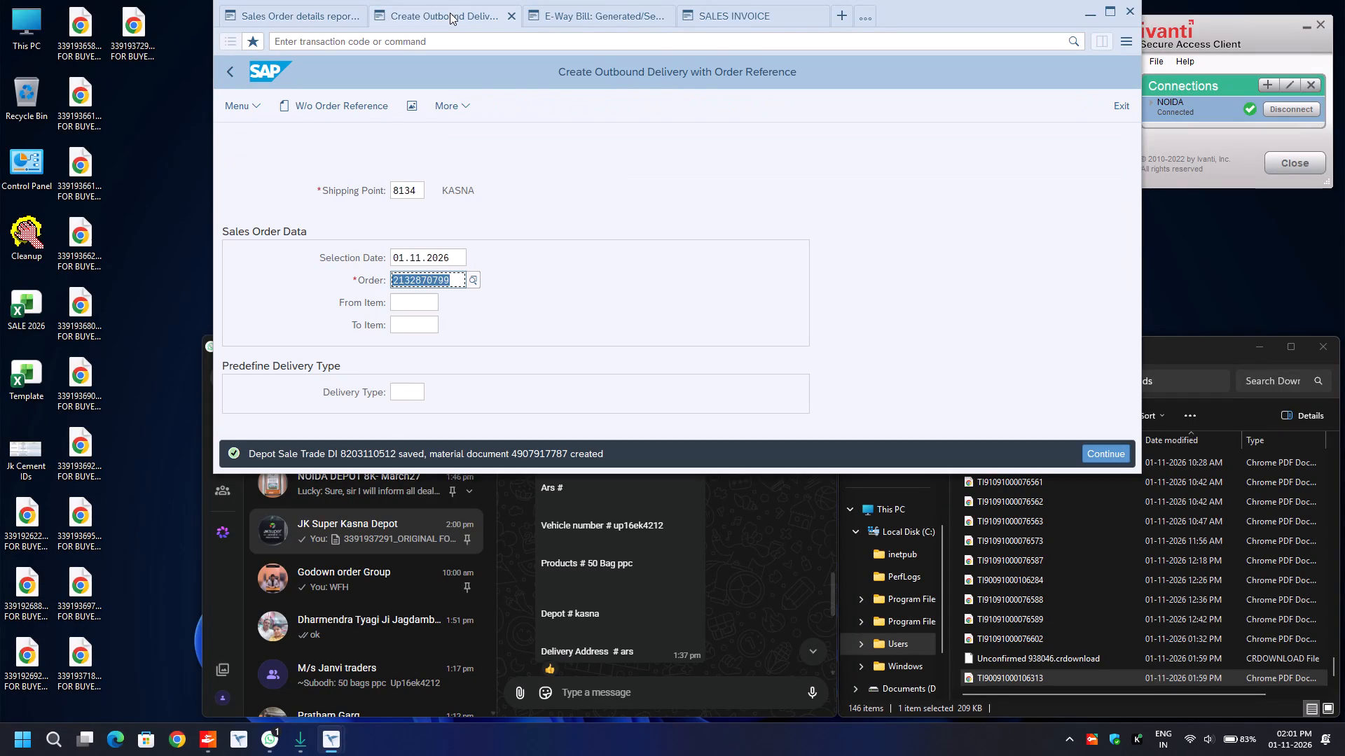
key("ctrl+v")
key("Return")
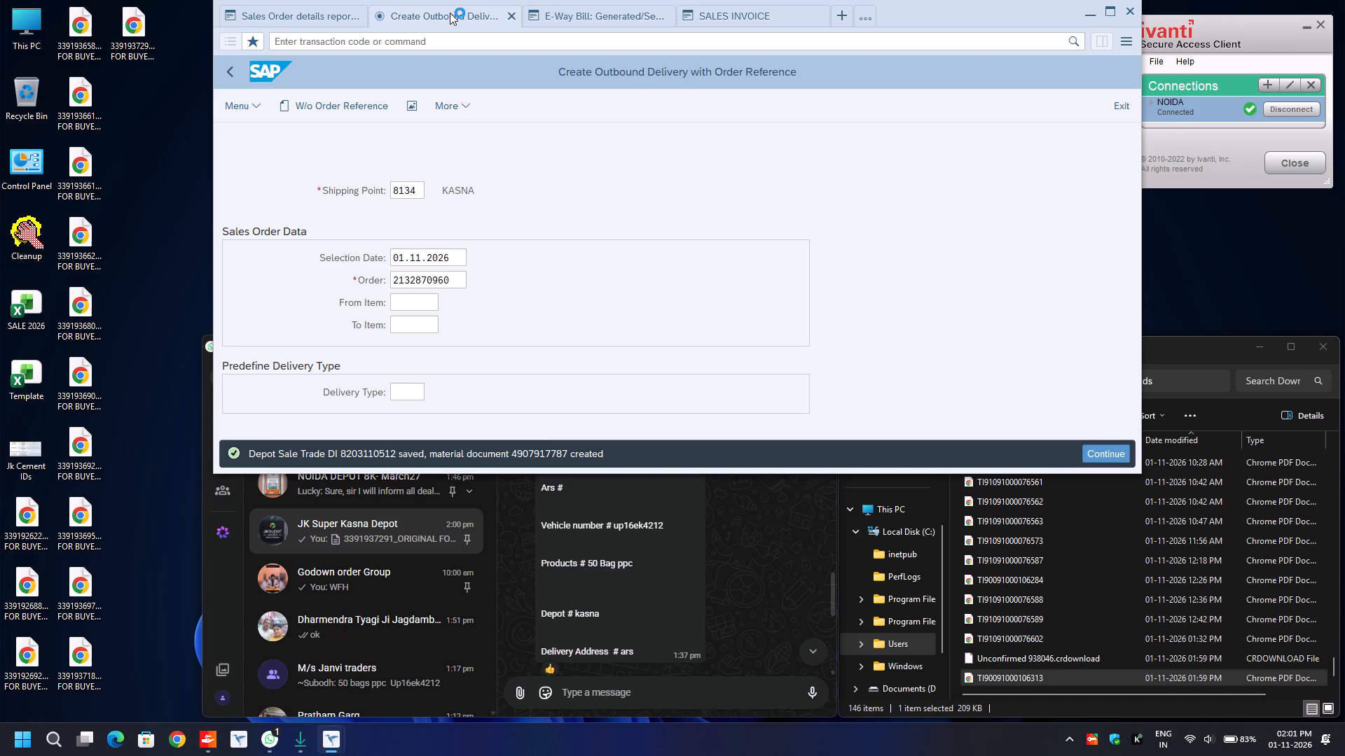
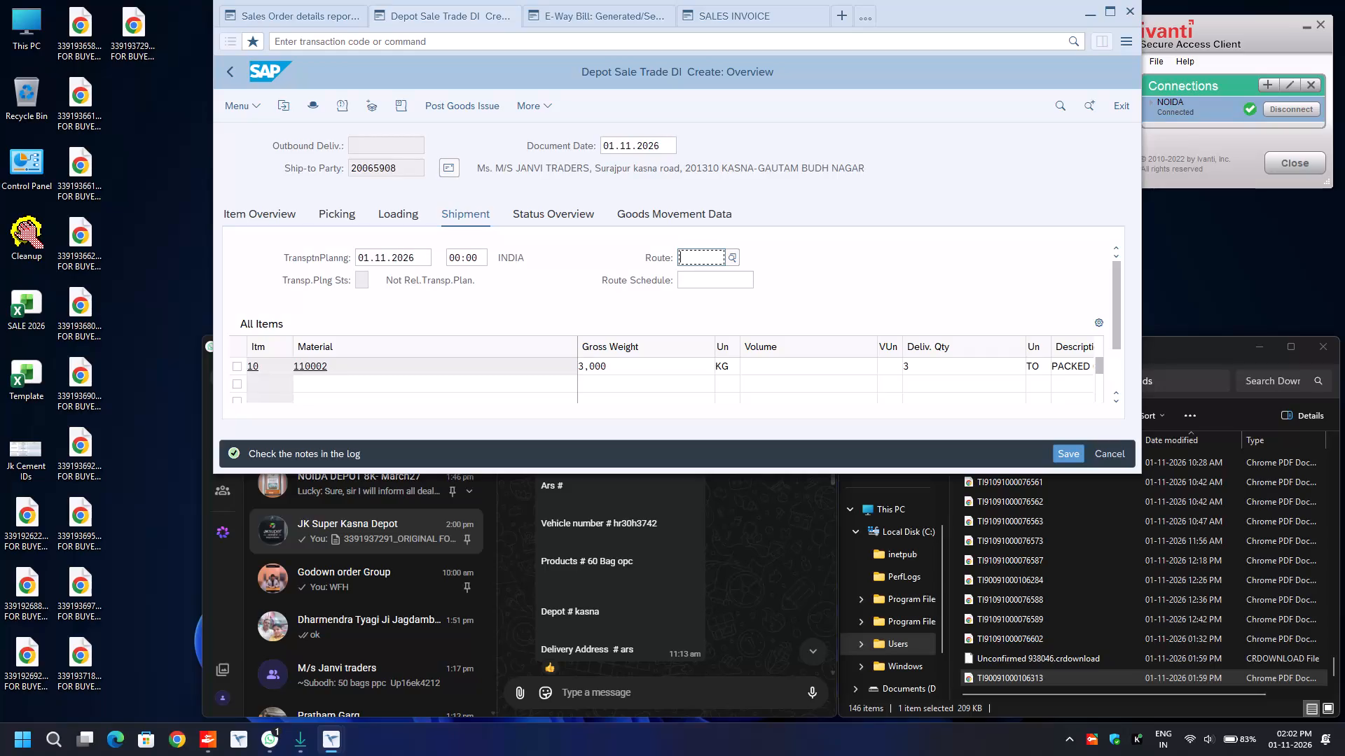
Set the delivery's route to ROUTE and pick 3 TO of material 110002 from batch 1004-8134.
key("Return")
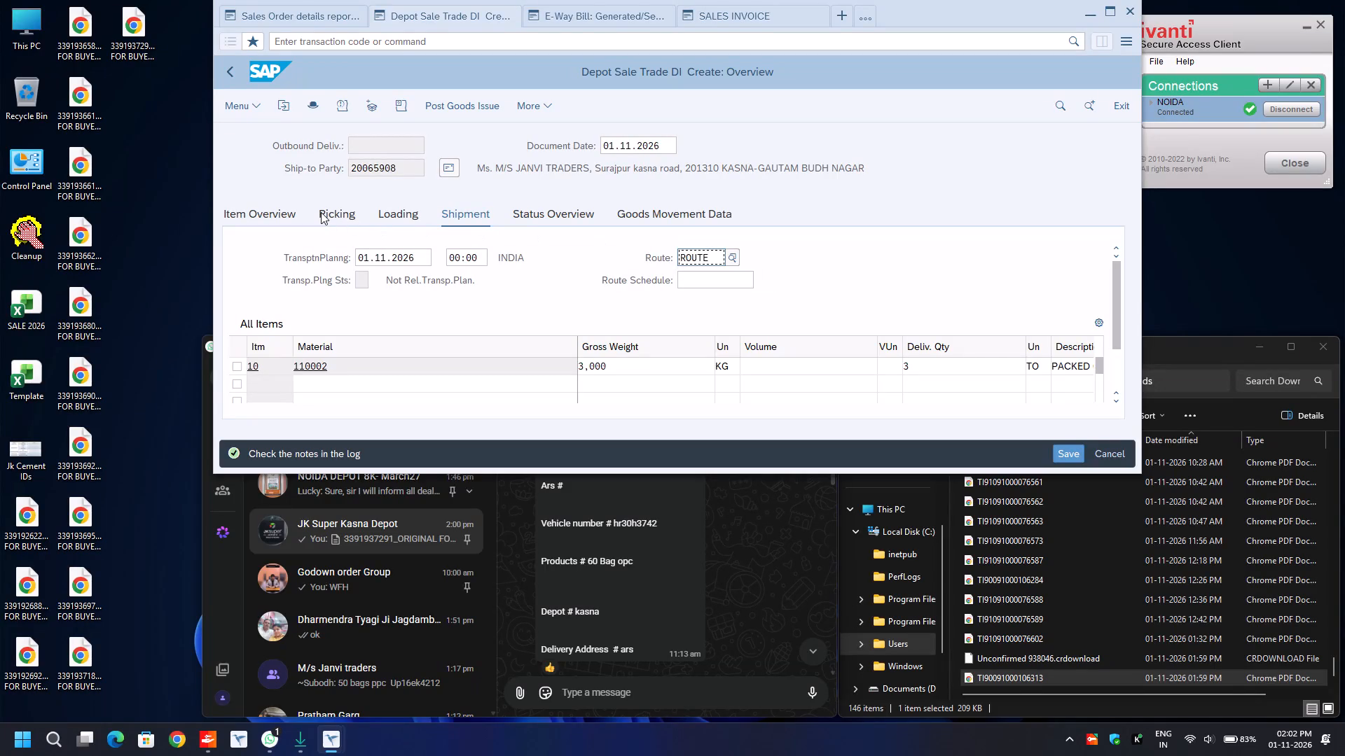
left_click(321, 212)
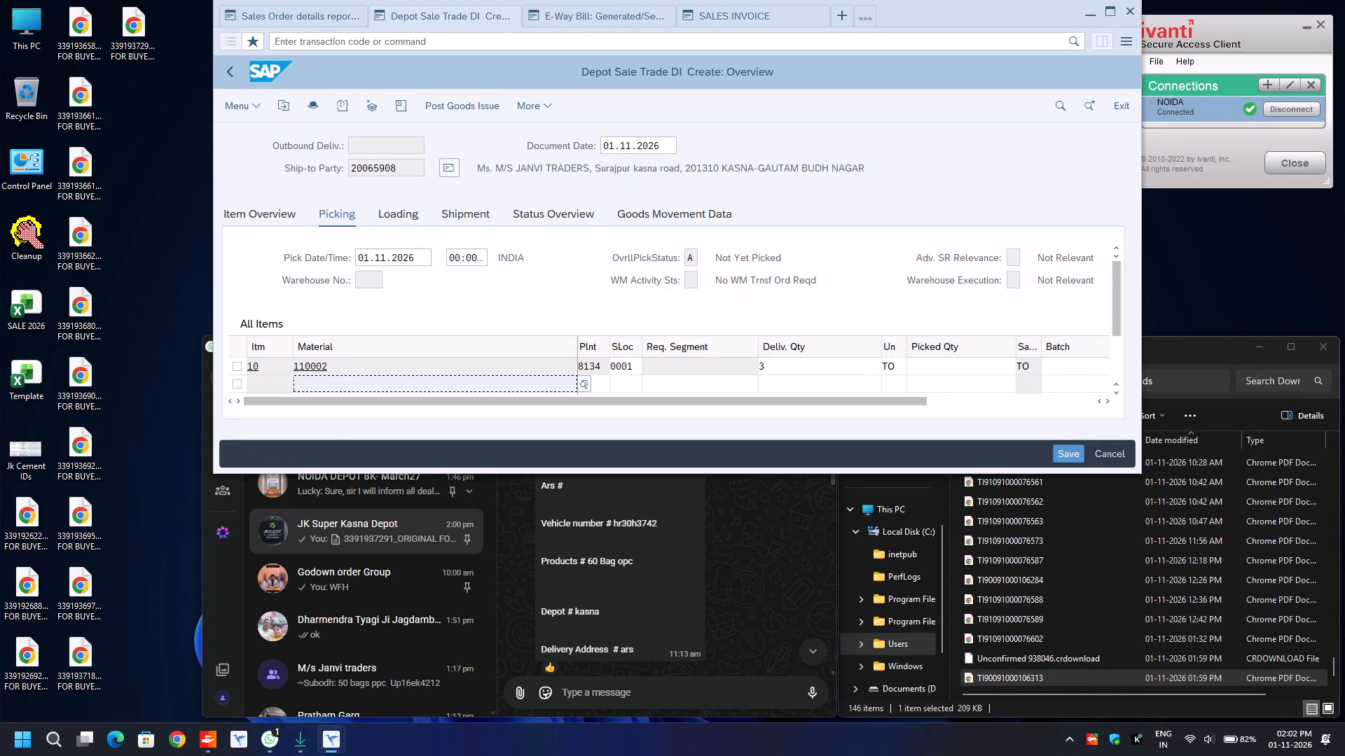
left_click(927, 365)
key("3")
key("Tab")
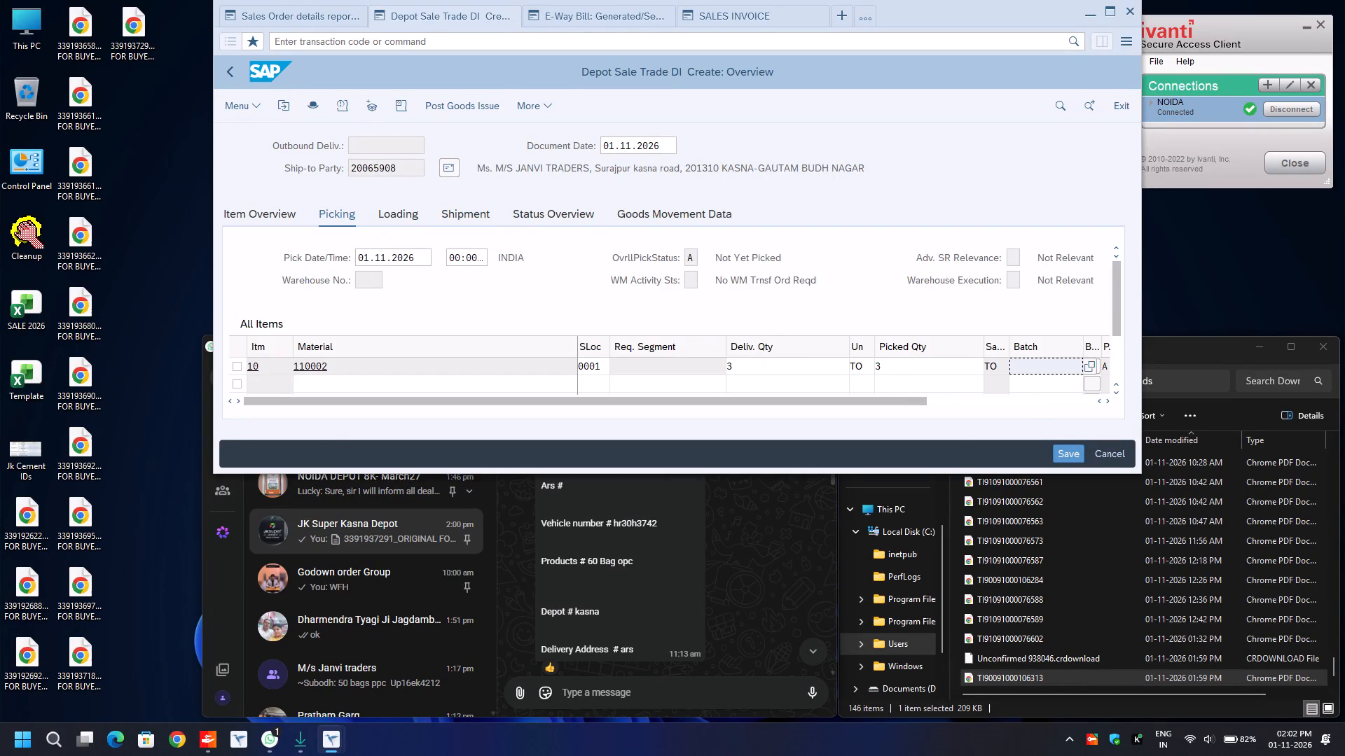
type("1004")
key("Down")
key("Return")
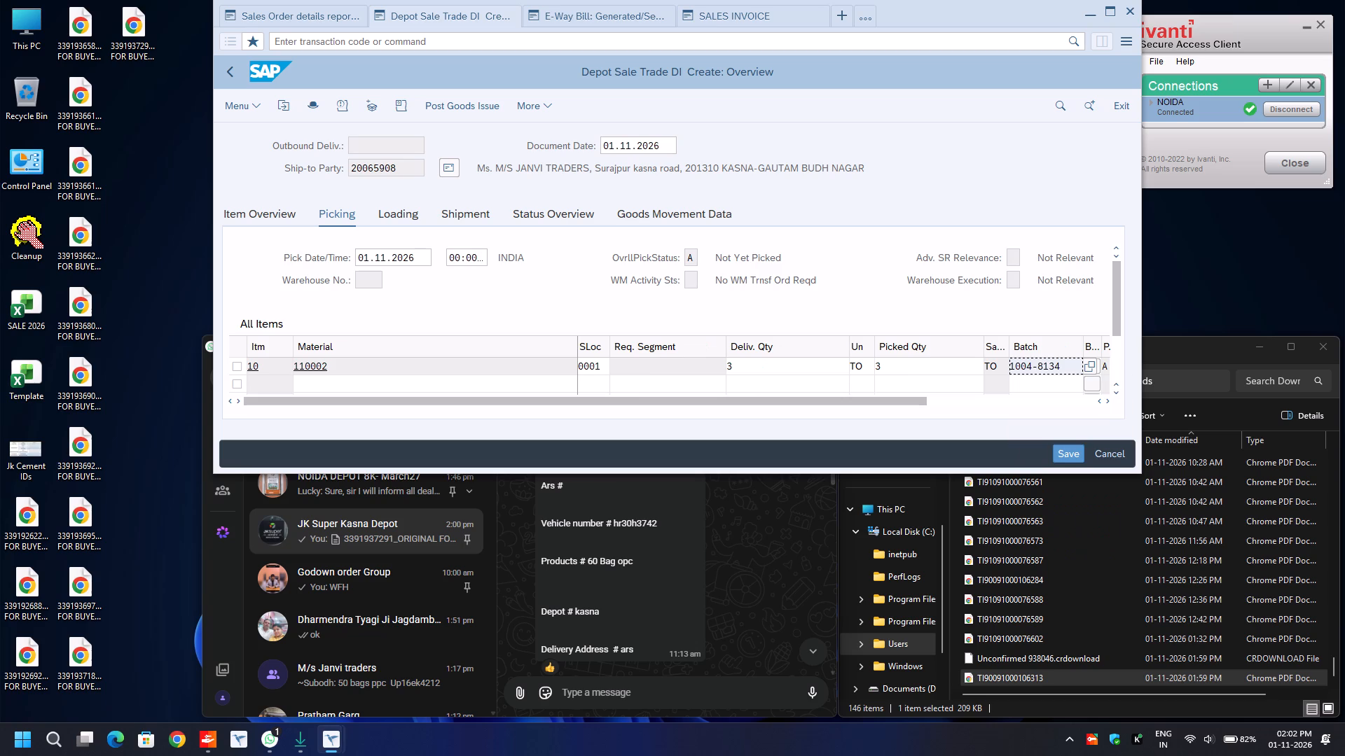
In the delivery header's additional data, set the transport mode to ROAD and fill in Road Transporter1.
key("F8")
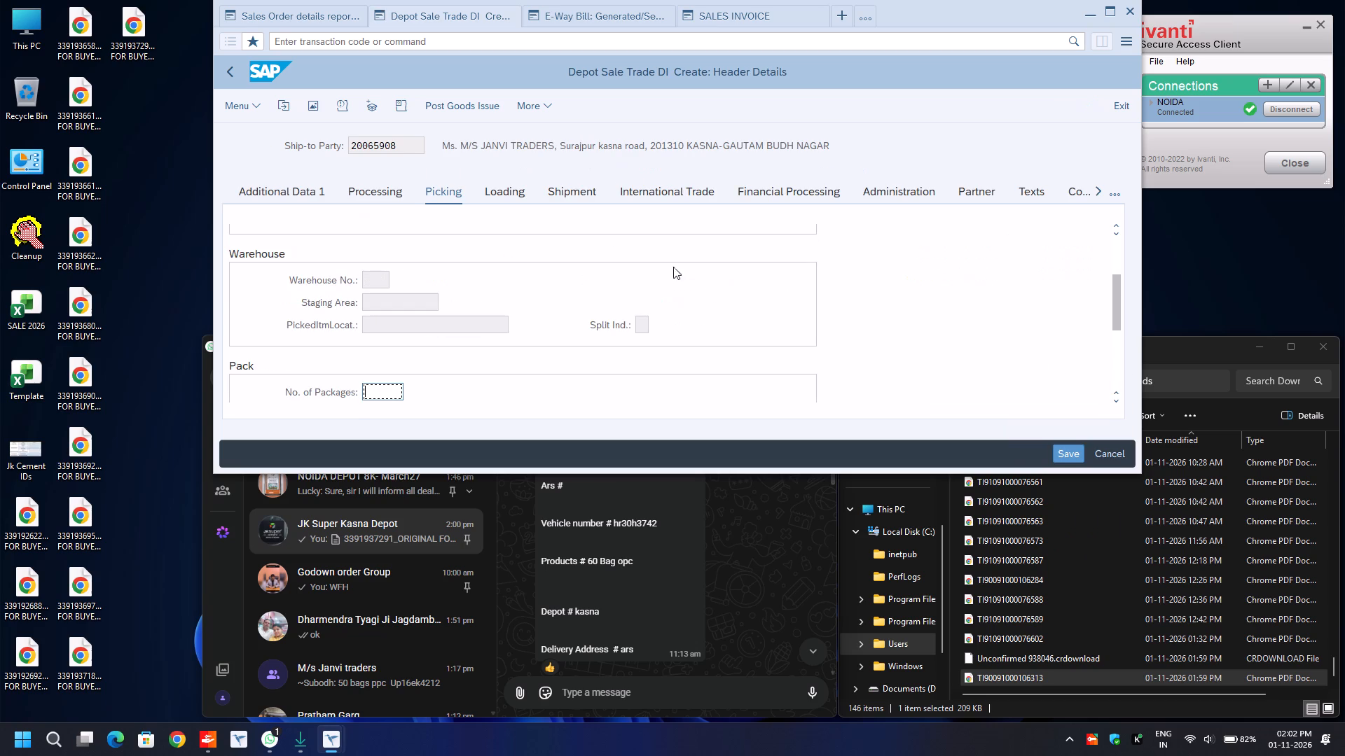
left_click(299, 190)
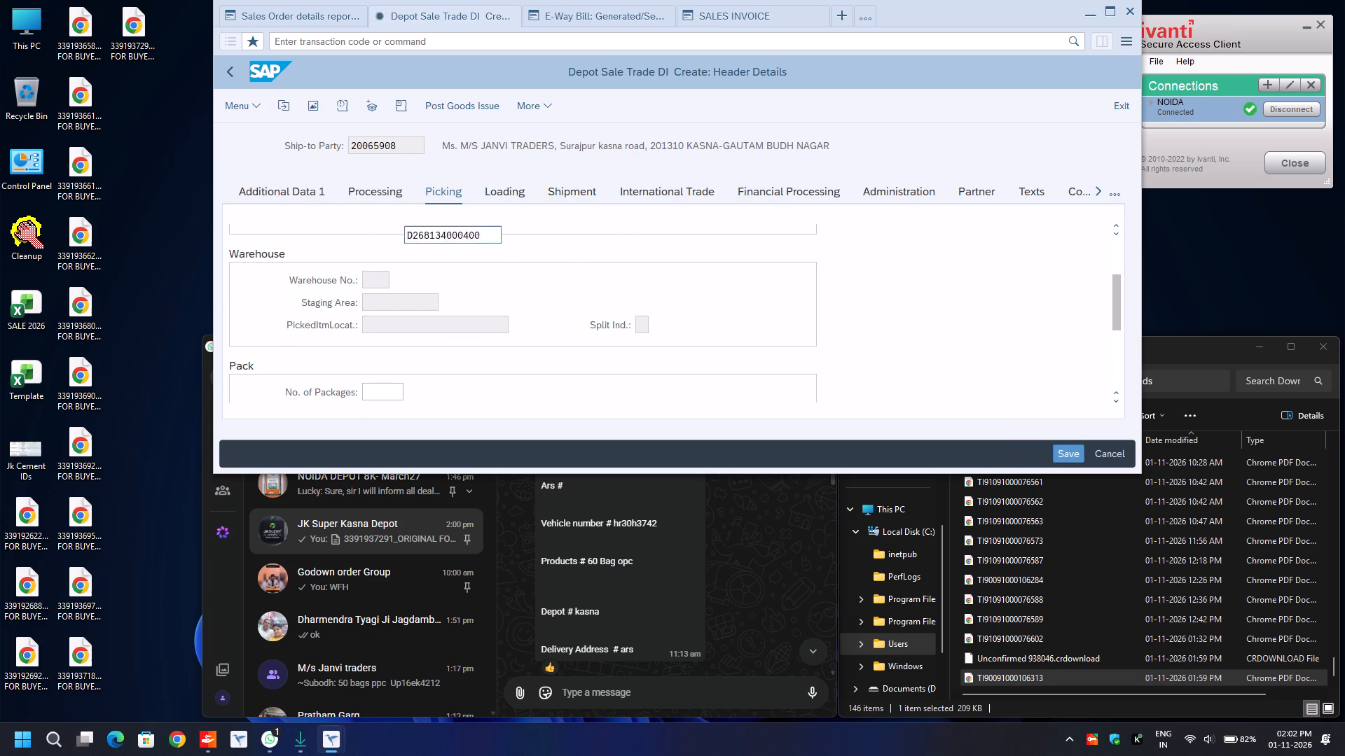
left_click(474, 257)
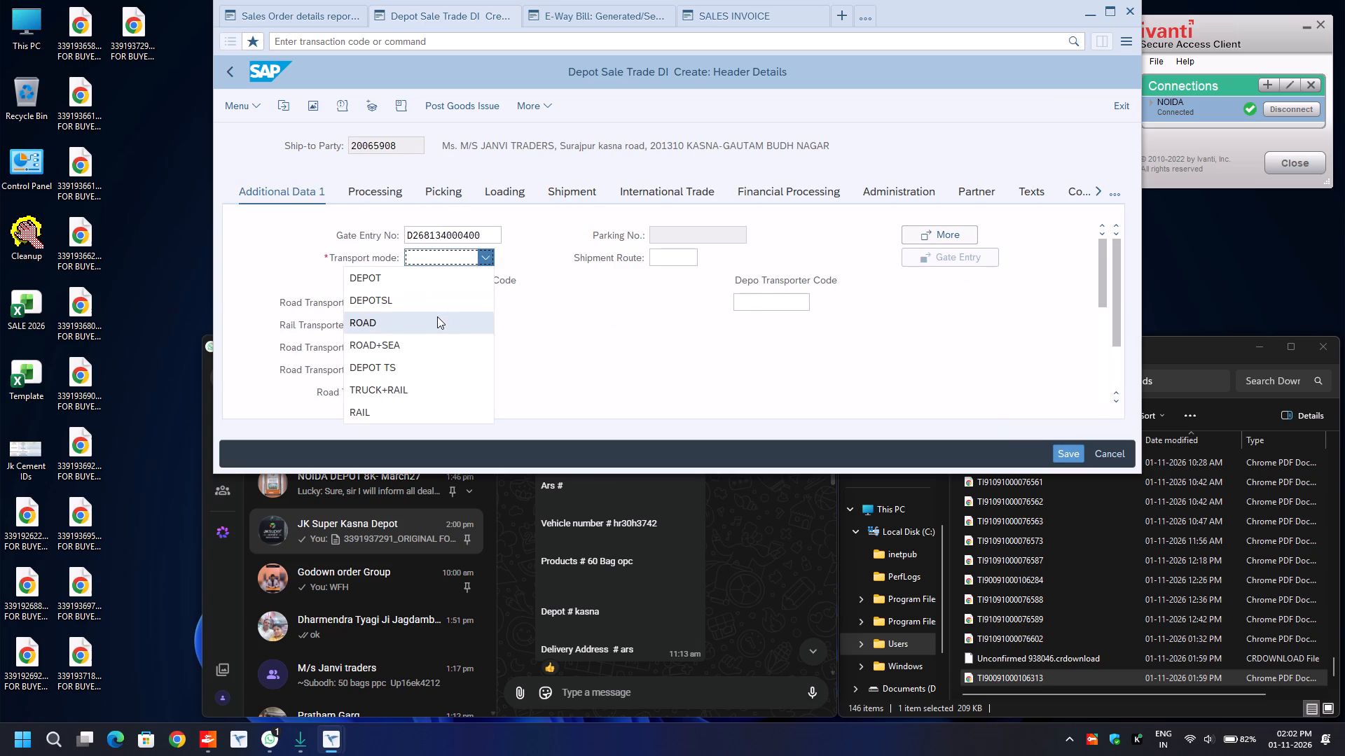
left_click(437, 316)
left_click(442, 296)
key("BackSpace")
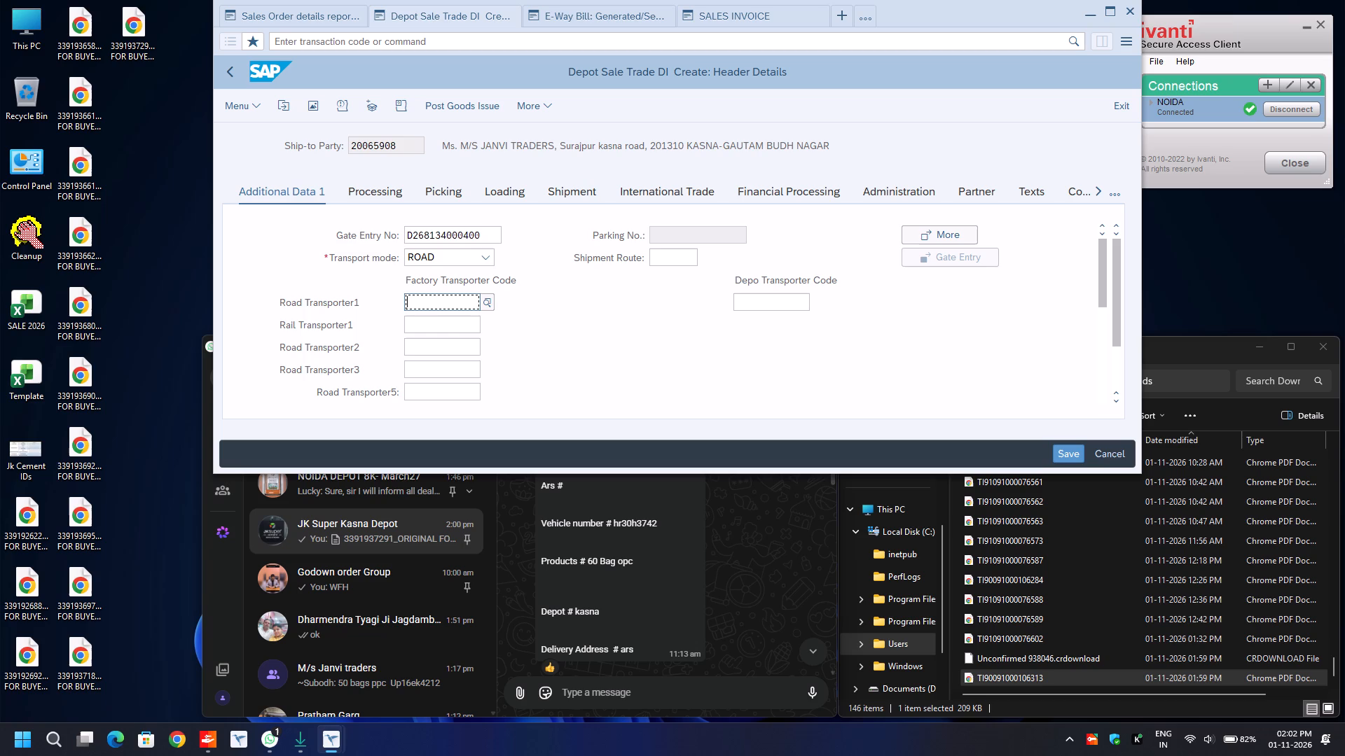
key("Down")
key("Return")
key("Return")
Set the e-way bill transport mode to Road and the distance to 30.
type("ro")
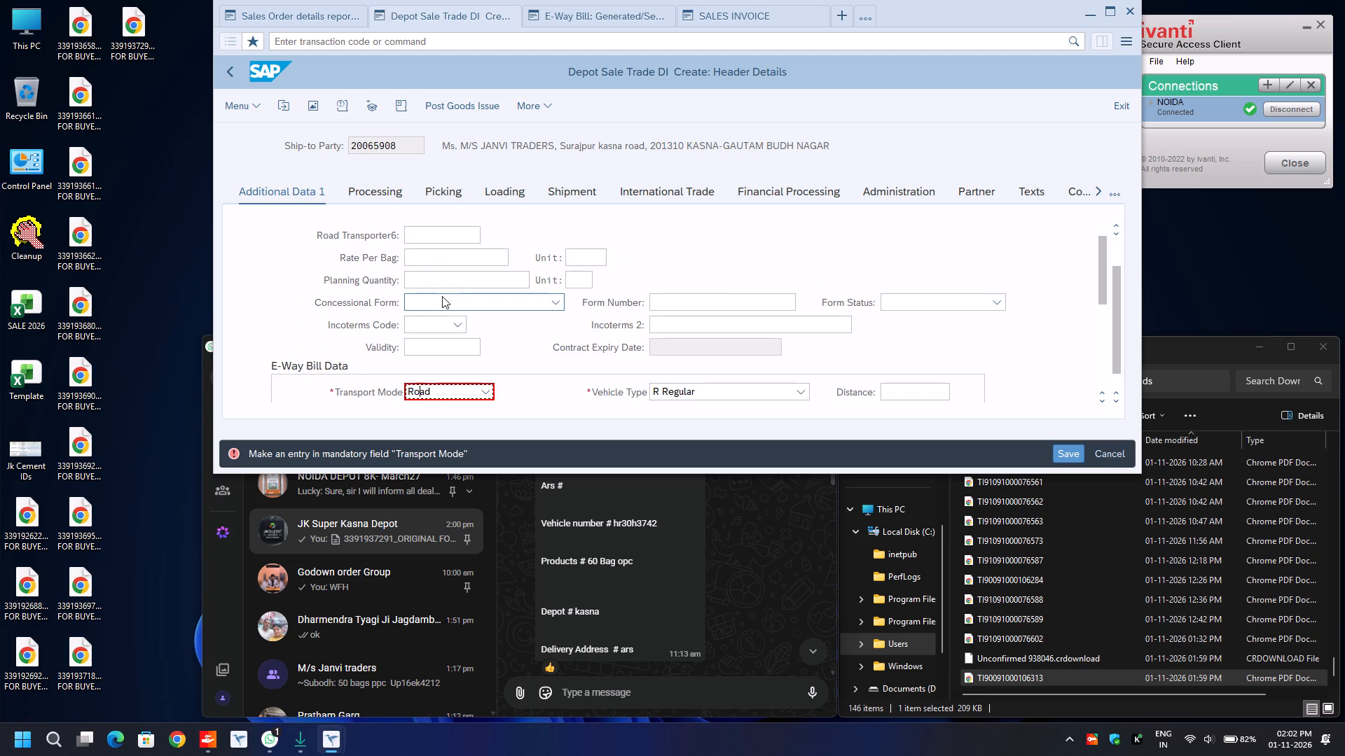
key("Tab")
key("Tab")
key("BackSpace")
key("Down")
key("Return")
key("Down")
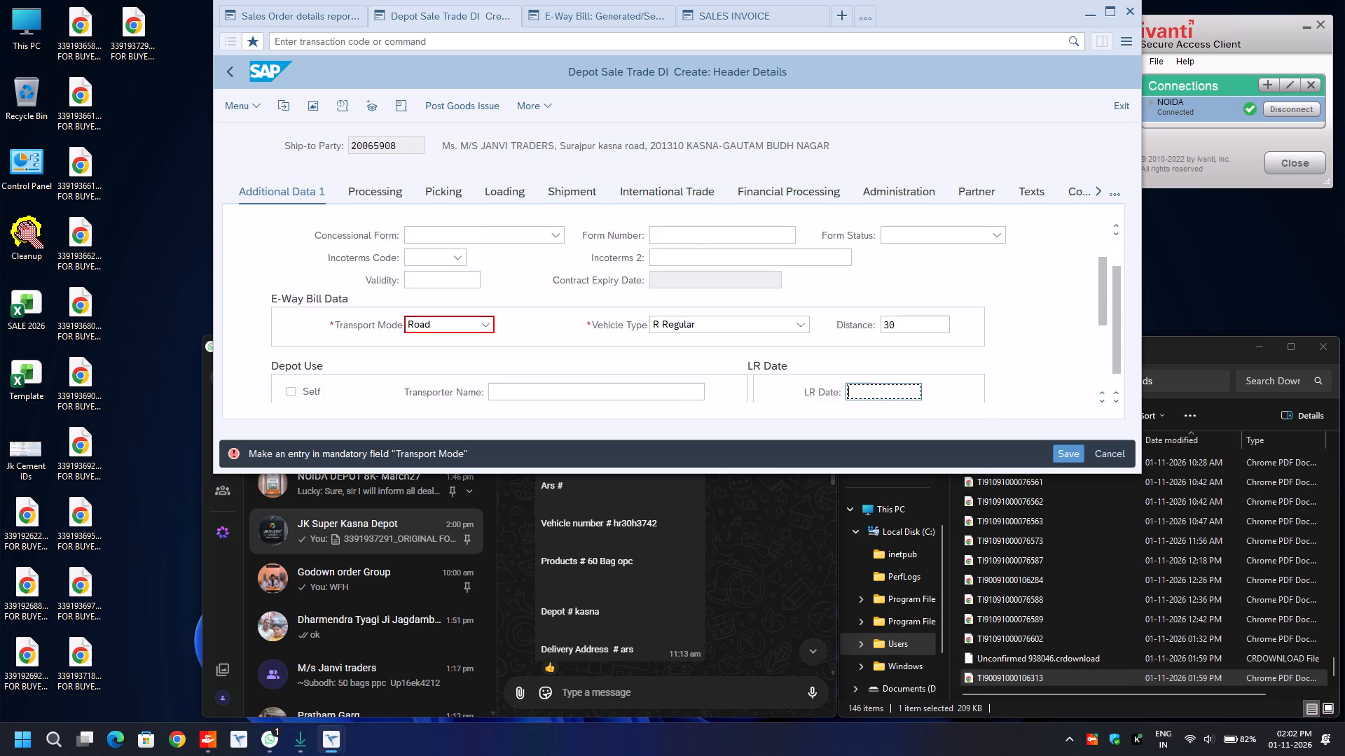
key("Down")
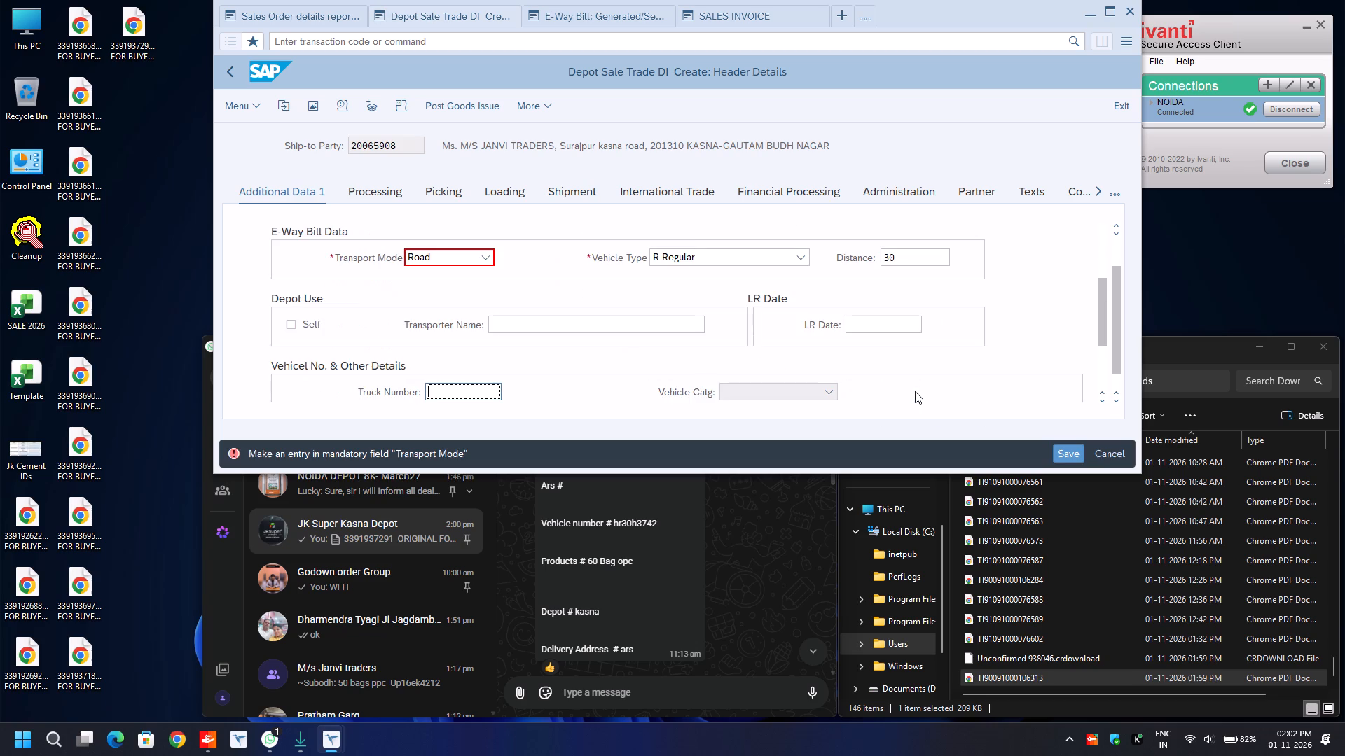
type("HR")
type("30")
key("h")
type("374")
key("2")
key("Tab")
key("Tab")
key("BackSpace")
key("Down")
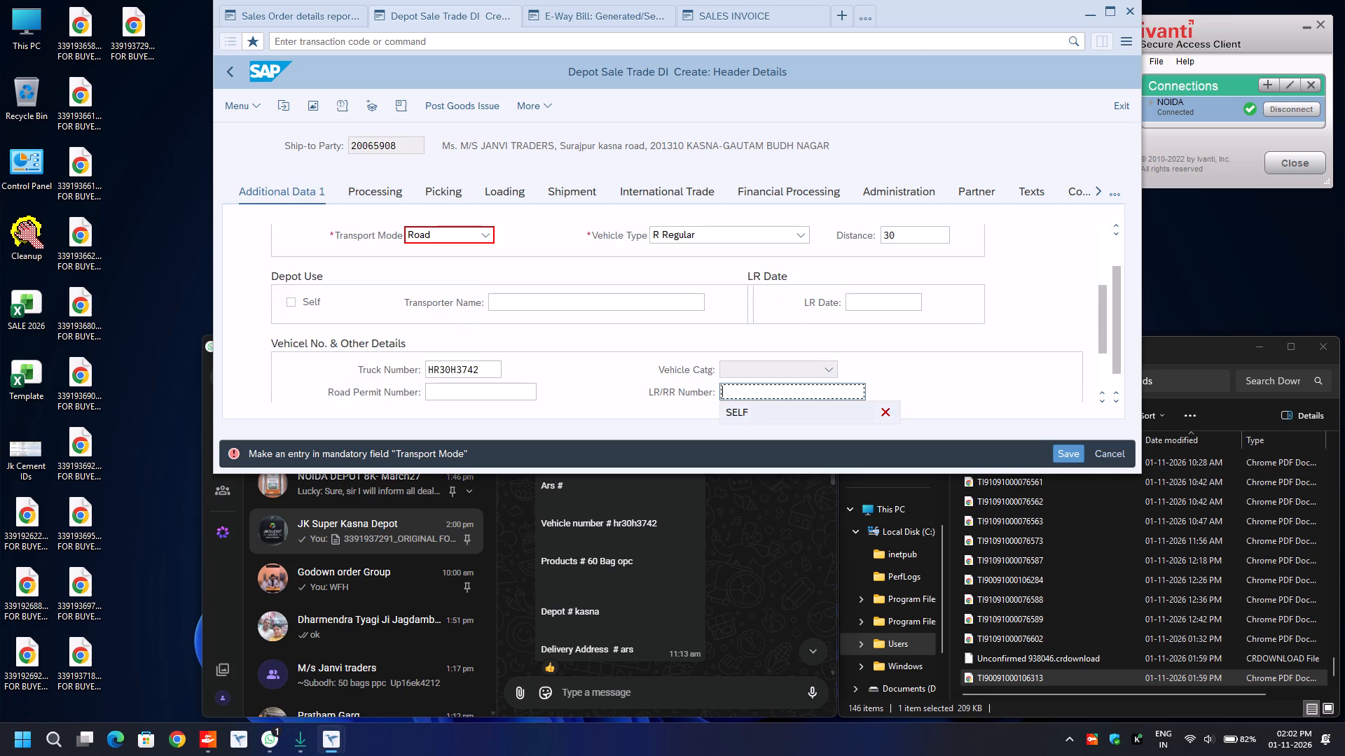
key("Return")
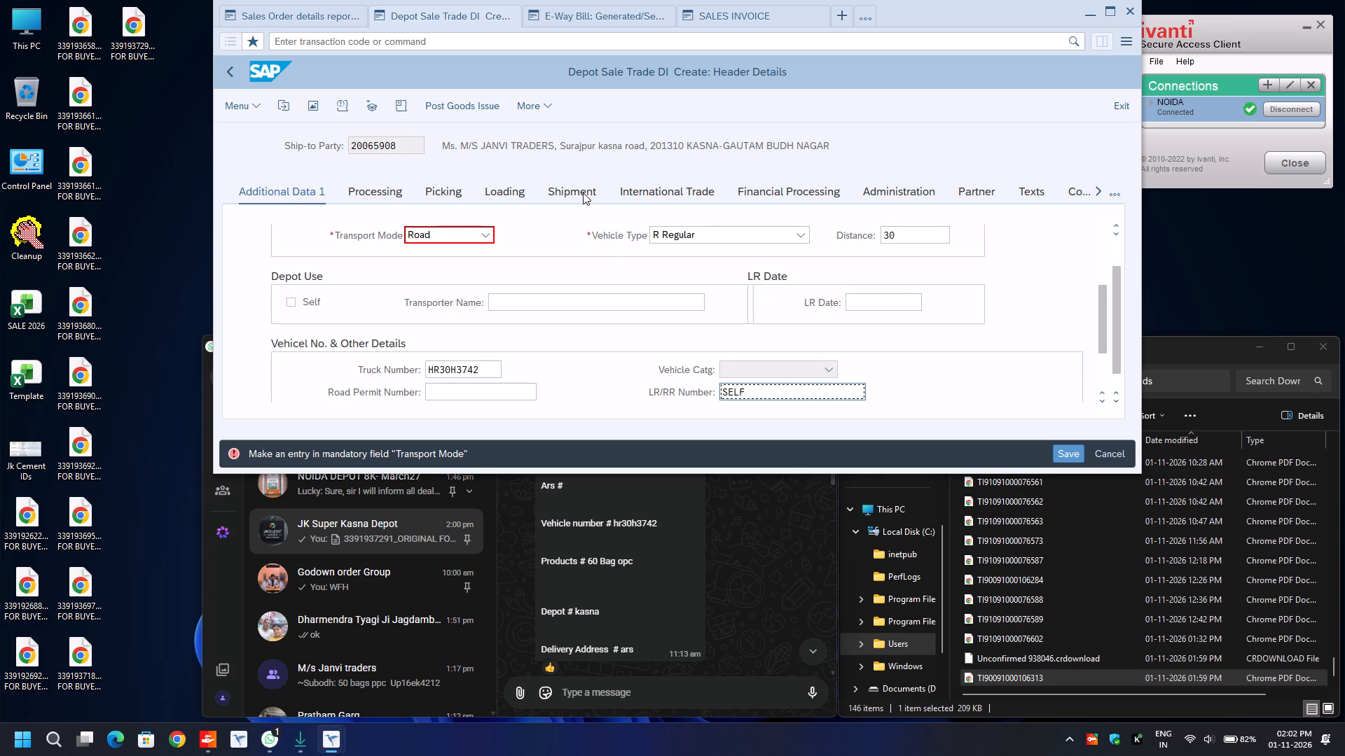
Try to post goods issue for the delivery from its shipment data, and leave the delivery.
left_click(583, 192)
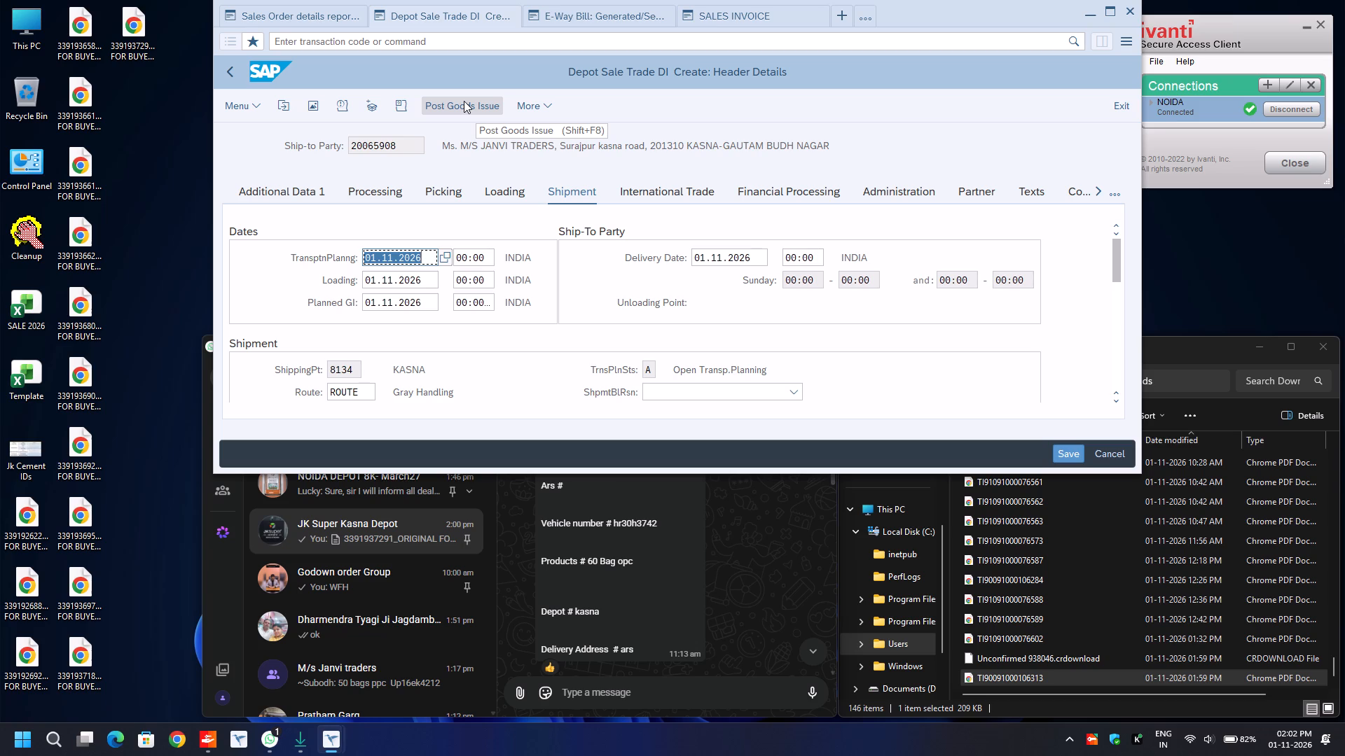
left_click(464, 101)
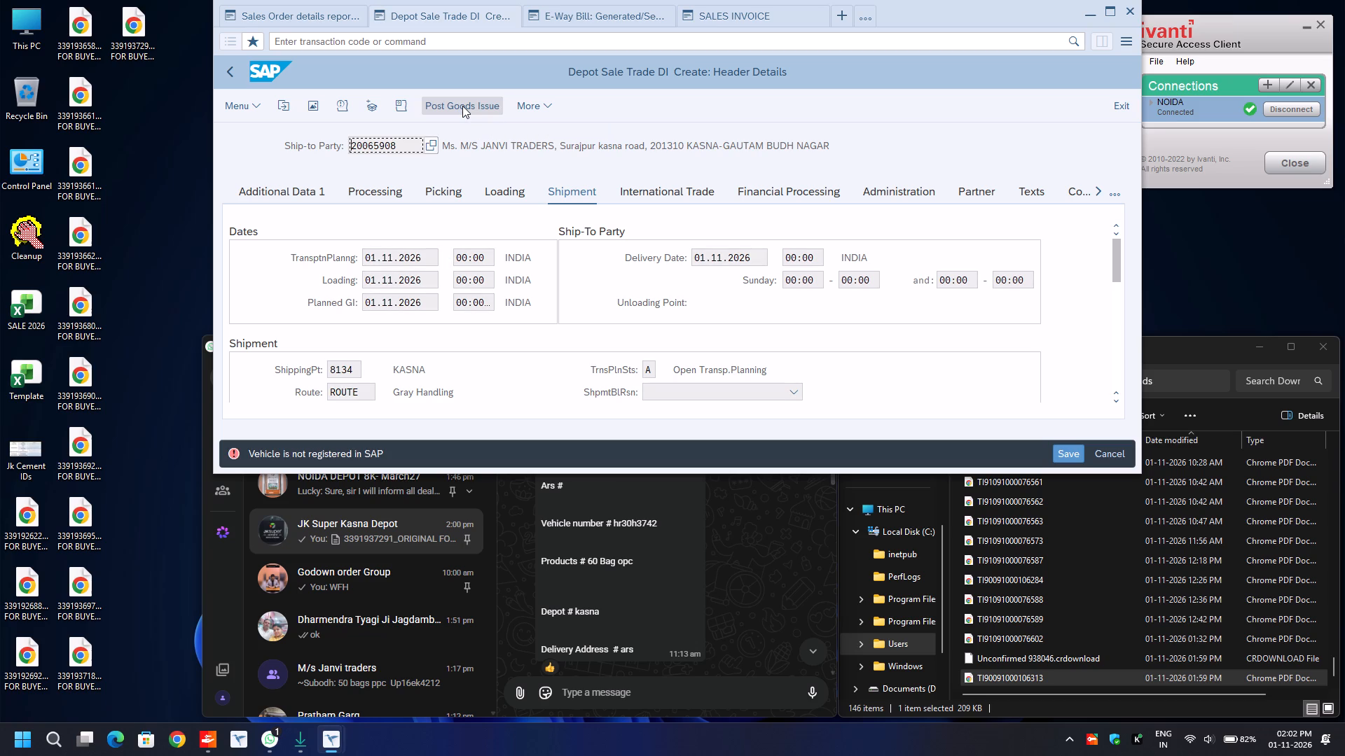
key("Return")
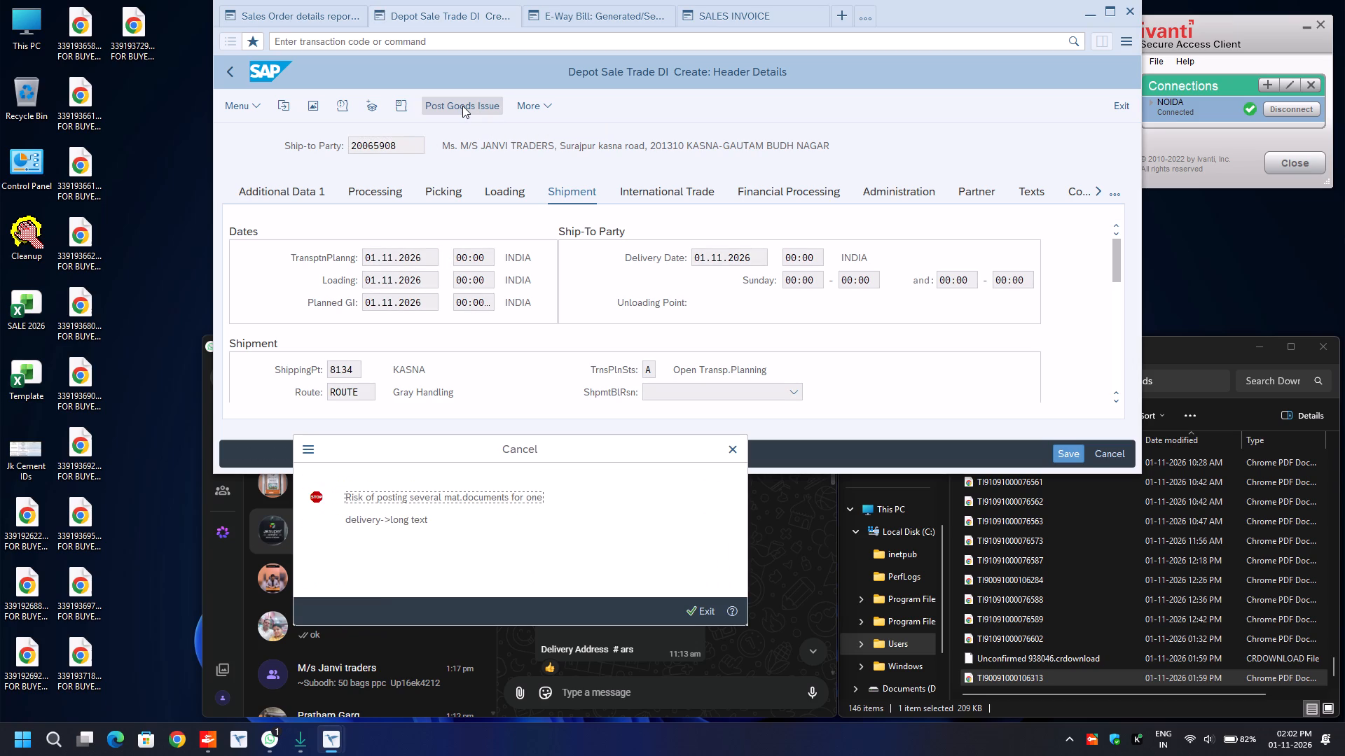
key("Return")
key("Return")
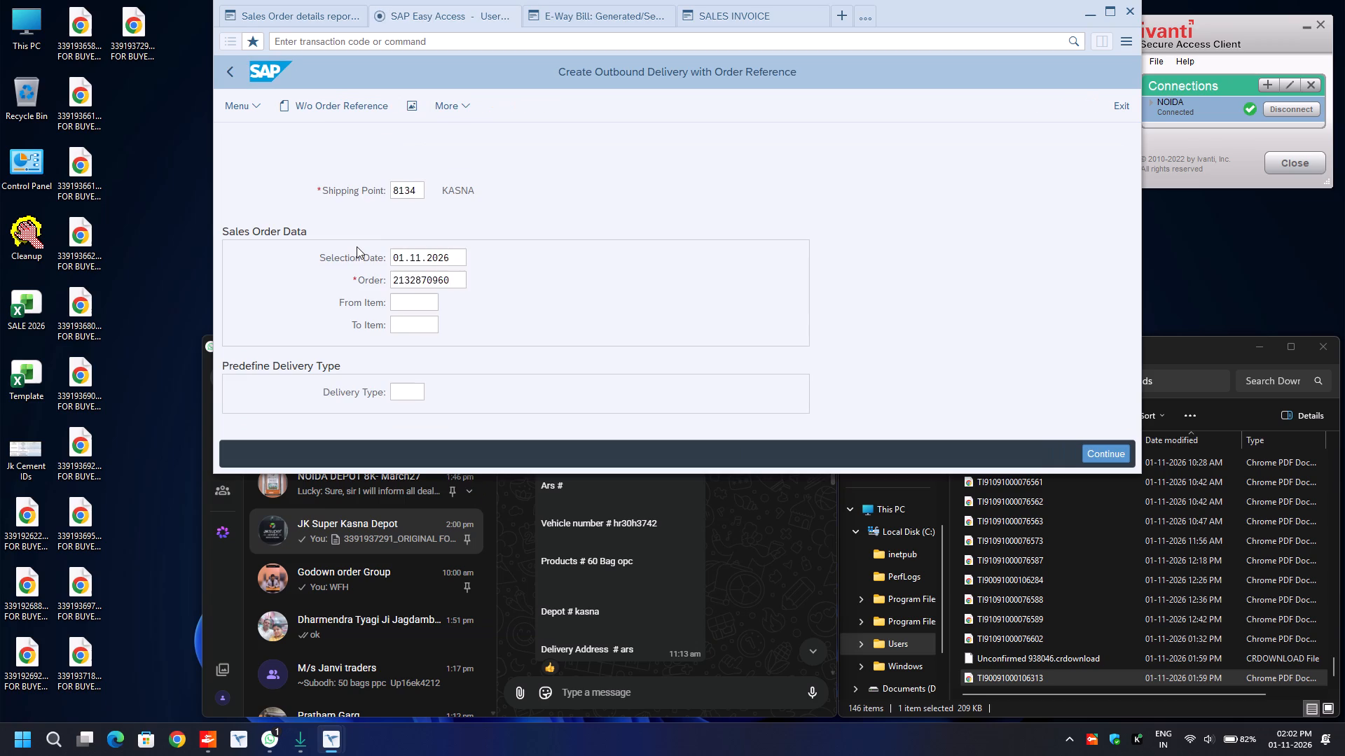
key("Return")
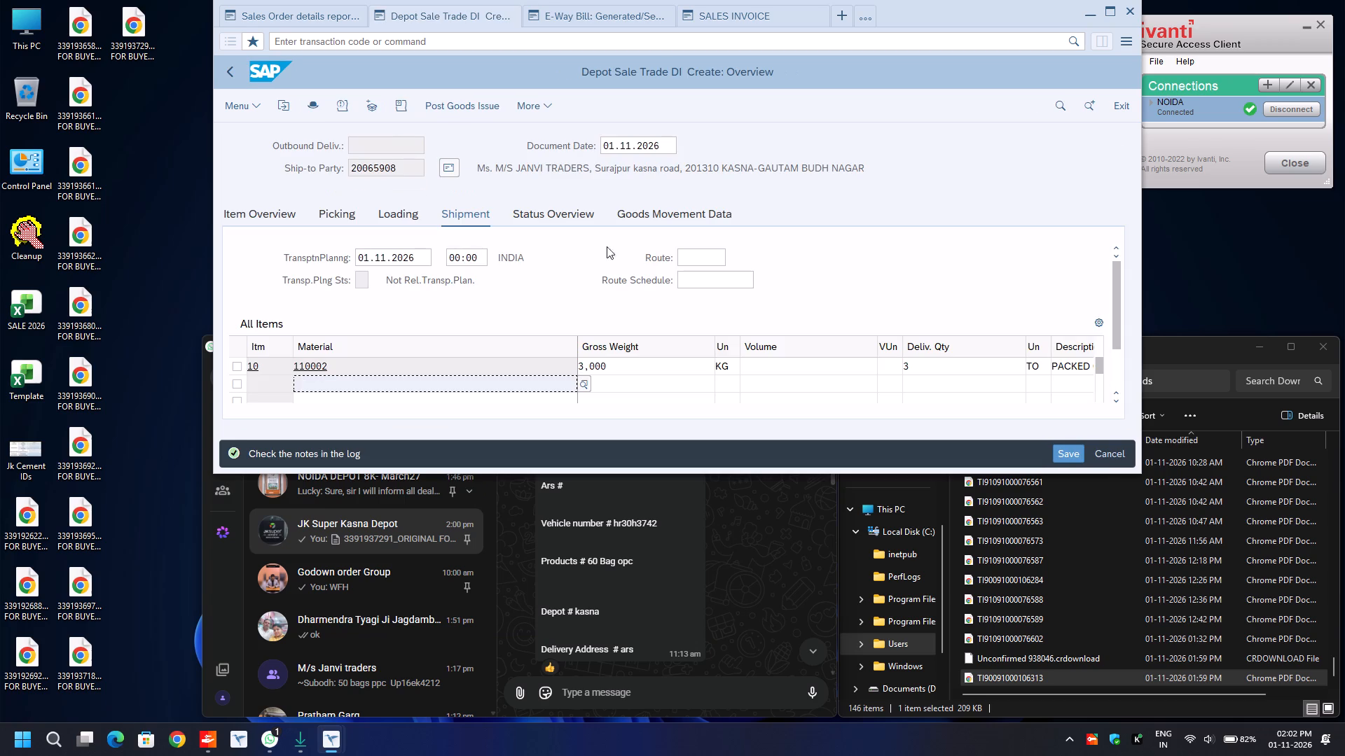
left_click(694, 249)
key("BackSpace")
key("Down")
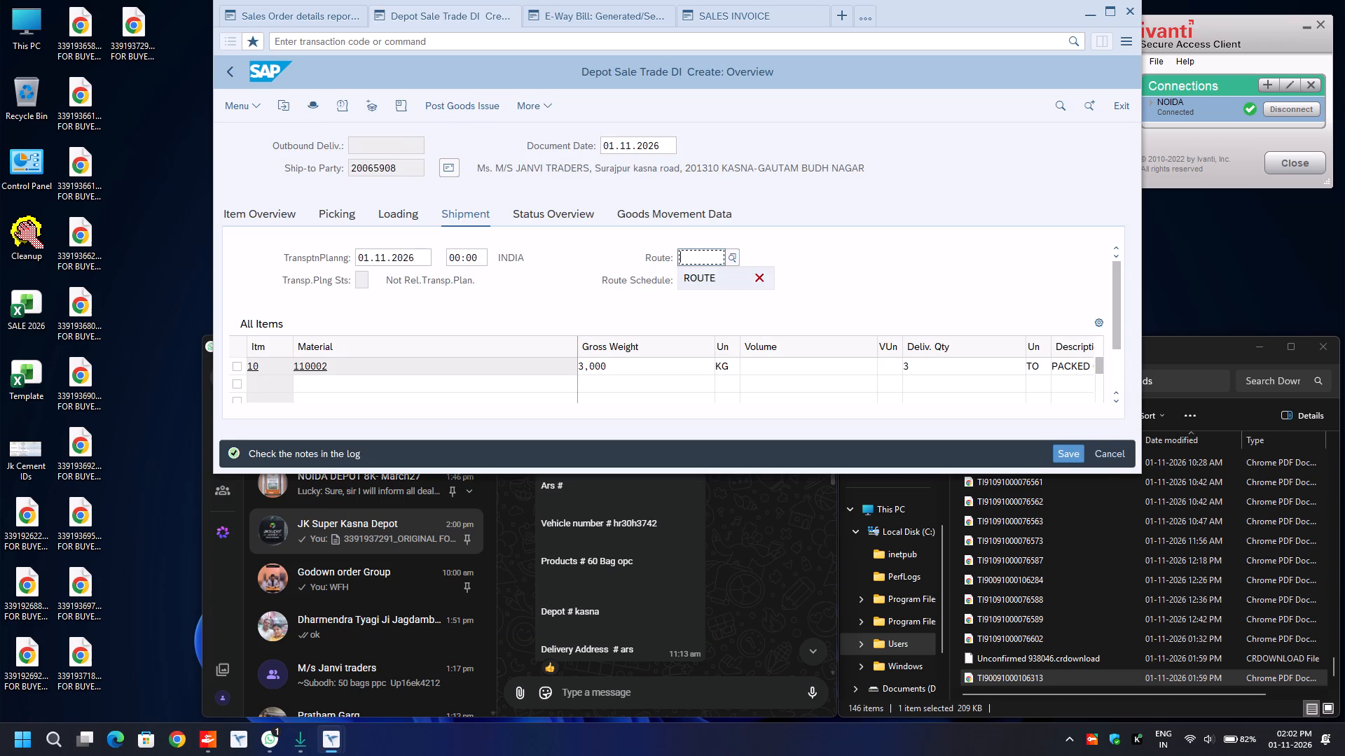
key("Return")
Set the picked quantity of material 110002 to 3 and its batch to 1004-8134.
left_click(340, 211)
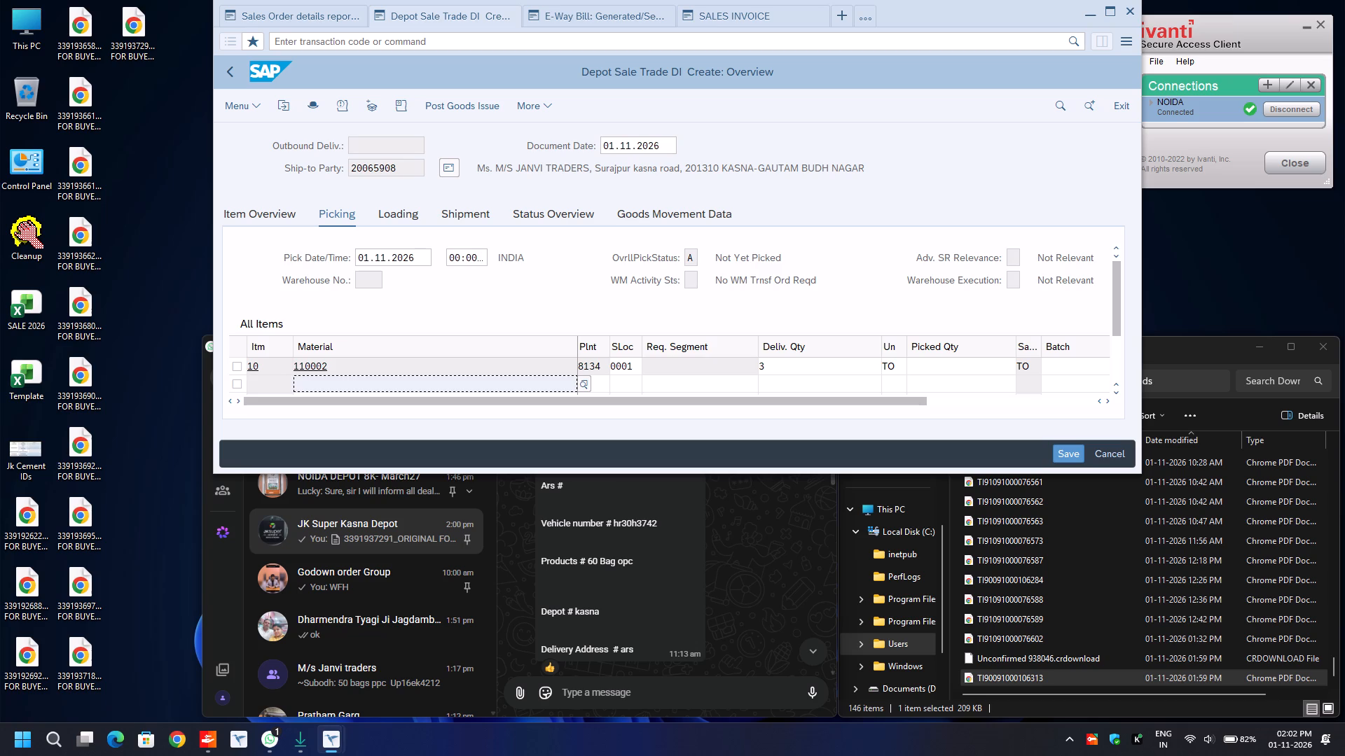
left_click(928, 365)
key("3")
key("Tab")
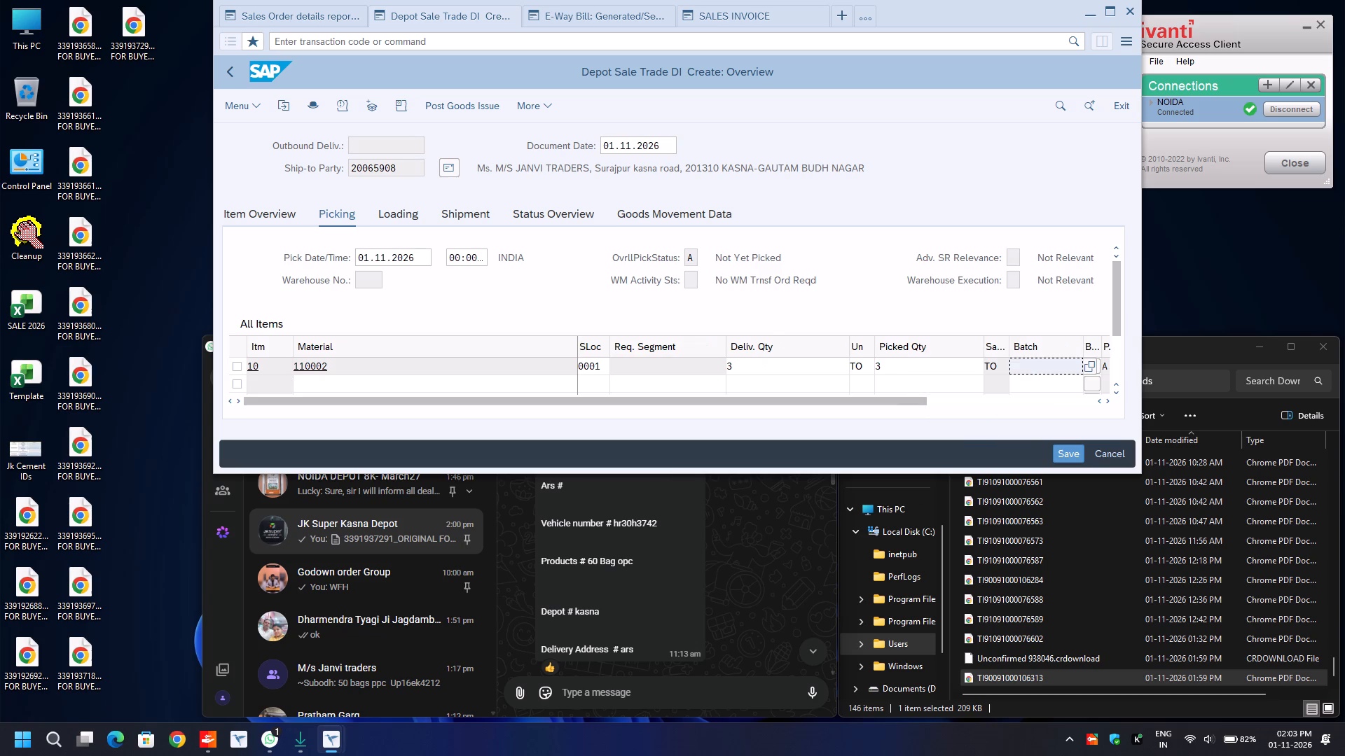
key("BackSpace")
key("Down")
key("Return")
In the delivery header's additional data, set the transport mode to ROAD and fill in Road Transporter1.
key("F8")
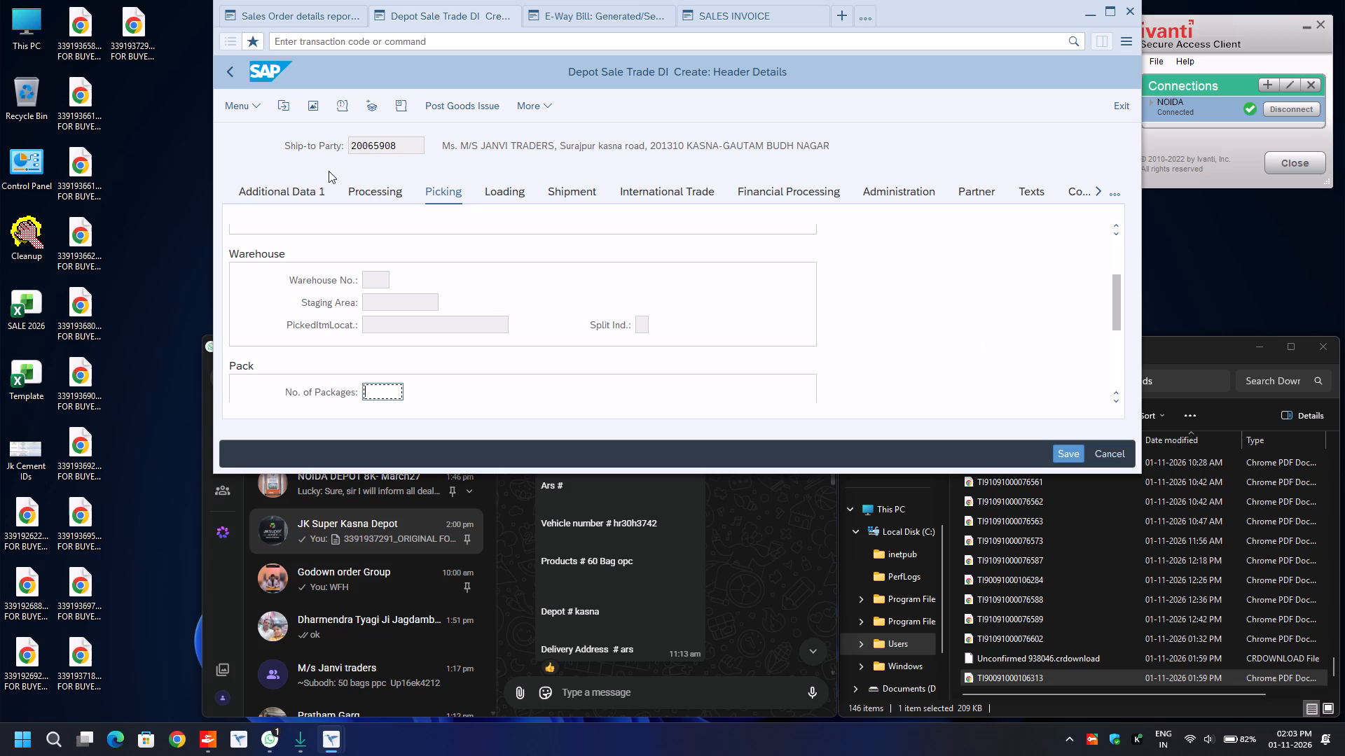
left_click(308, 193)
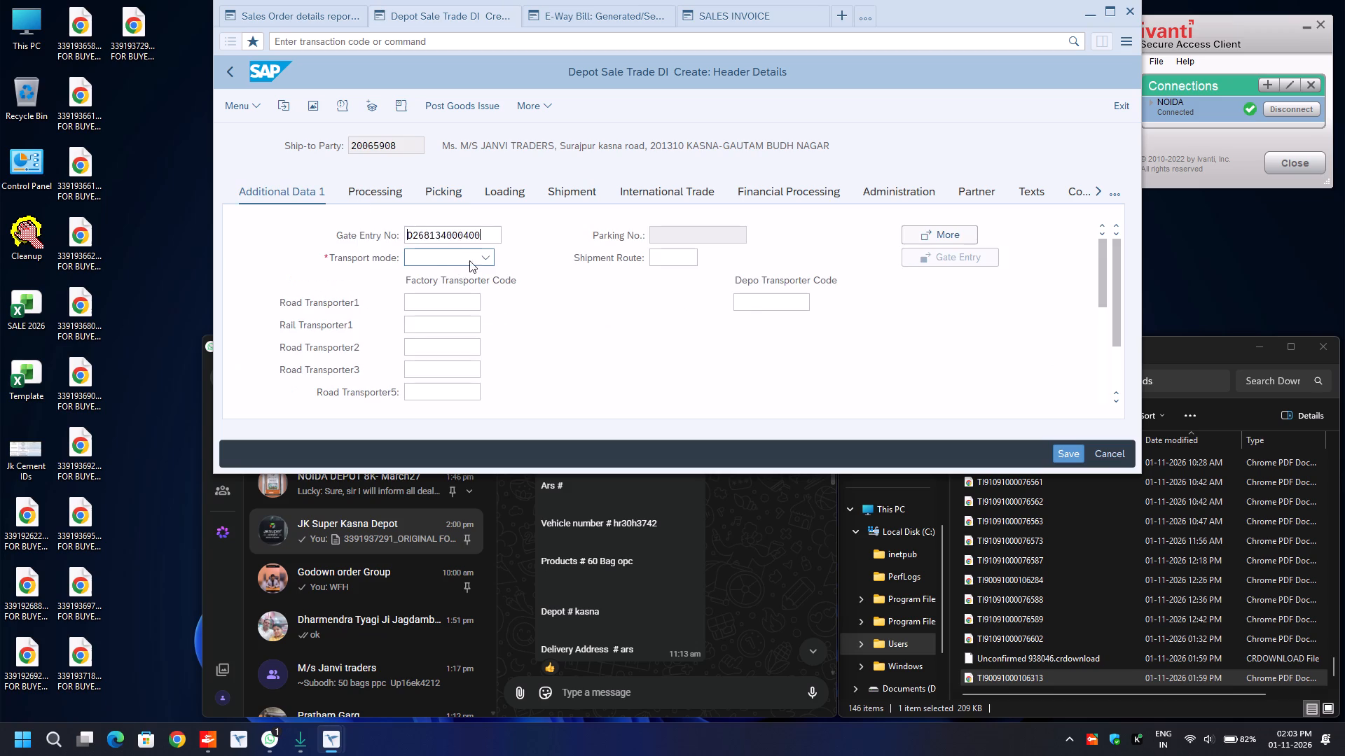
left_click(482, 259)
left_click(420, 321)
left_click(427, 296)
key("BackSpace")
key("Down")
key("Return")
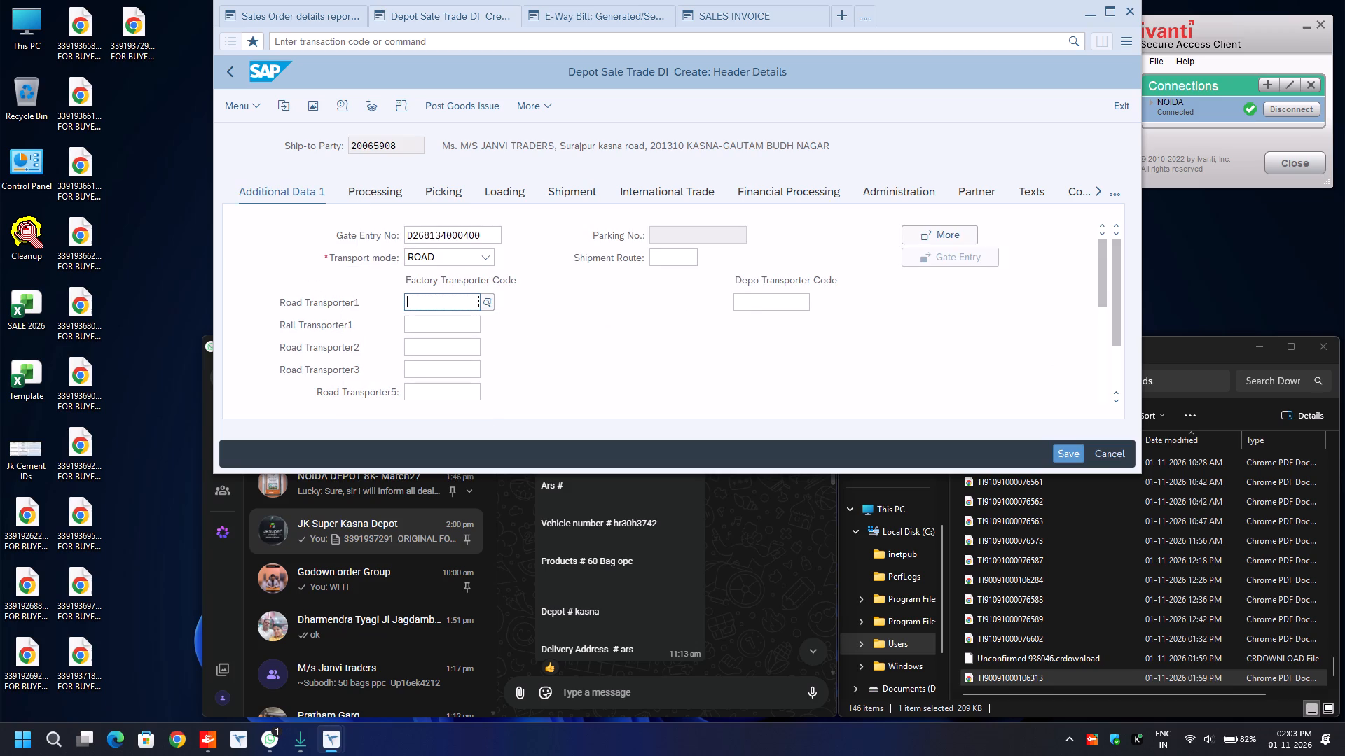
key("Return")
Set the e-way bill transport mode to Road and the distance to 30.
type("RO")
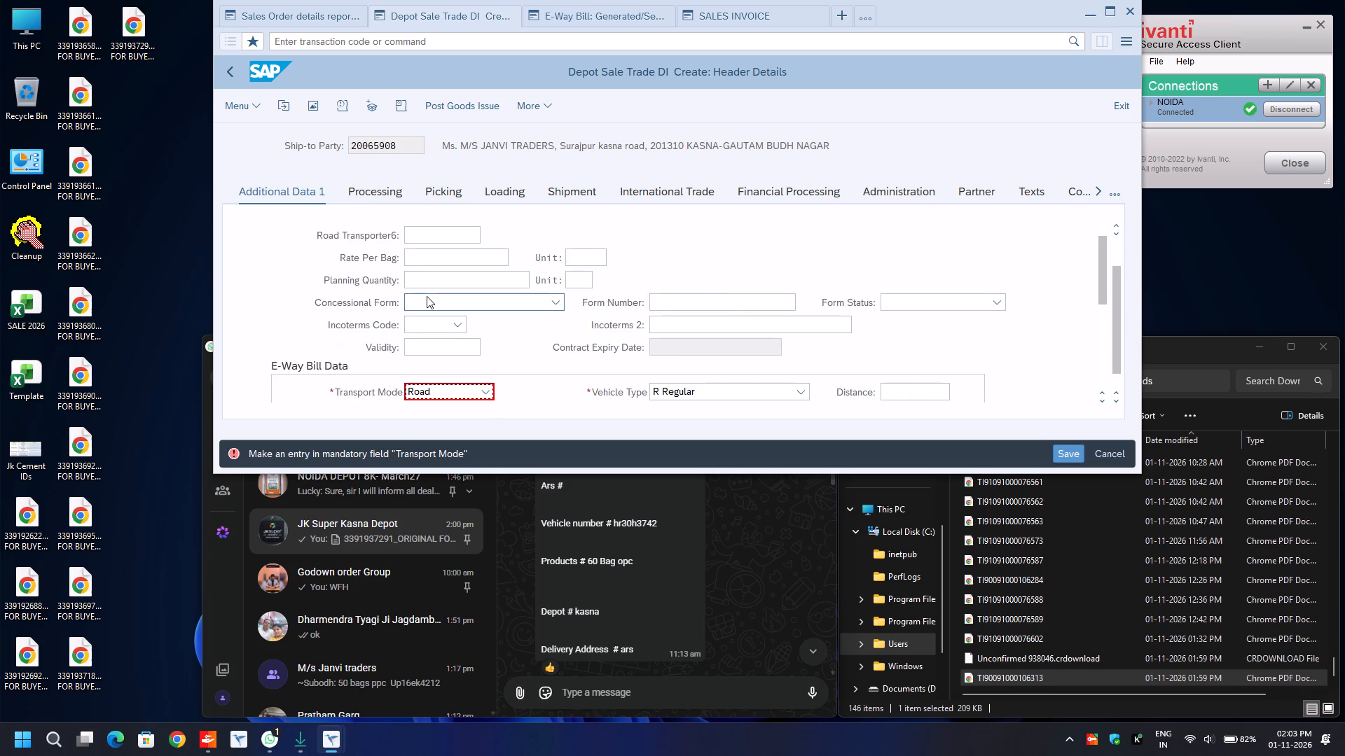
key("Tab")
key("Tab")
key("BackSpace")
key("Down")
key("Return")
Enter SELF as the LR/RR number in the vehicle details, leaving the truck number blank.
key("Down")
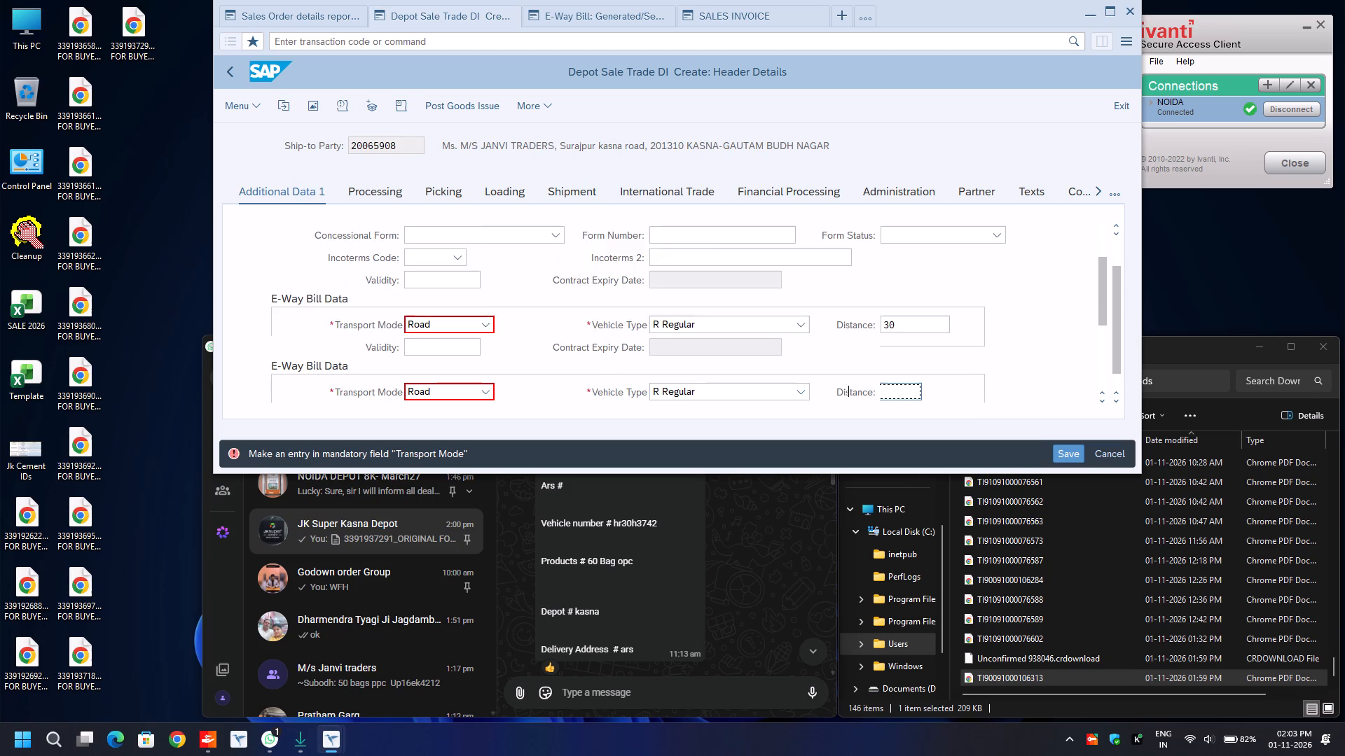
key("Down")
key("Down")
key("Tab")
key("BackSpace")
key("Down")
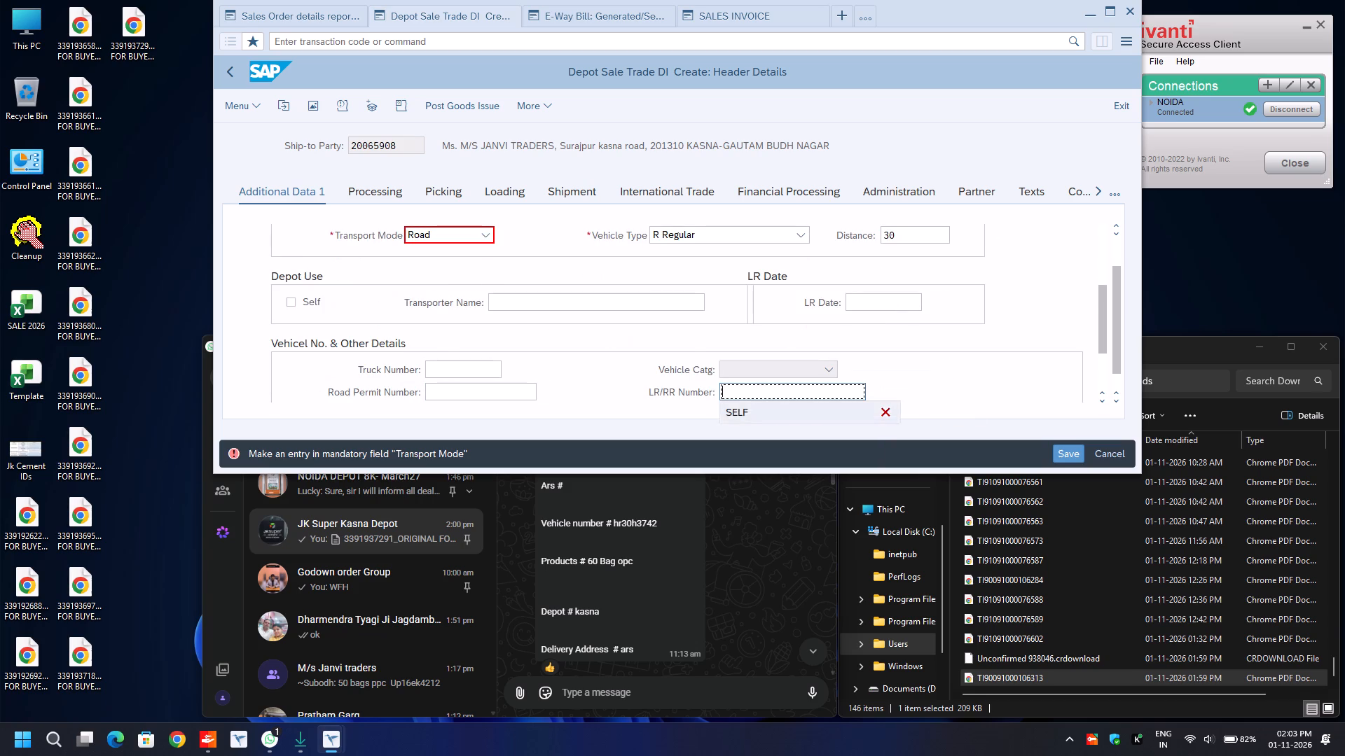
key("Return")
Go to the header's shipment data and post goods issue for the delivery.
left_click(588, 190)
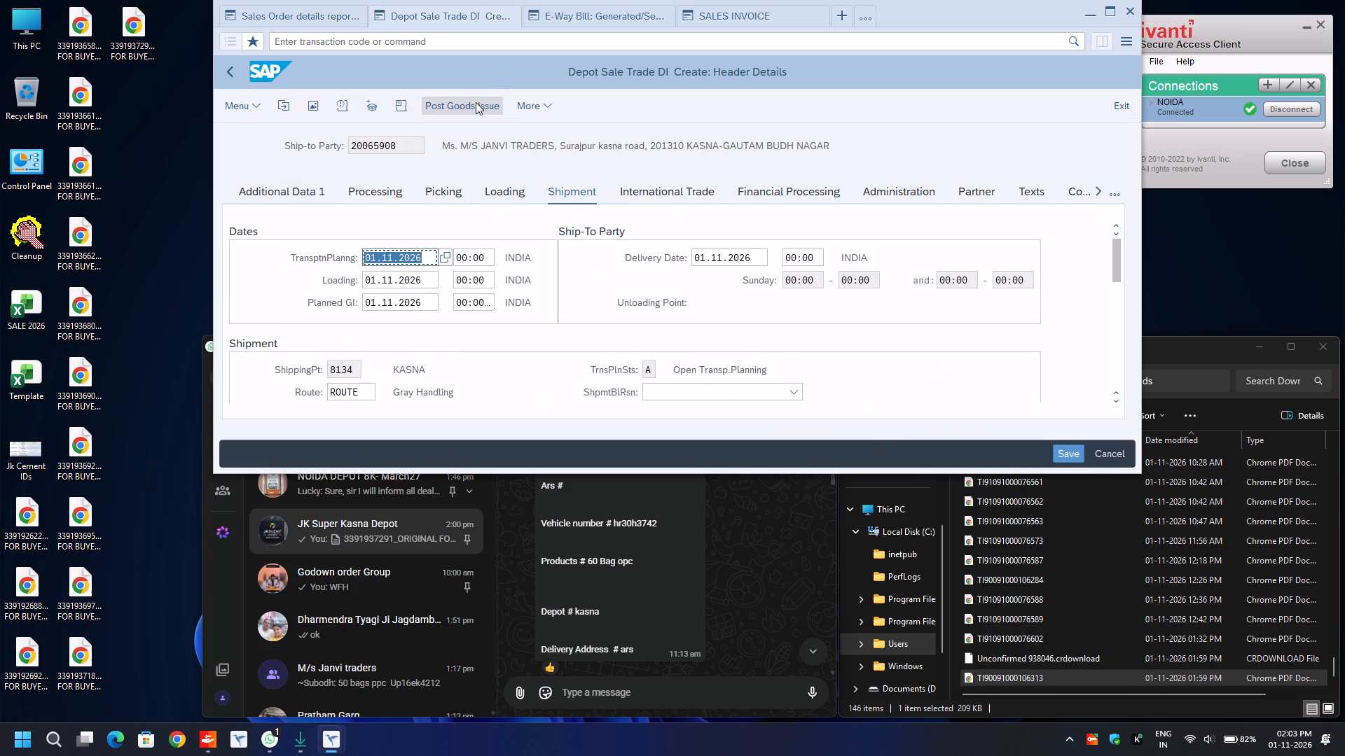
left_click_drag(476, 102, 462, 106)
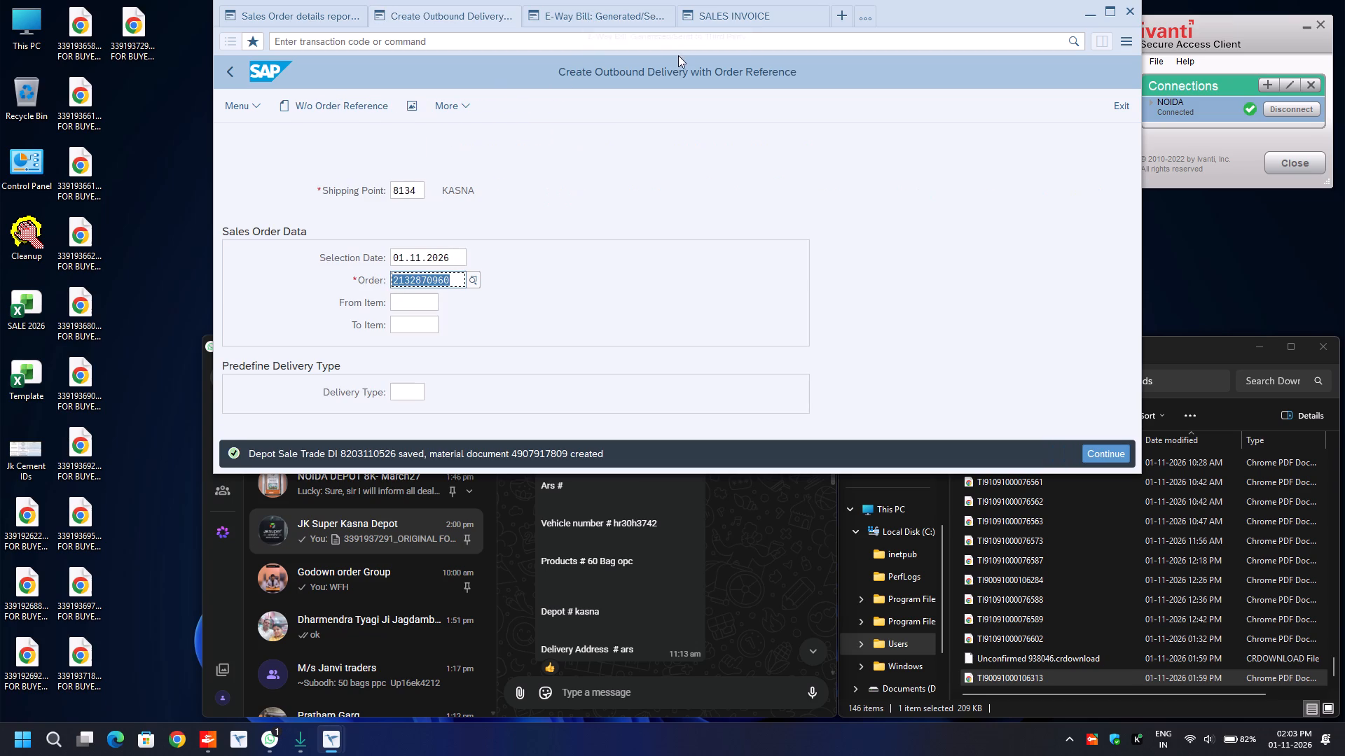
left_click(841, 10)
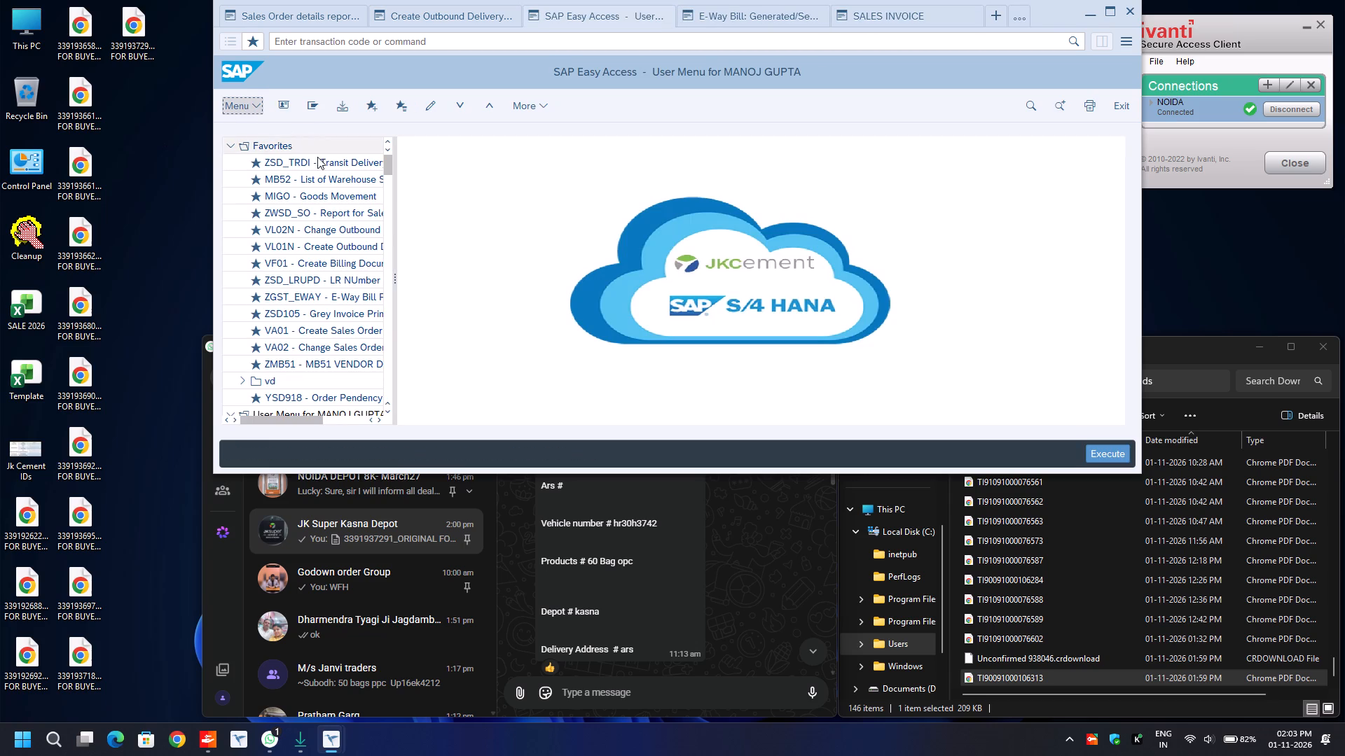
double_click(297, 263)
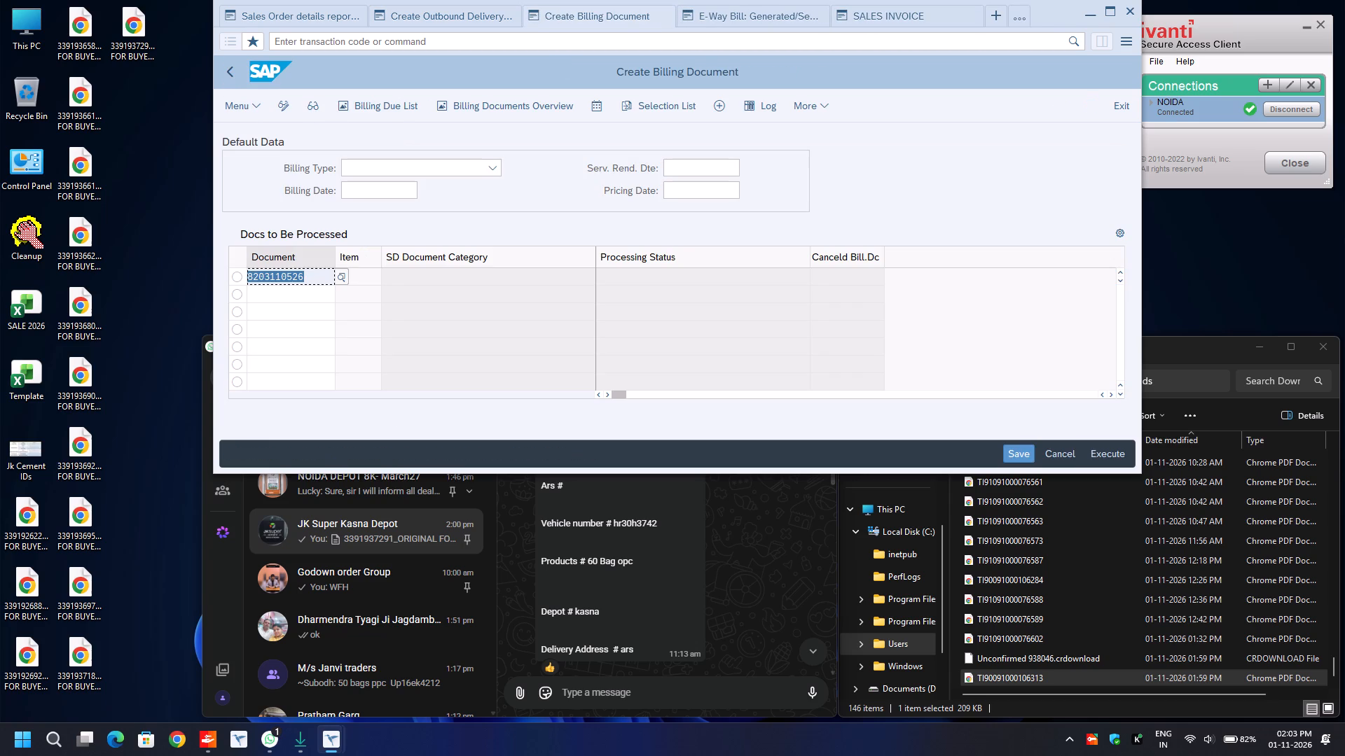
key("ctrl+c")
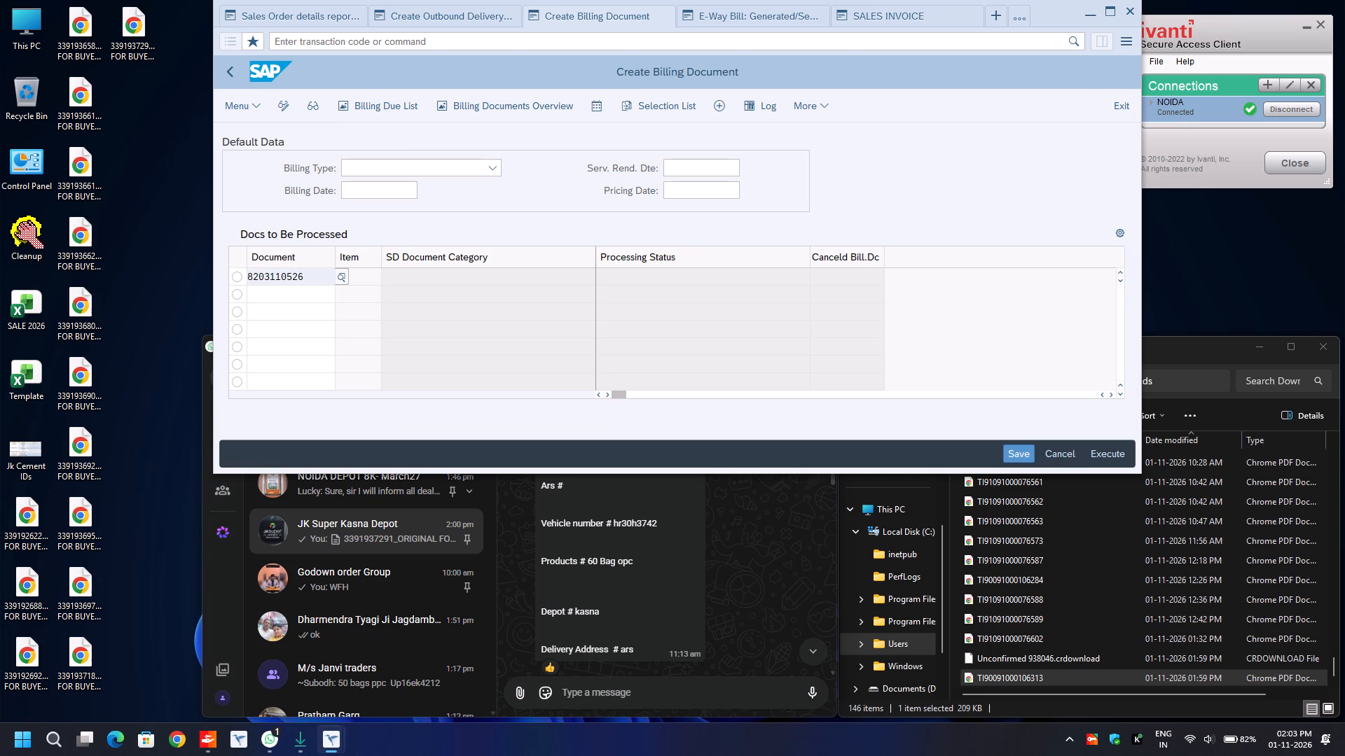
double_click(17, 383)
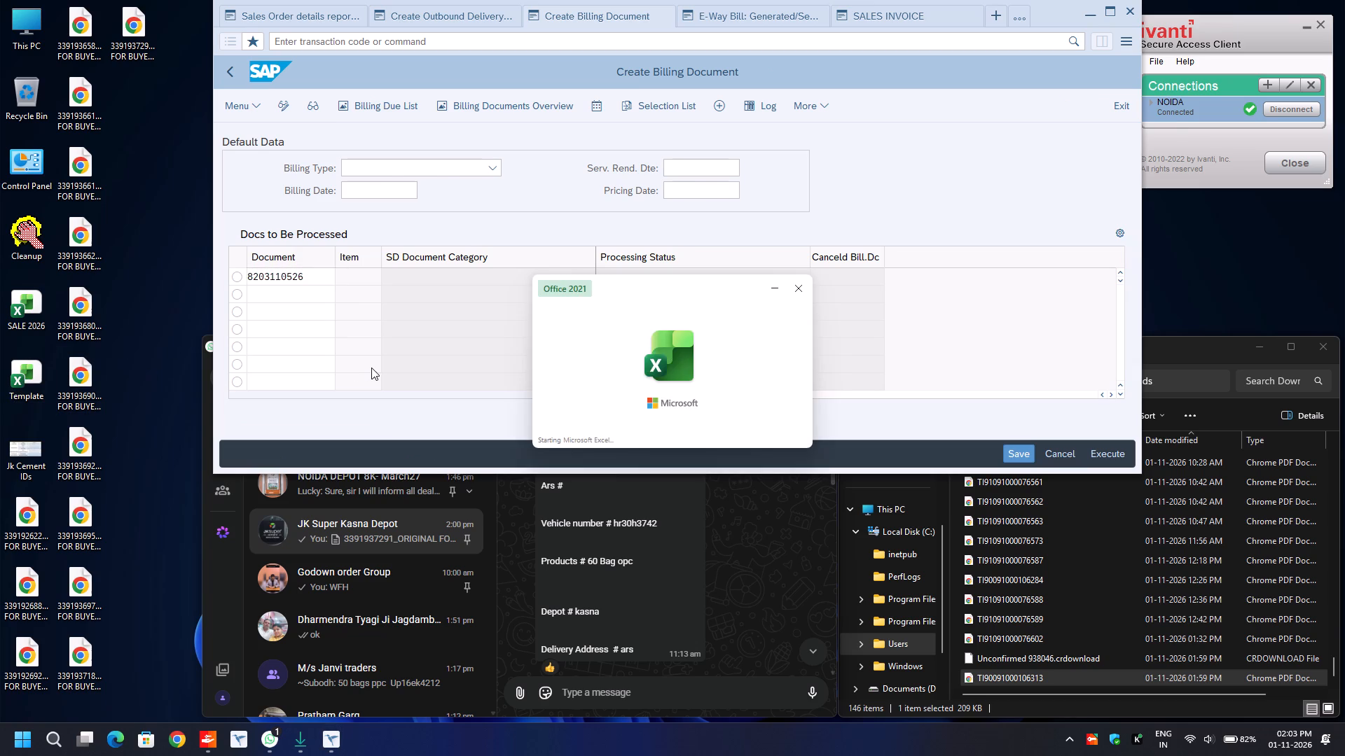
left_click(702, 405)
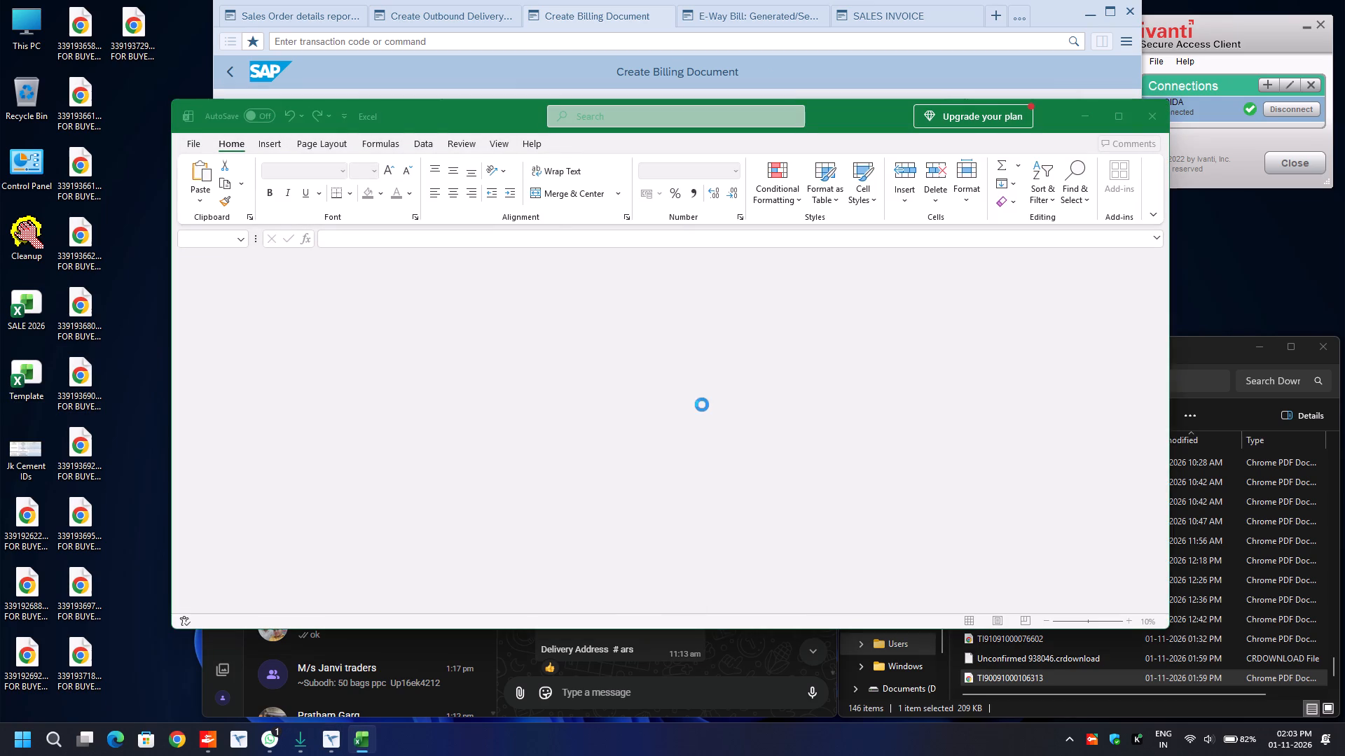
left_click(275, 286)
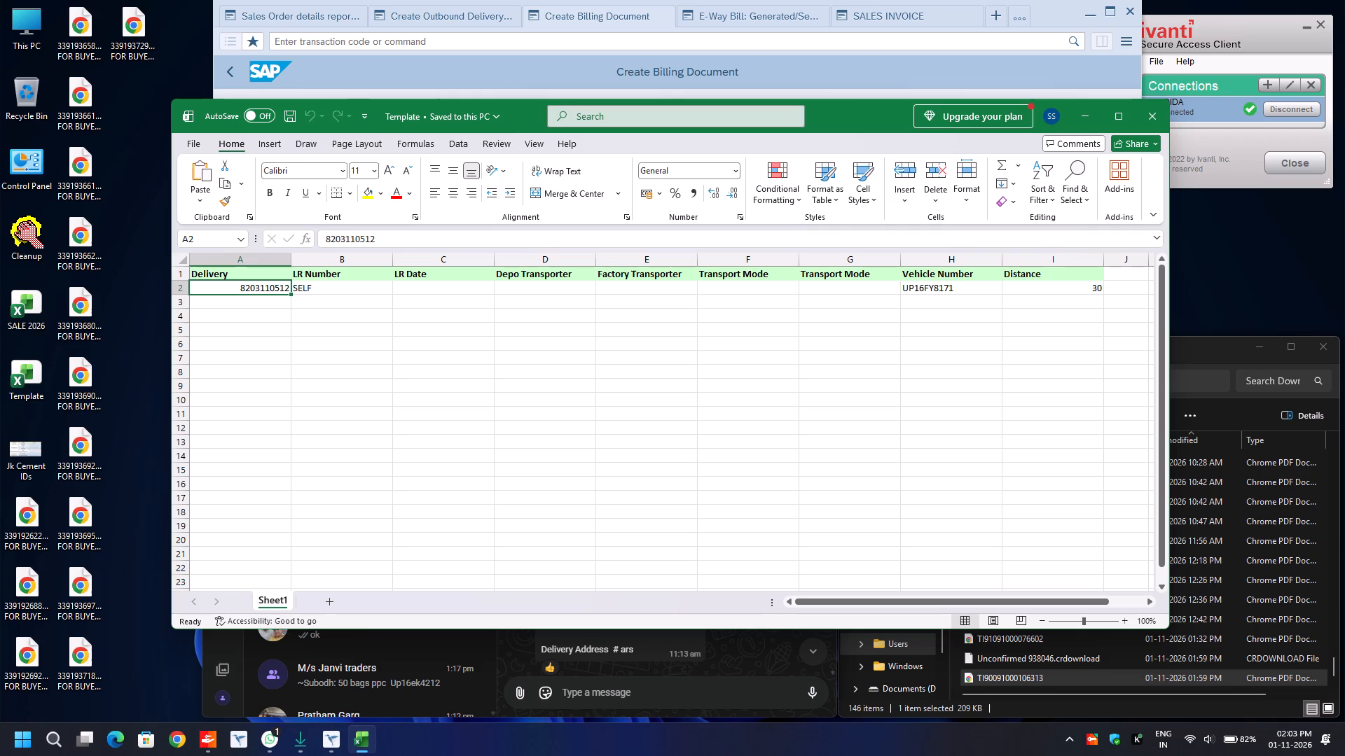
key("ctrl+v")
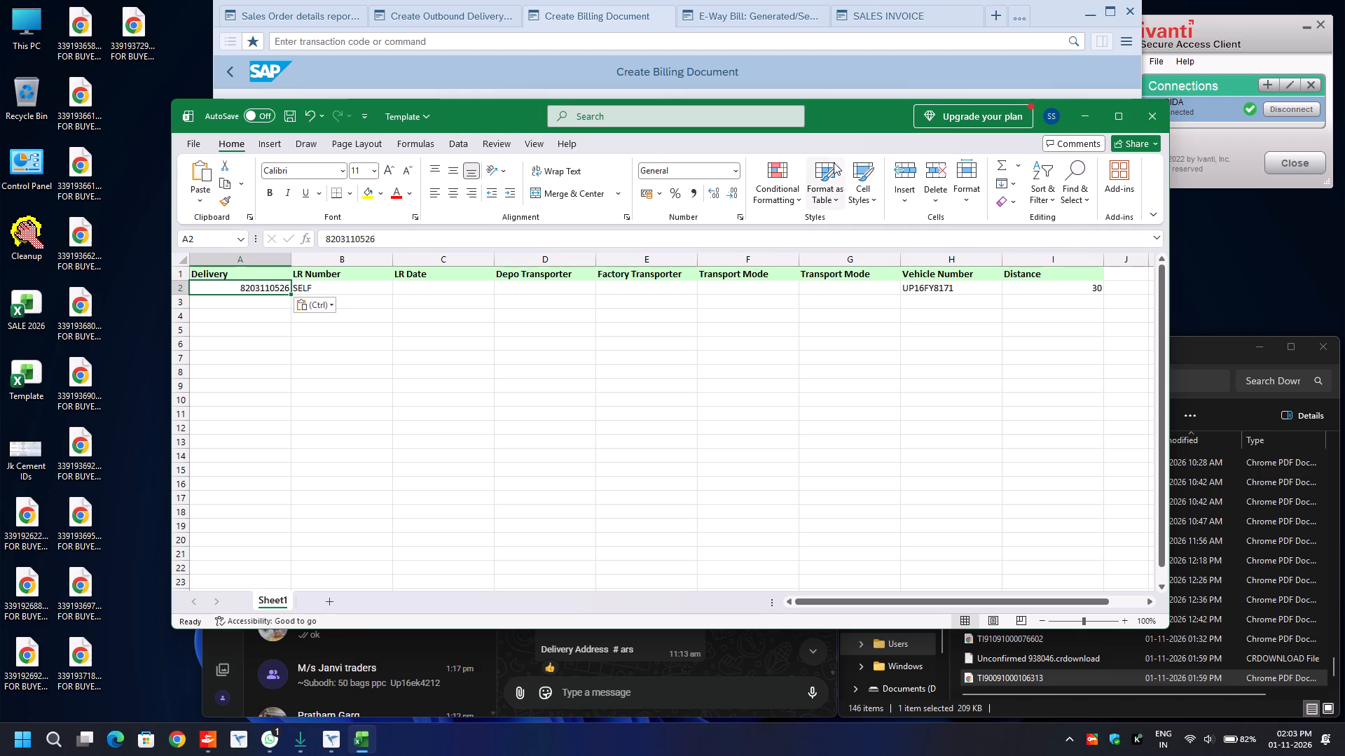
left_click_drag(839, 120, 796, 38)
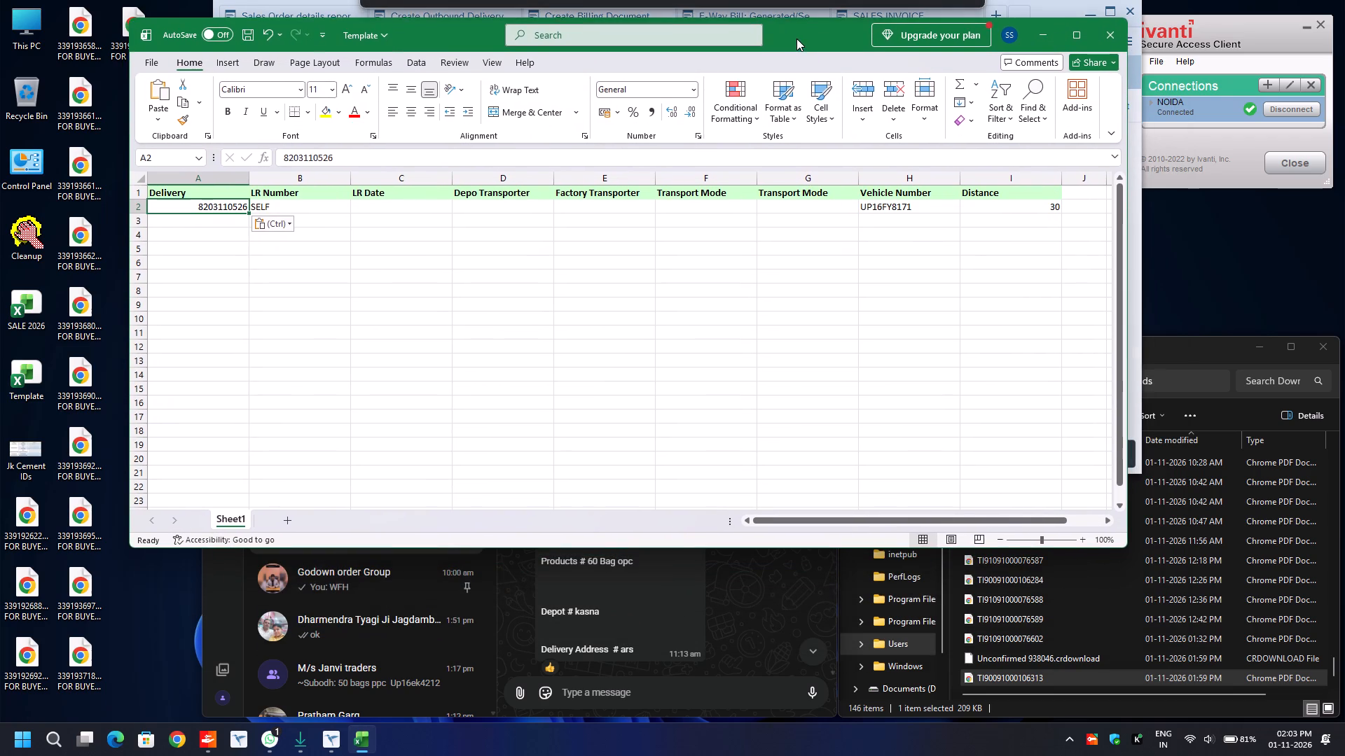
left_click_drag(796, 38, 839, 44)
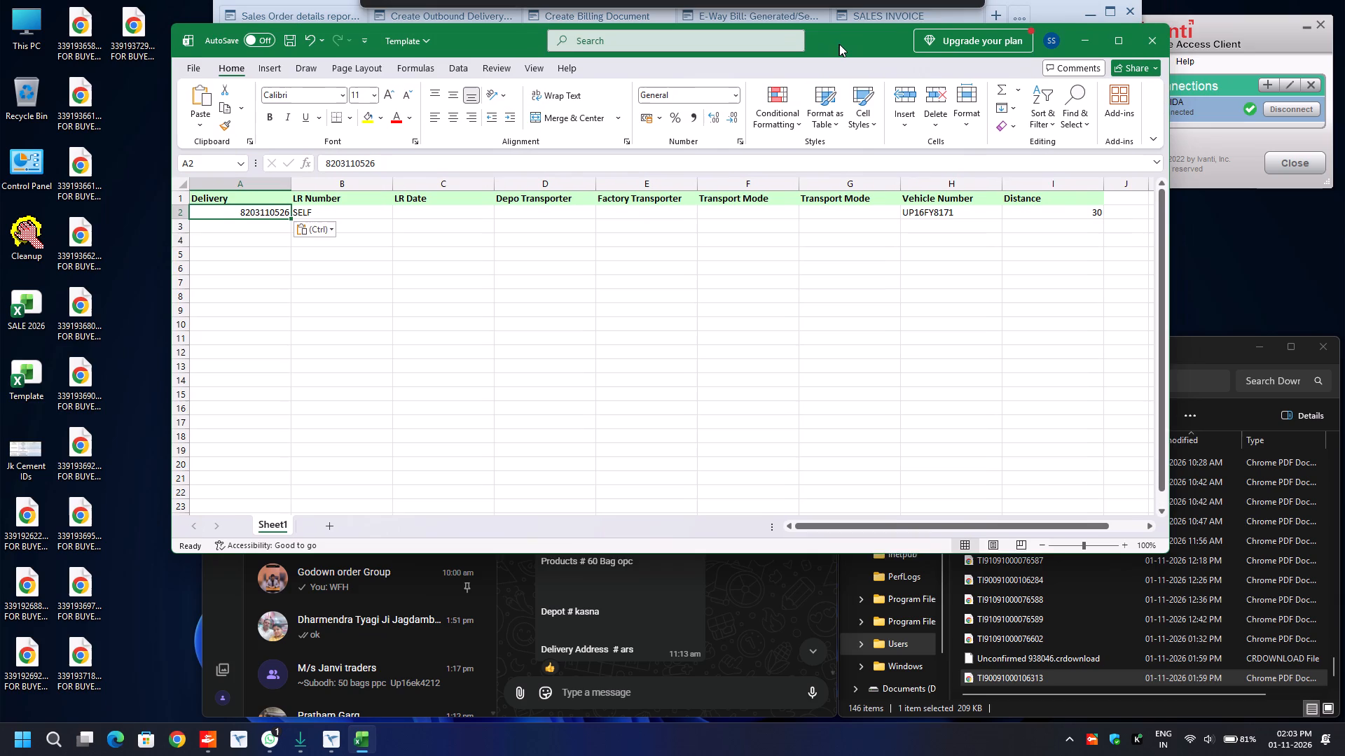
left_click_drag(839, 44, 839, 47)
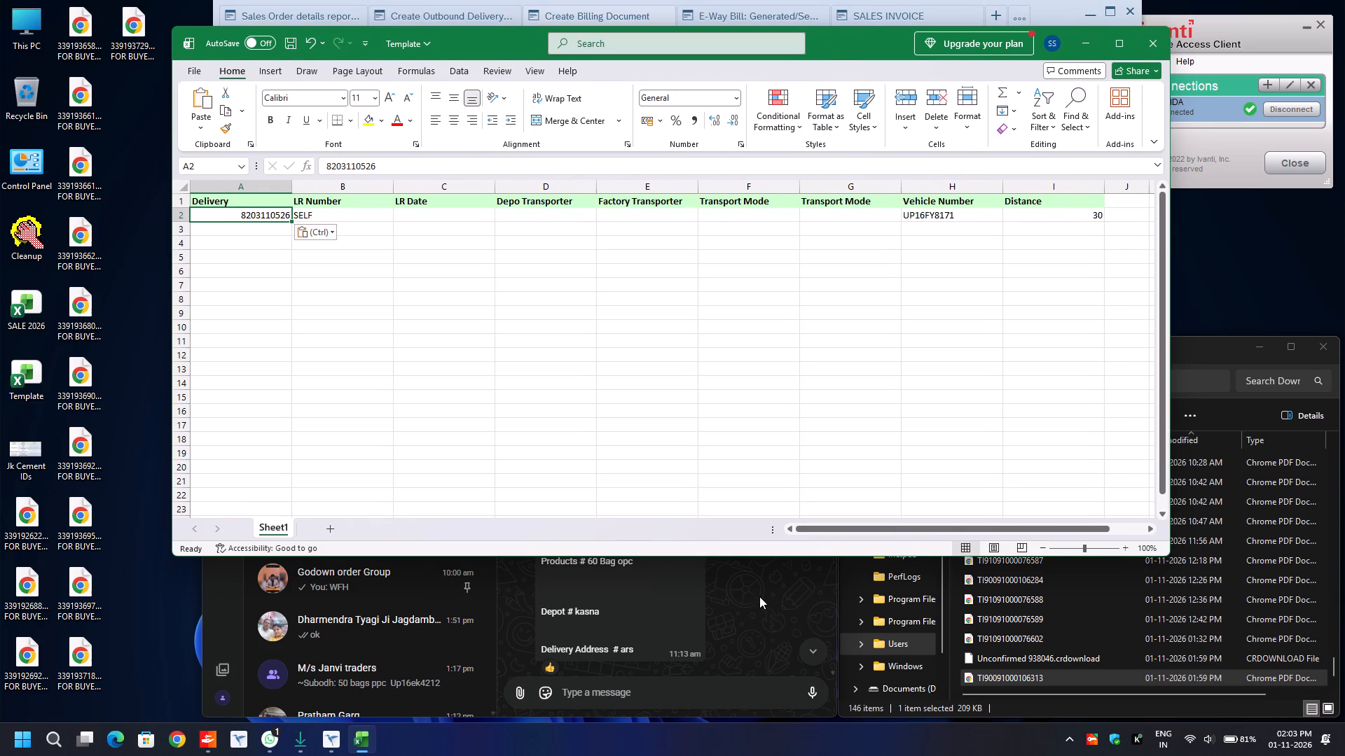
scroll(759, 596, "up", 1)
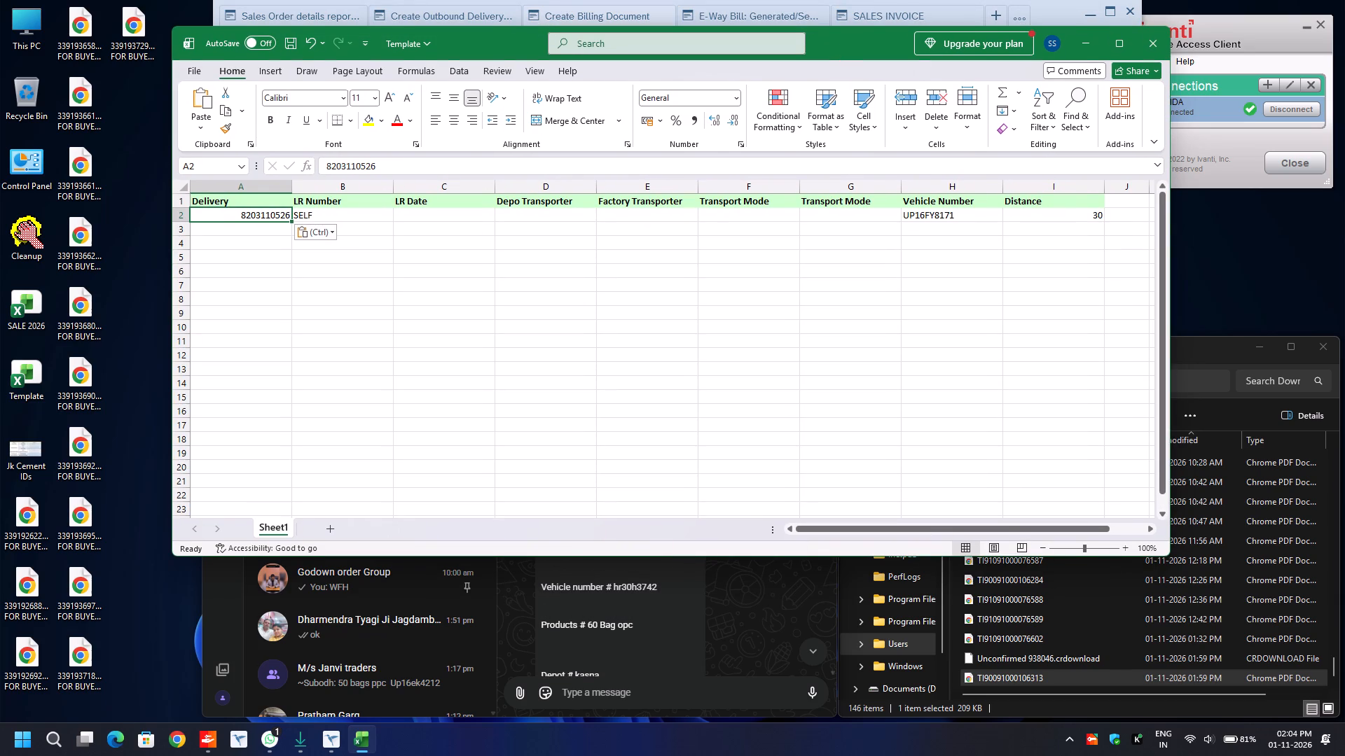
left_click(938, 215)
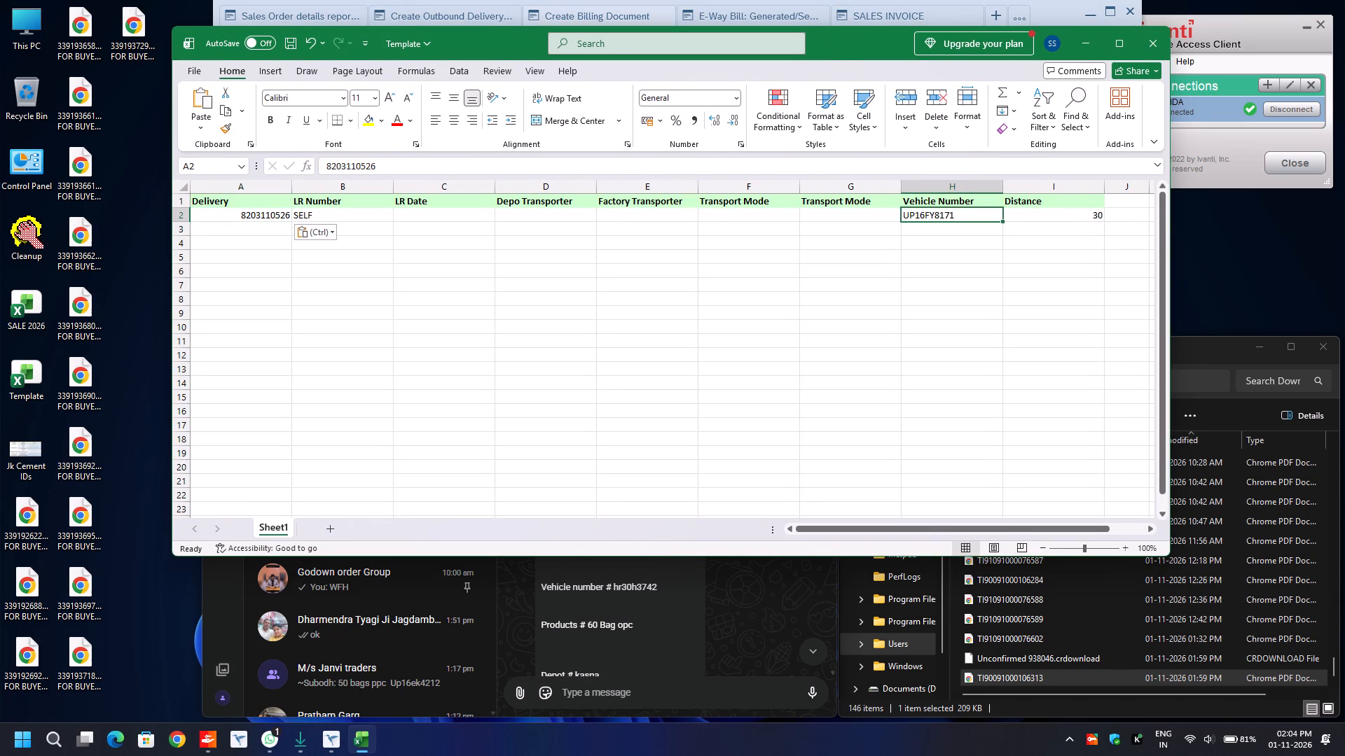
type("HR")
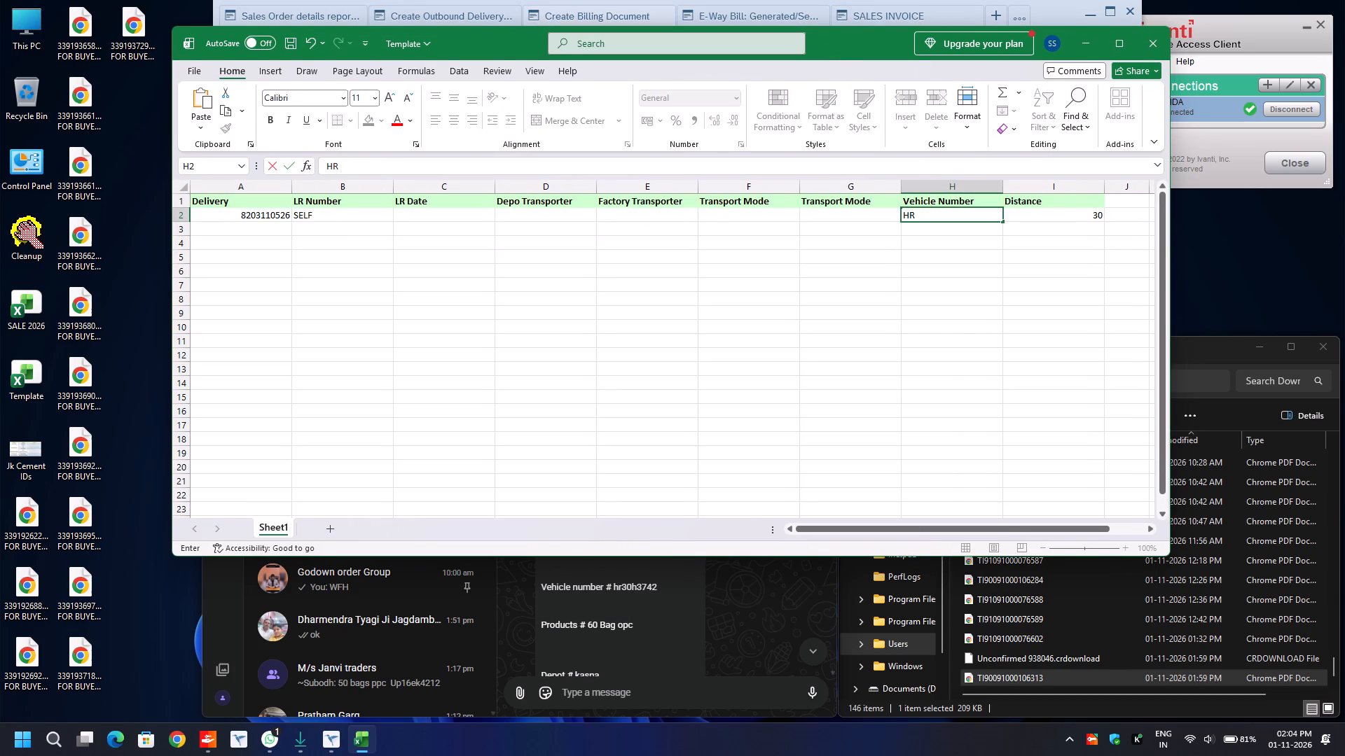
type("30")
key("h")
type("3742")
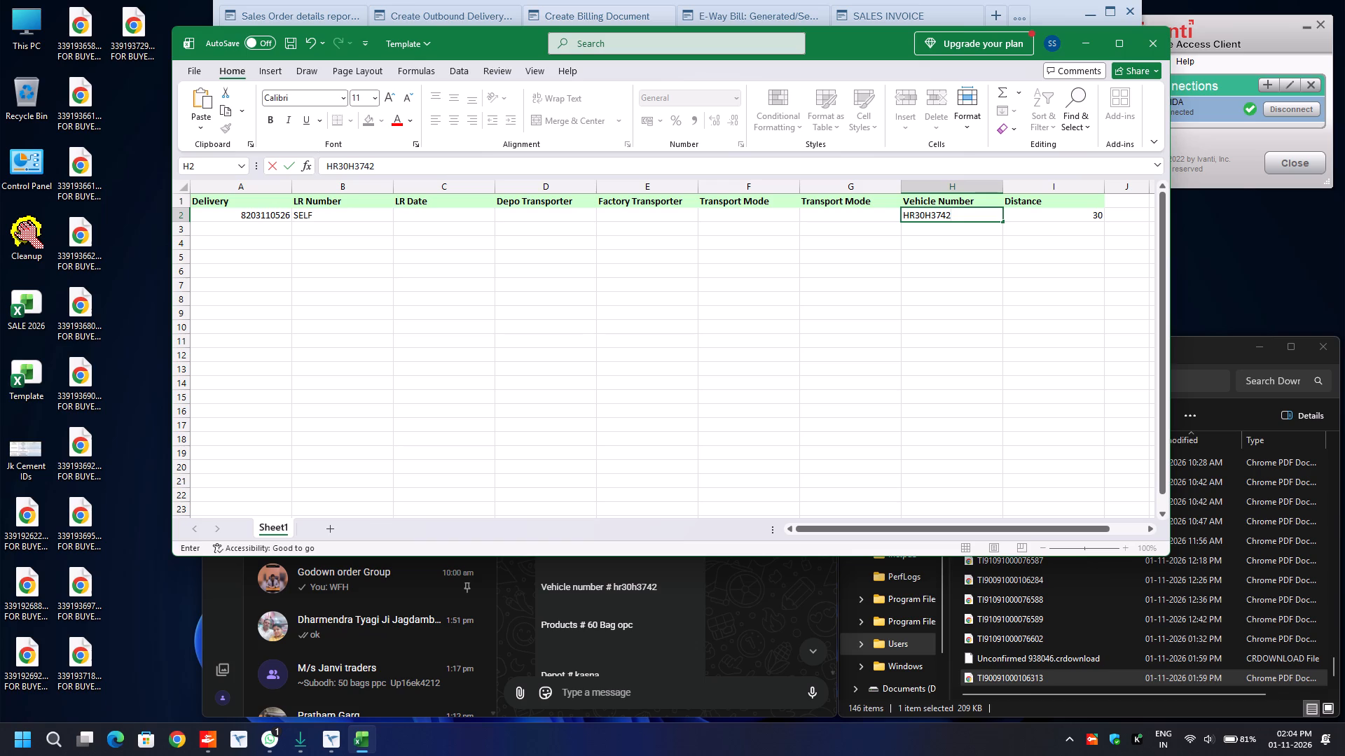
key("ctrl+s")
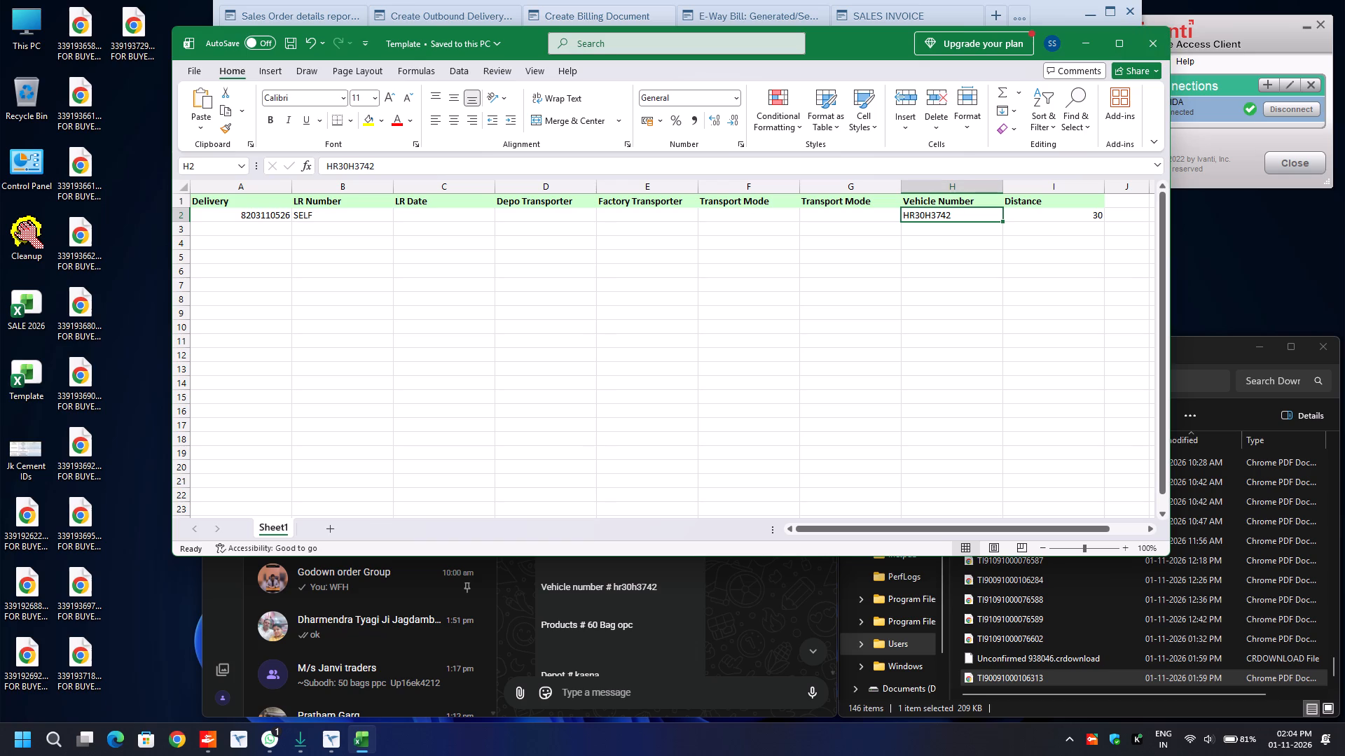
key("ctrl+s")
left_click(1149, 44)
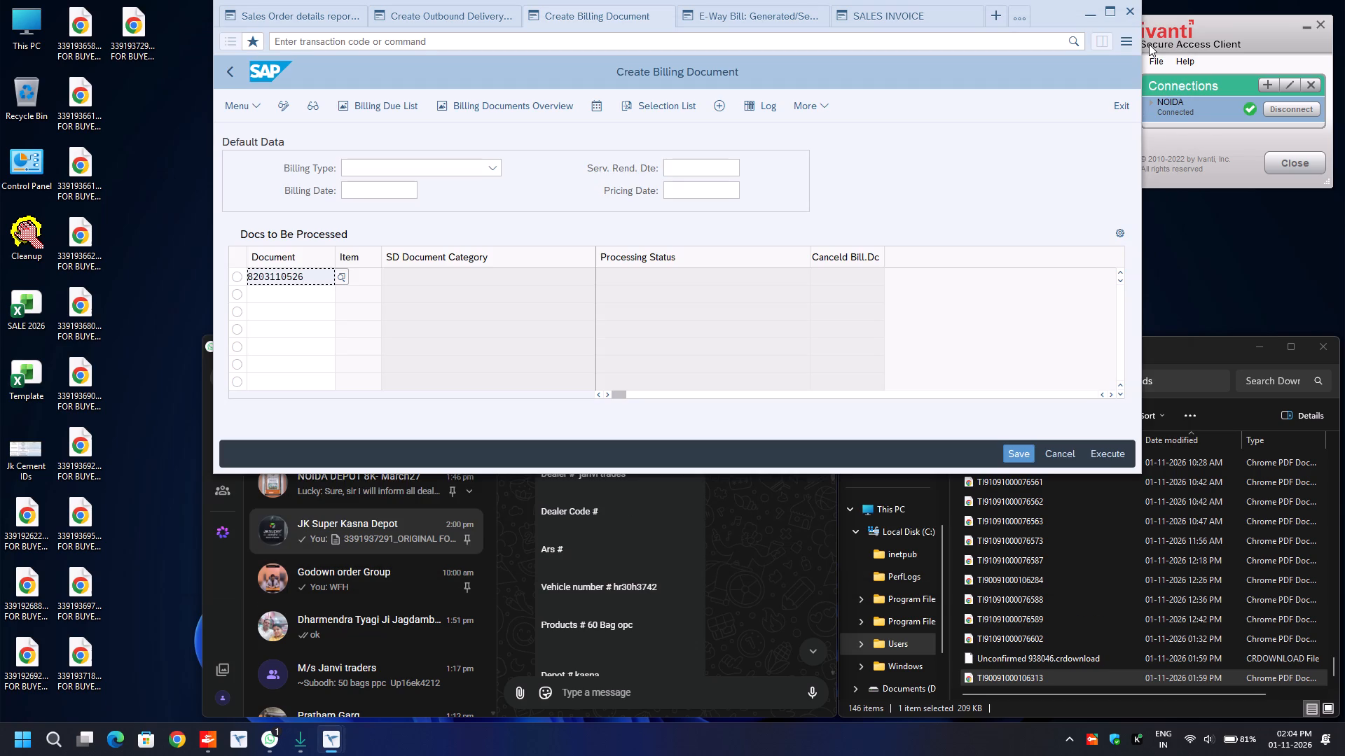
Leave billing document creation with transaction code /N and open the ZSD_LRUPD LR number update from the favorites.
left_click(670, 42)
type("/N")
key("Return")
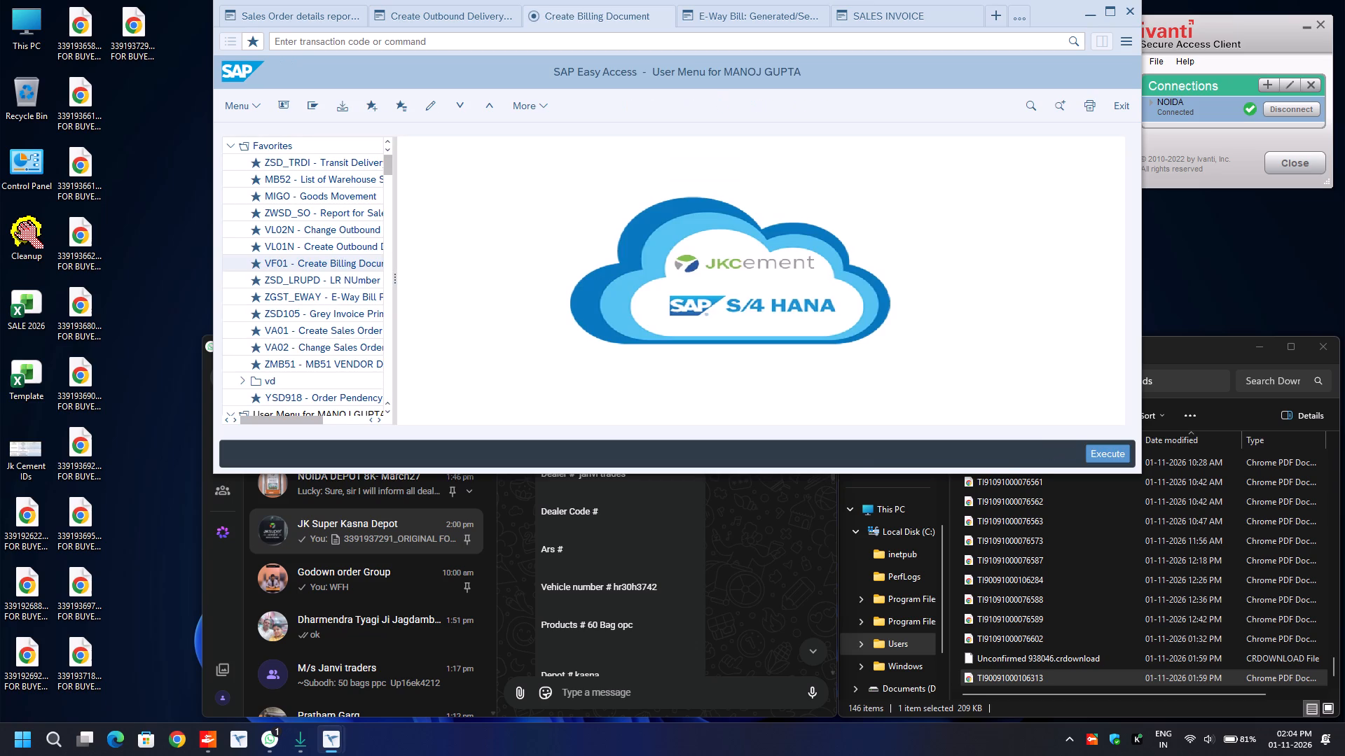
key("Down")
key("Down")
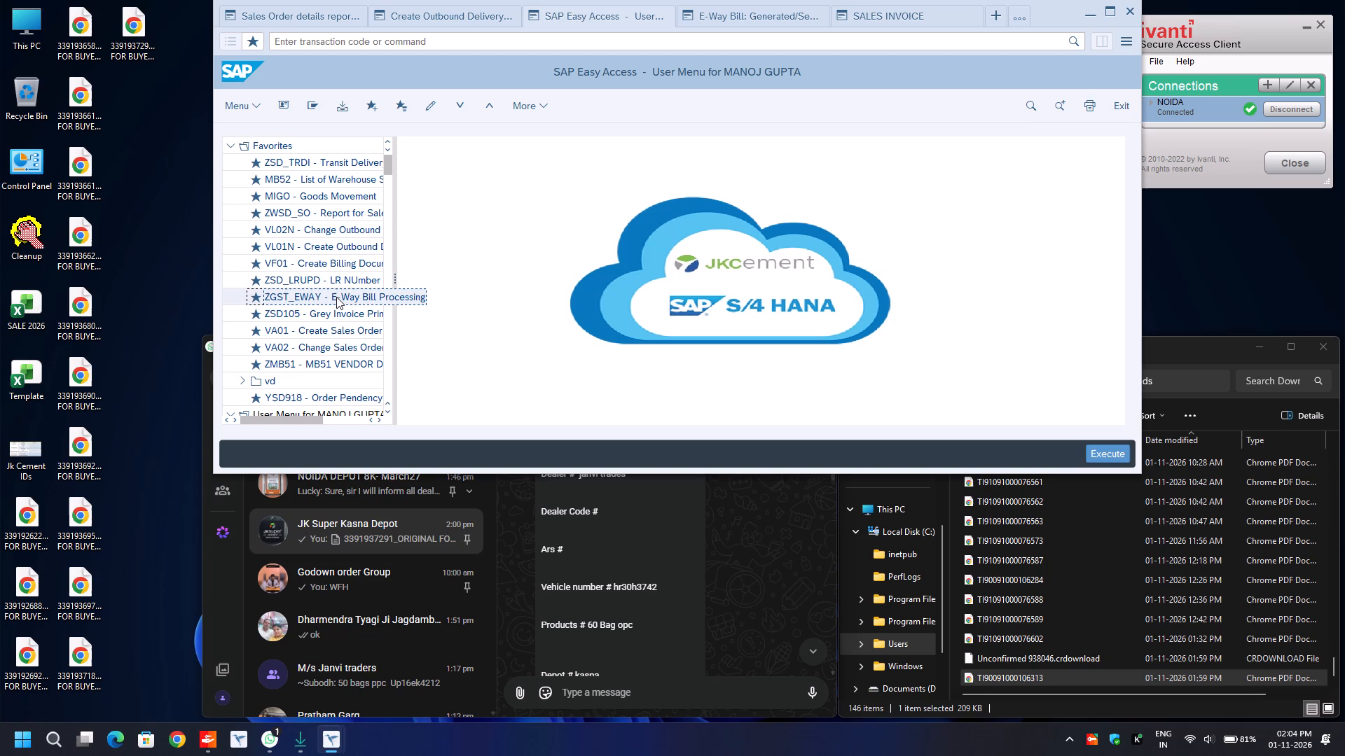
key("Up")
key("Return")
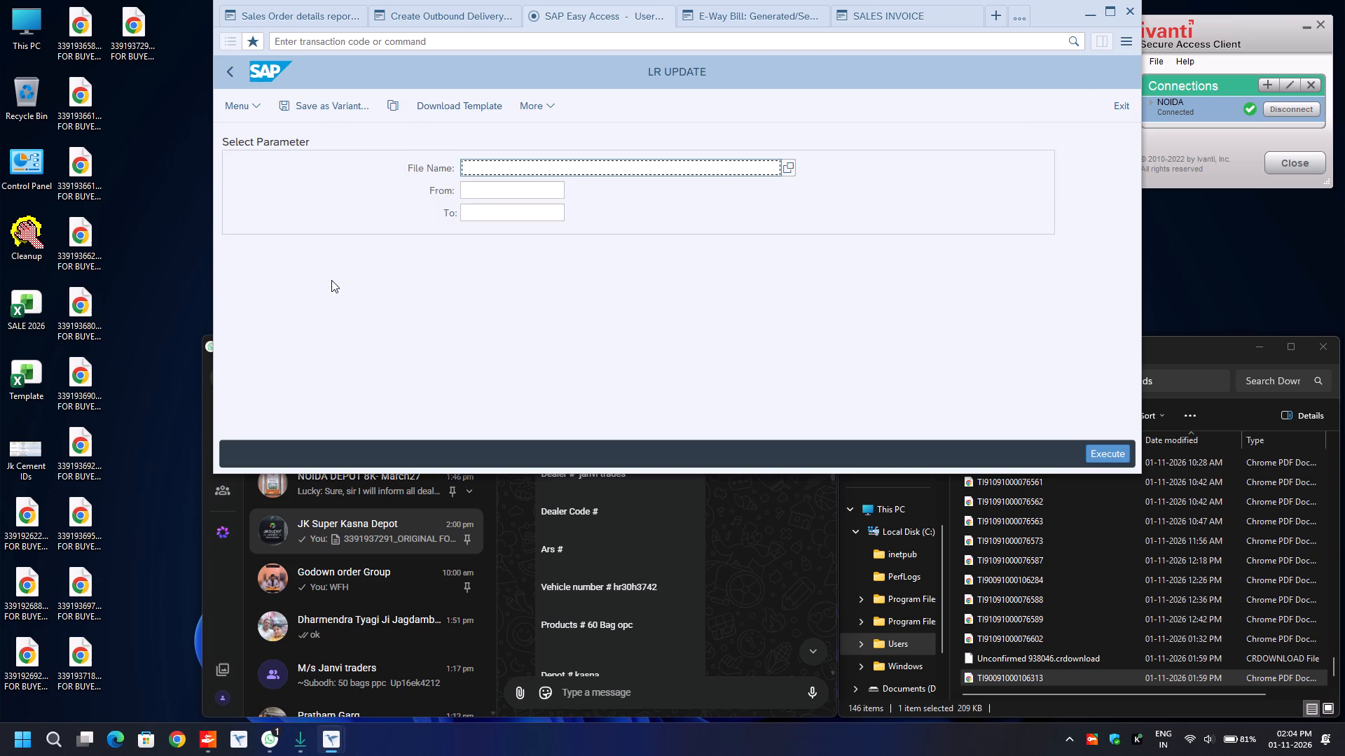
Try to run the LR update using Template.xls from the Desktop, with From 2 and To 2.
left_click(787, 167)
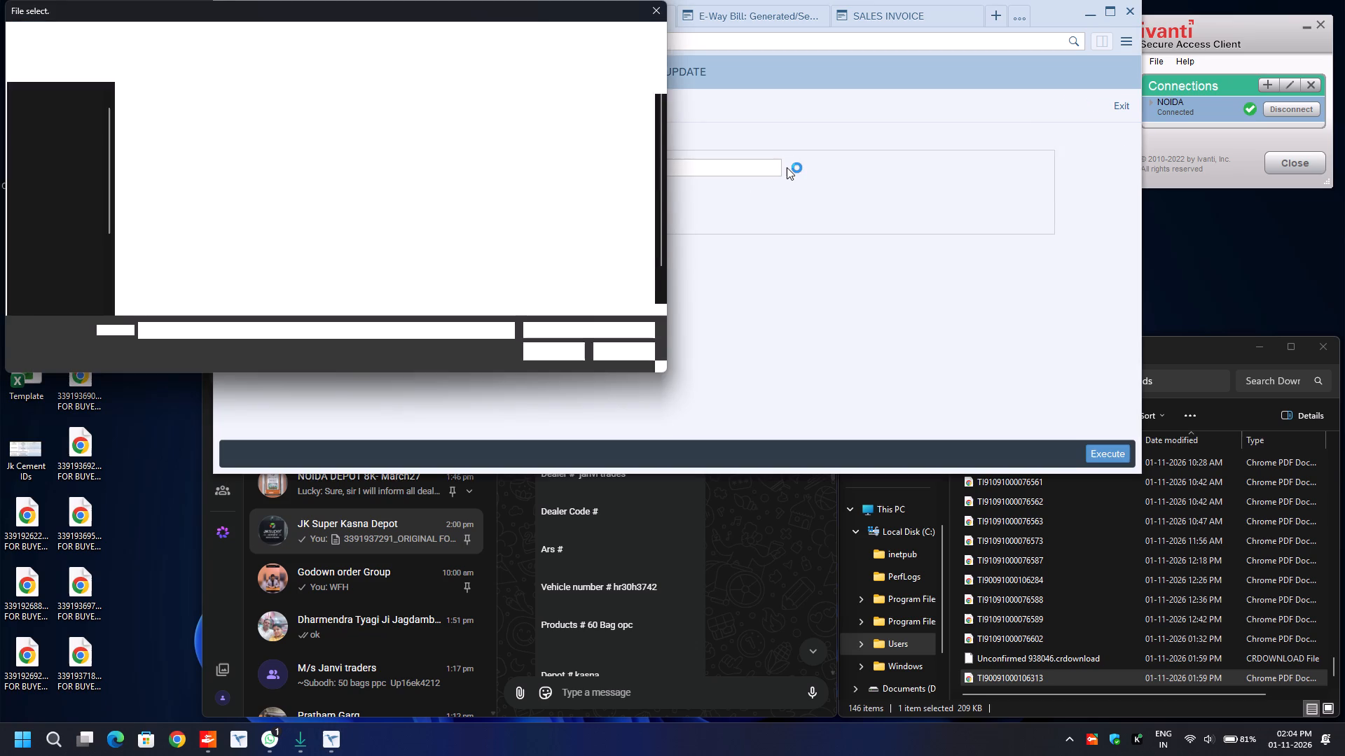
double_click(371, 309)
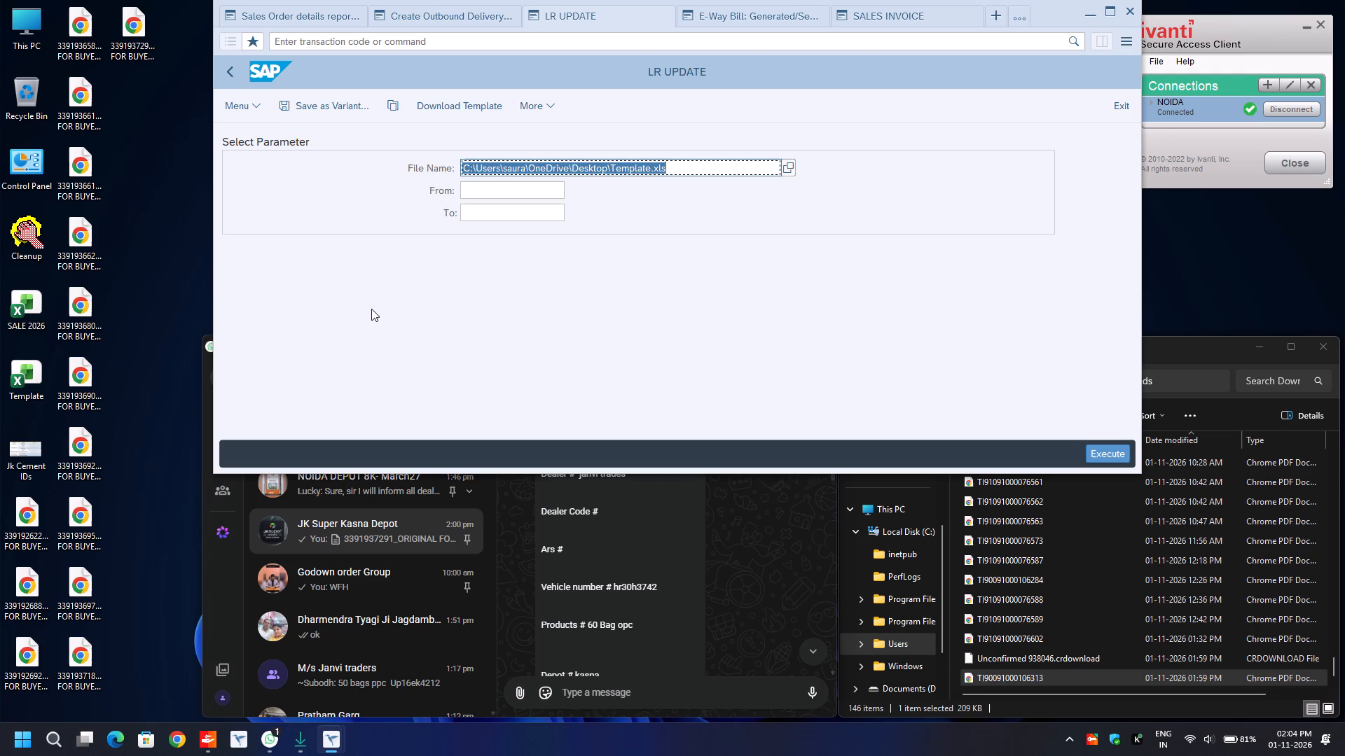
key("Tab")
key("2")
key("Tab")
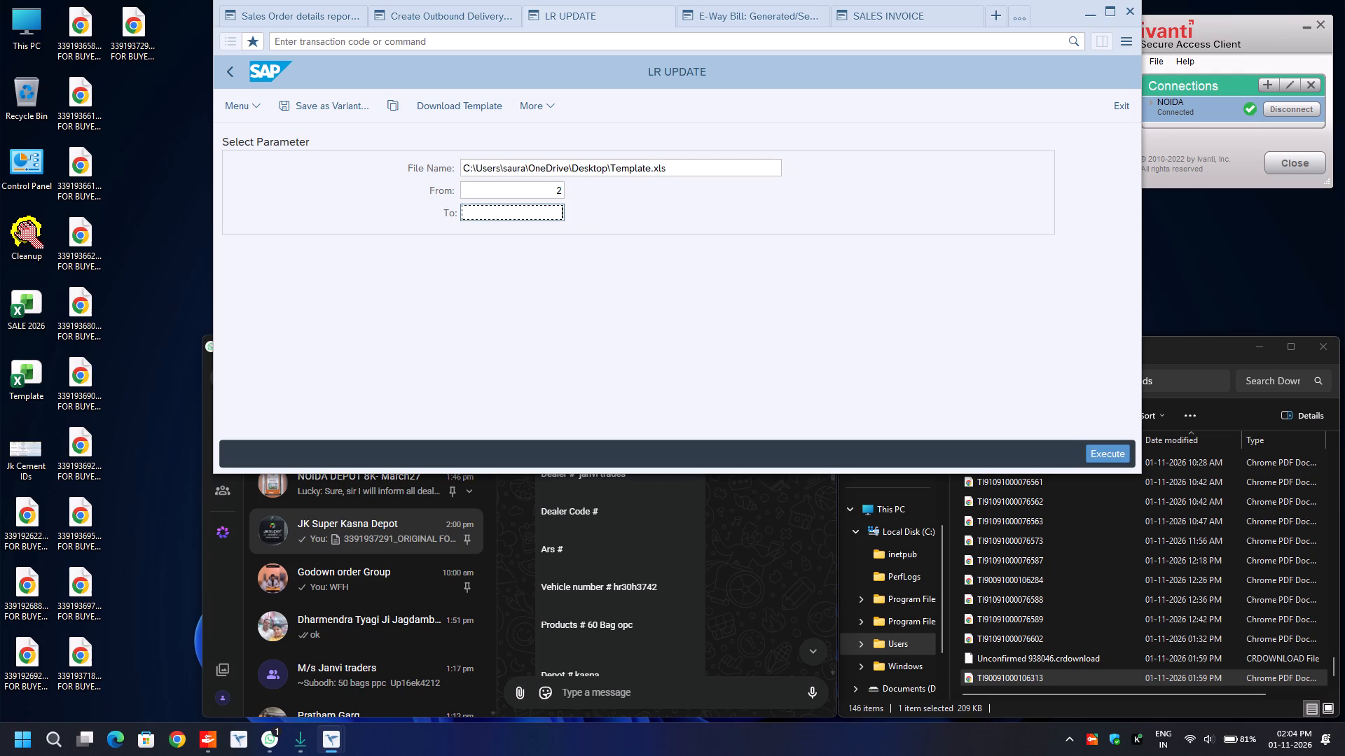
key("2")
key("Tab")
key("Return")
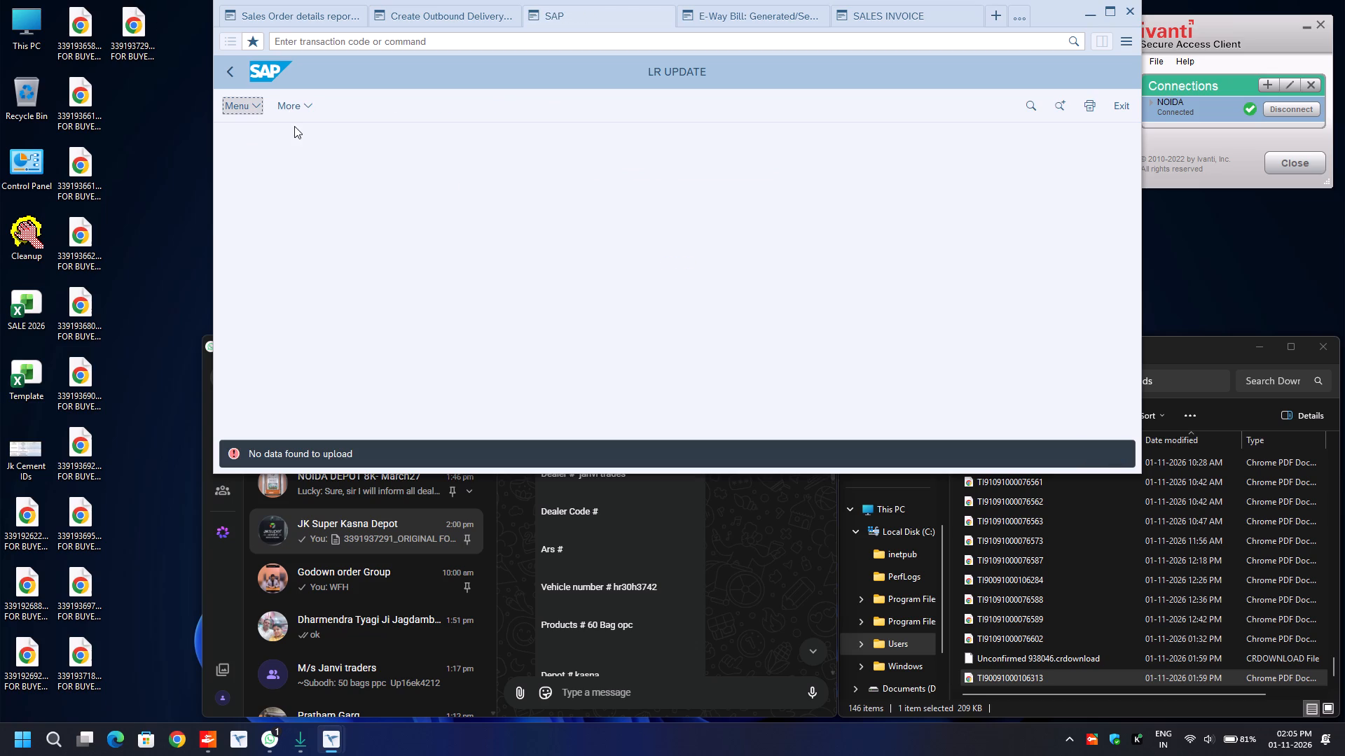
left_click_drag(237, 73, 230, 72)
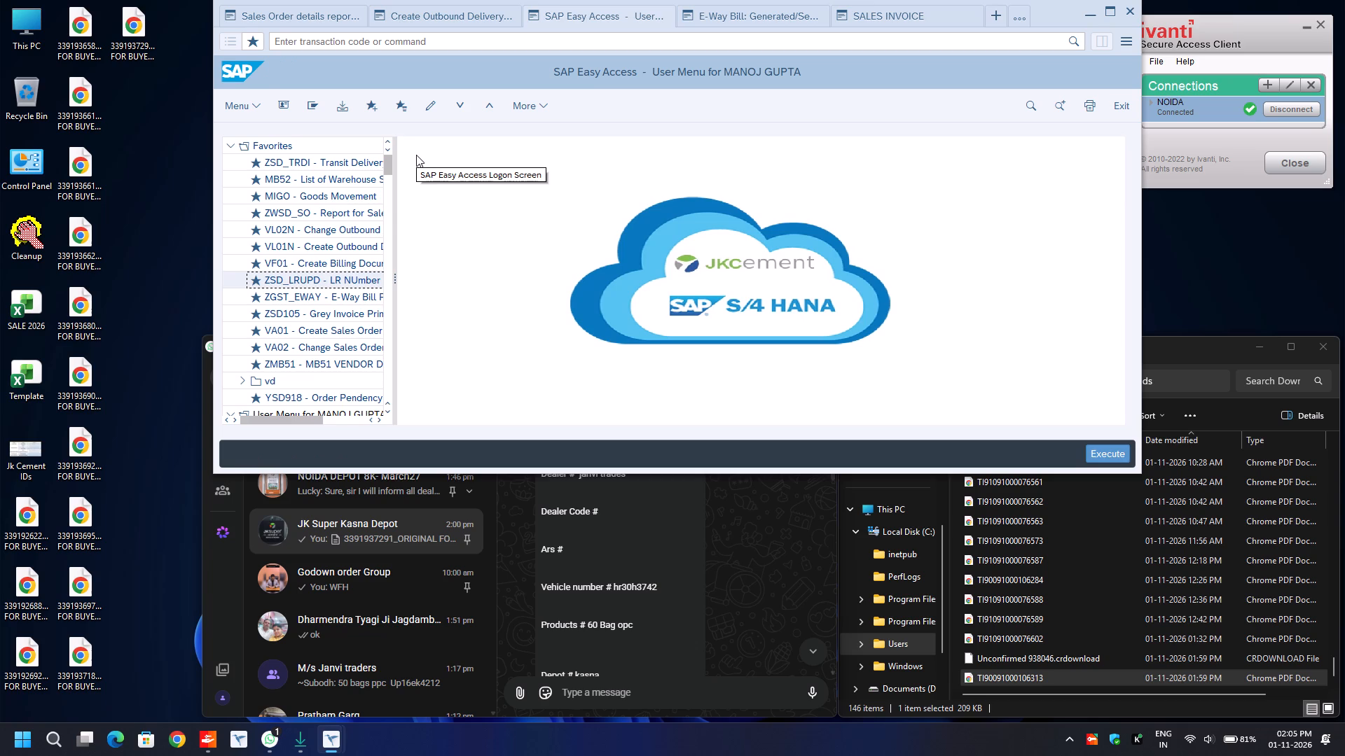
Reopen the LR update, run it using the Desktop's Template.xls with From 2 and To 2, and close that session.
key("Return")
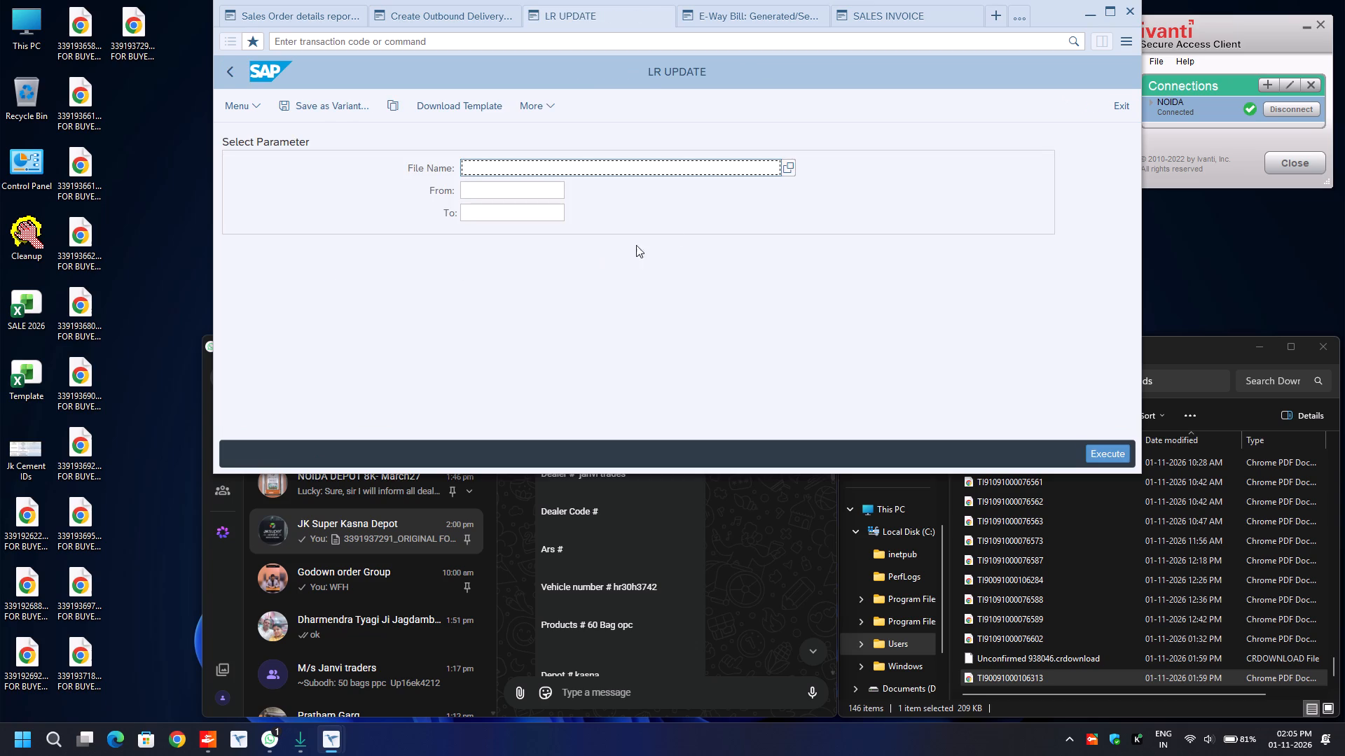
left_click(791, 167)
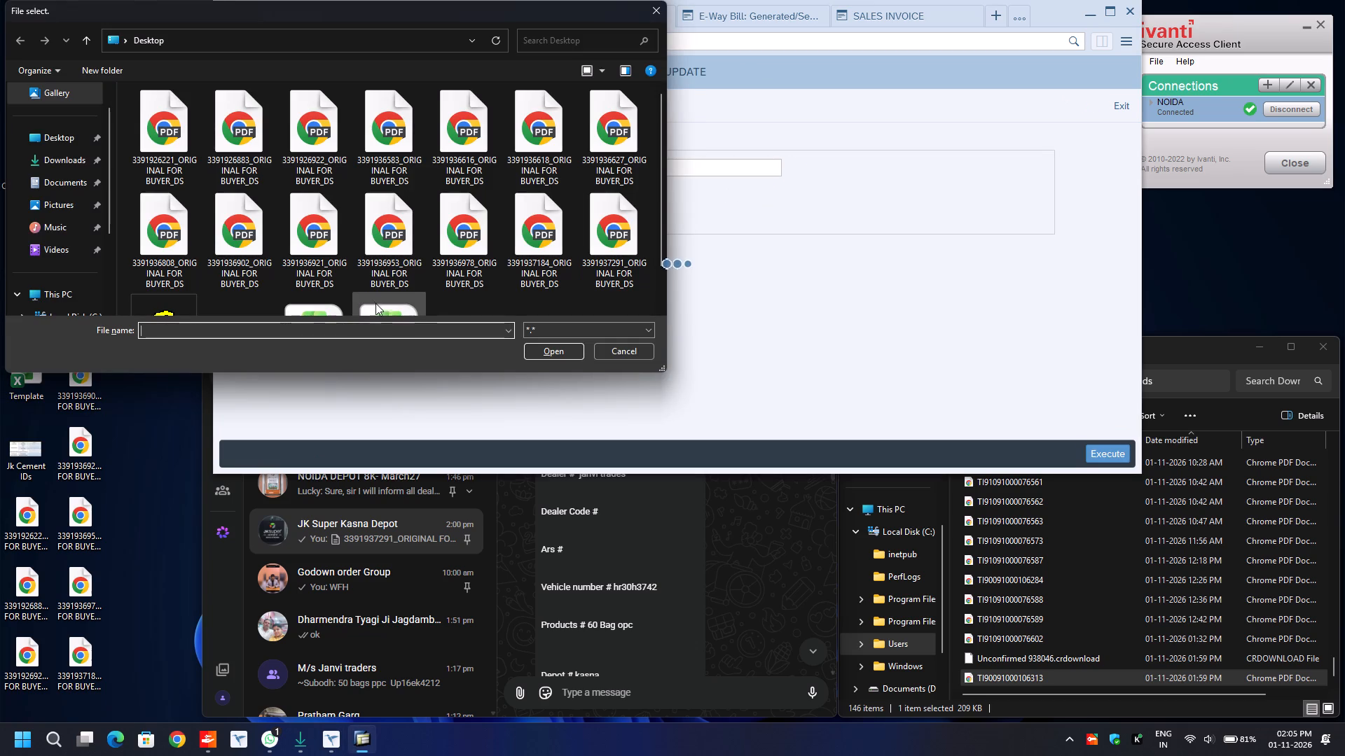
double_click(378, 305)
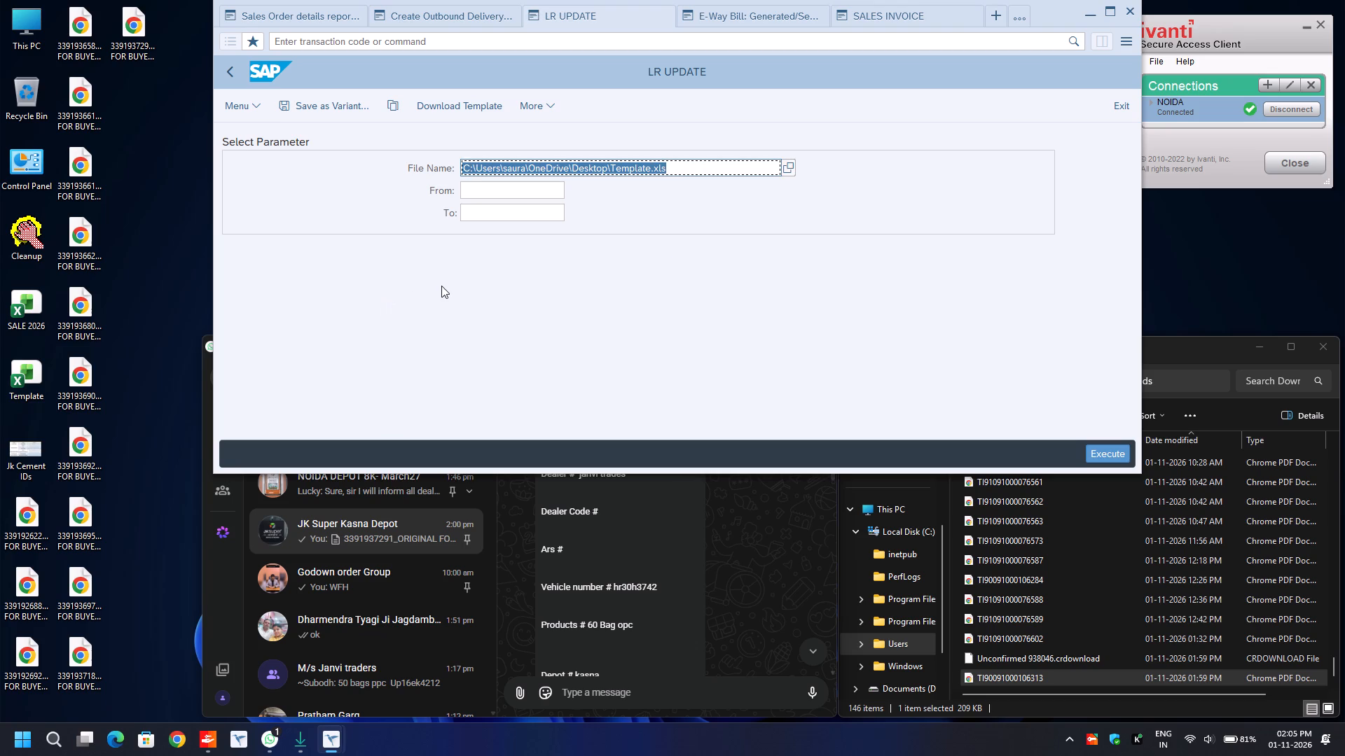
key("Tab")
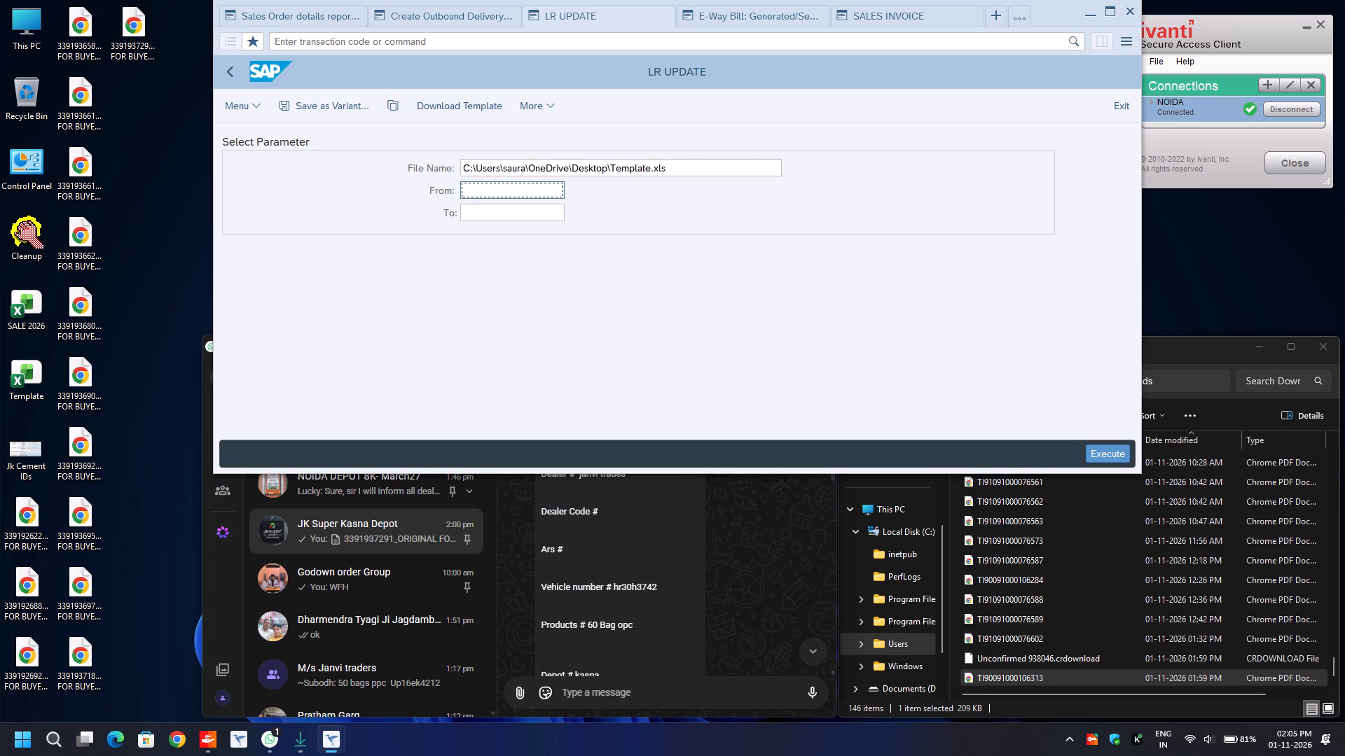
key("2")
key("Tab")
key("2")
key("Tab")
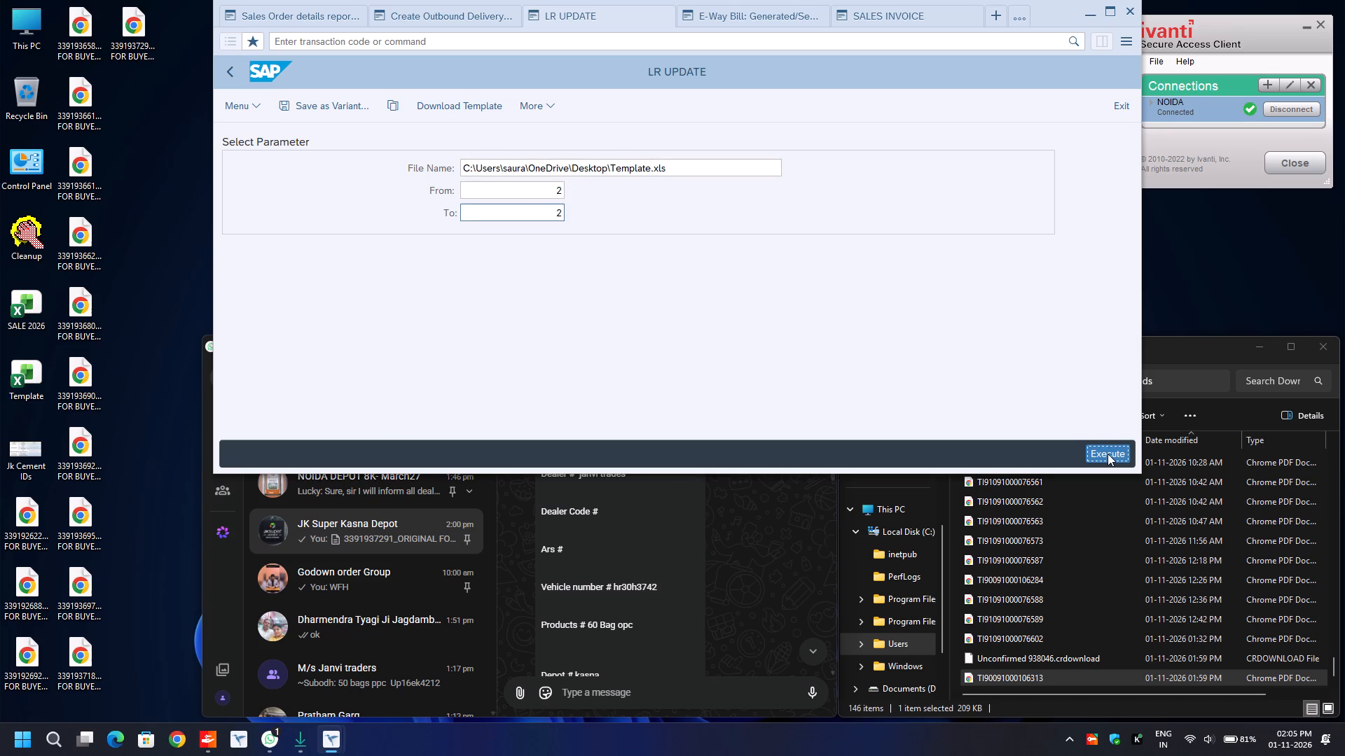
key("Return")
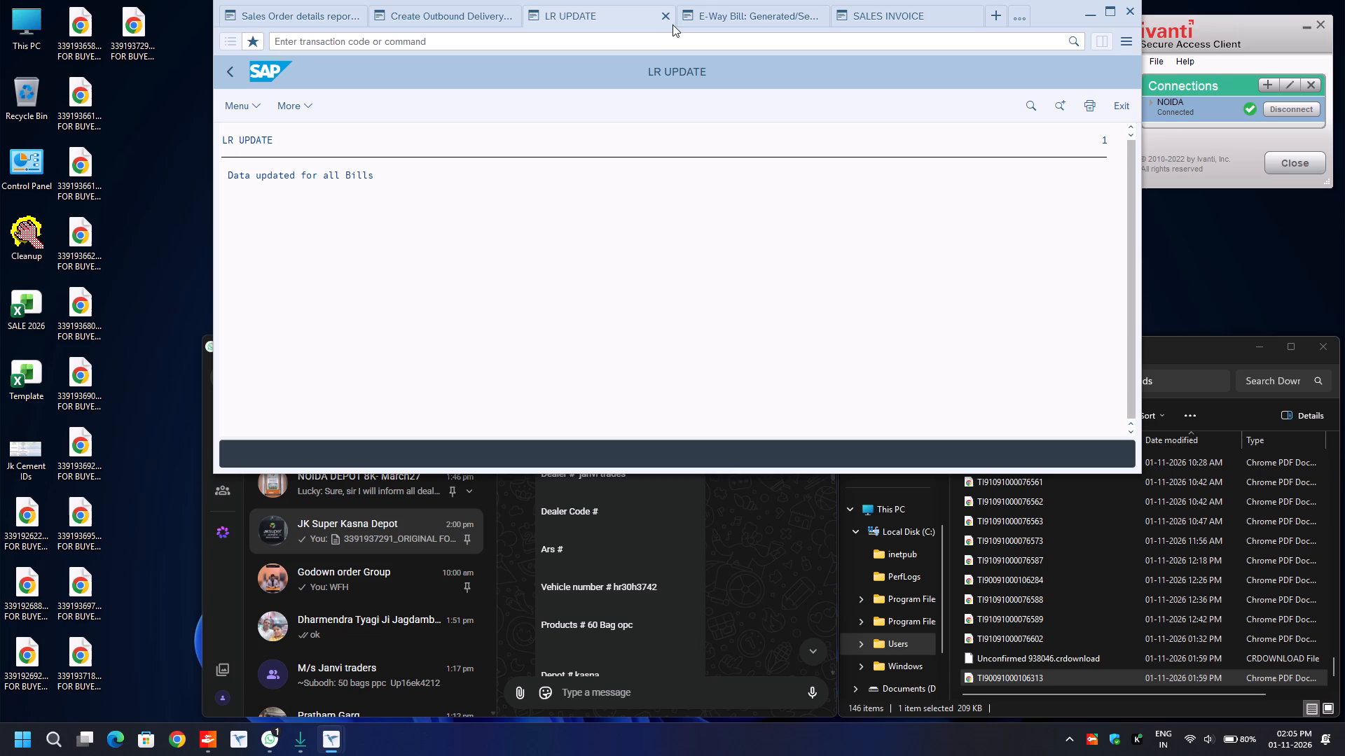
left_click(665, 18)
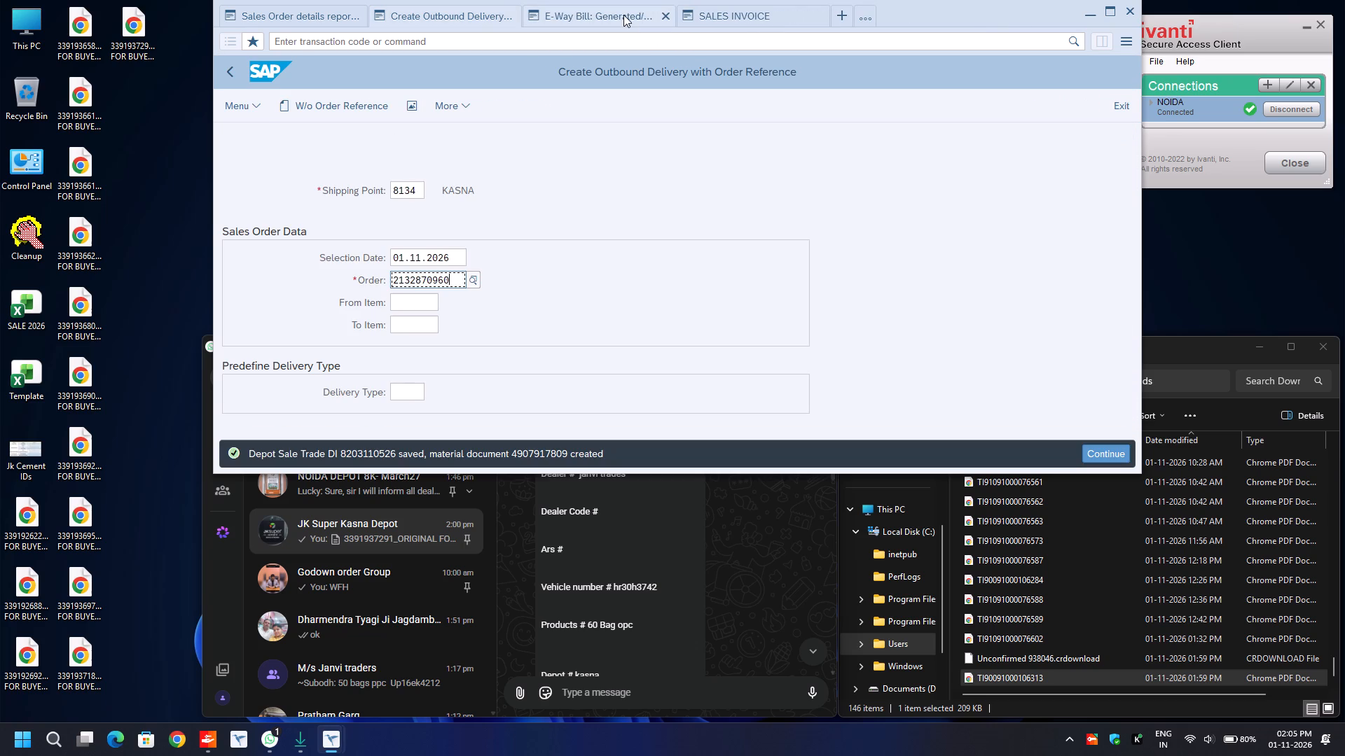
In the SAP e-Document Cockpit, run the e-Invoice status report for plant 8134 on 01.11.2026 and review its entries.
left_click(623, 15)
left_click(226, 69)
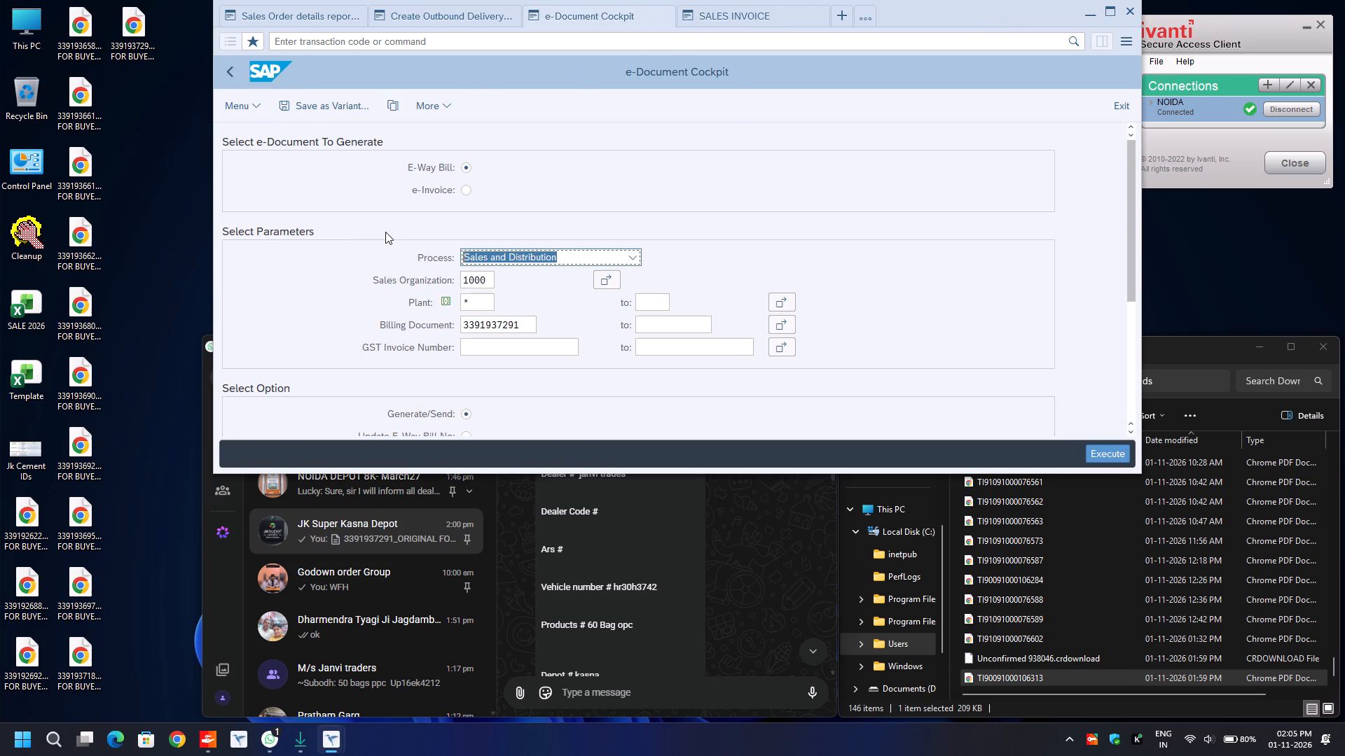
left_click(465, 189)
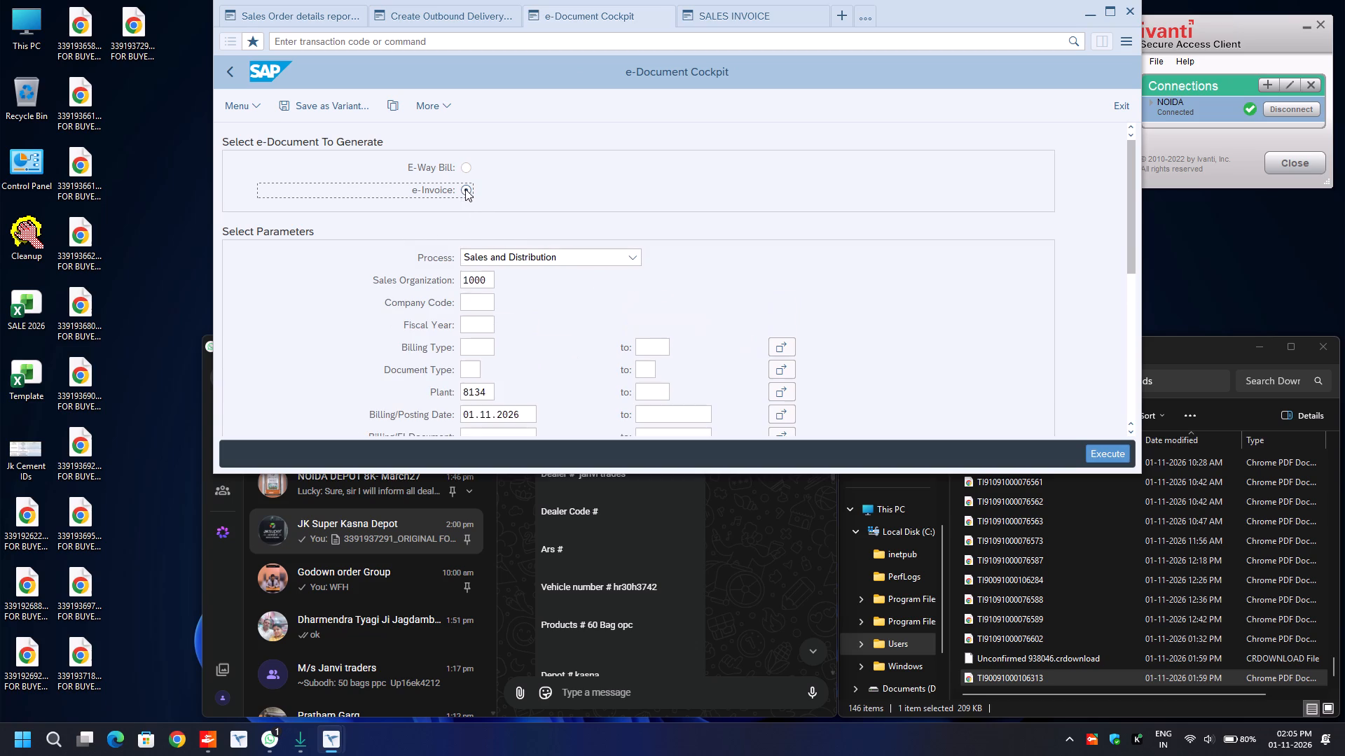
scroll(533, 370, "down", 4)
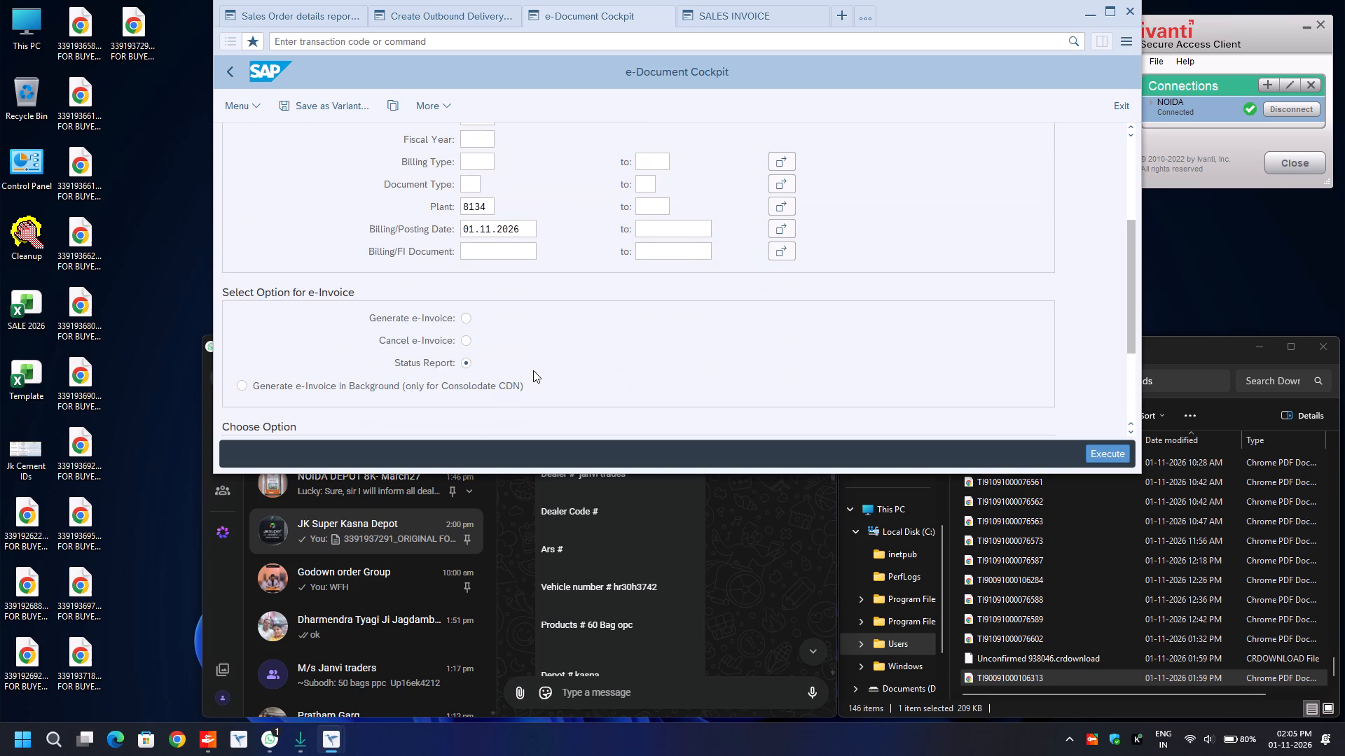
scroll(533, 370, "down", 3)
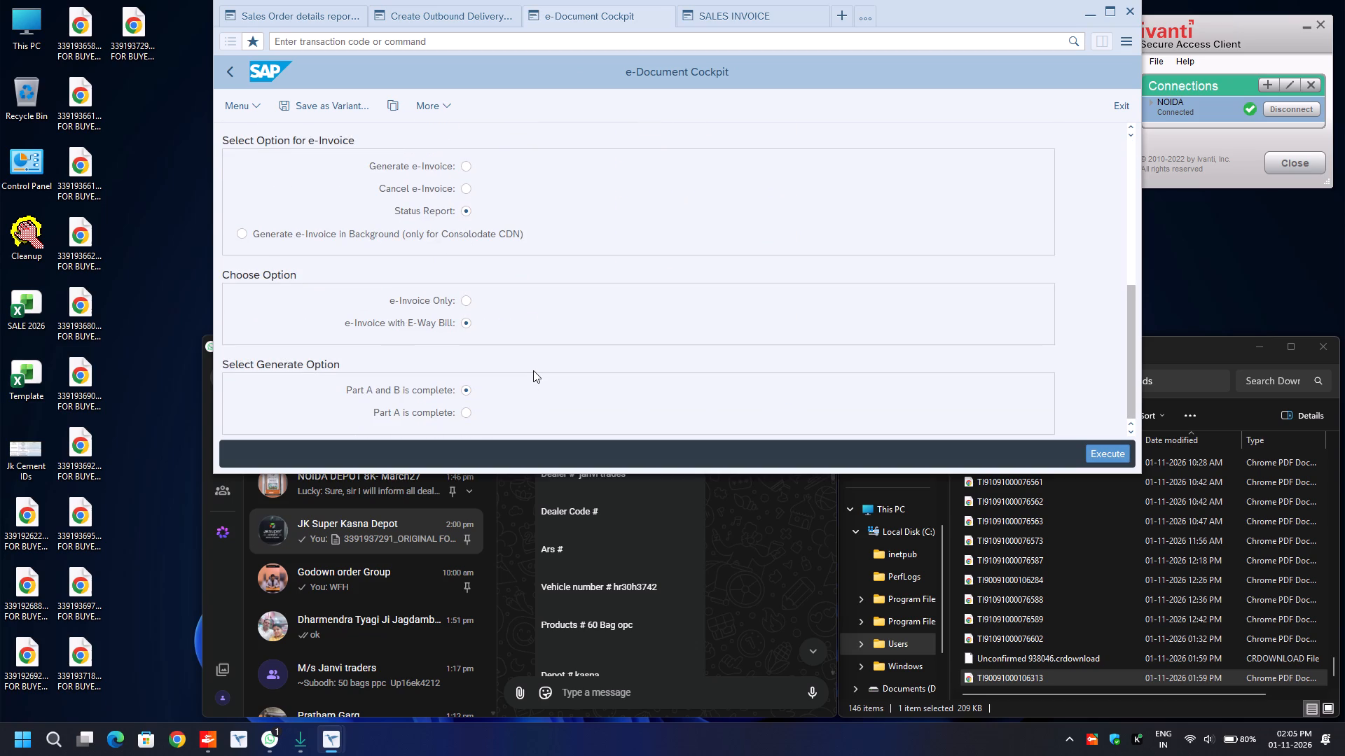
key("F8")
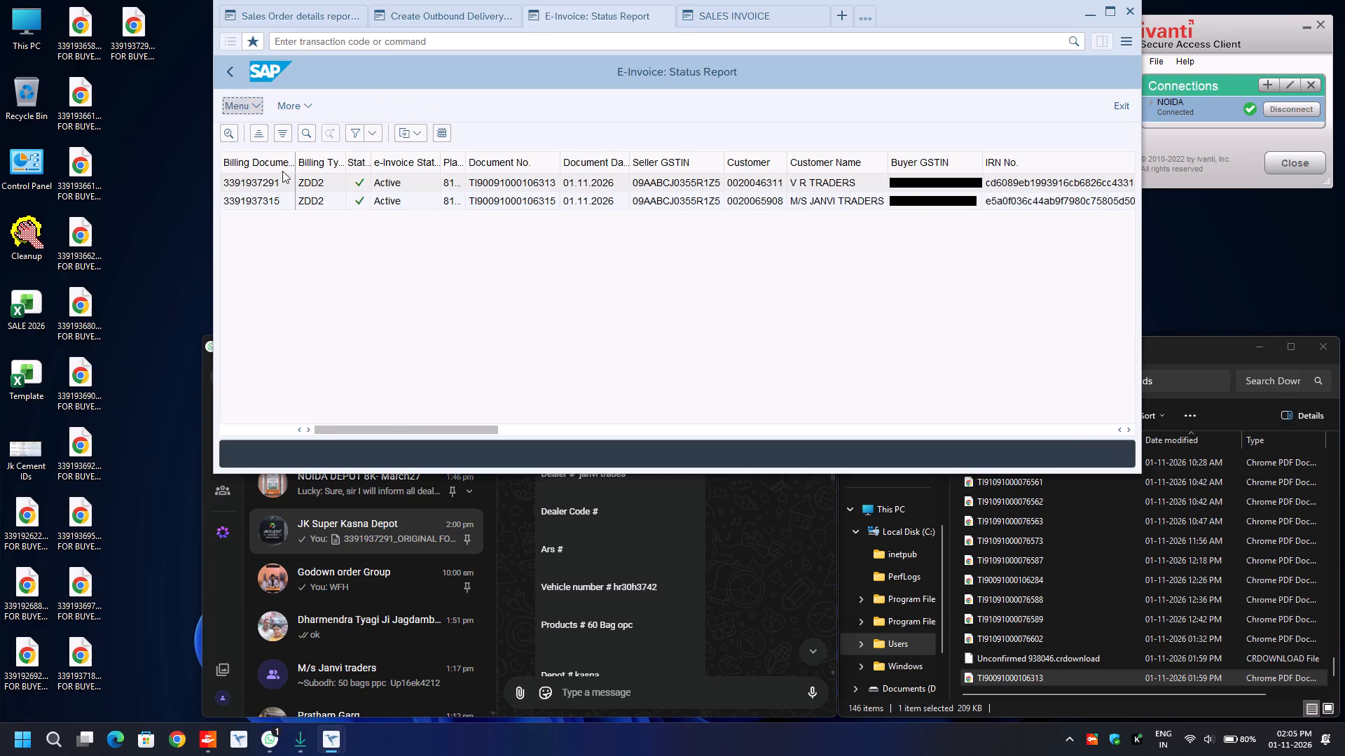
scroll(438, 320, "down", 3)
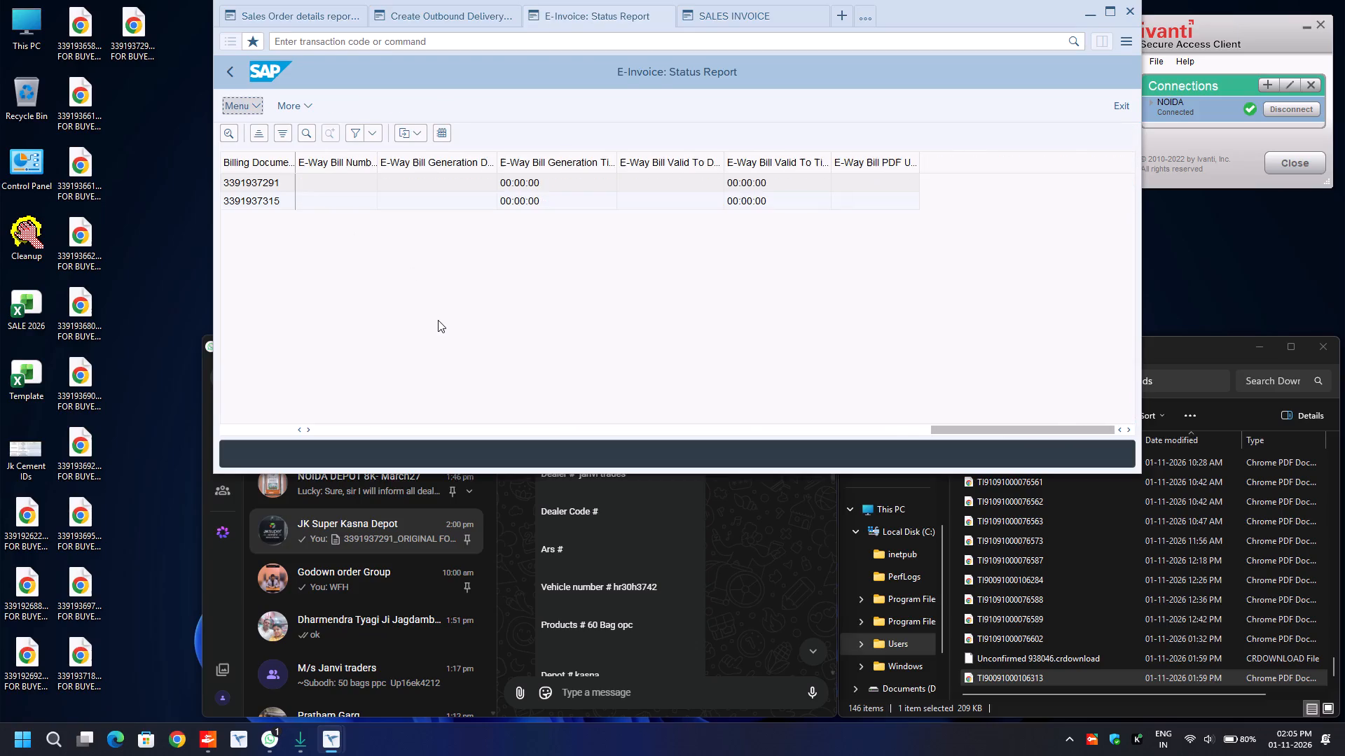
scroll(438, 320, "up", 5)
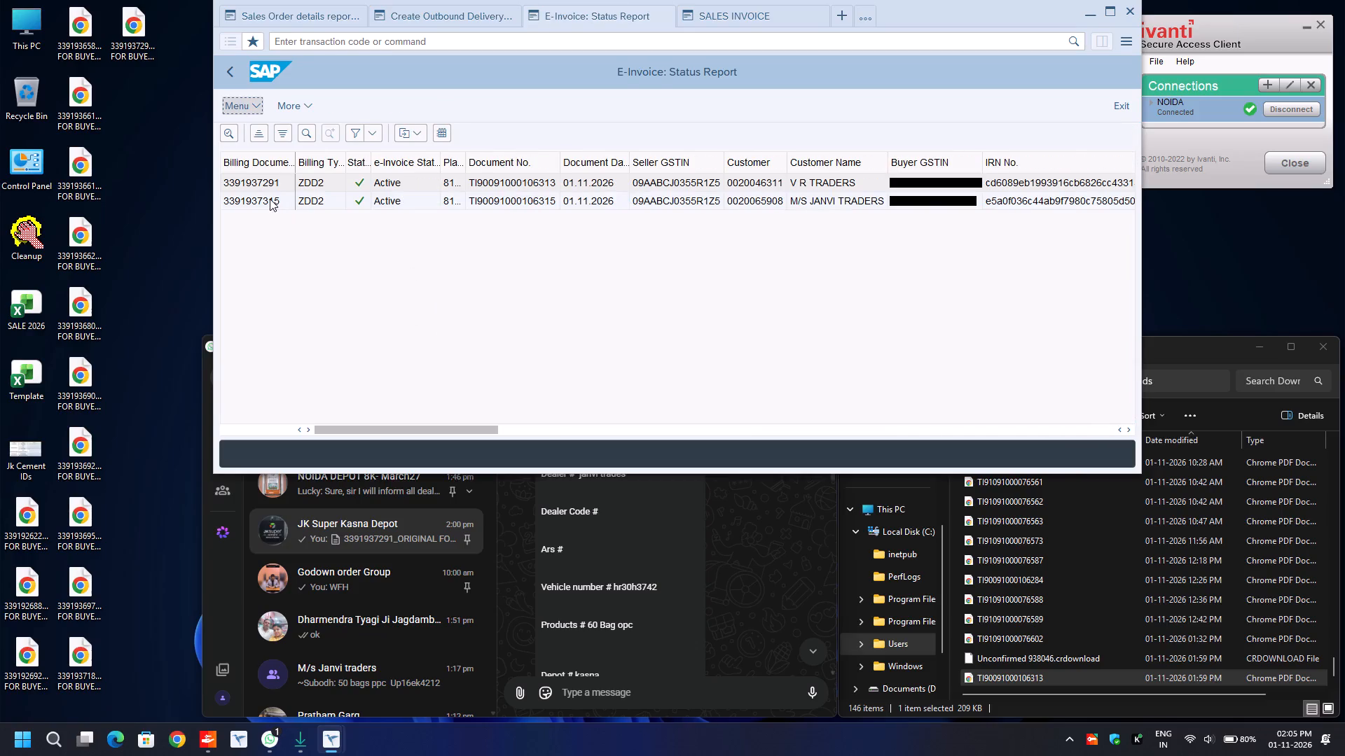
left_click(270, 199)
key("ctrl+y")
key("ctrl+c")
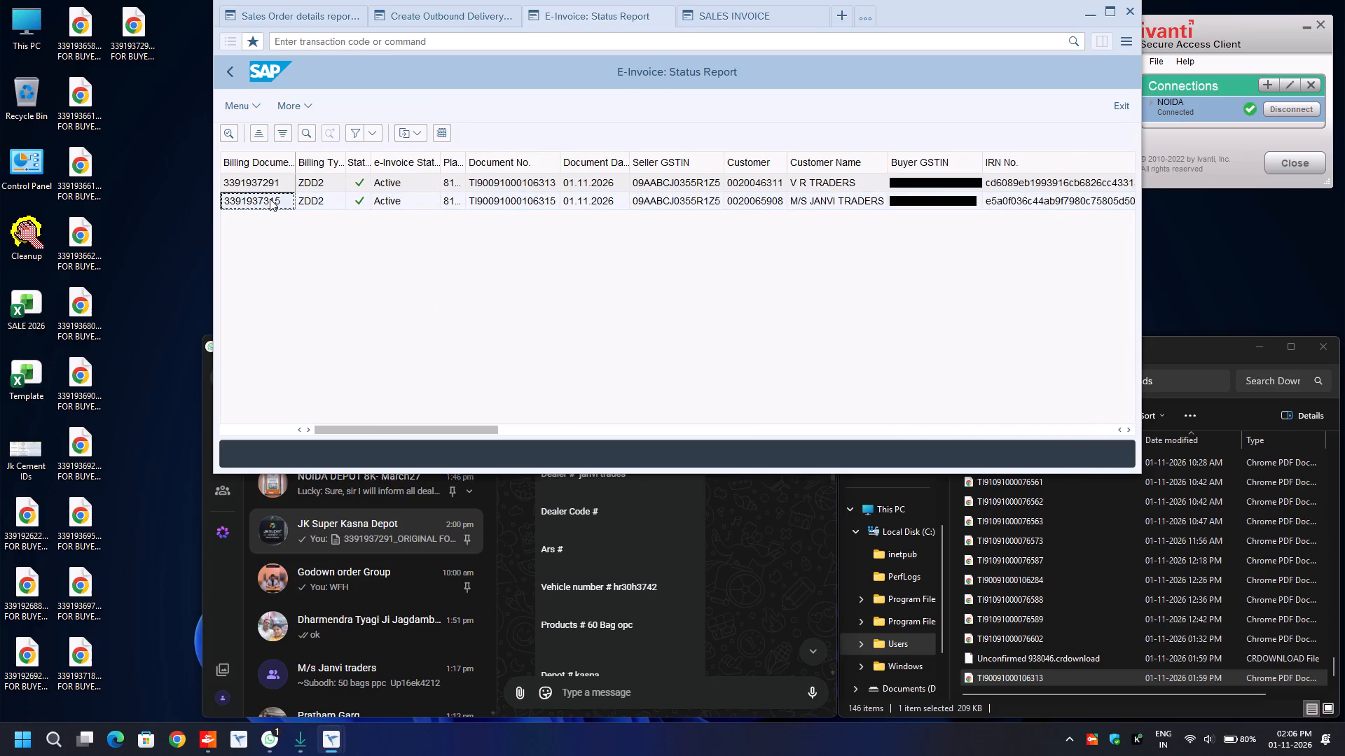
left_click(228, 75)
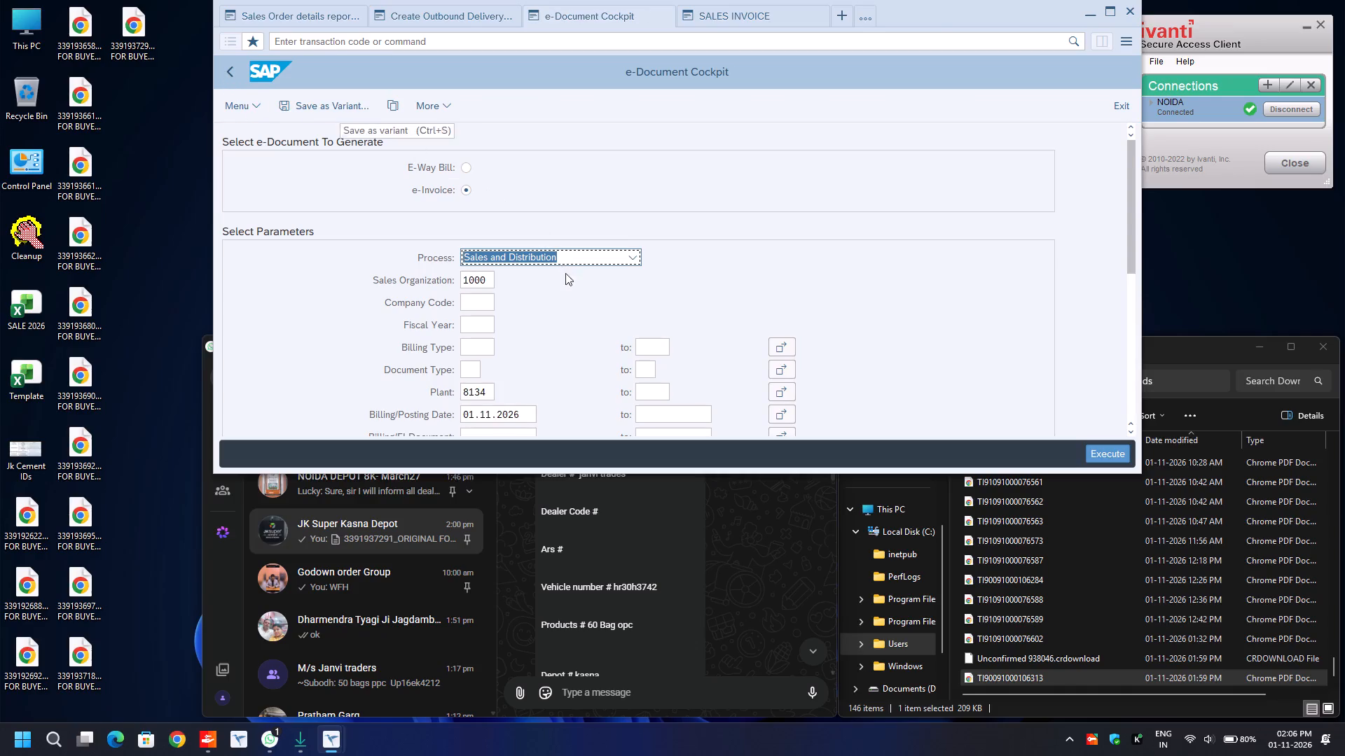
left_click(469, 167)
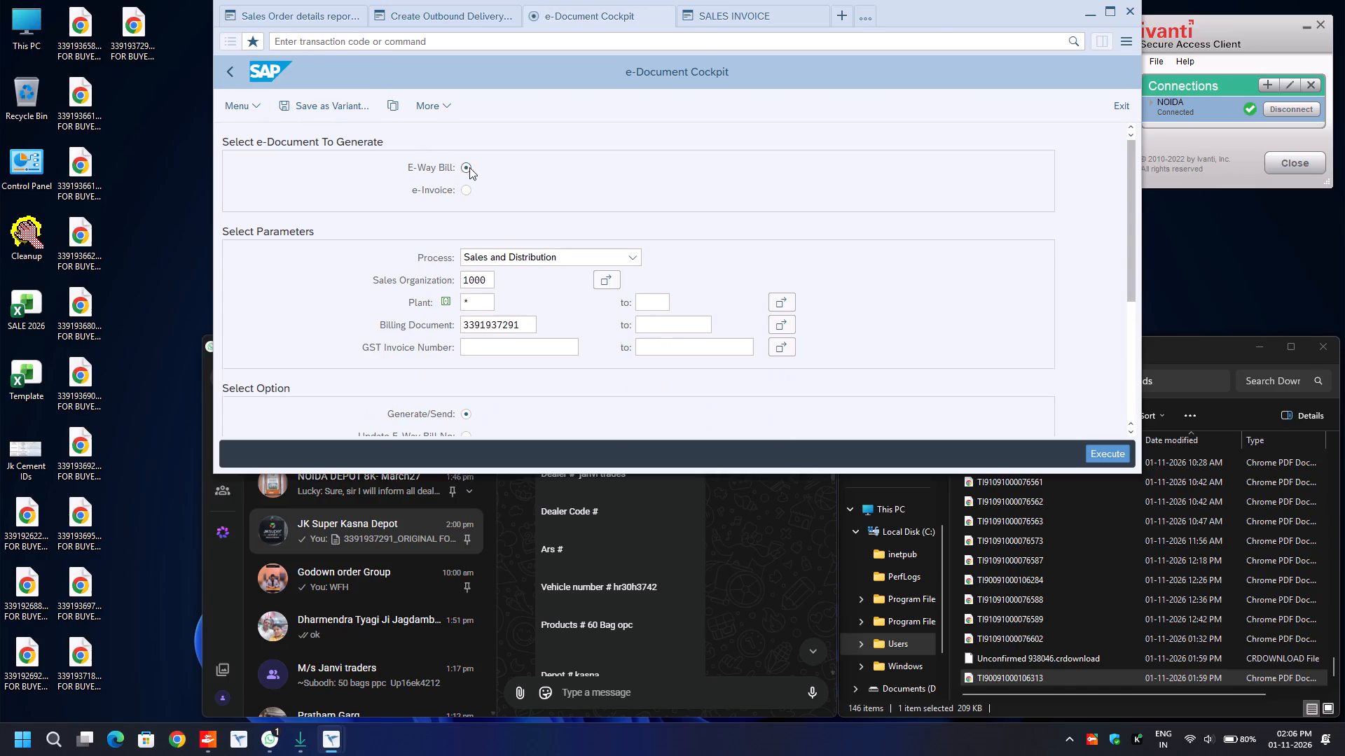
left_click(509, 323)
key("ctrl+a")
key("ctrl+v")
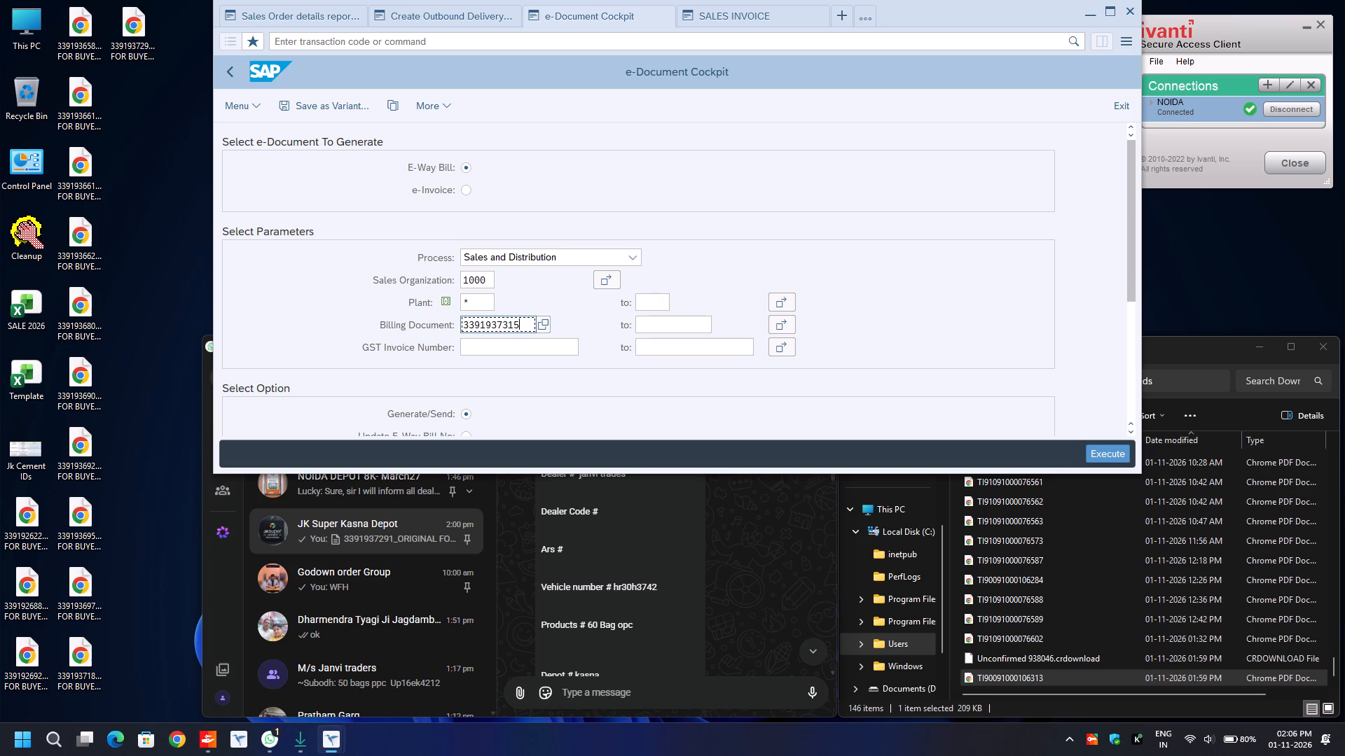
key("F8")
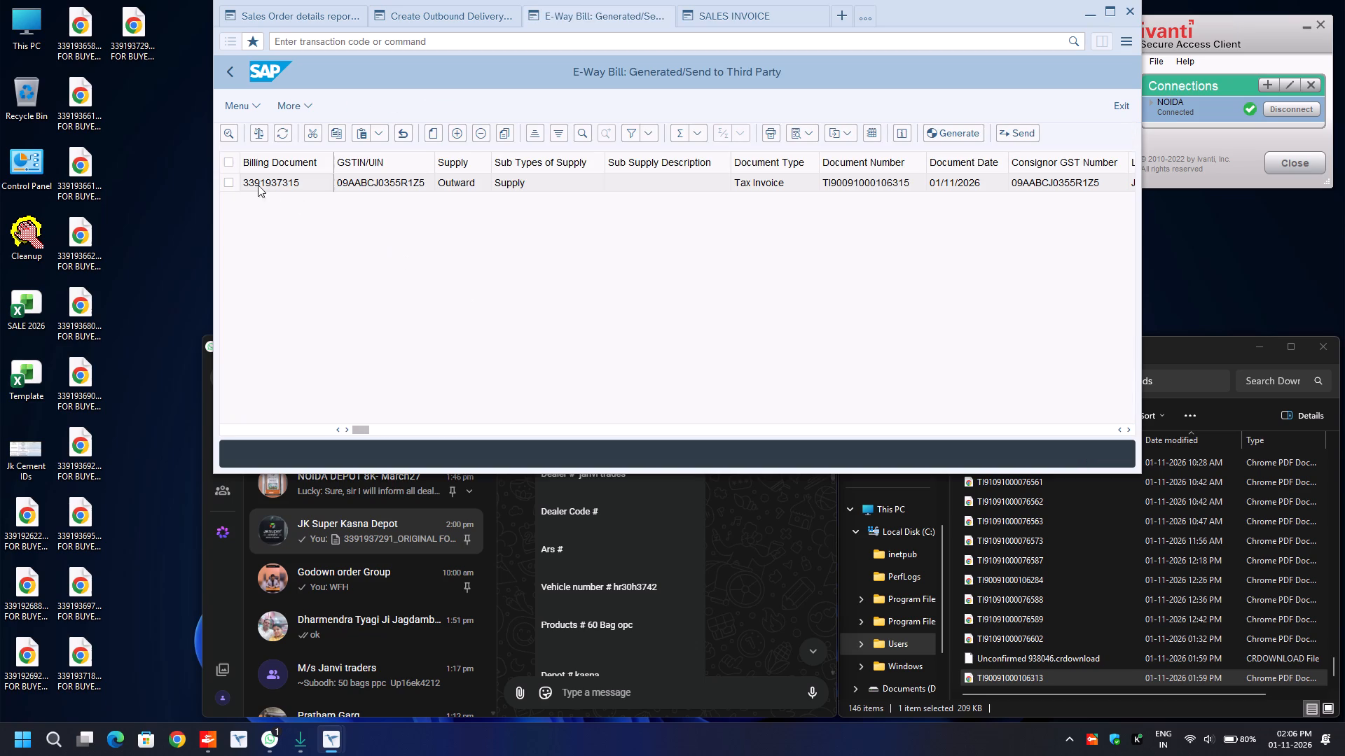
left_click(230, 164)
left_click_drag(956, 127, 953, 133)
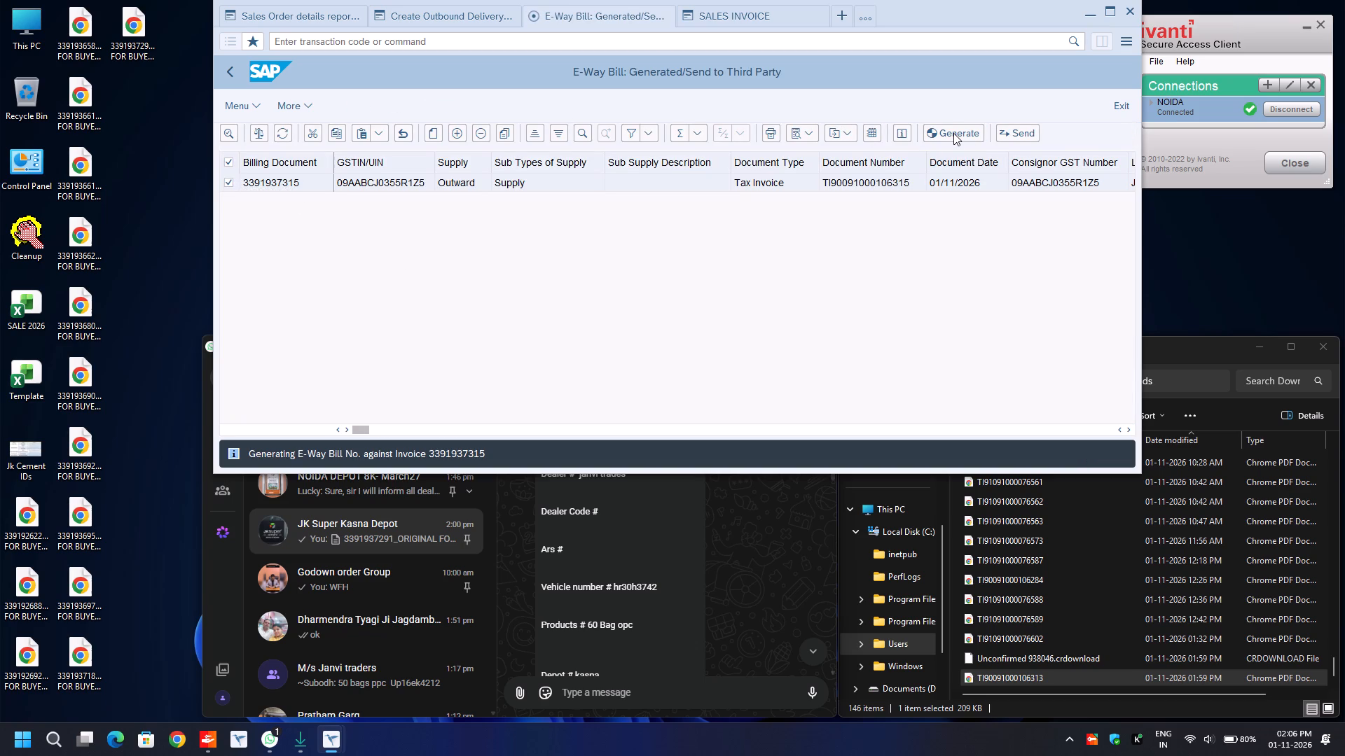
left_click(747, 17)
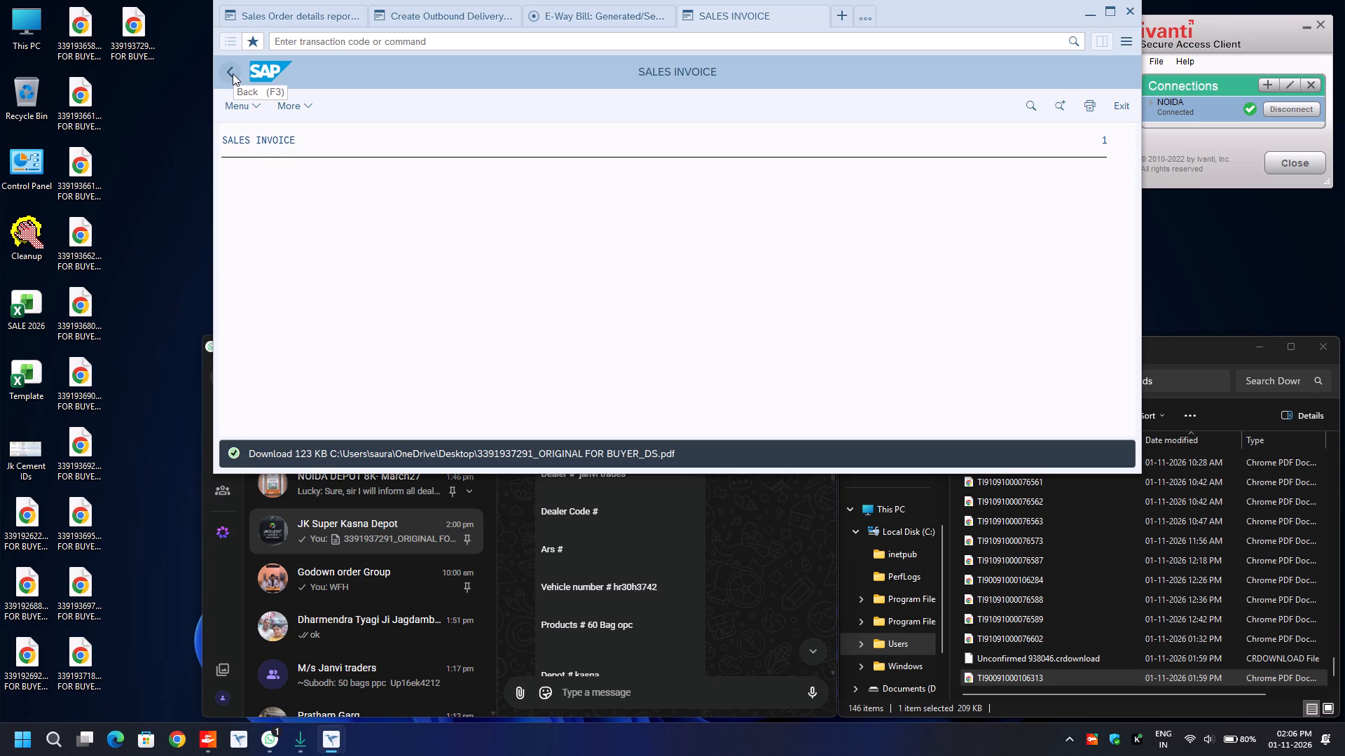
left_click(233, 73)
key("ctrl+v")
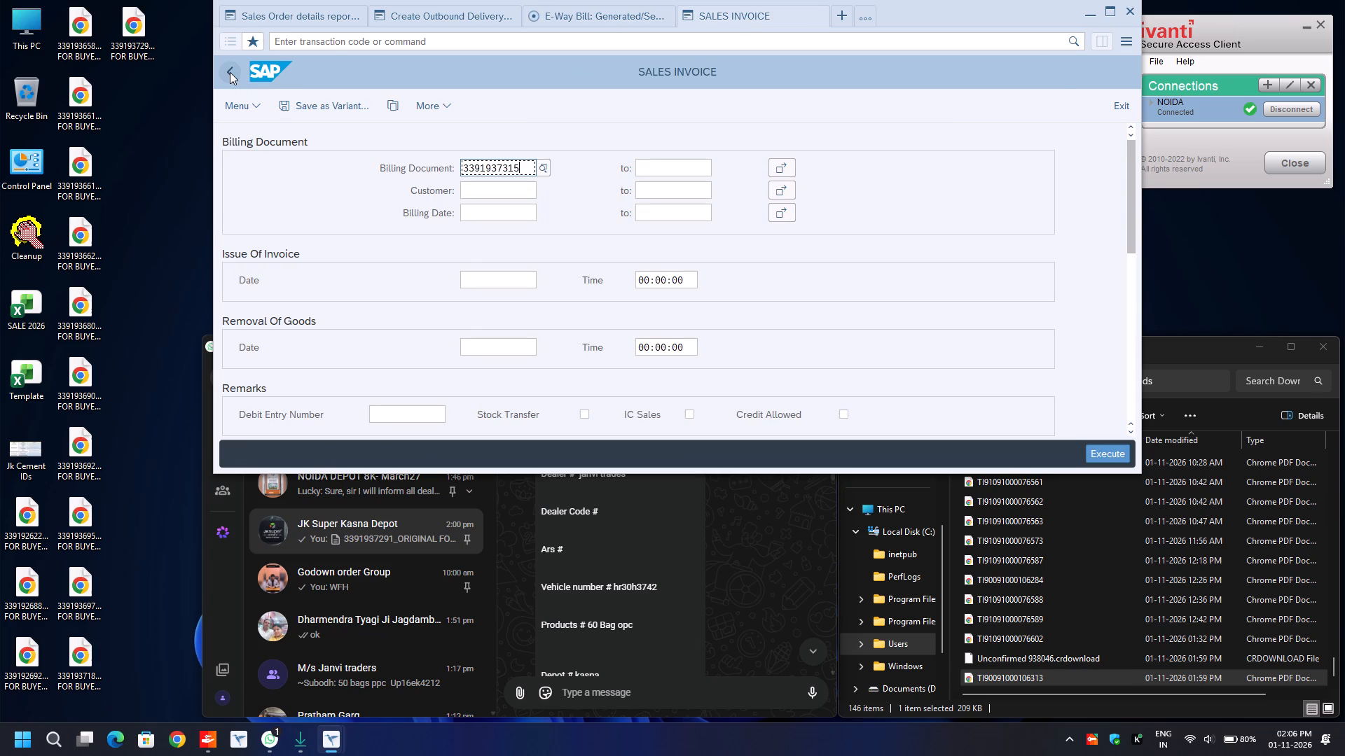
left_click(571, 20)
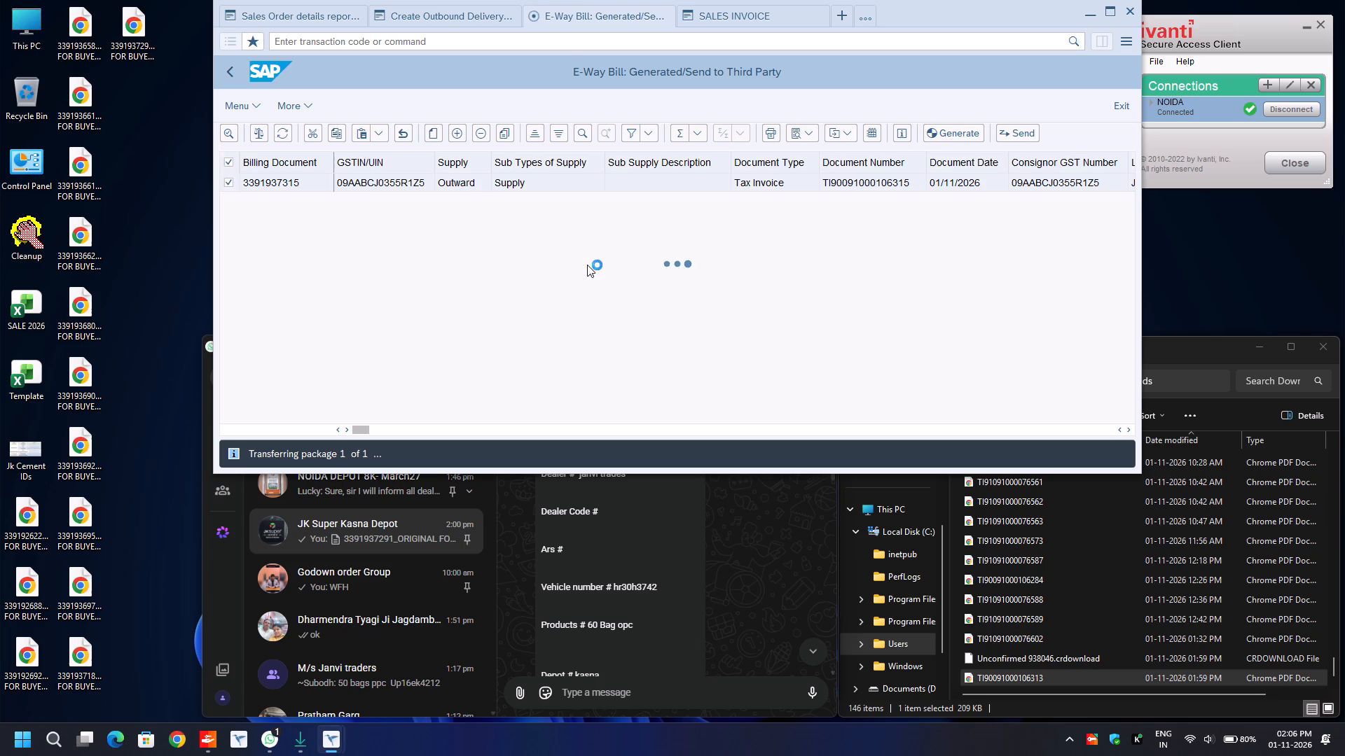
scroll(587, 265, "down", 14)
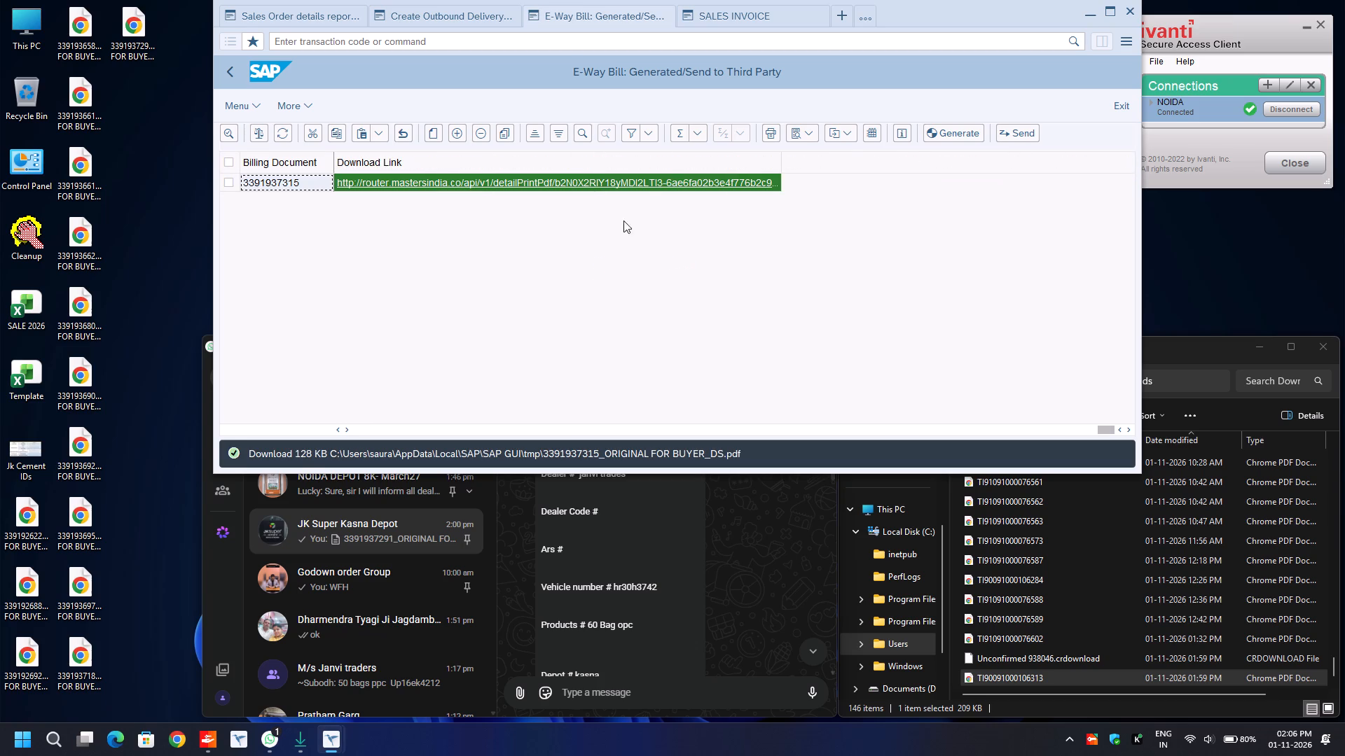
left_click(763, 16)
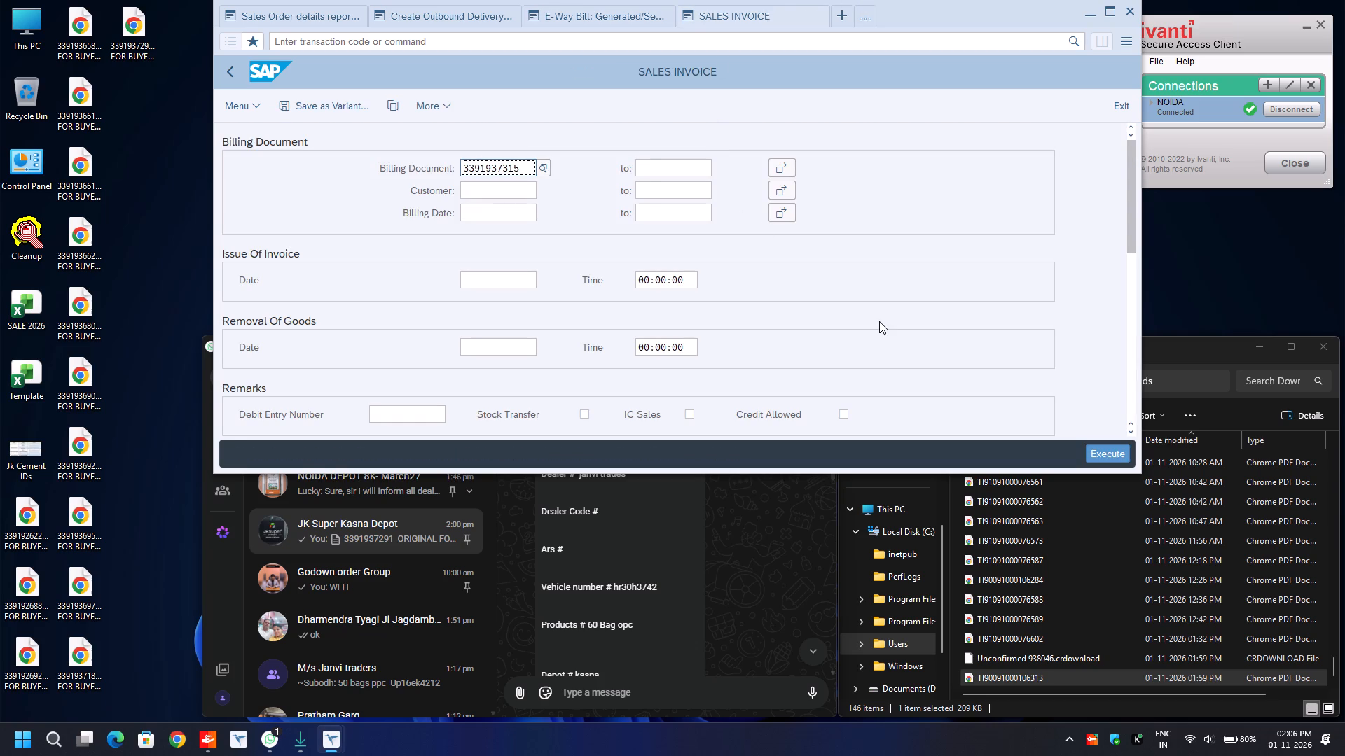
left_click(1110, 452)
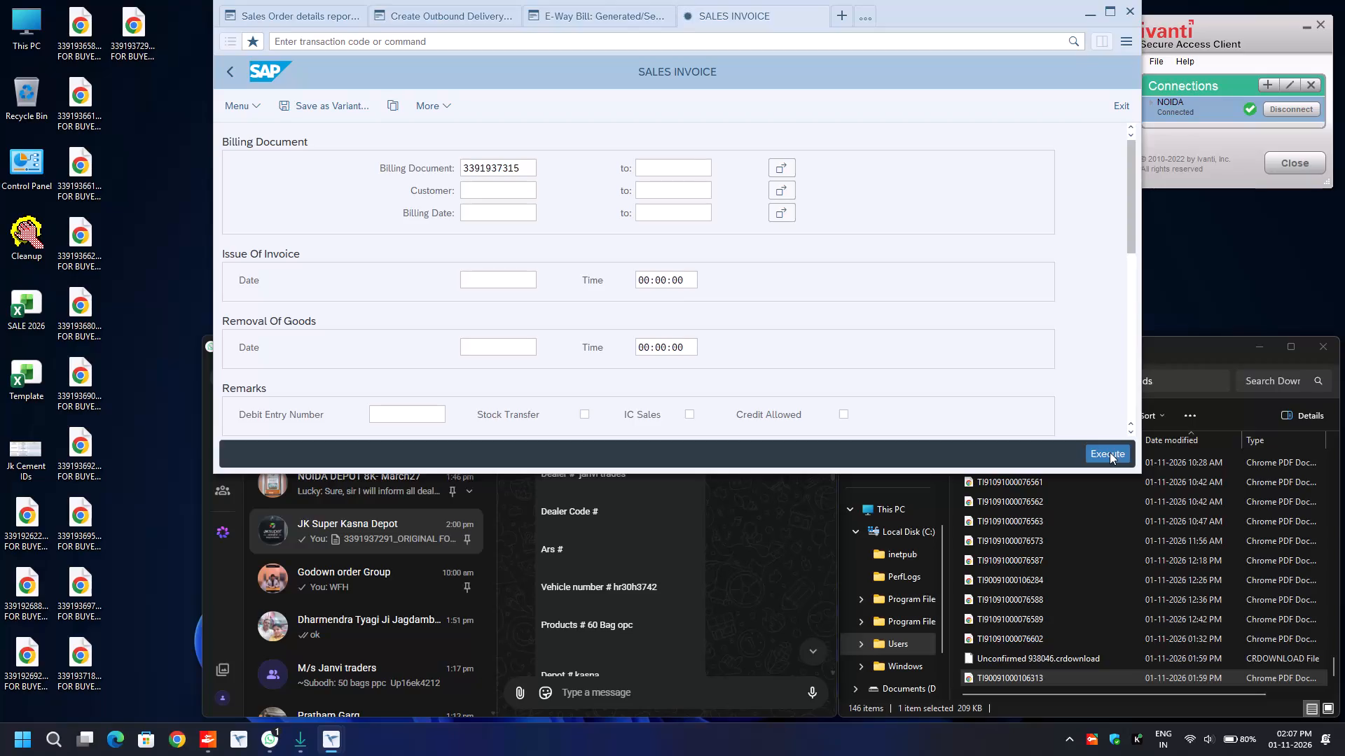
key("space")
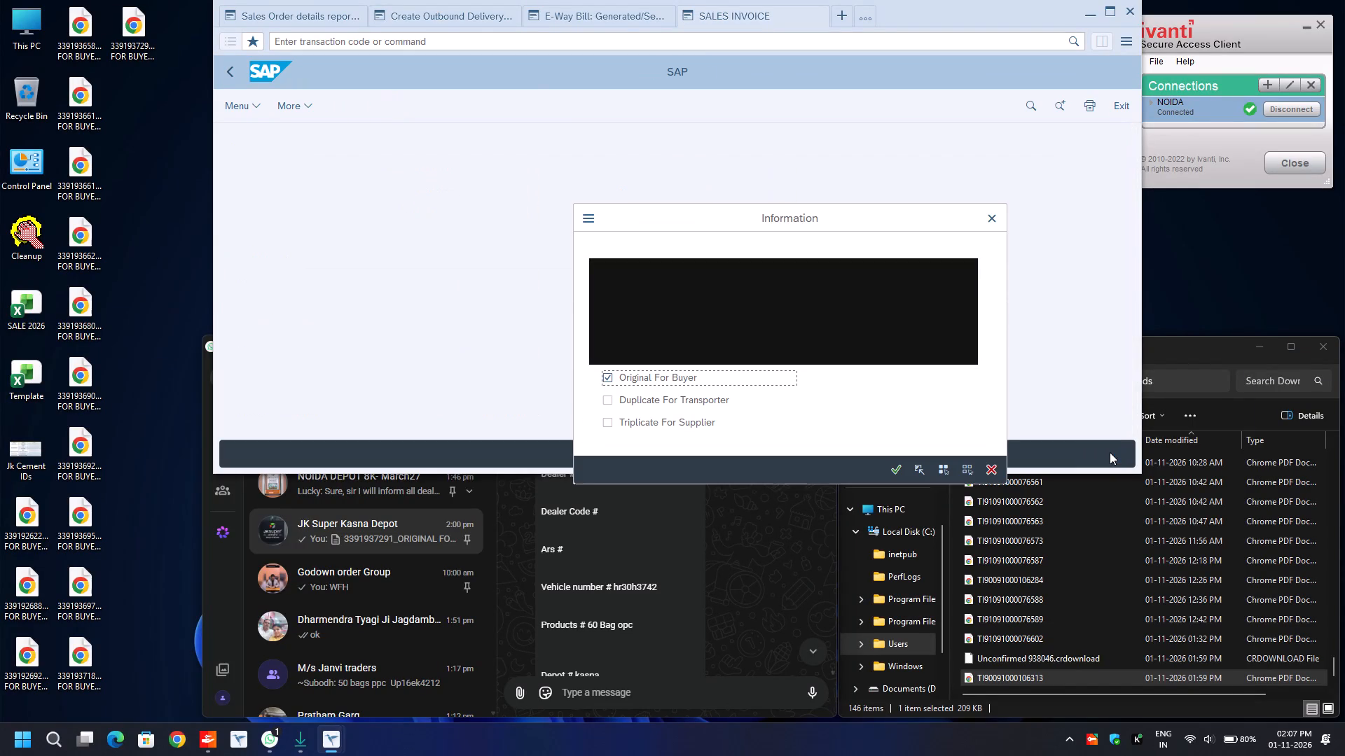
key("Return")
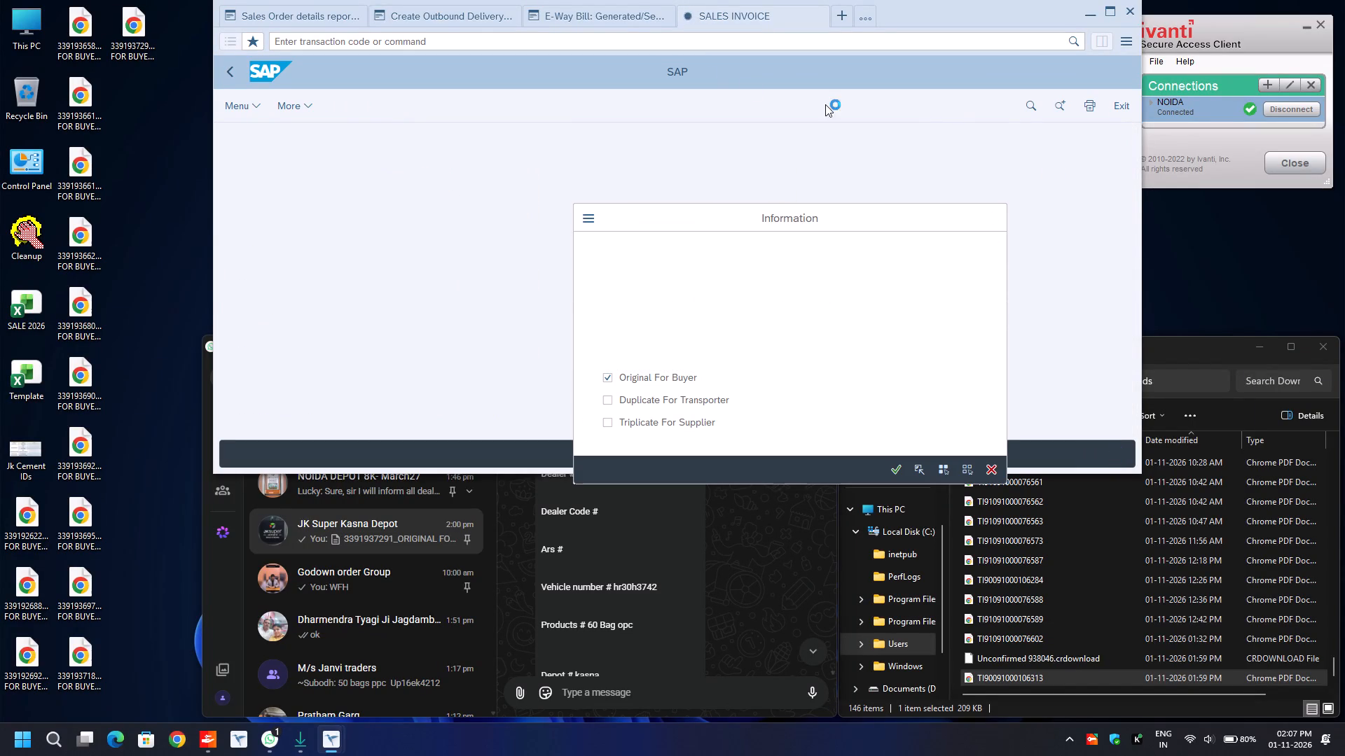
left_click(608, 17)
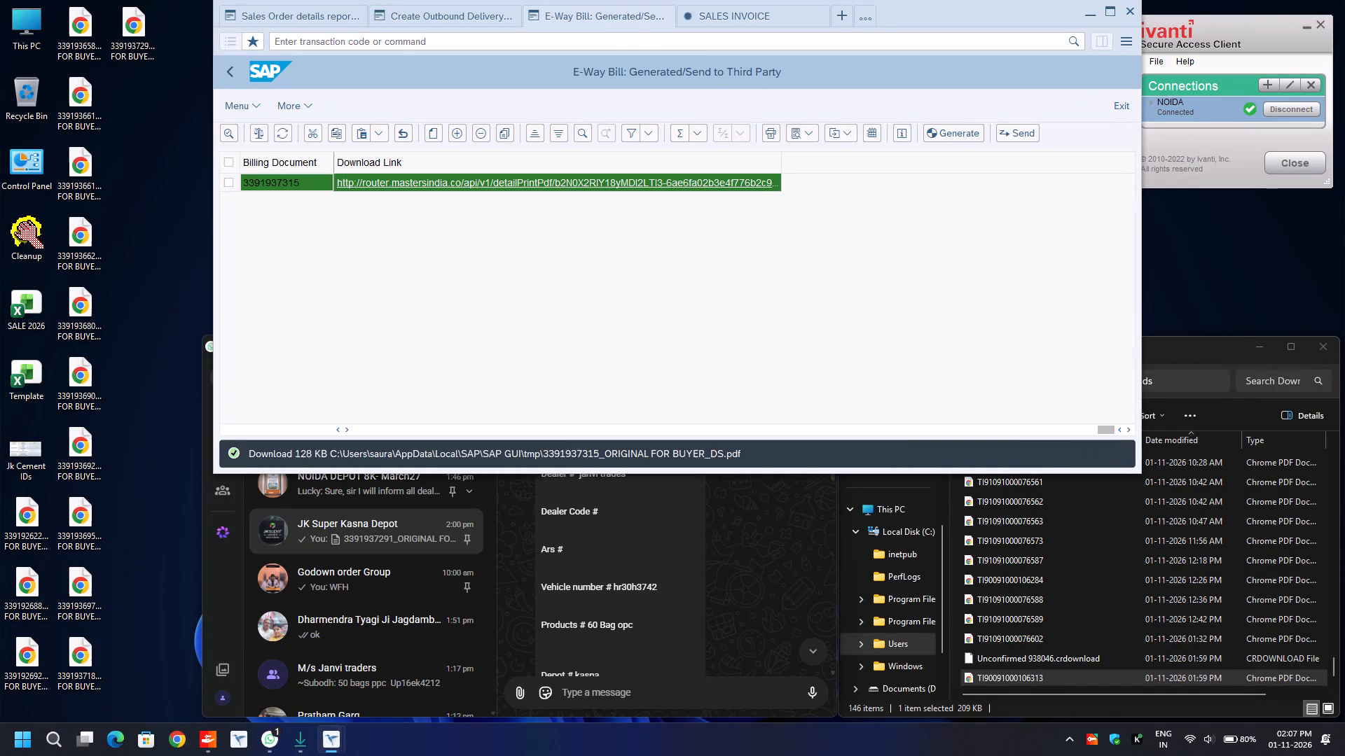
left_click(732, 178)
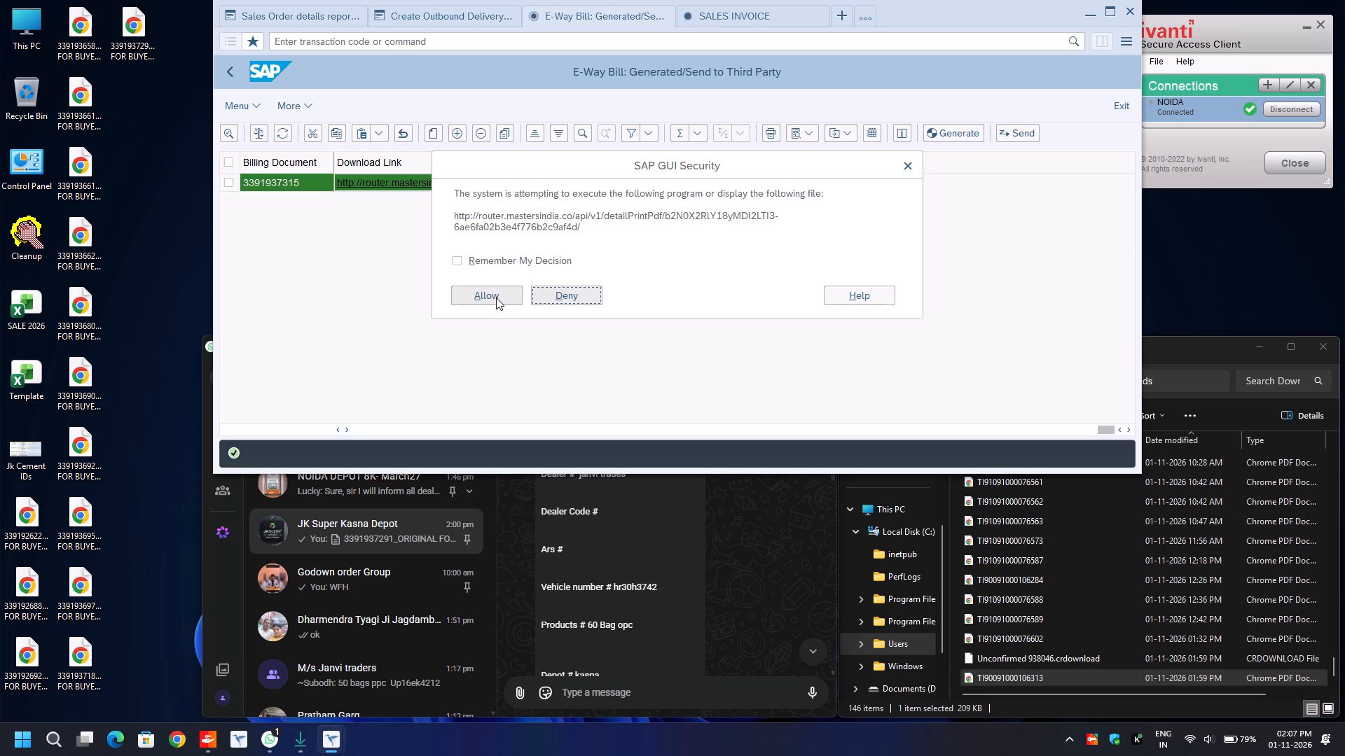
left_click(496, 297)
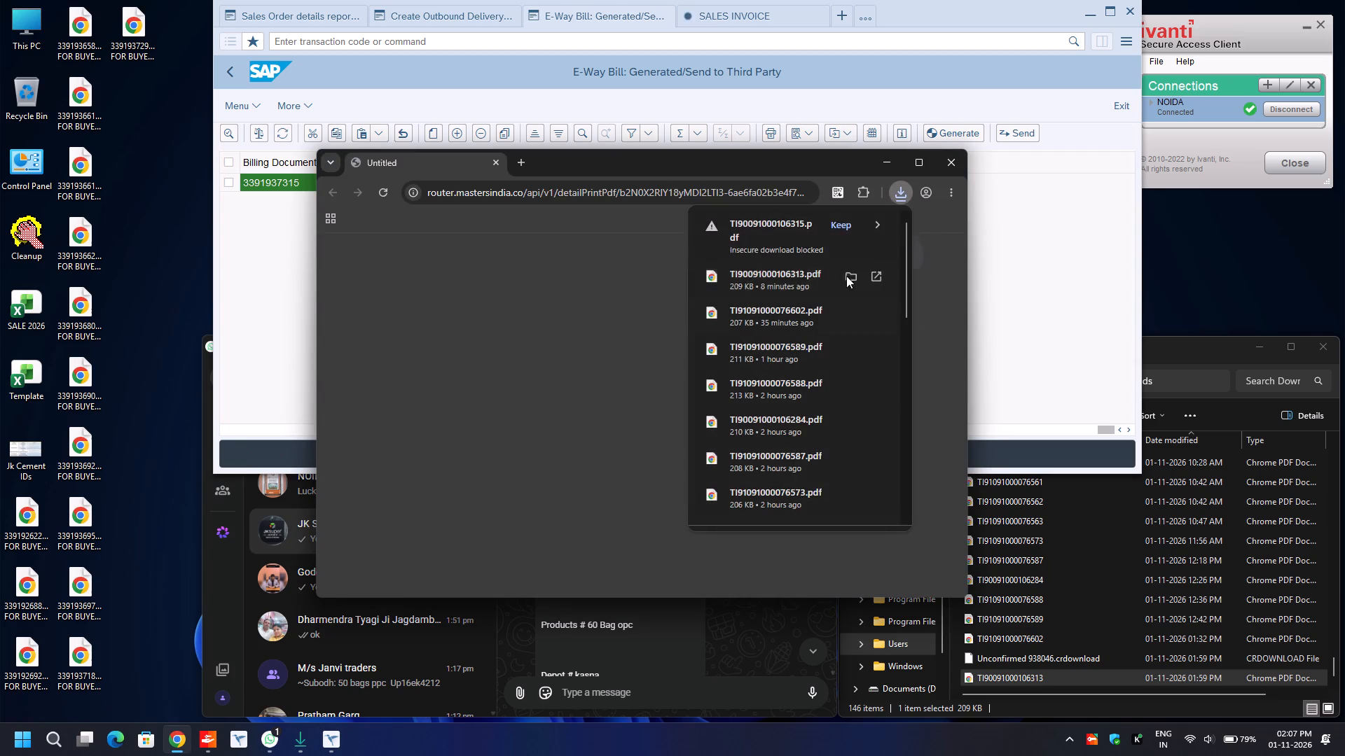
left_click(844, 223)
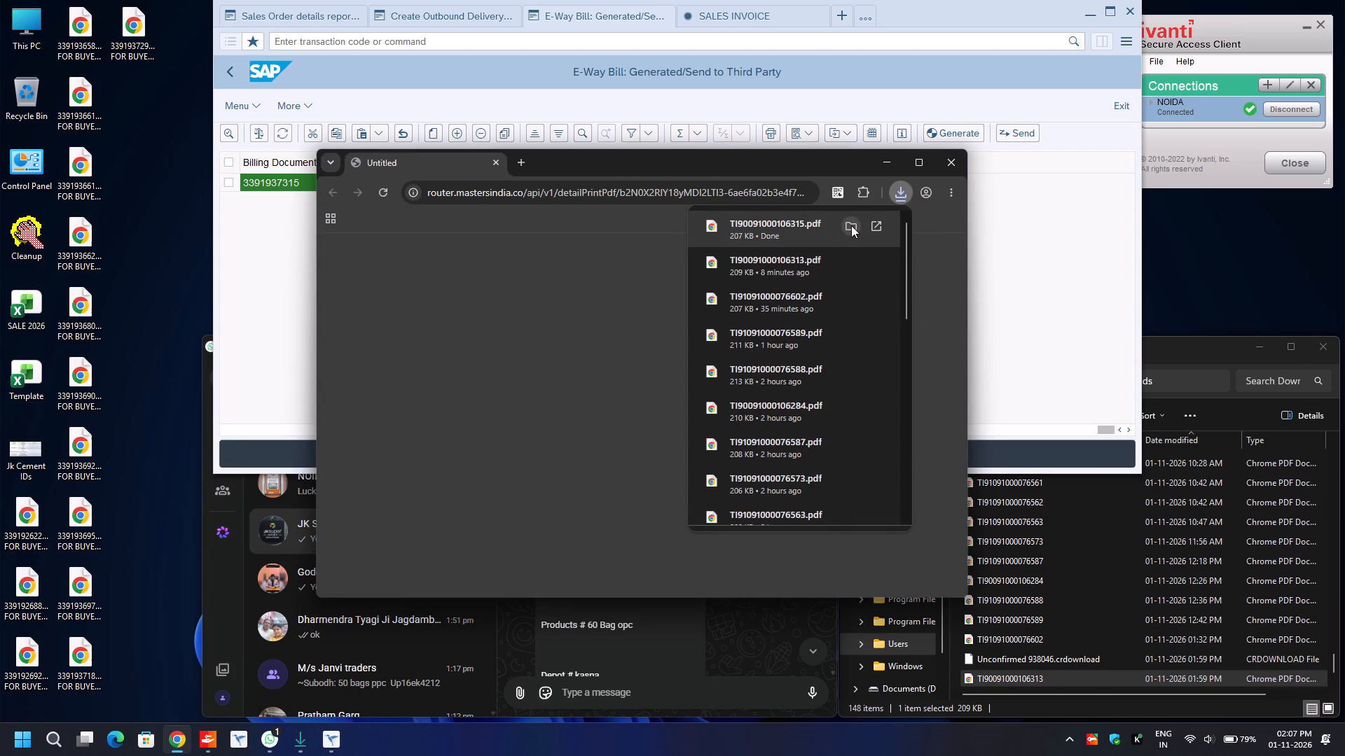
left_click(851, 225)
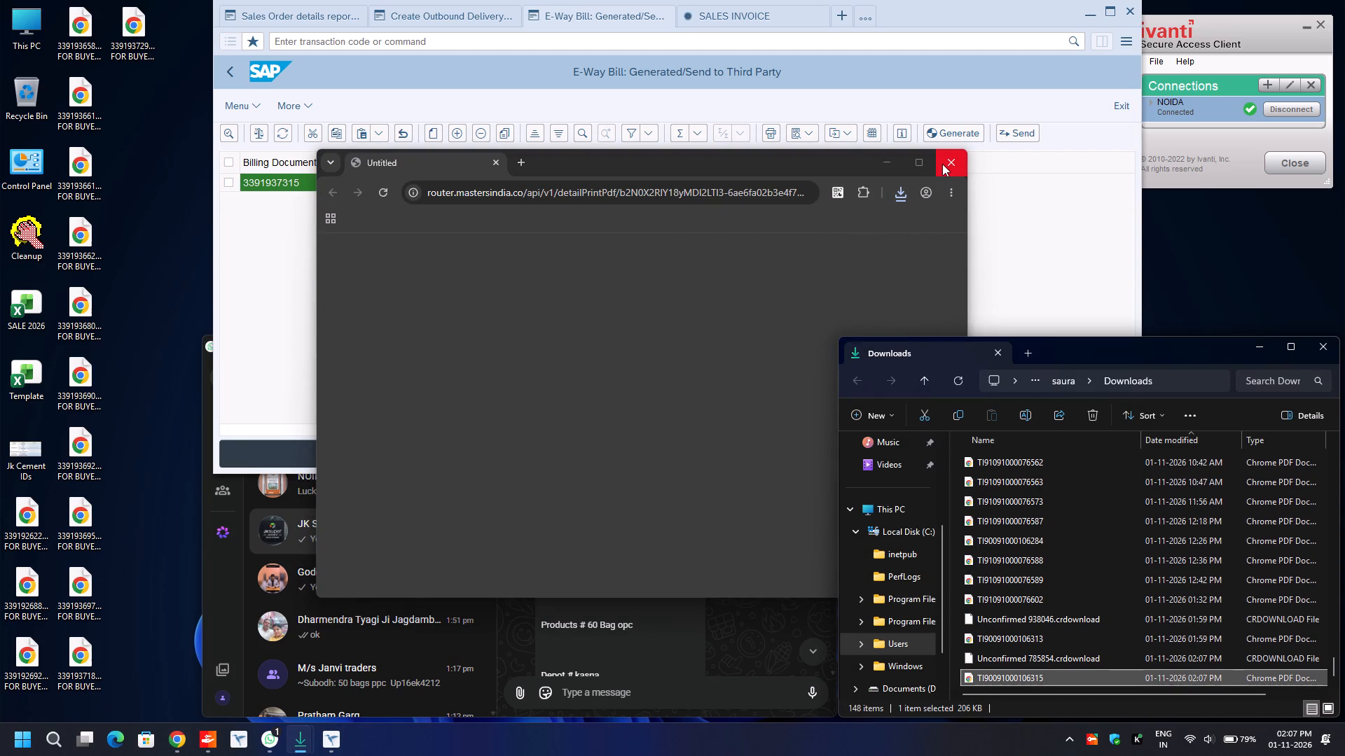
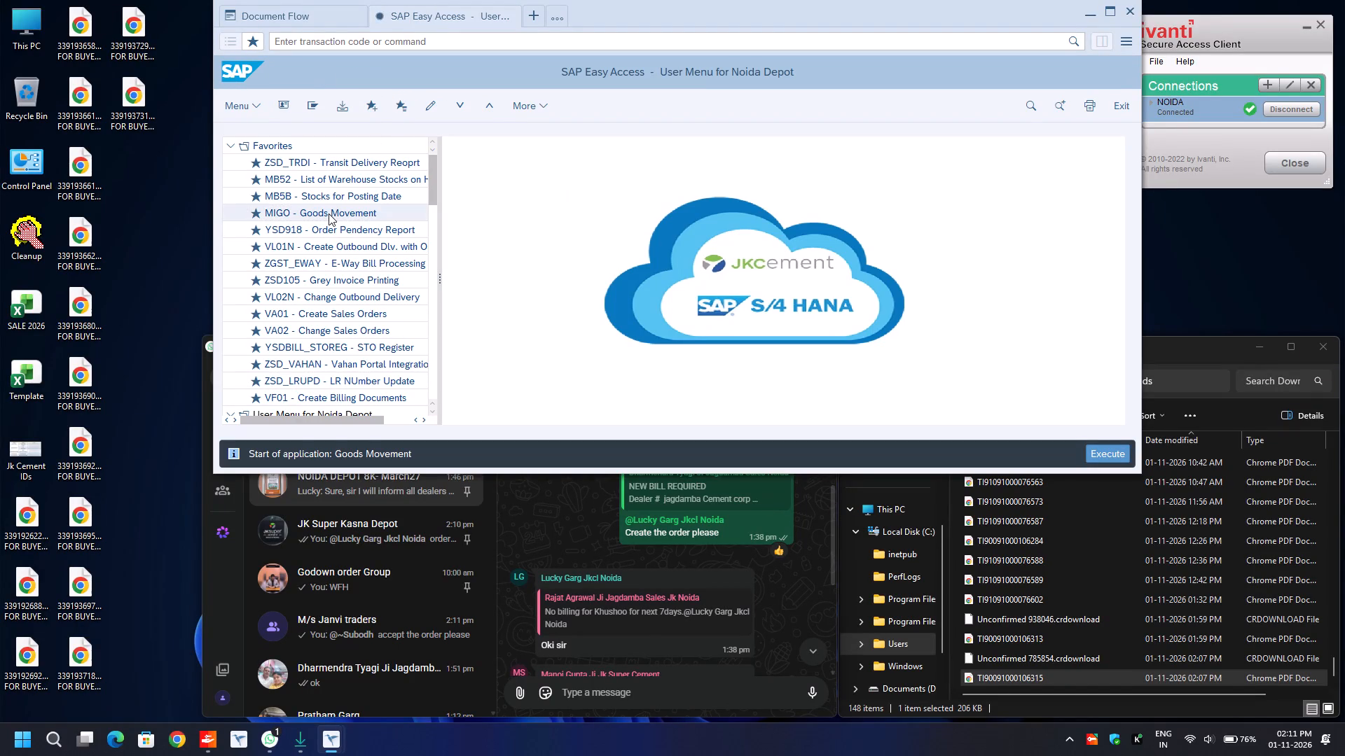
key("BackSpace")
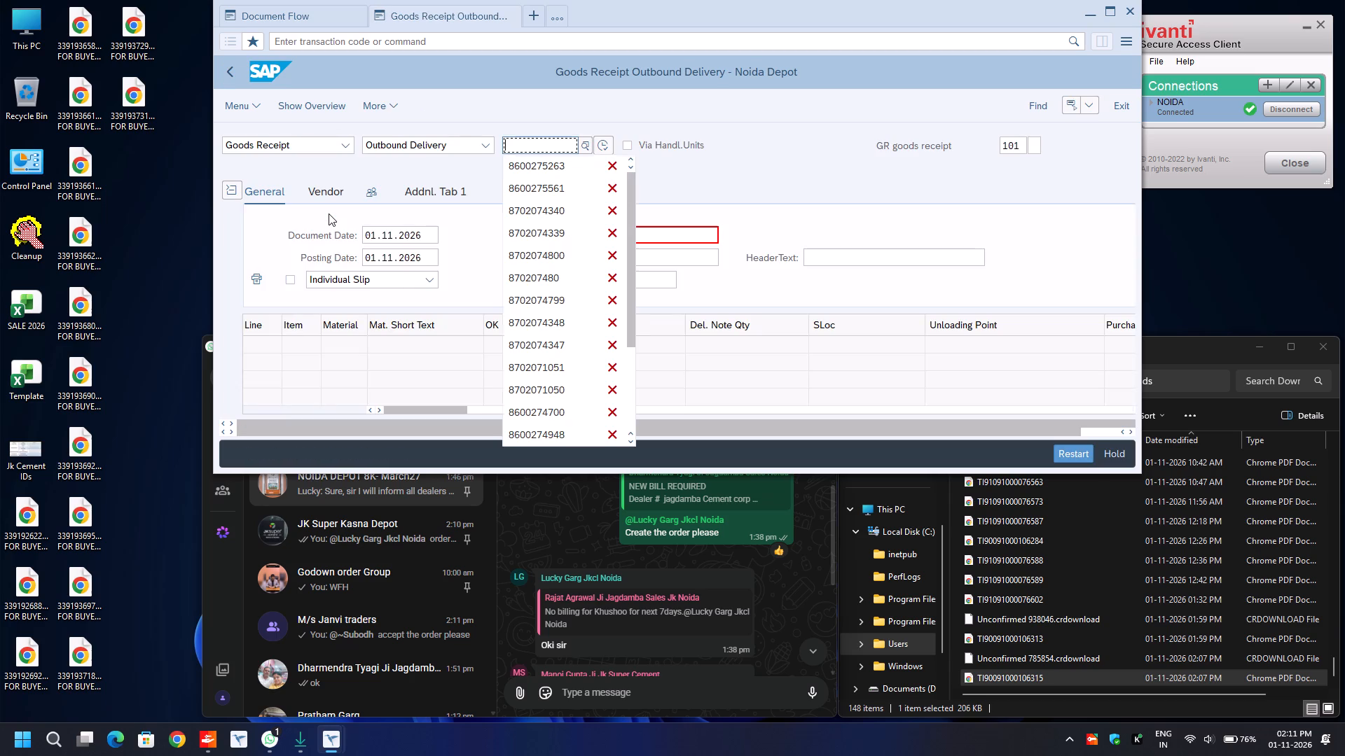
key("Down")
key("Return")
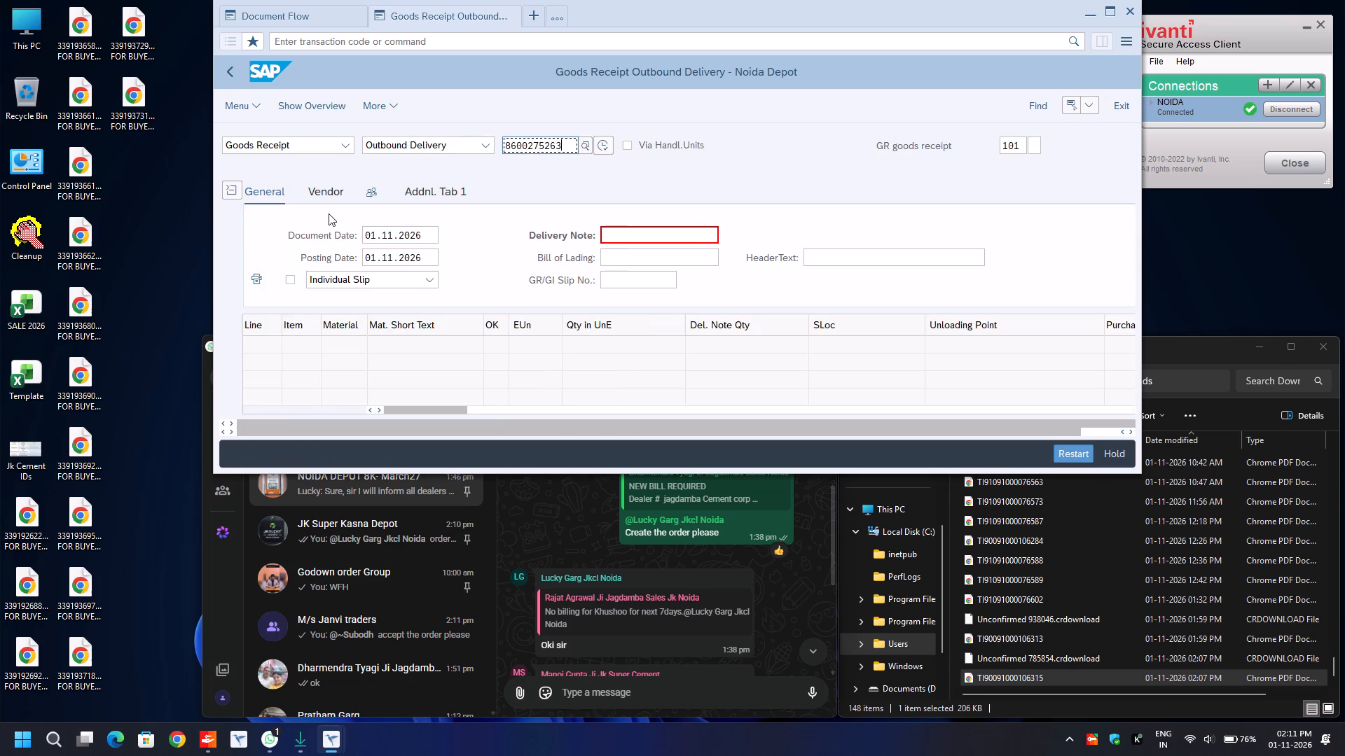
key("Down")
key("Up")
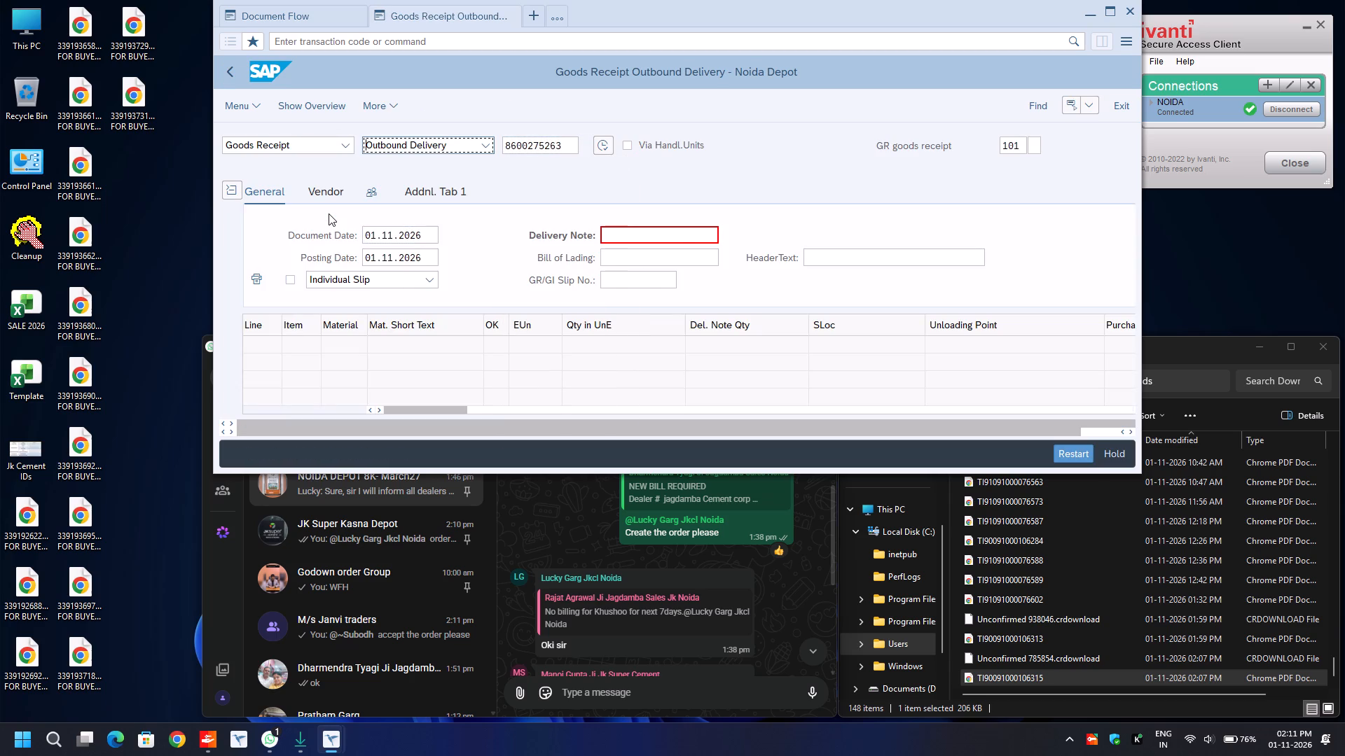
key("Tab")
key("BackSpace")
key("BackSpace")
key("Down")
key("Down")
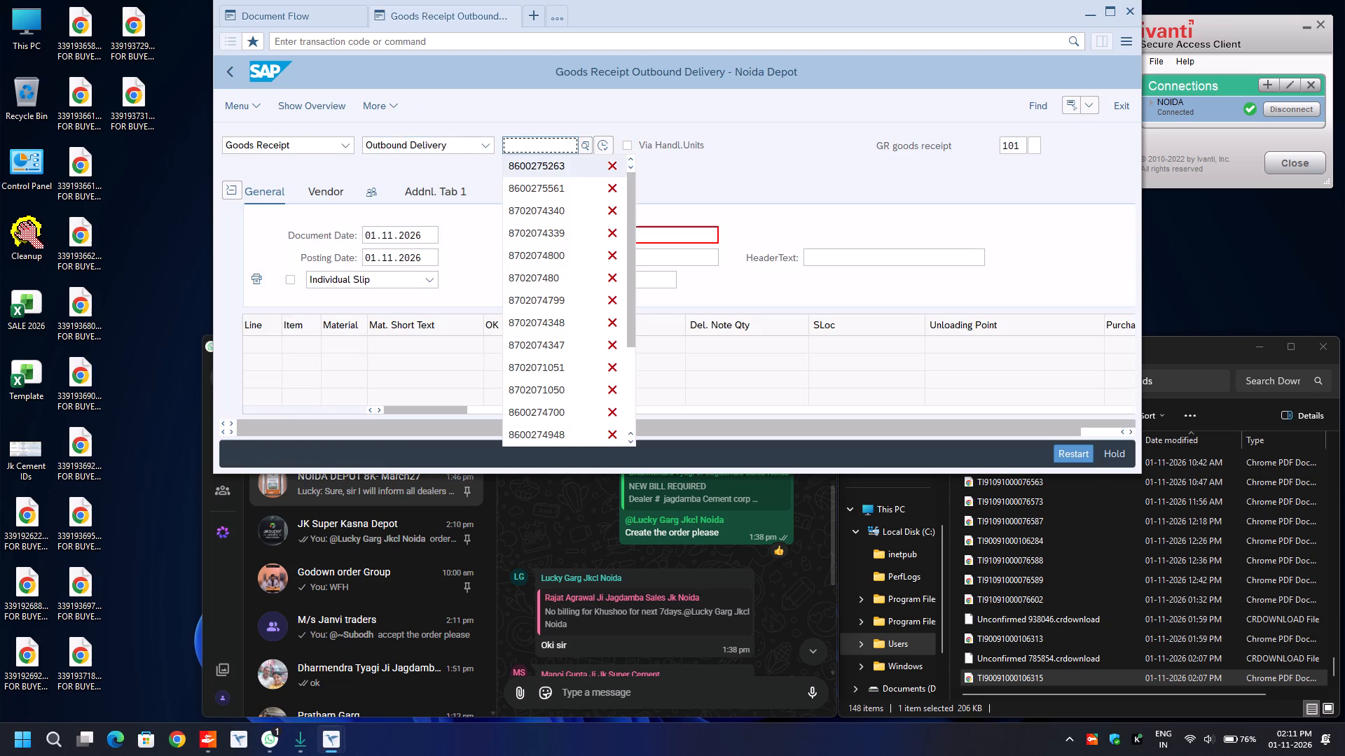
key("Return")
key("Return")
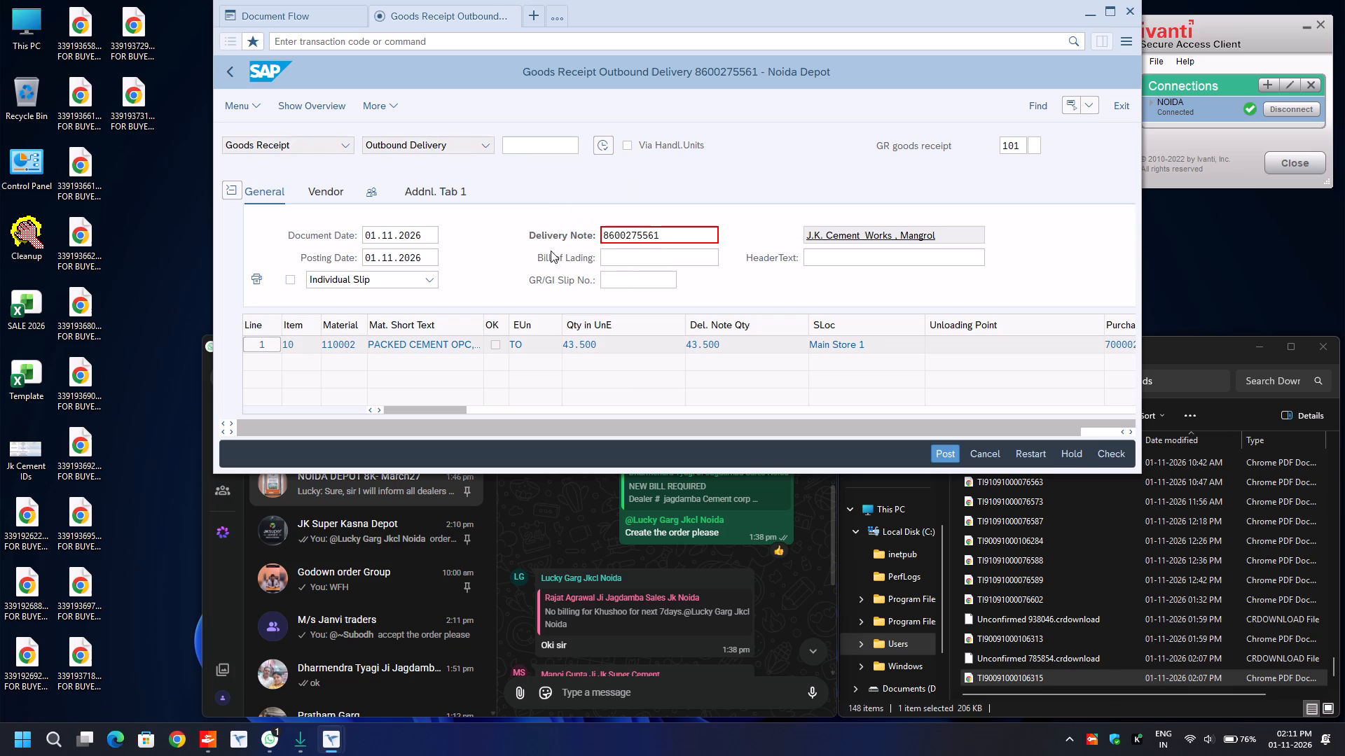
Distribute the packed cement item's quantity with 40 TO in the first line and adopt the distribution.
scroll(497, 274, "down", 1)
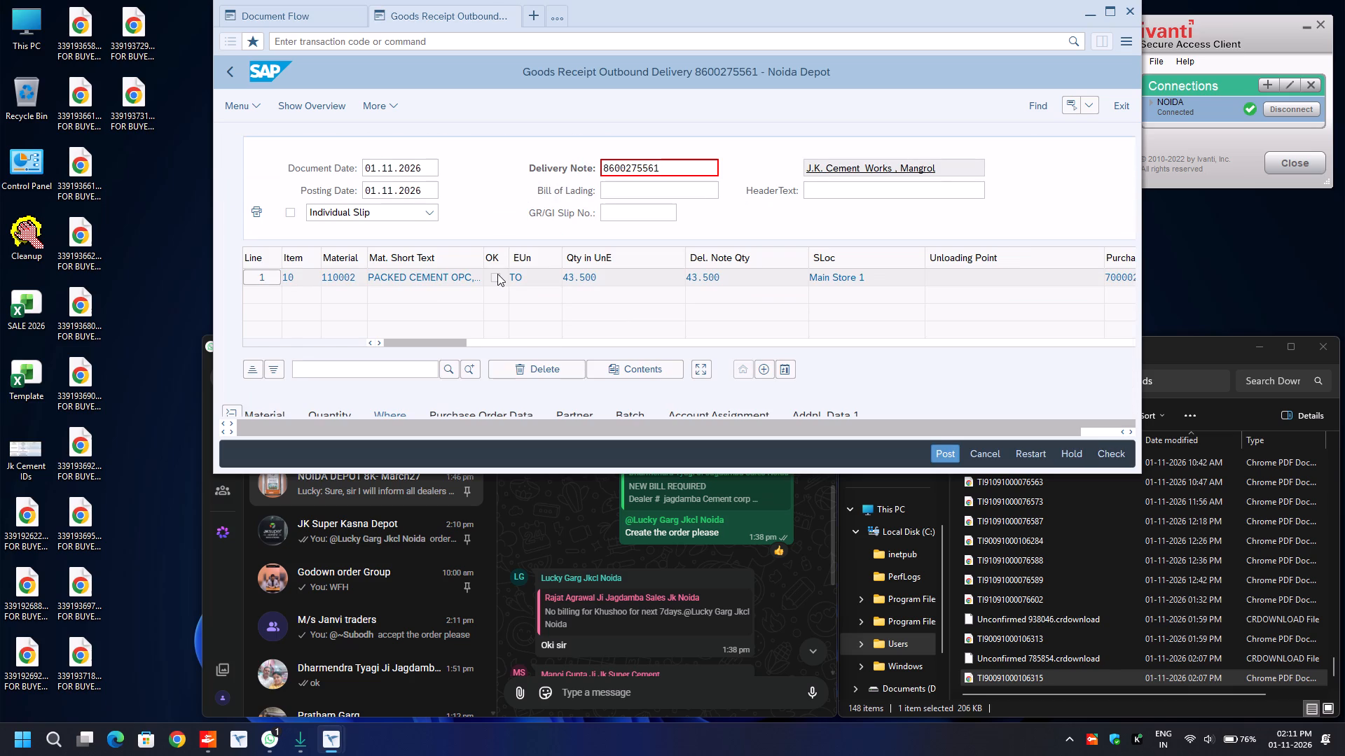
left_click(704, 365)
type("40")
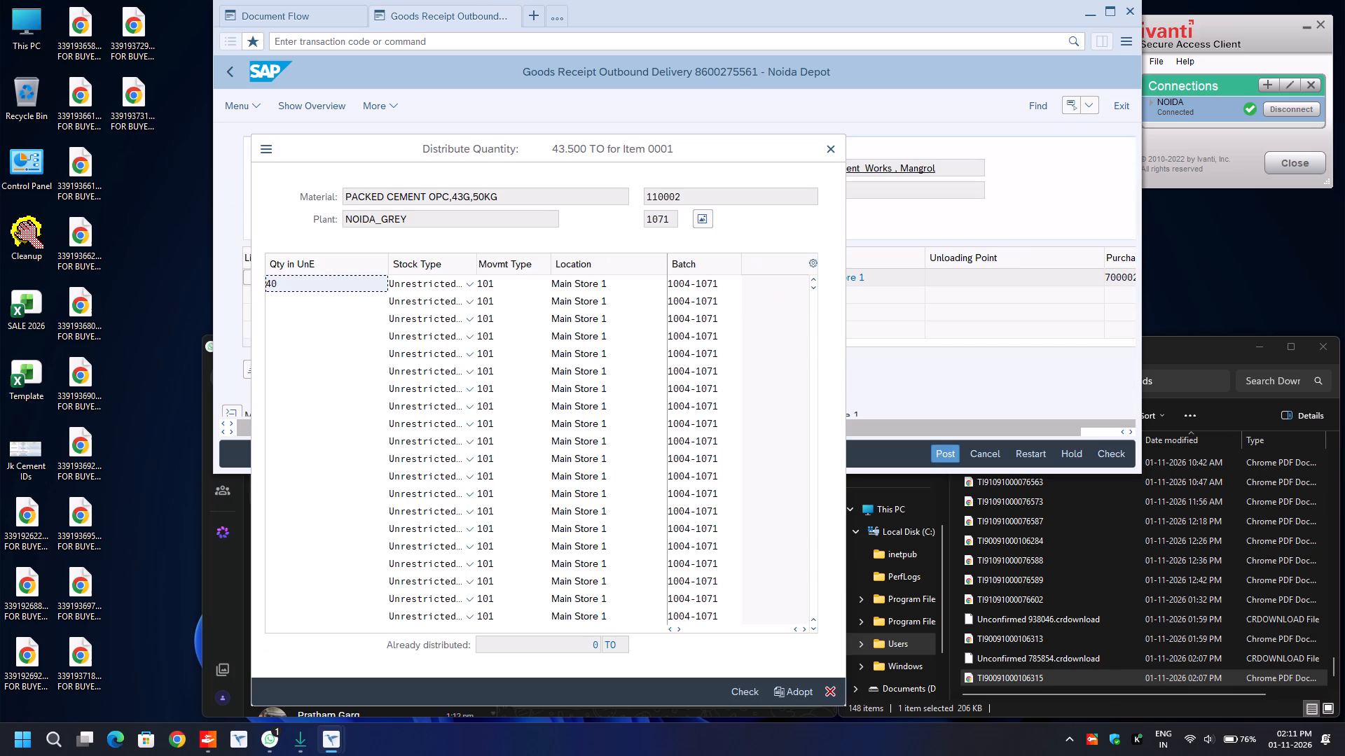
left_click(789, 689)
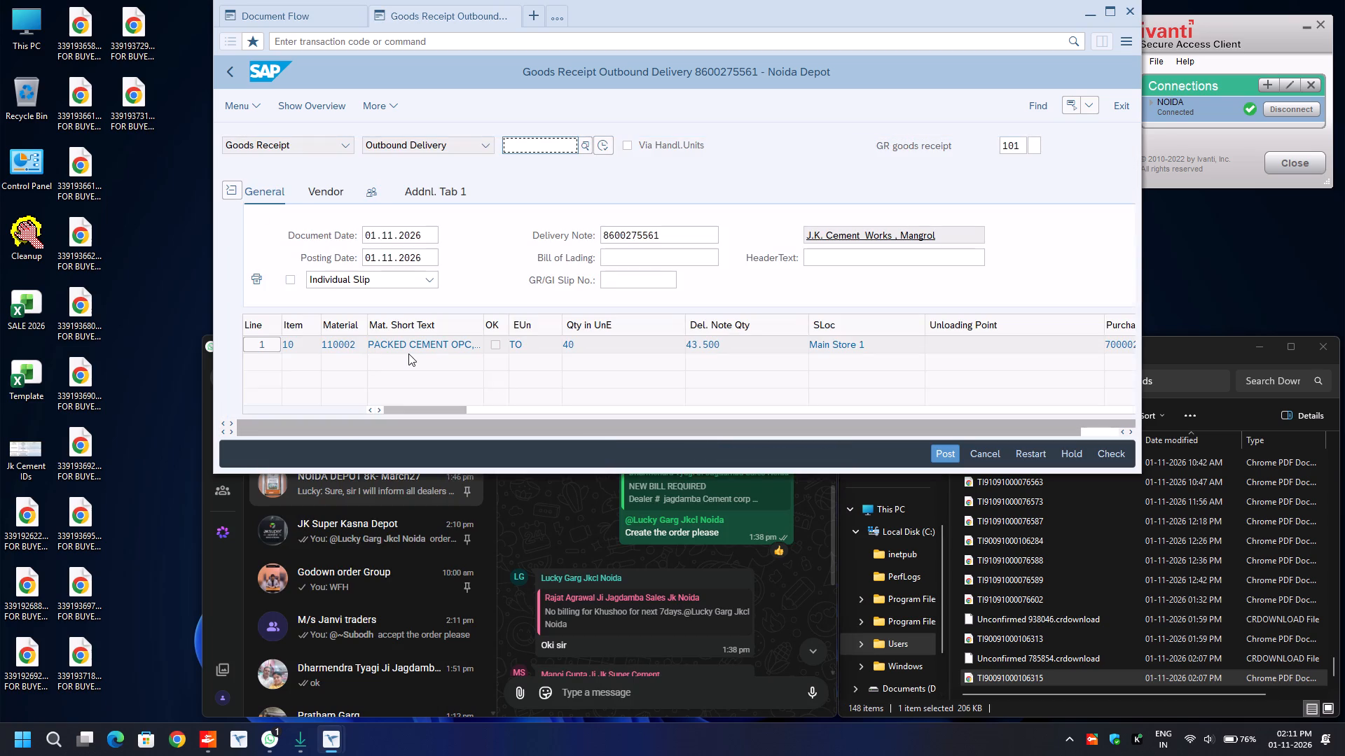
scroll(408, 353, "down", 4)
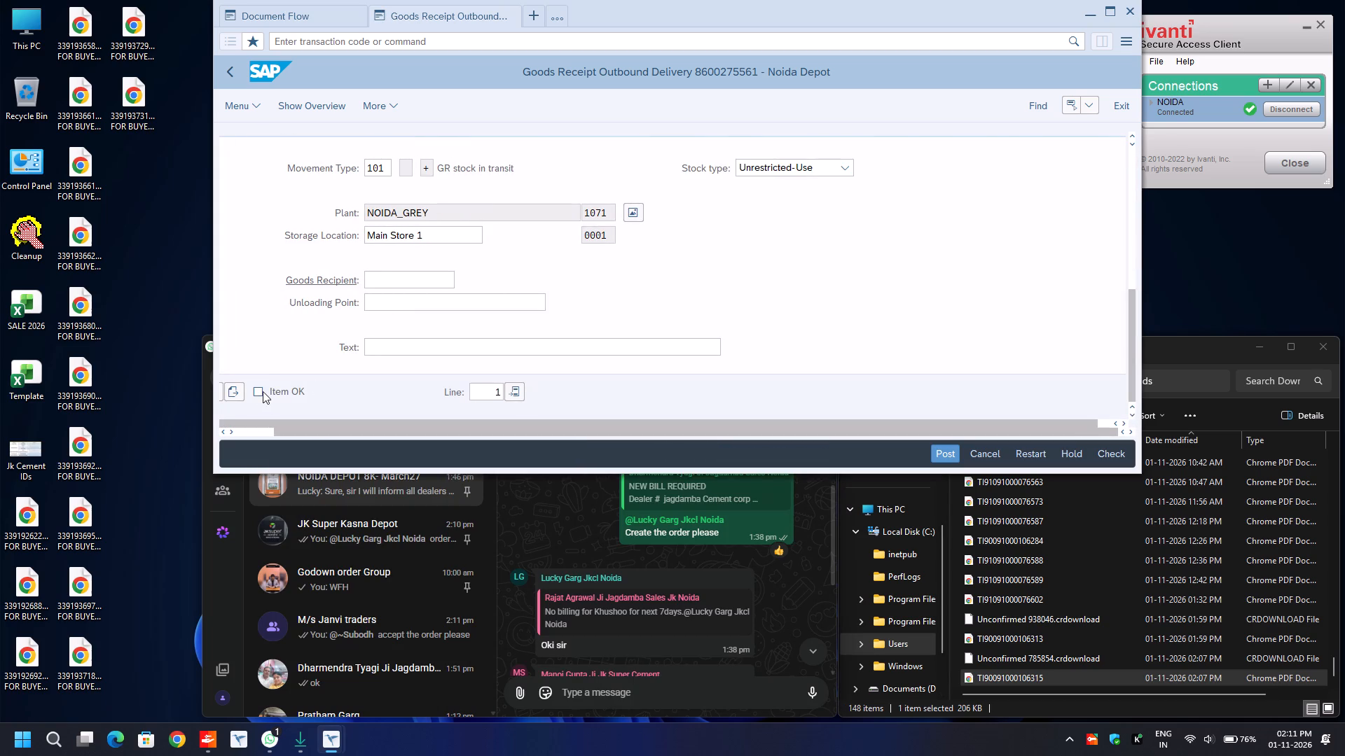
left_click(263, 391)
left_click(228, 393)
key("ctrl+s")
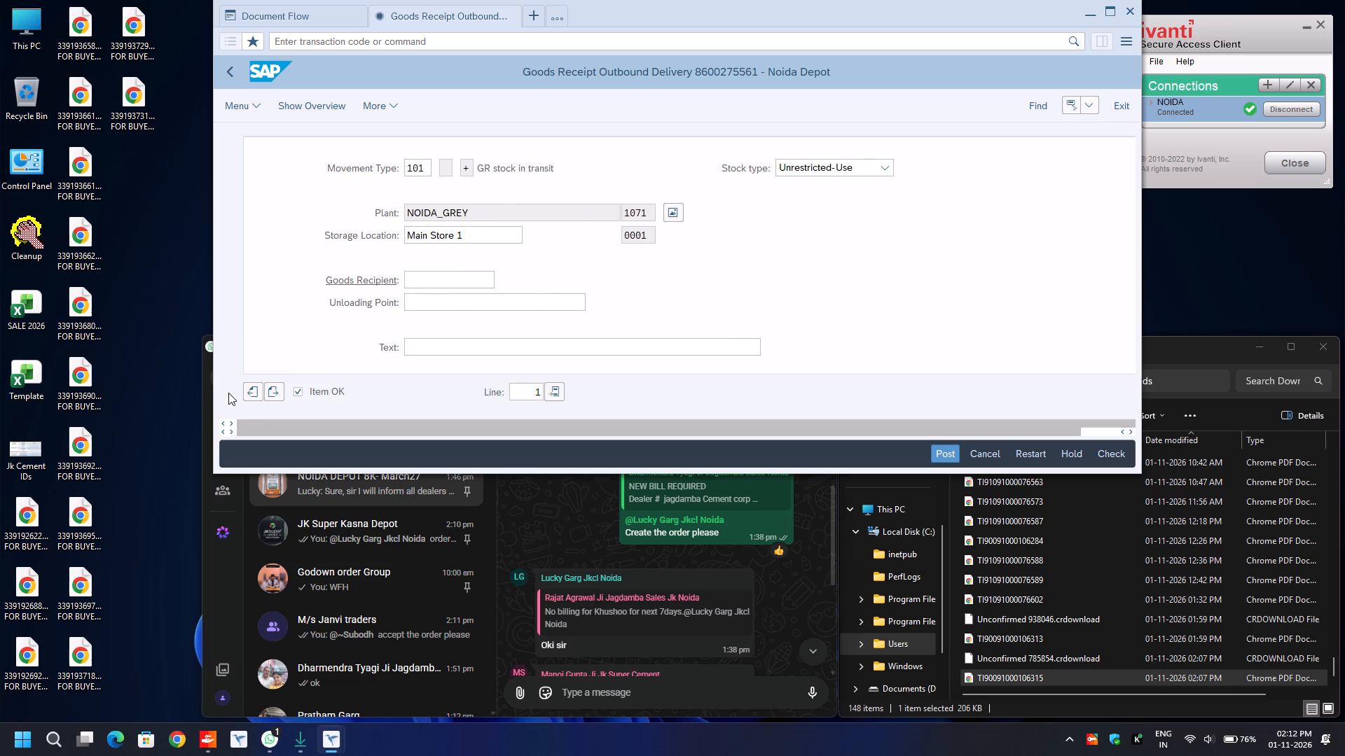
key("Return")
Switch to Chrome with a new browser window.
left_click(184, 733)
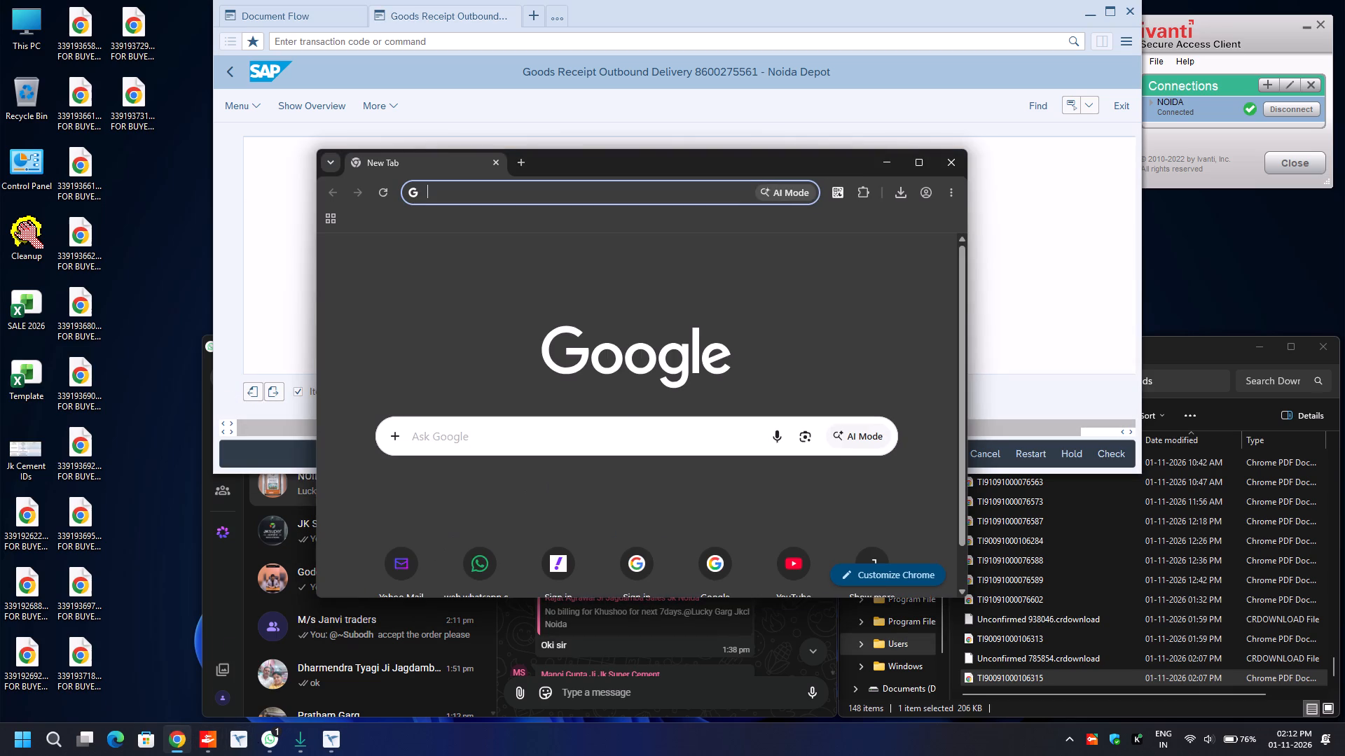
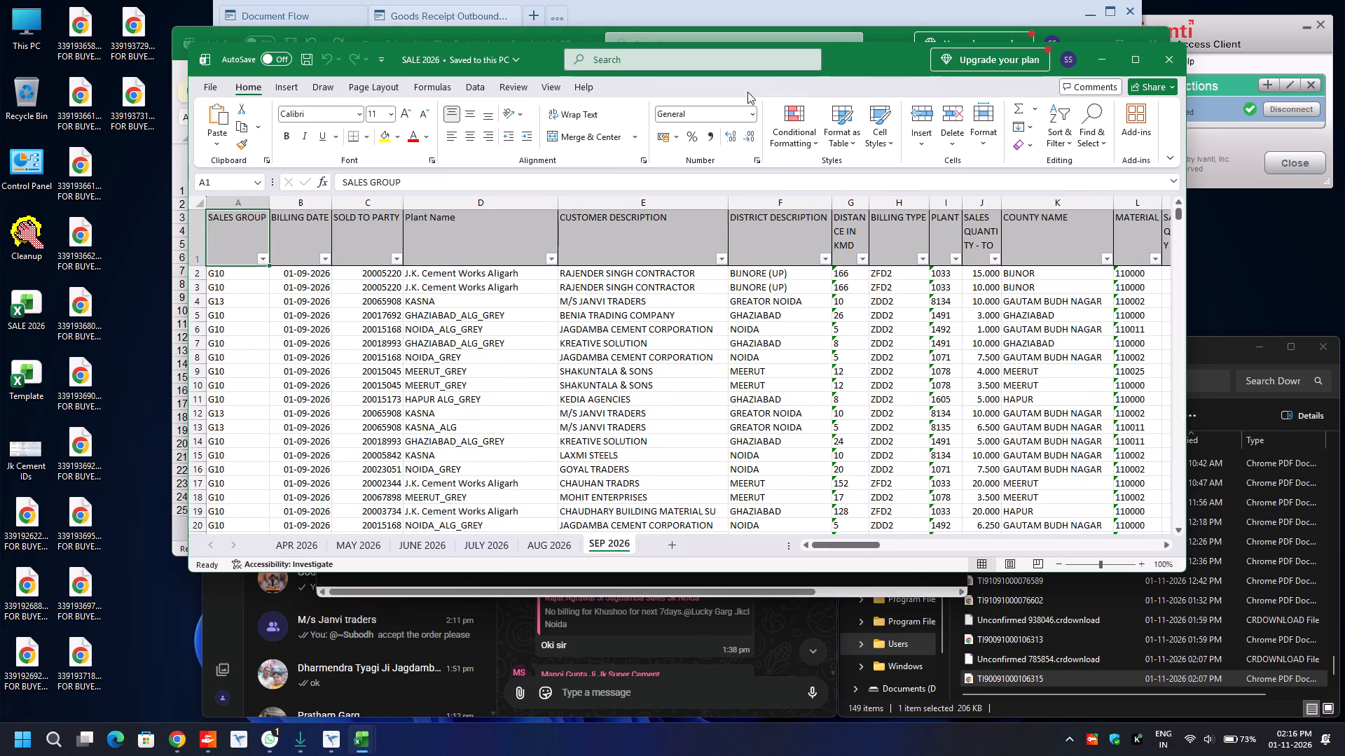
Add a new worksheet after SEP 2026 in the SALE 2026 workbook and name it OCT 2026.
left_click(670, 545)
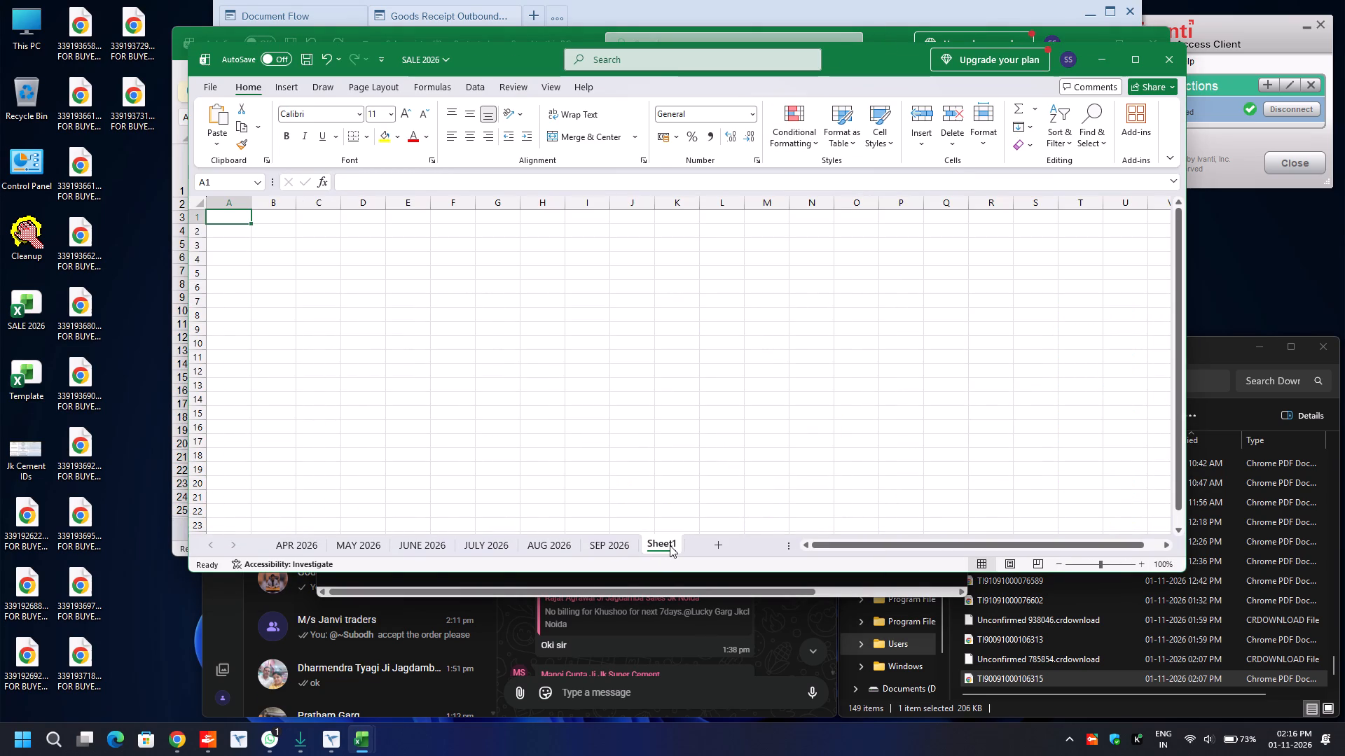
left_click(670, 545)
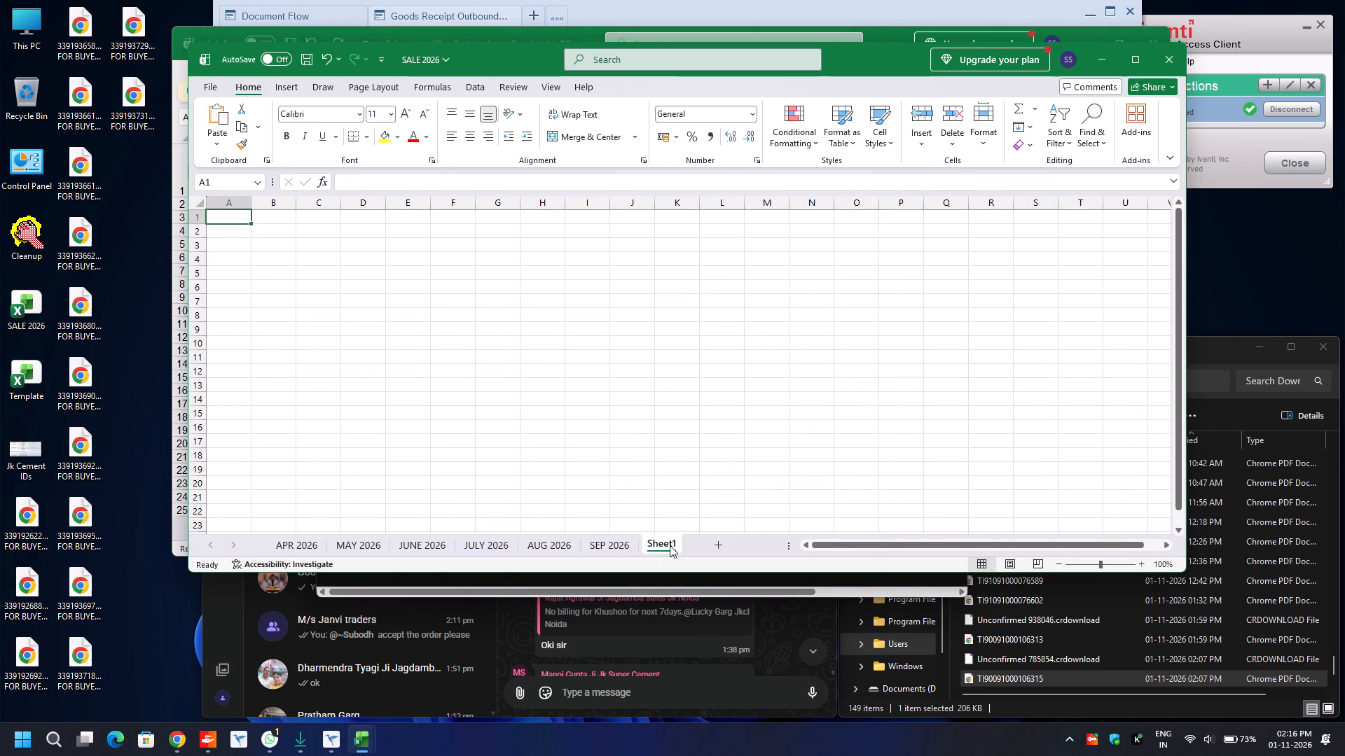
double_click(670, 545)
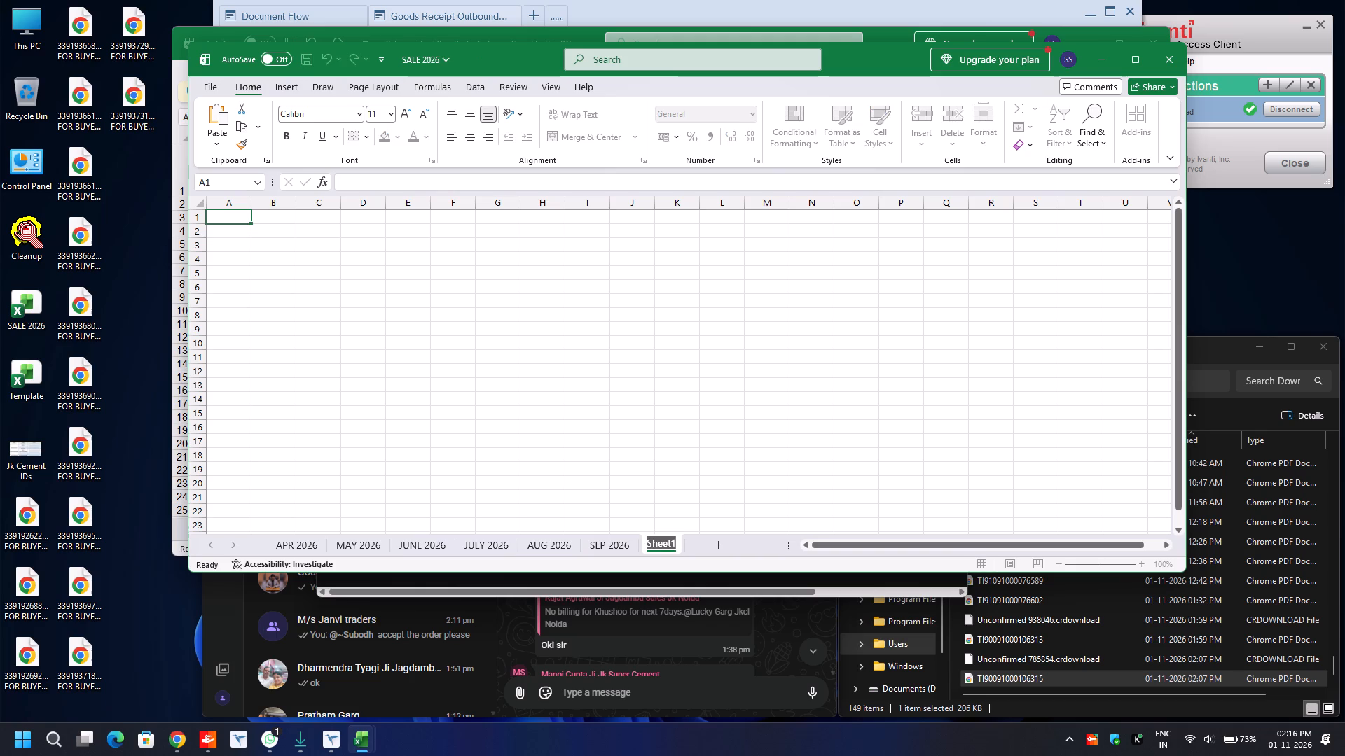
type("OCT")
key("space")
type("2026")
key("Return")
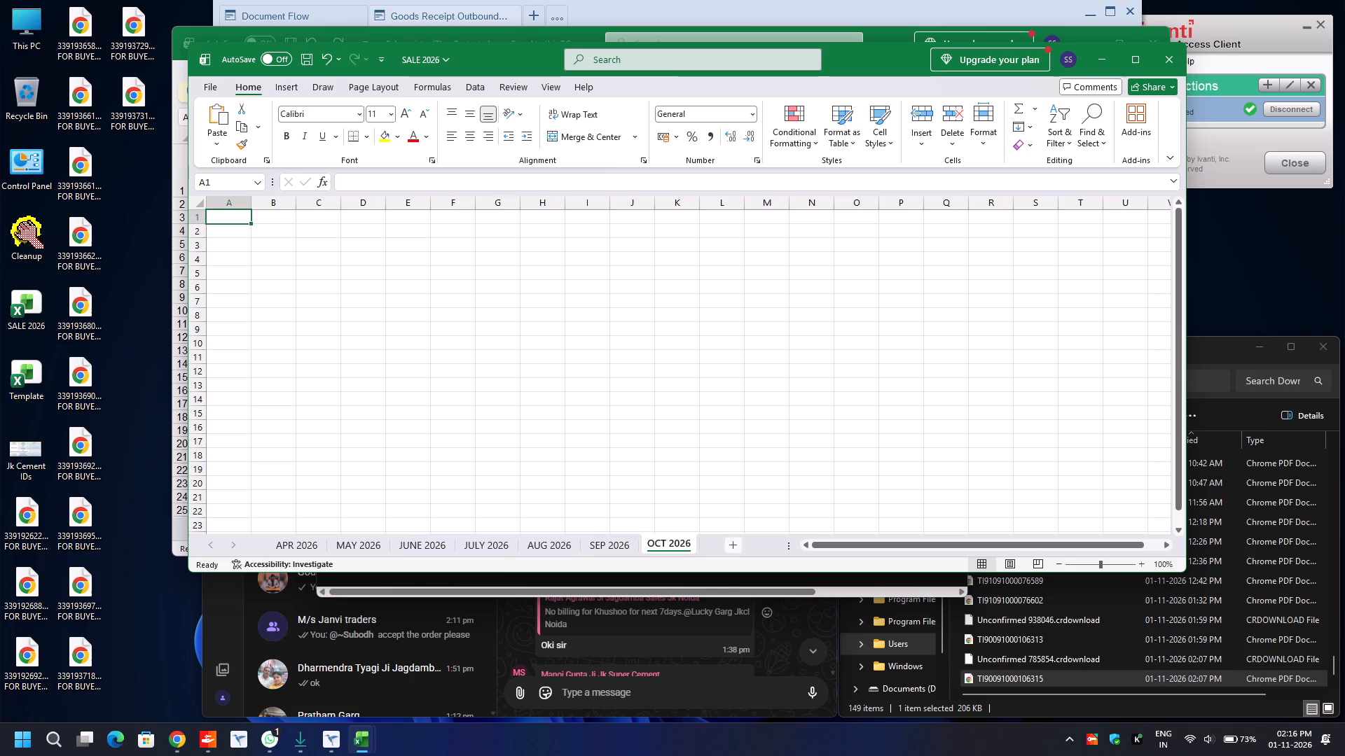
Enable editing in the Sale register (3) workbook and copy its entire data table into the OCT 2026 sheet from cell A1.
left_click(182, 227)
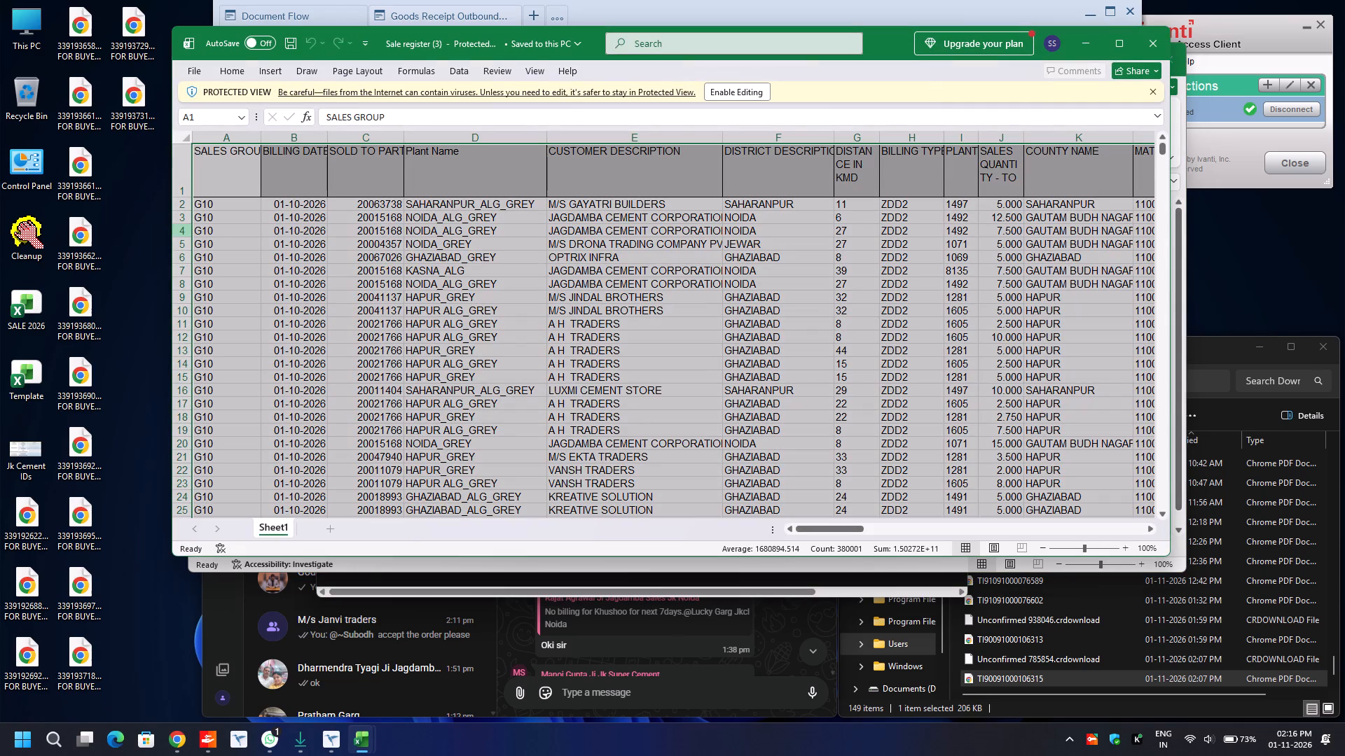
left_click(726, 93)
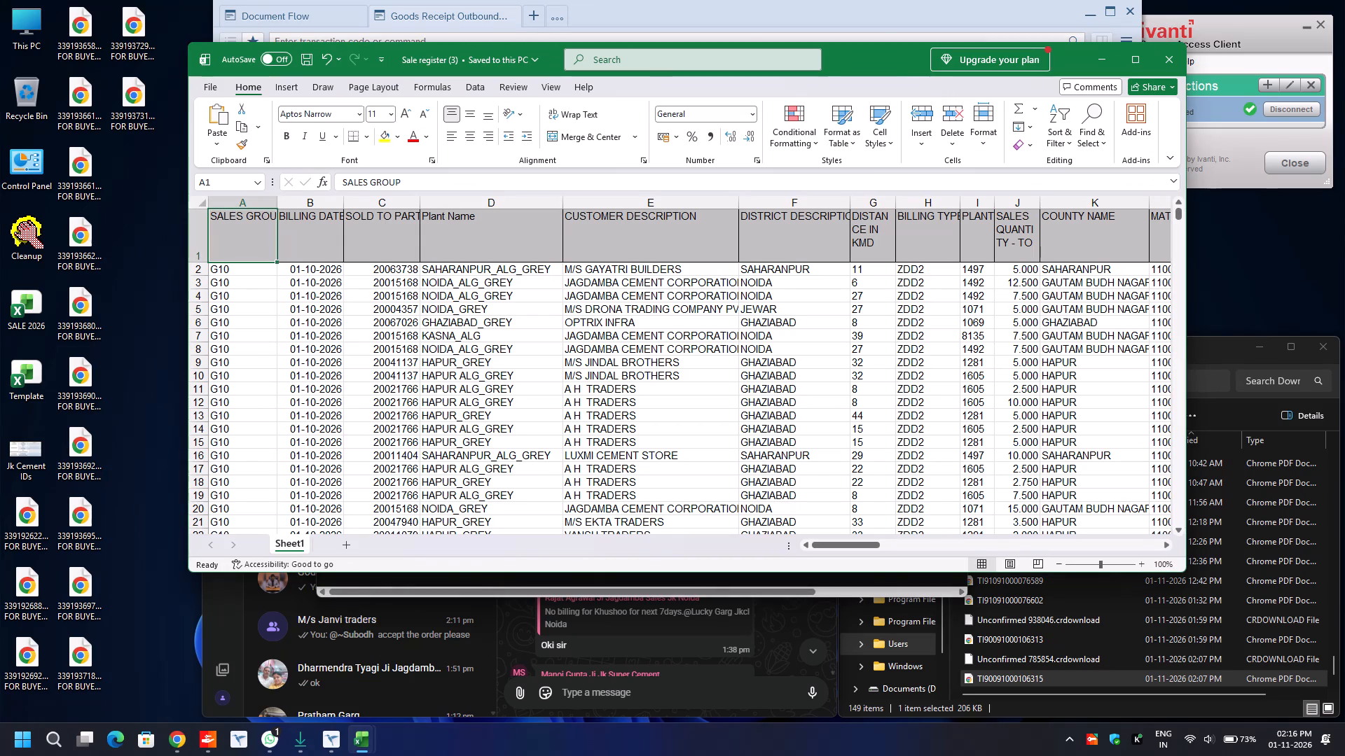
left_click(244, 241)
key("ctrl+a")
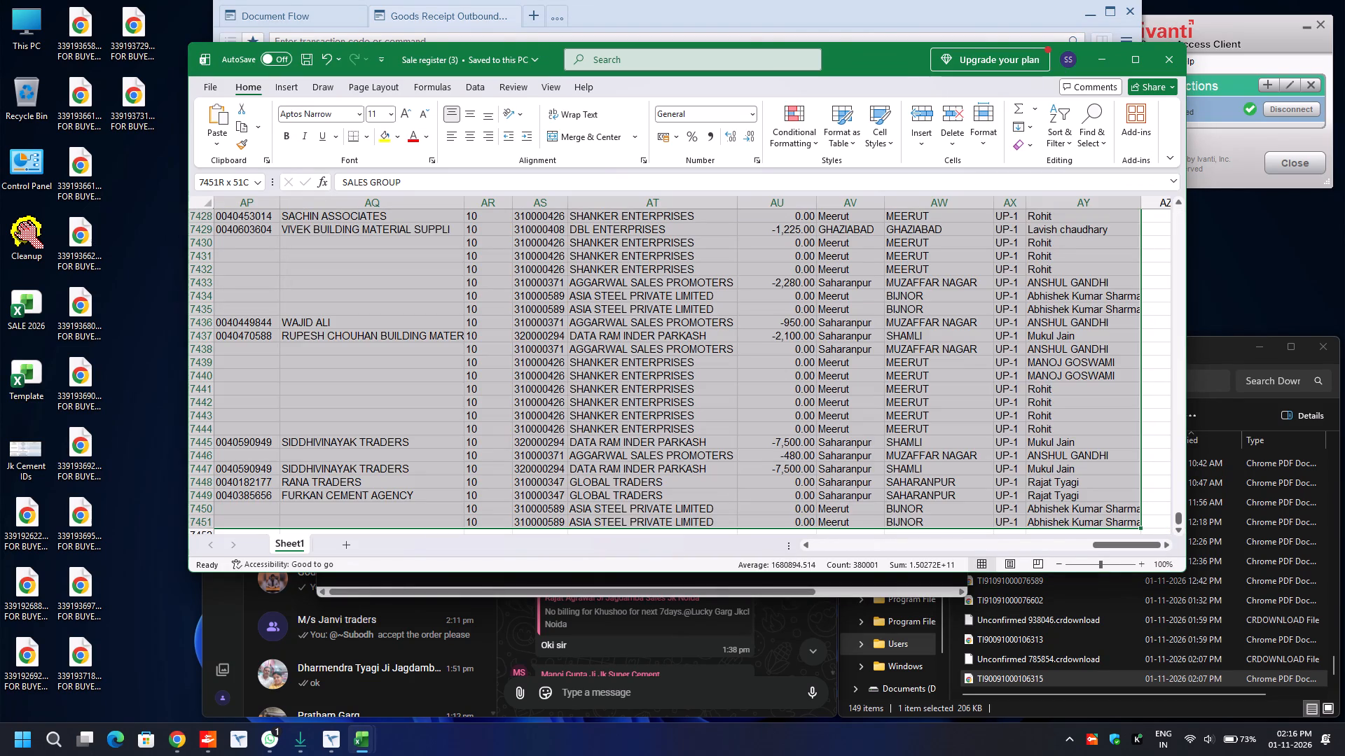
key("ctrl+c")
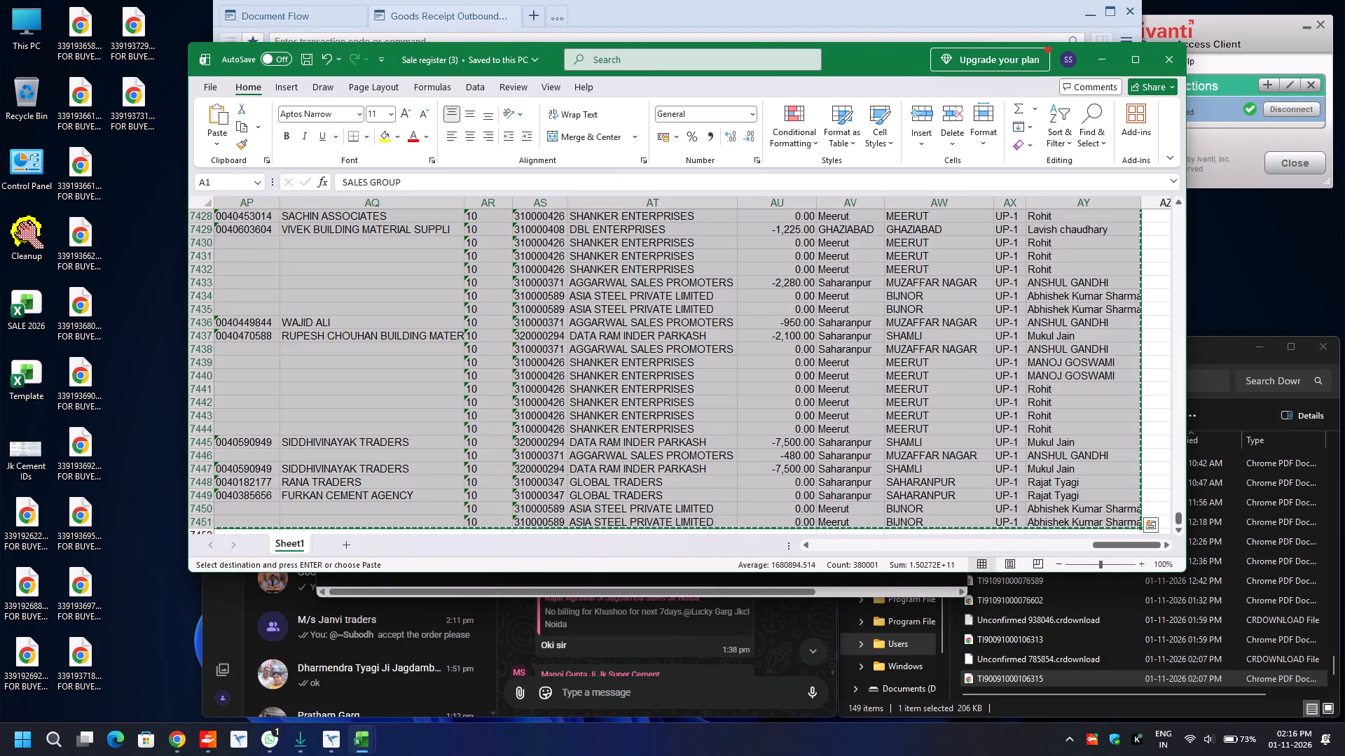
key("alt+Tab")
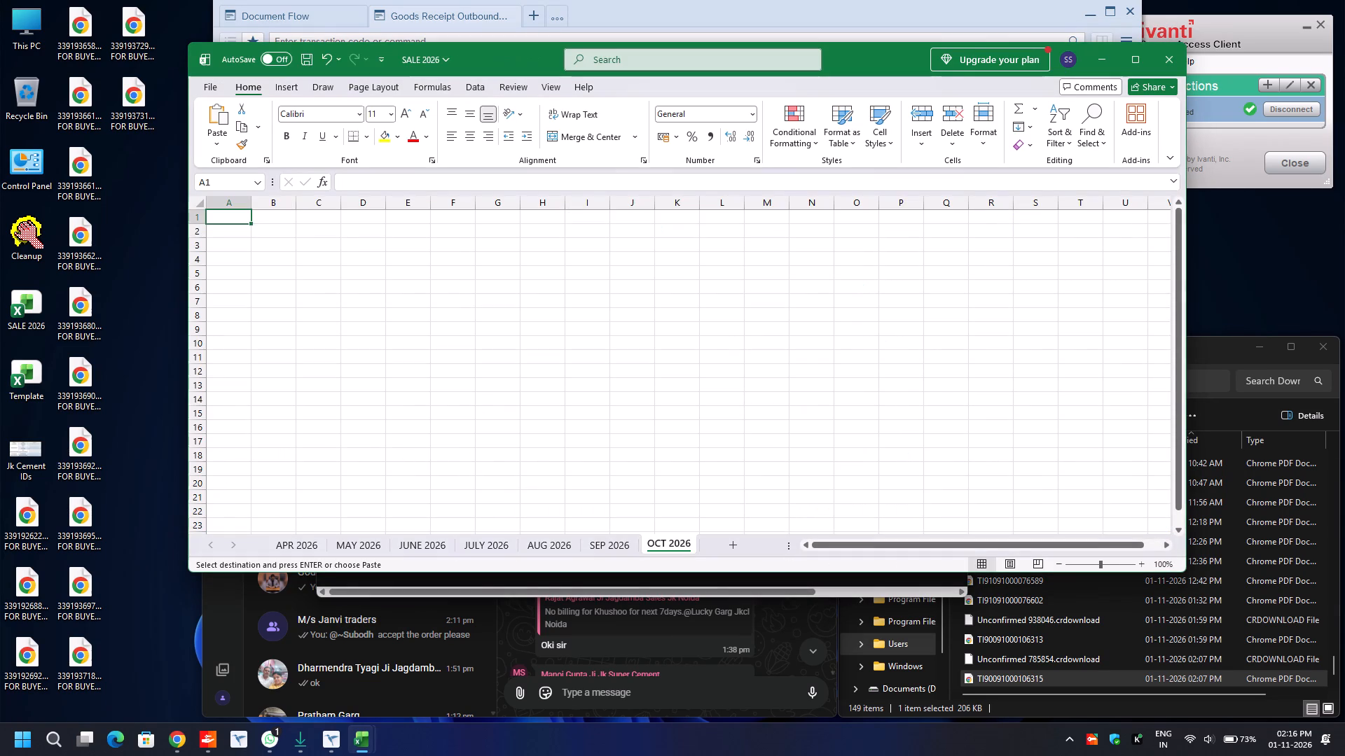
key("ctrl+v")
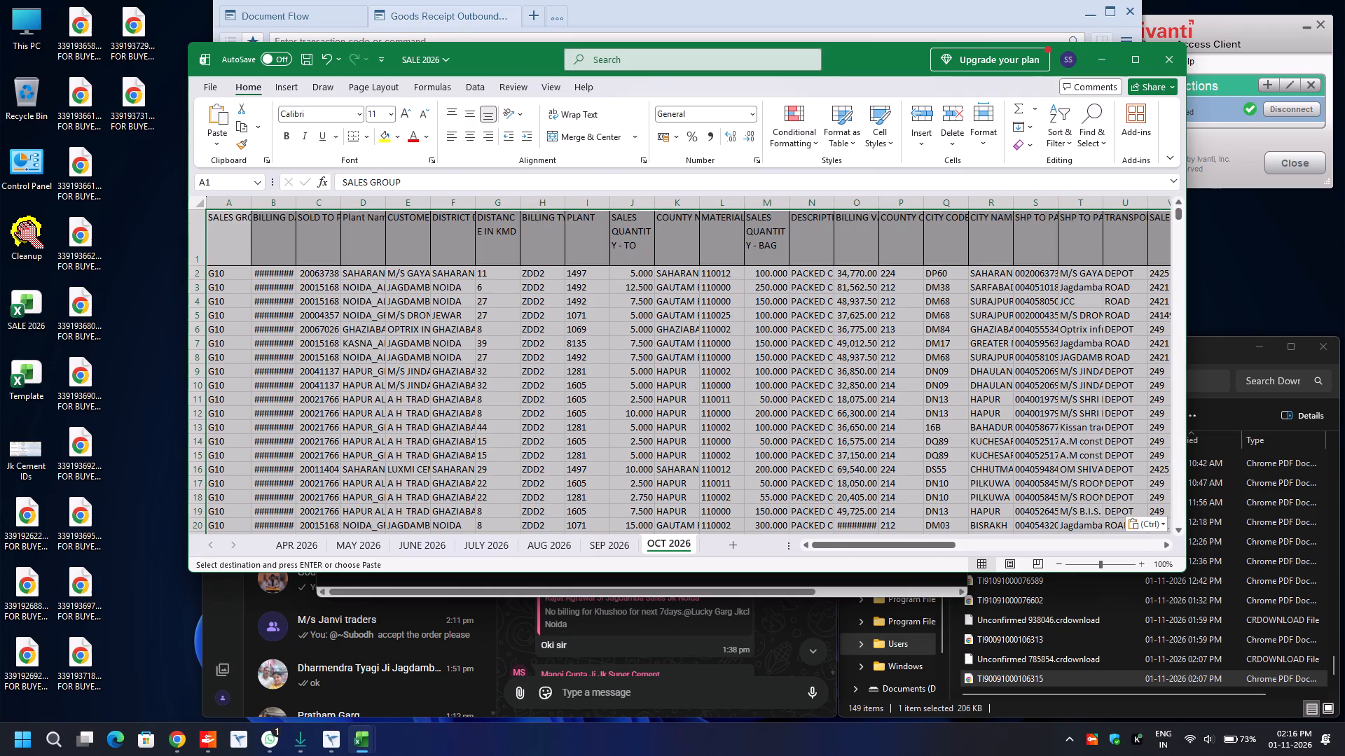
Autofit the width of all columns on the OCT 2026 sheet.
left_click(197, 203)
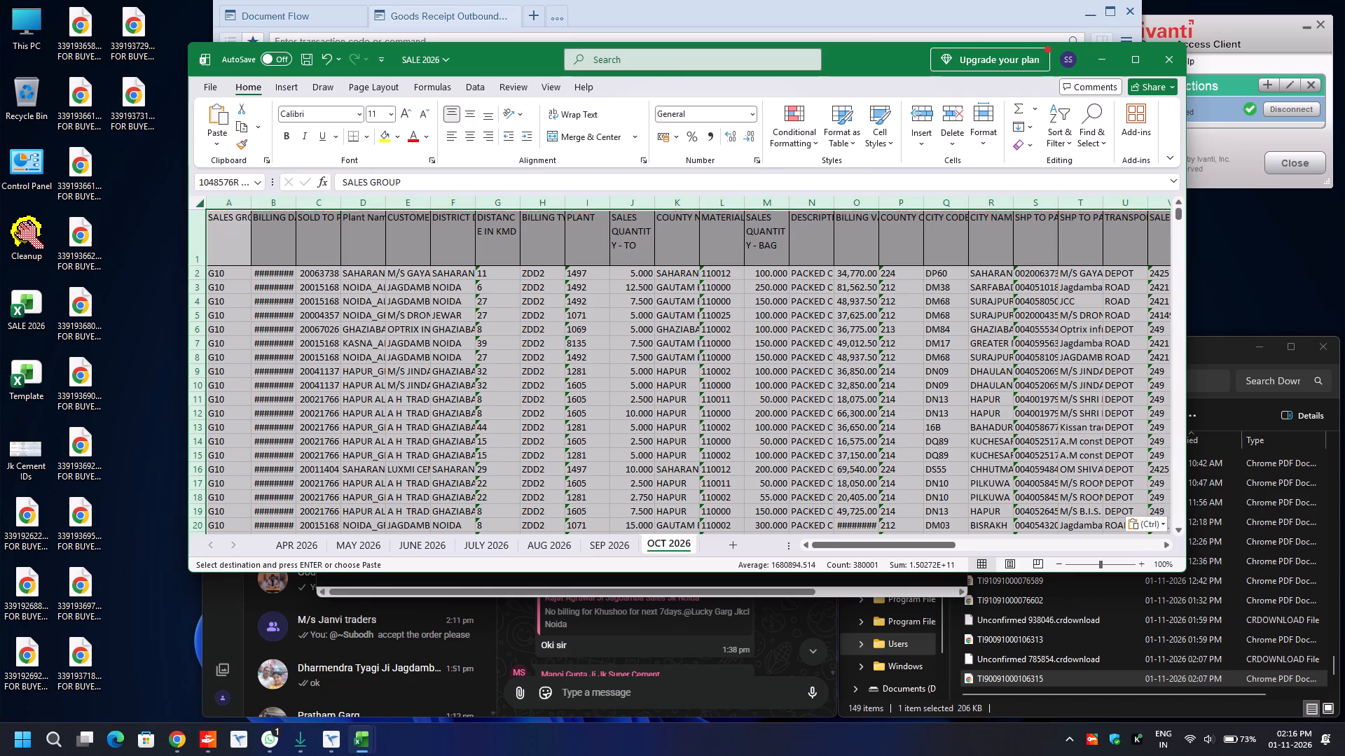
double_click(252, 201)
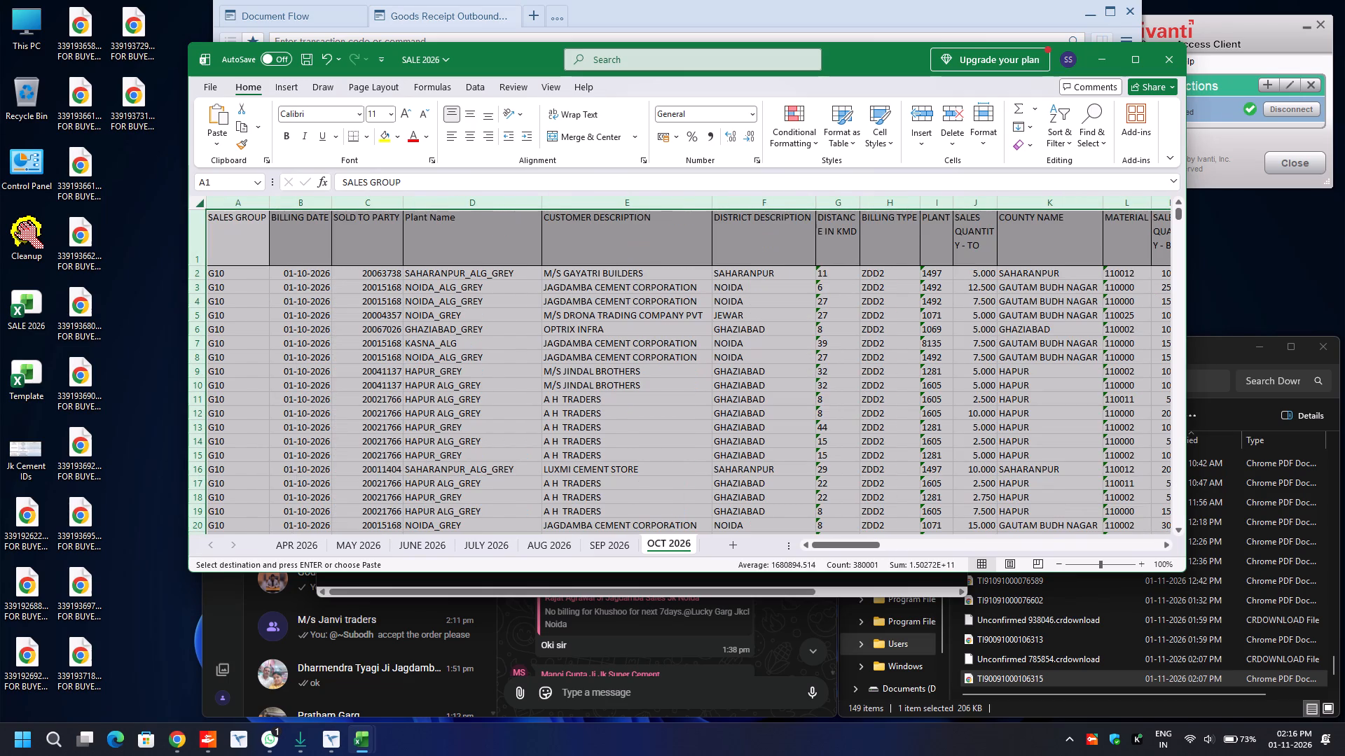
left_click(242, 230)
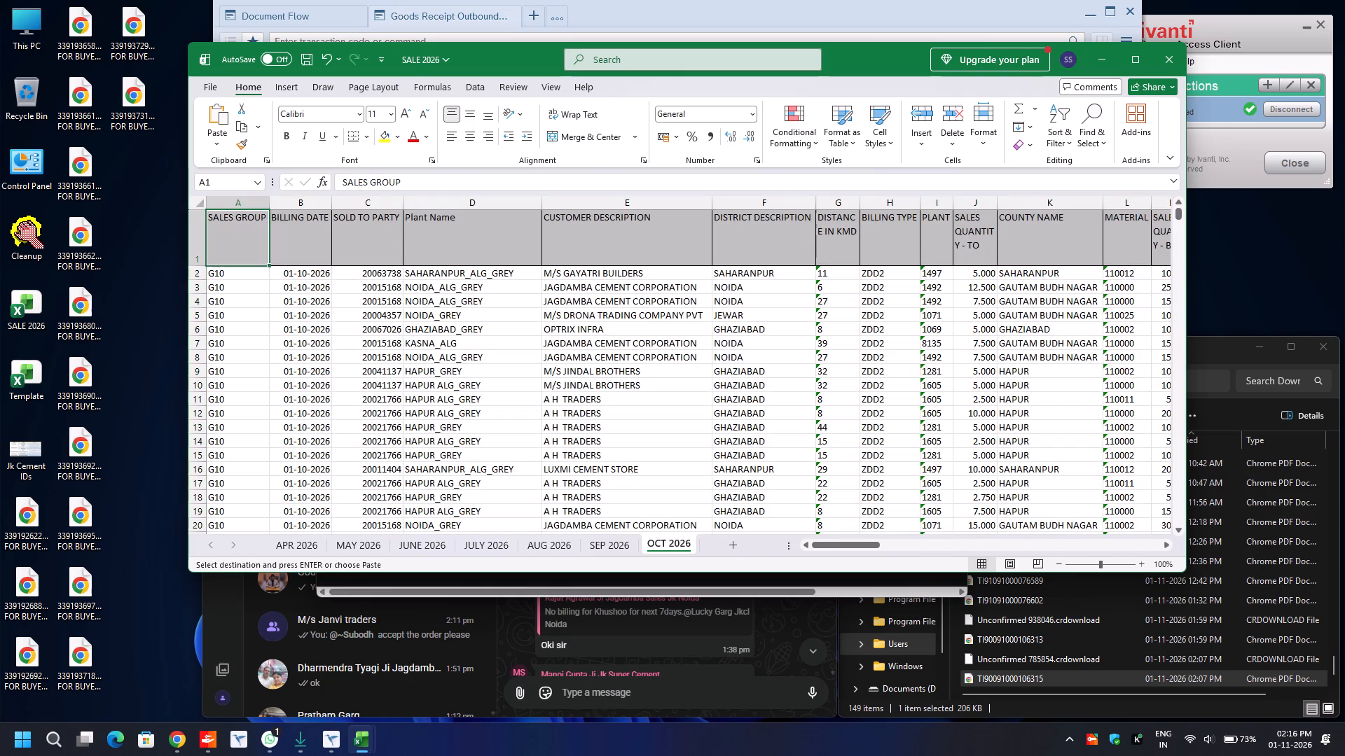
Save the SALE 2026 workbook and close it.
key("ctrl+s")
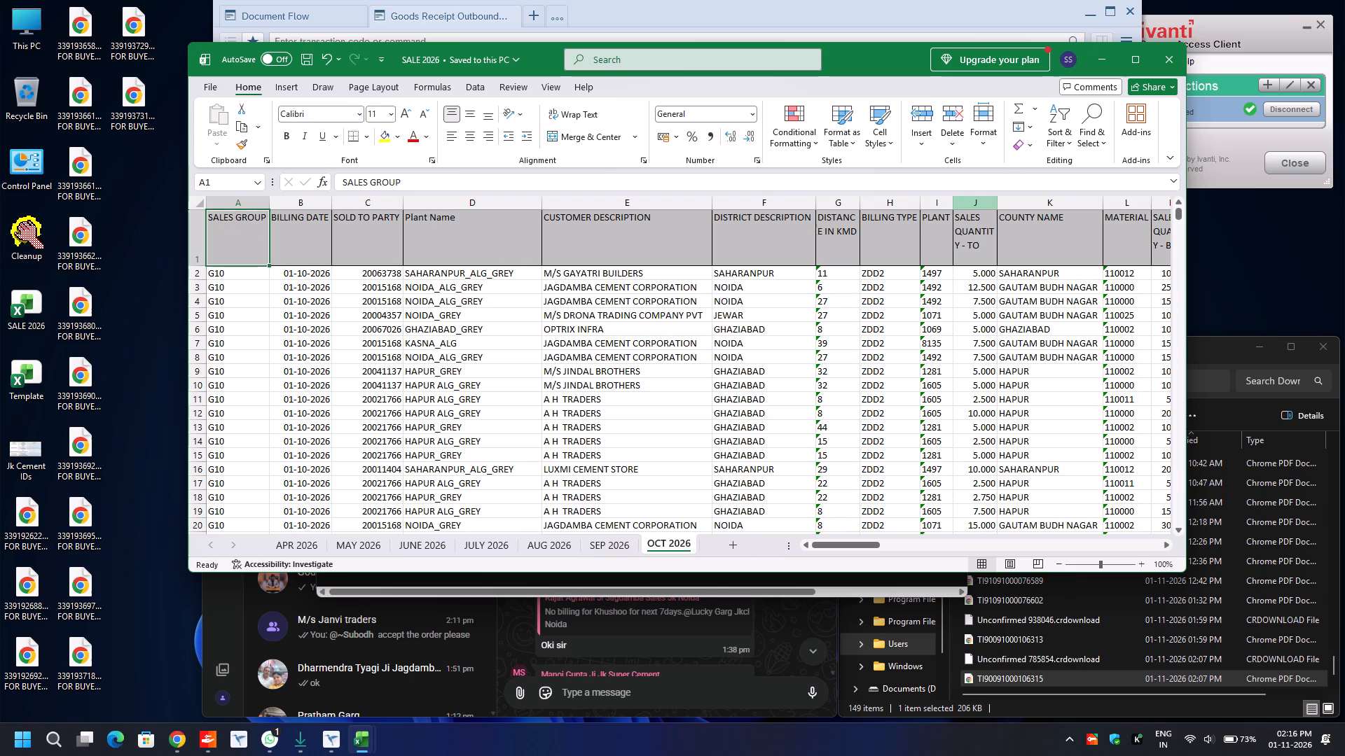
left_click(1168, 59)
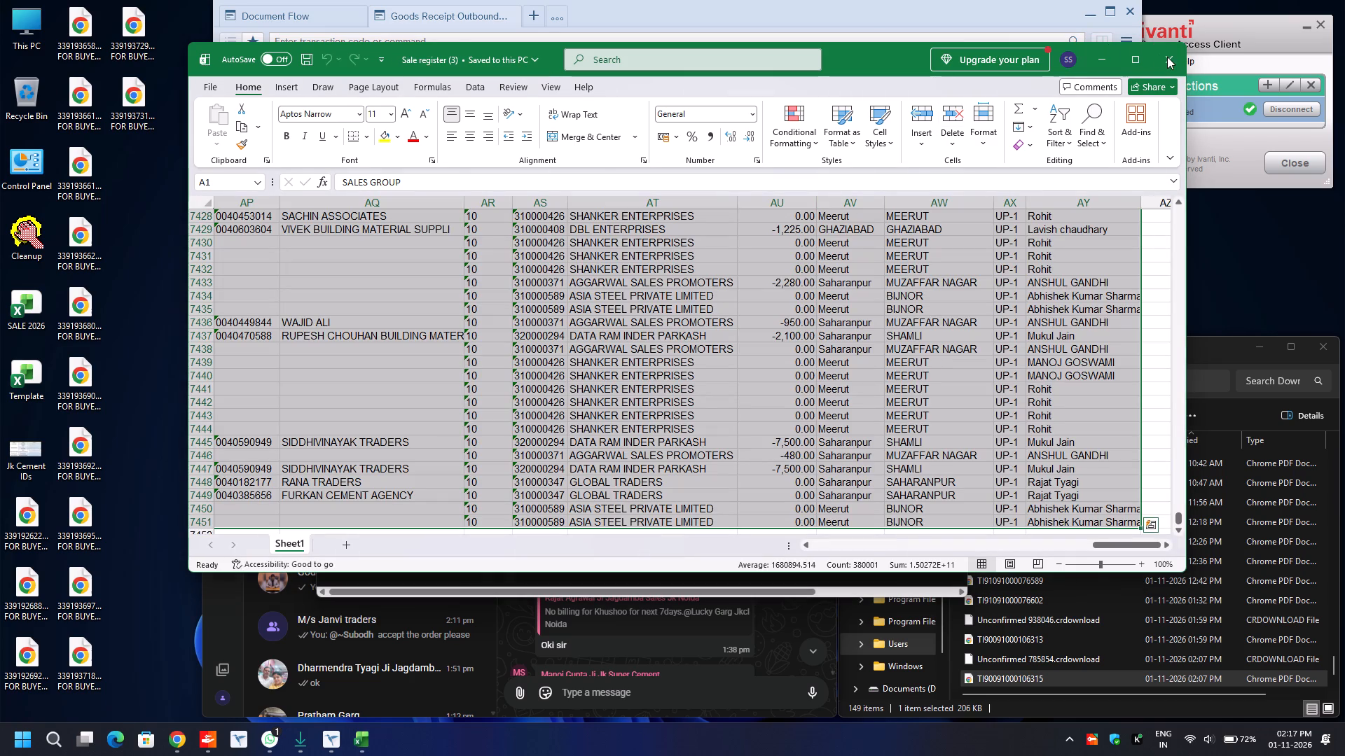
Turn on header filters in the Sale register (3) workbook and examine which days the BILLING DATE filter lists.
left_click(574, 328)
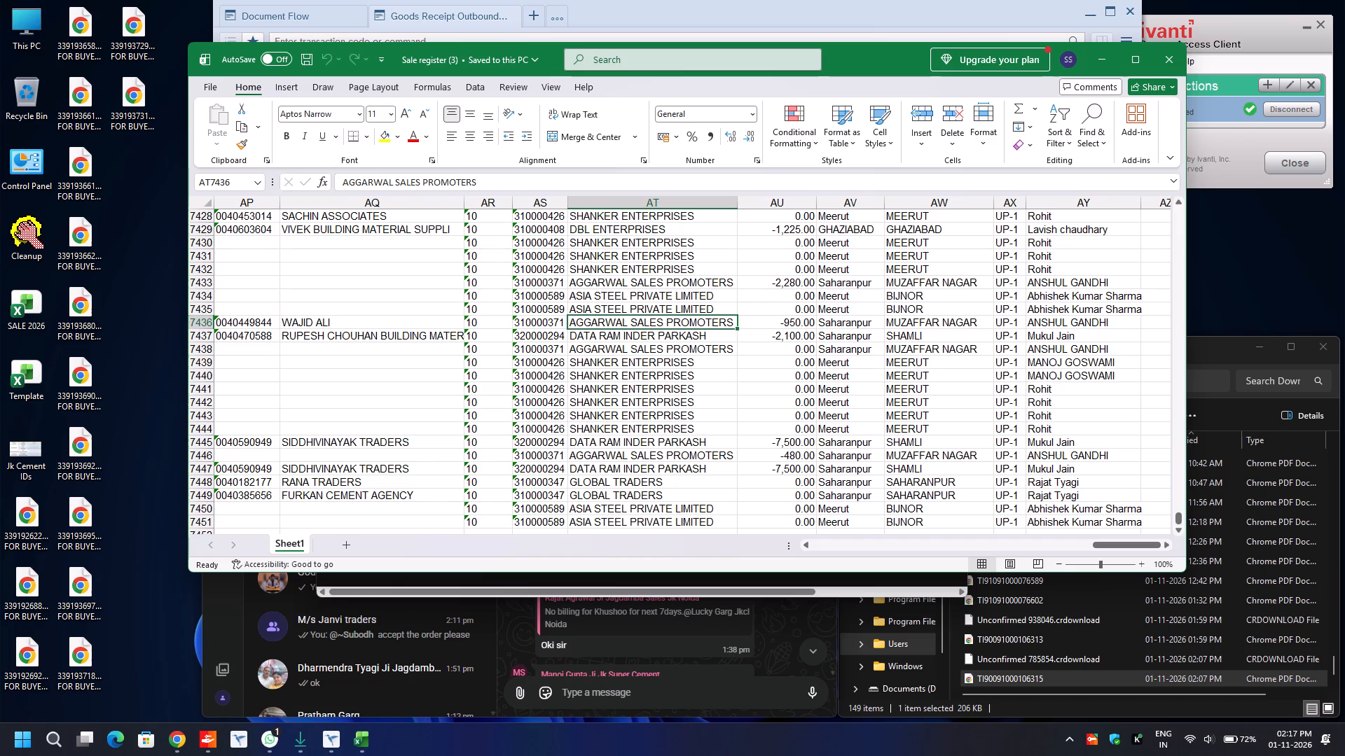
key("ctrl+Home")
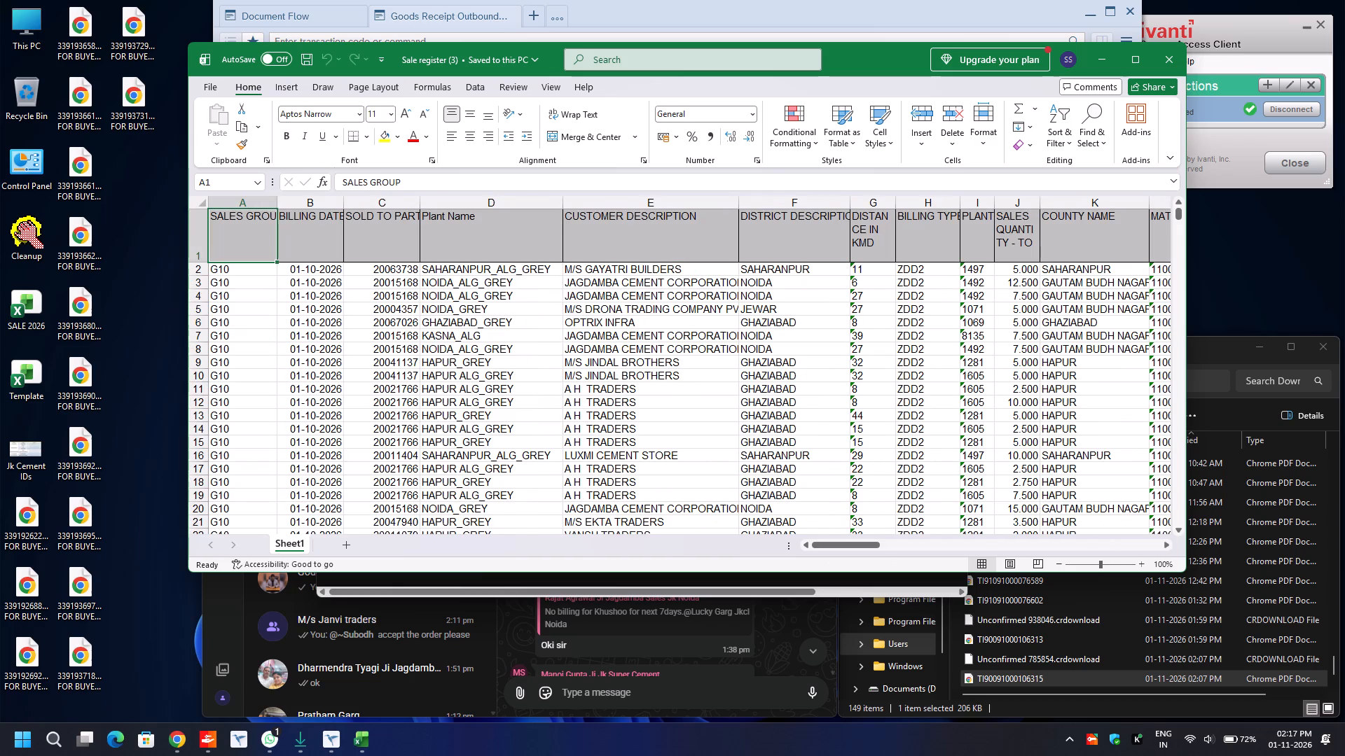
key("ctrl+shift+l")
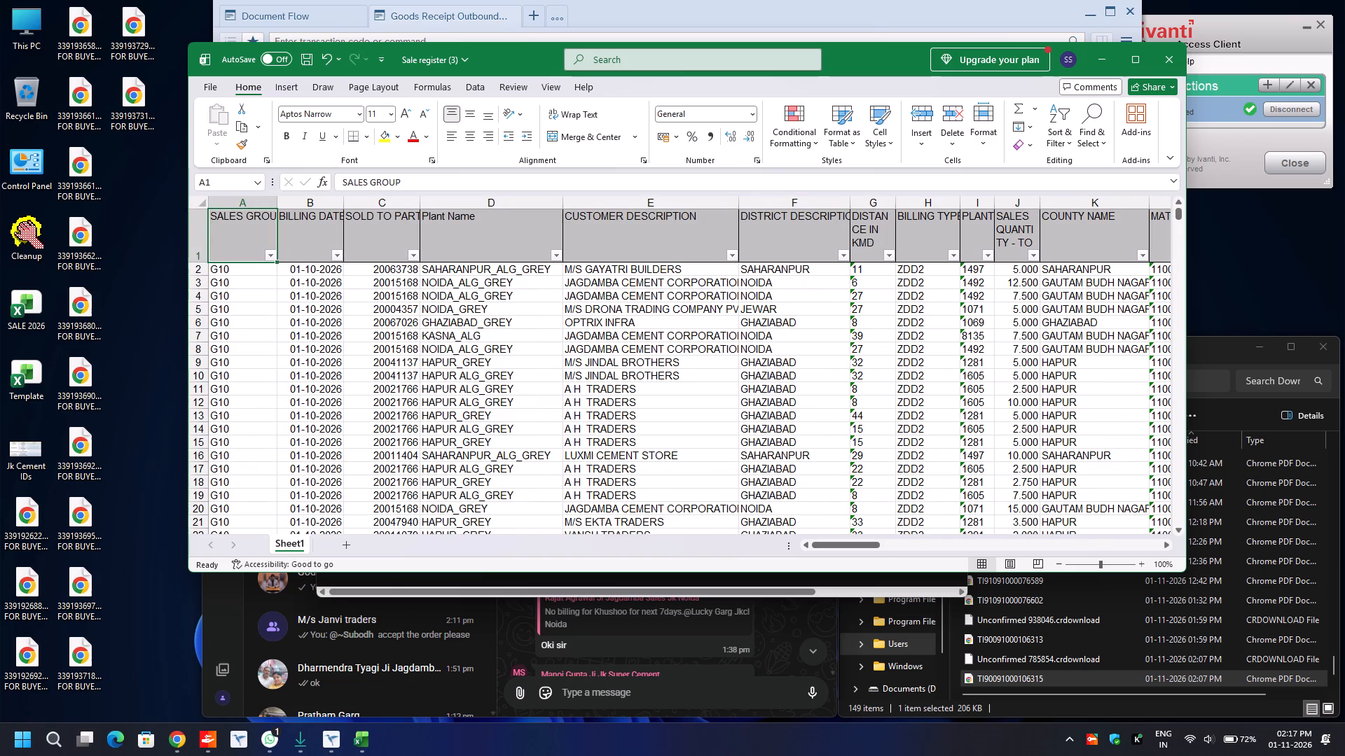
left_click(336, 253)
scroll(274, 487, "down", 6)
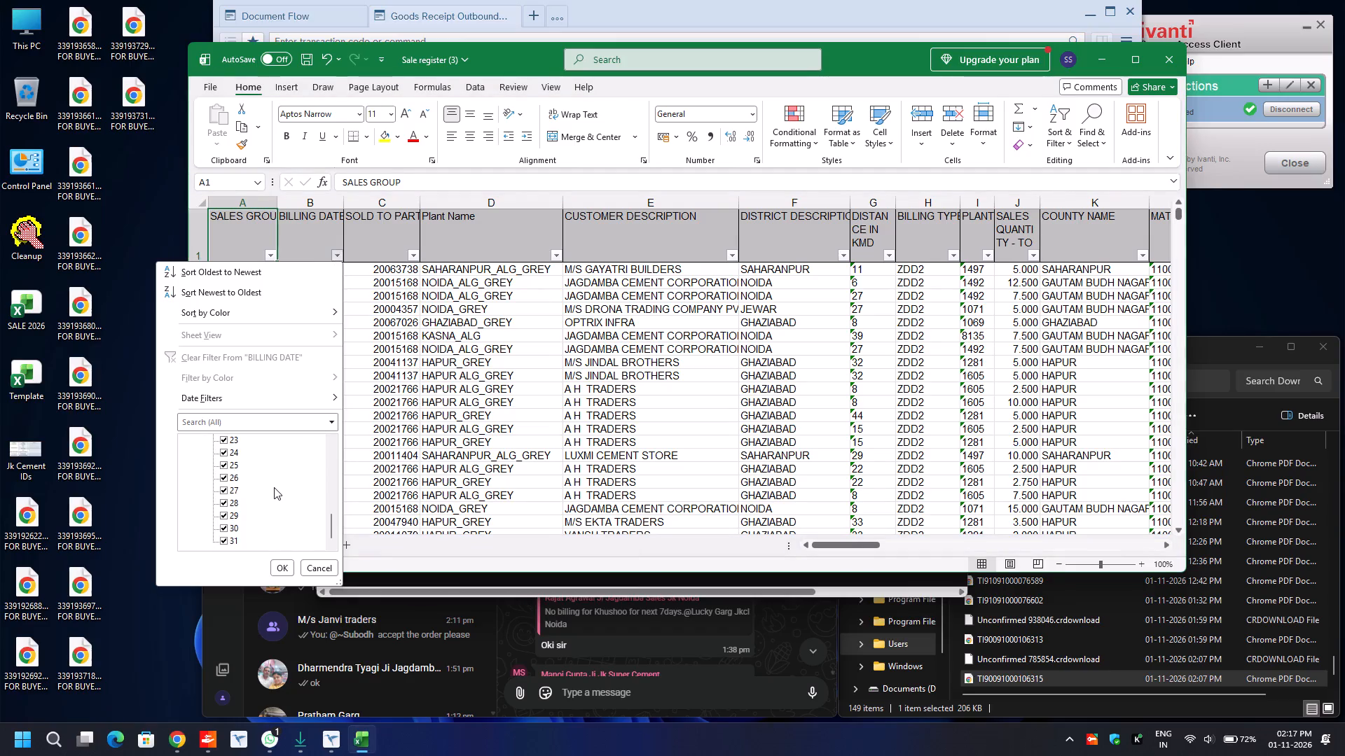
left_click(319, 566)
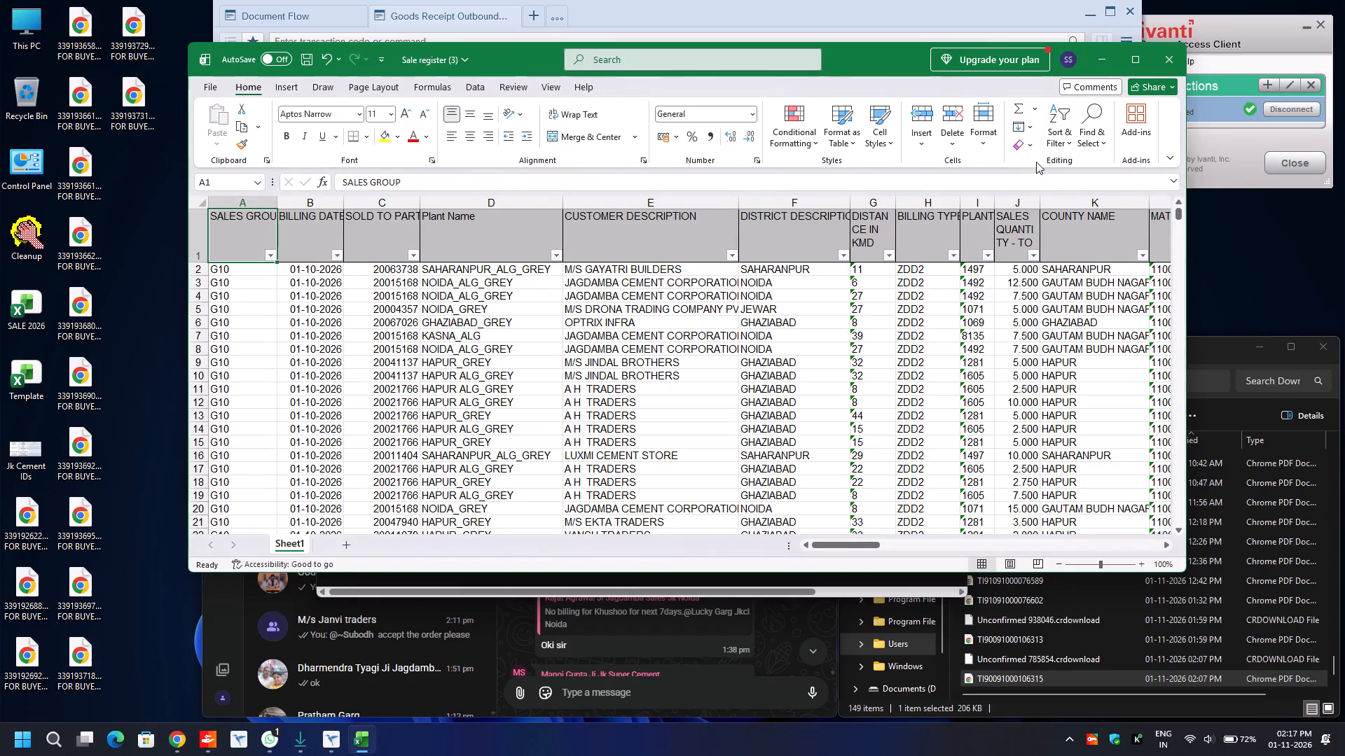
Close the Sale register (3) workbook.
left_click(1163, 60)
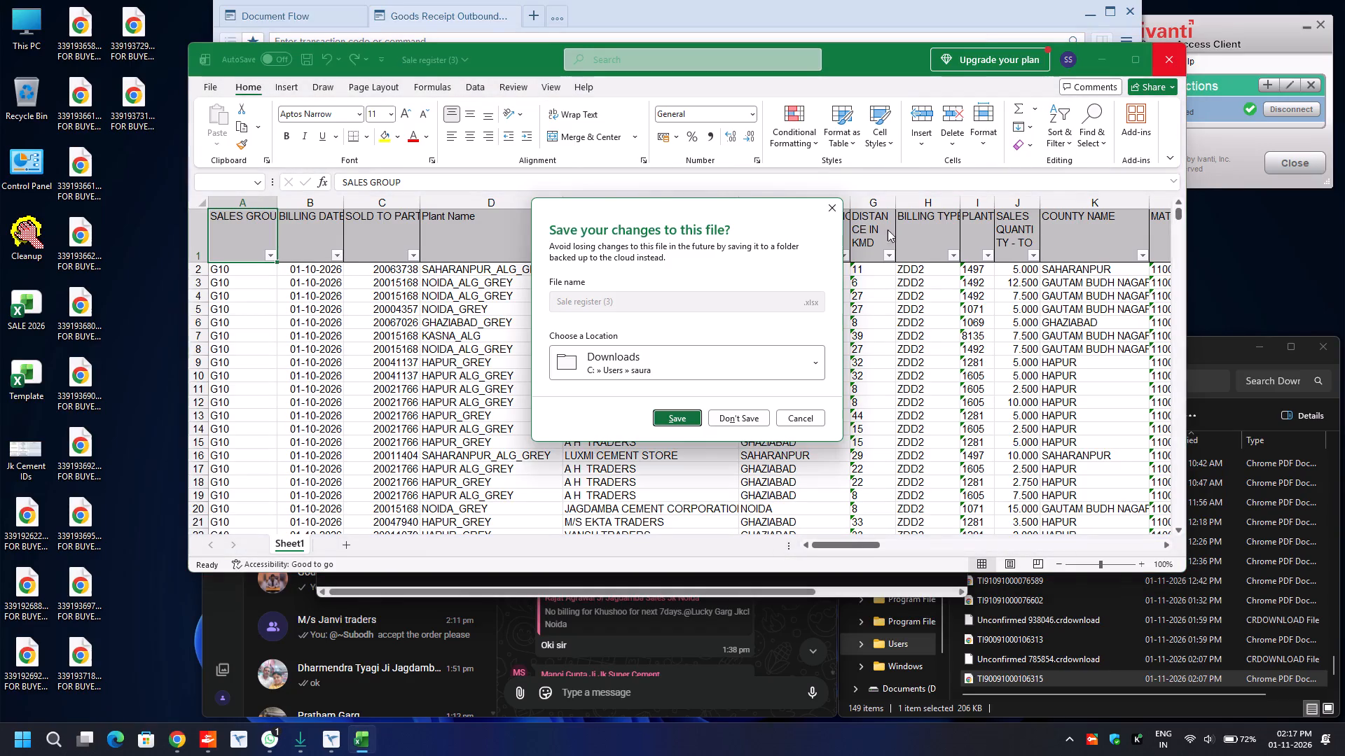
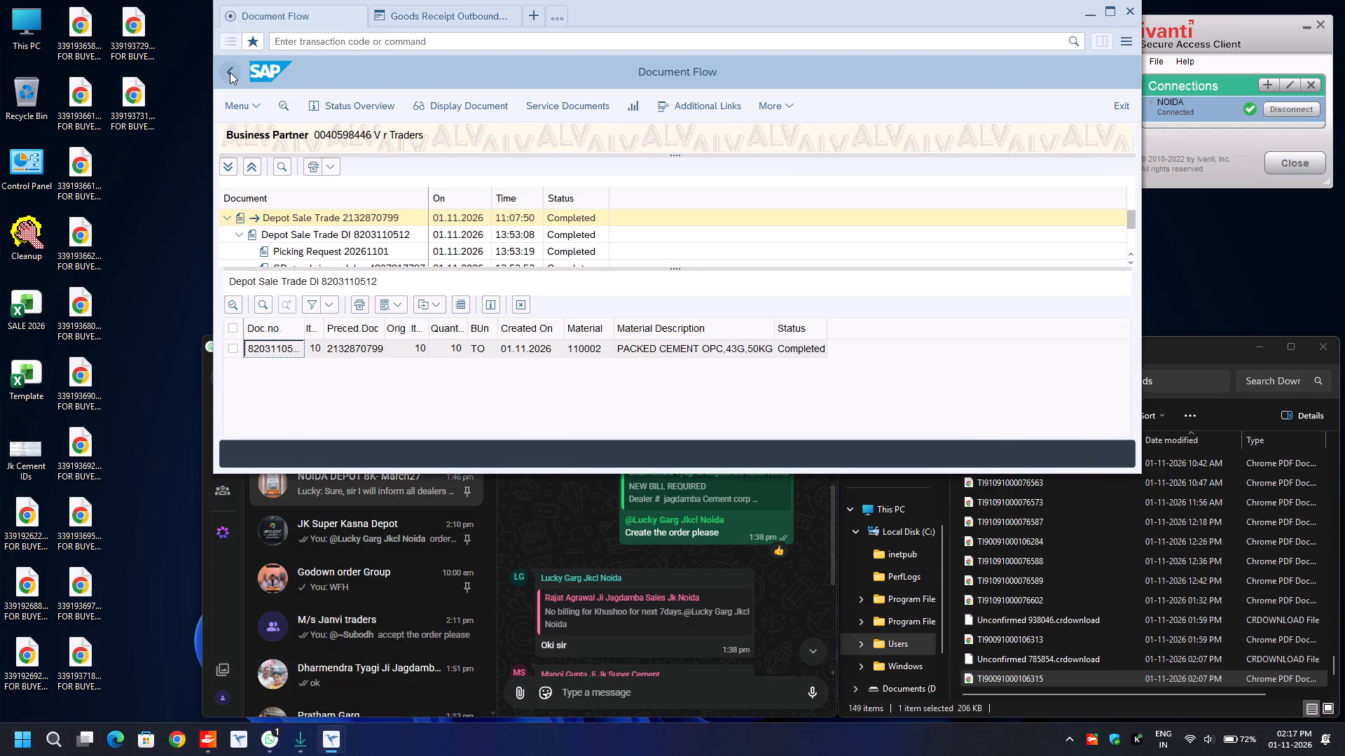
Leave the document flow and sales document display, and open the YSD918 Order Pendency Report from the favorites.
left_click(230, 72)
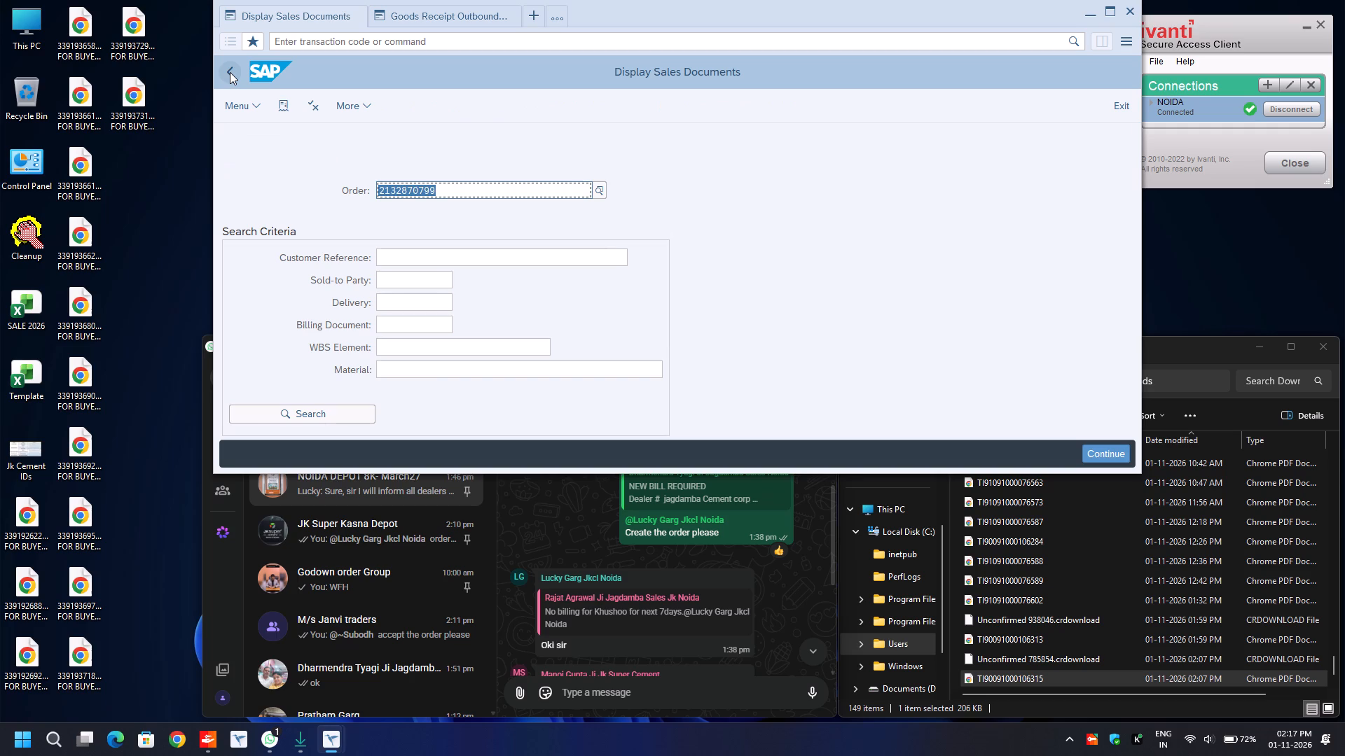
left_click(230, 72)
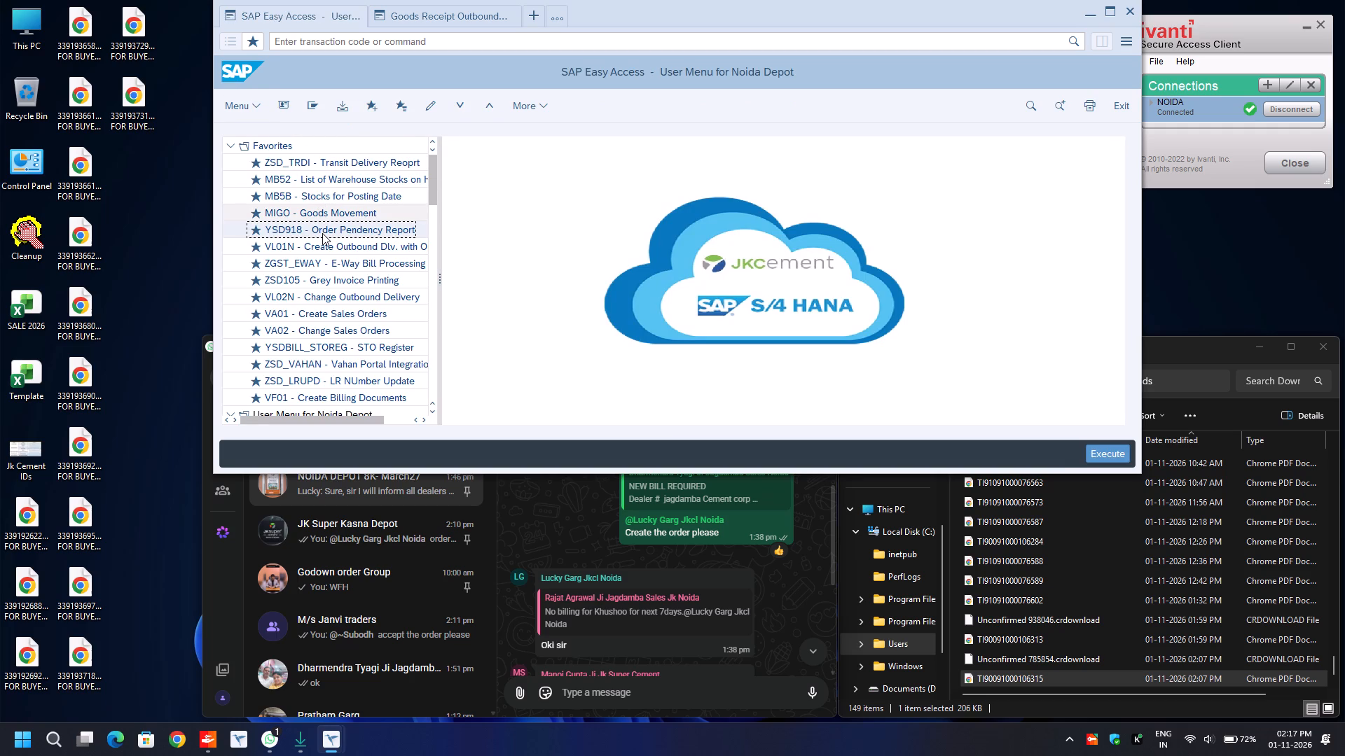
left_click(320, 197)
left_click(320, 174)
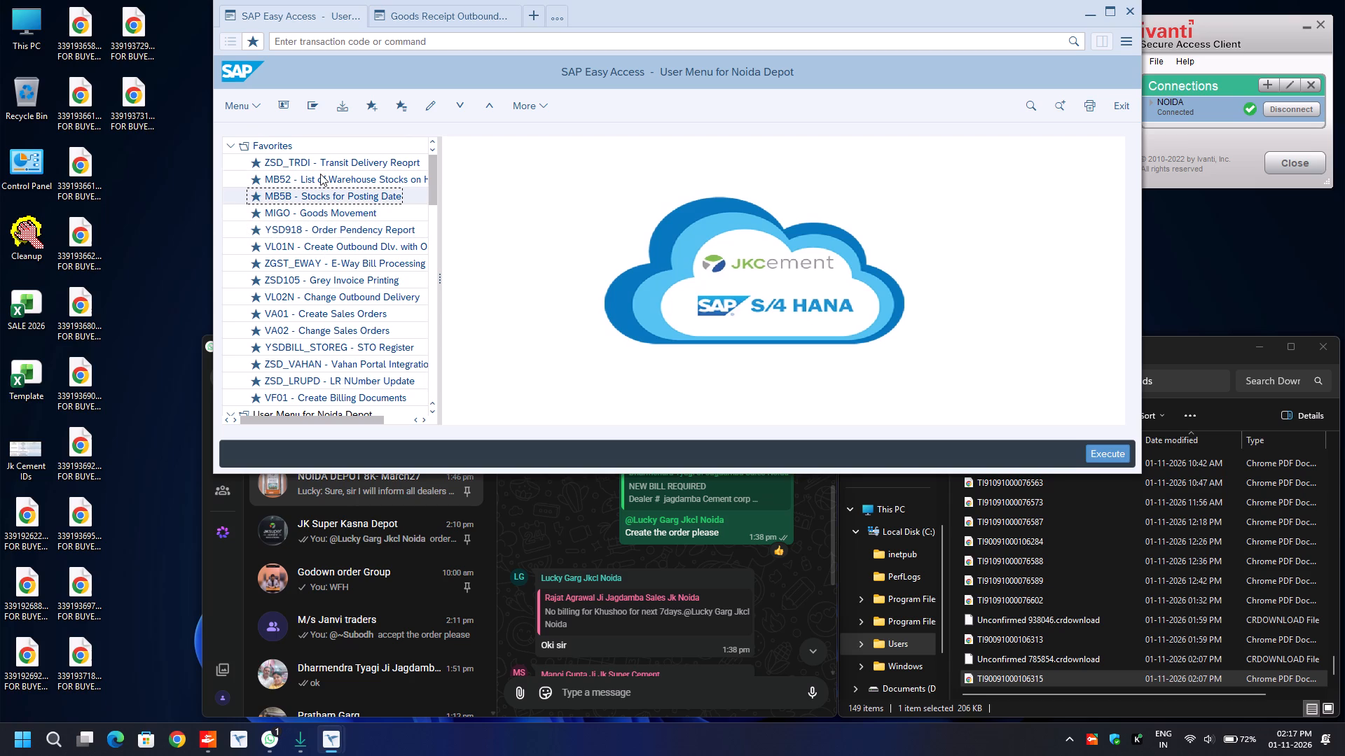
left_click(317, 214)
key("Down")
key("Return")
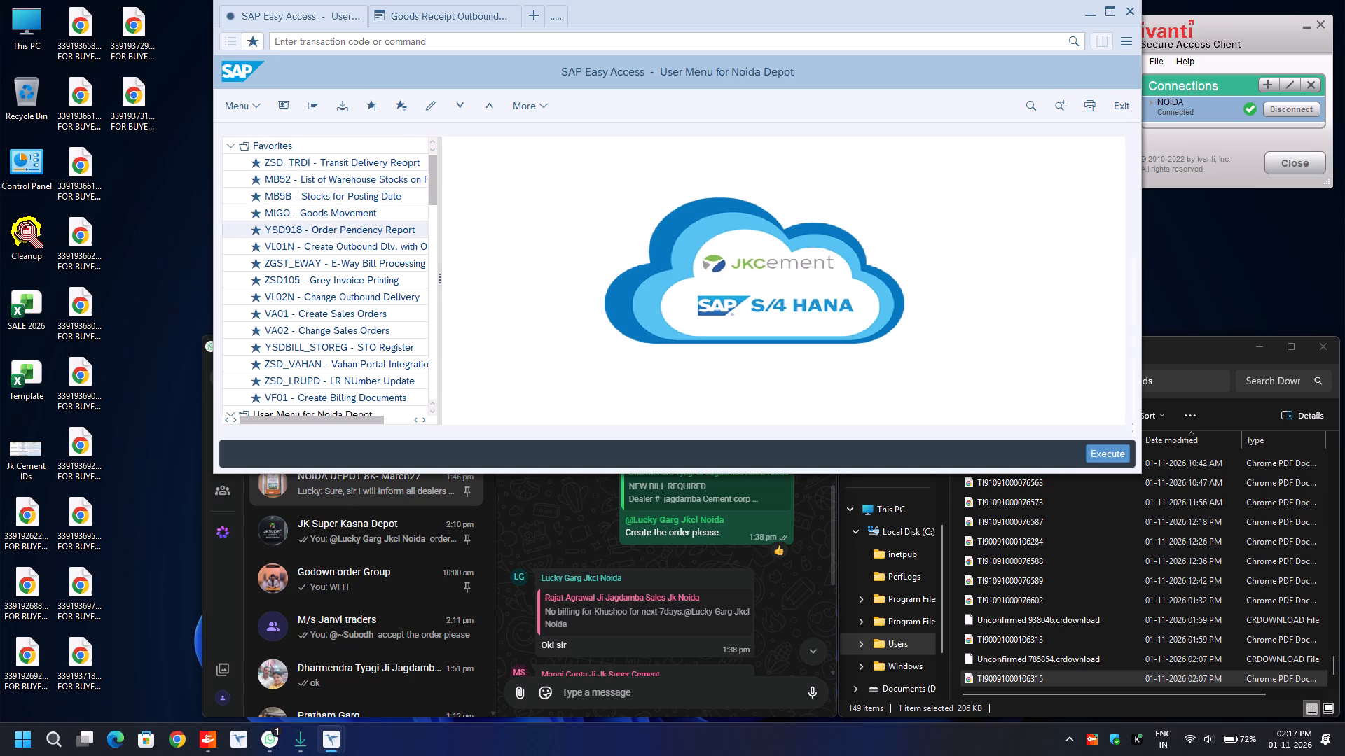
Set the report's document date range from 01.11.2026 to 30.11.2026.
key("BackSpace")
key("Down")
key("Return")
key("Tab")
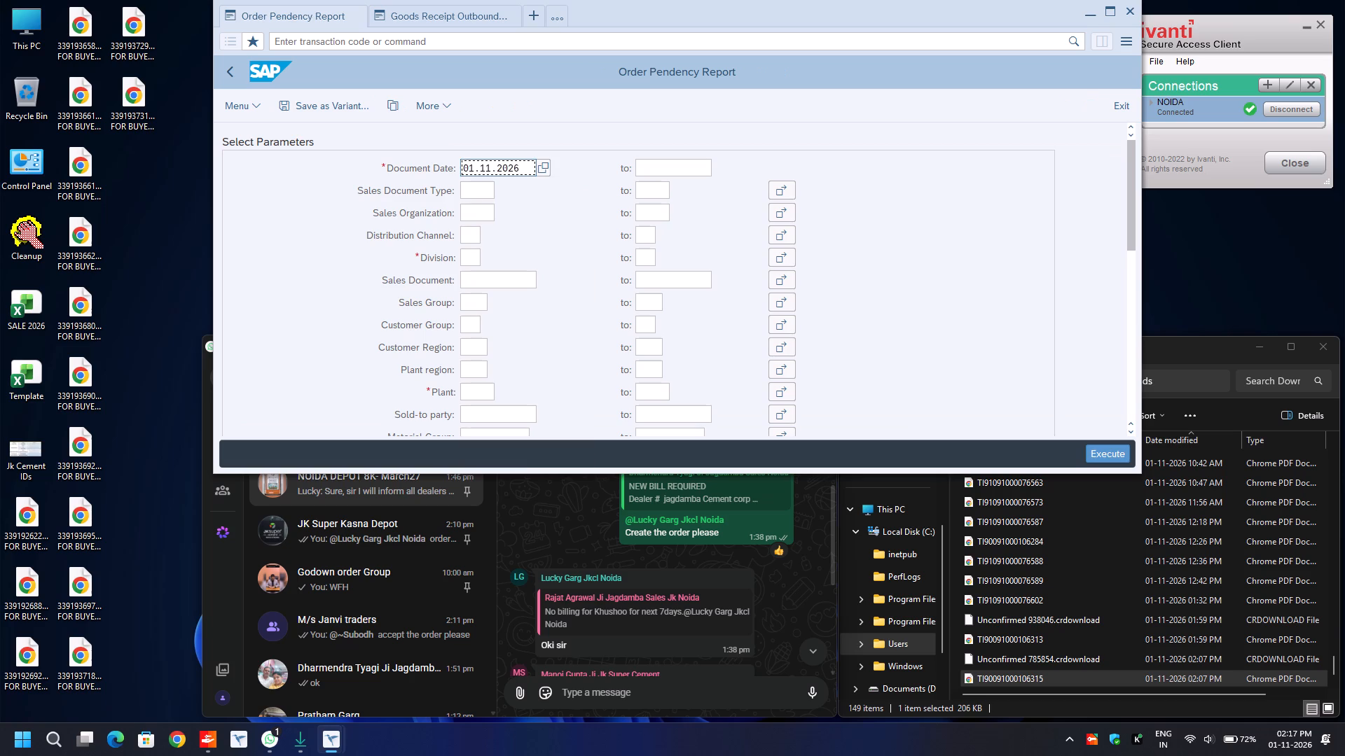
key("BackSpace")
key("Down")
key("Return")
key("Return")
Fill the mandatory report parameters with division range 00 to 99 and plant *.
key("BackSpace")
key("Down")
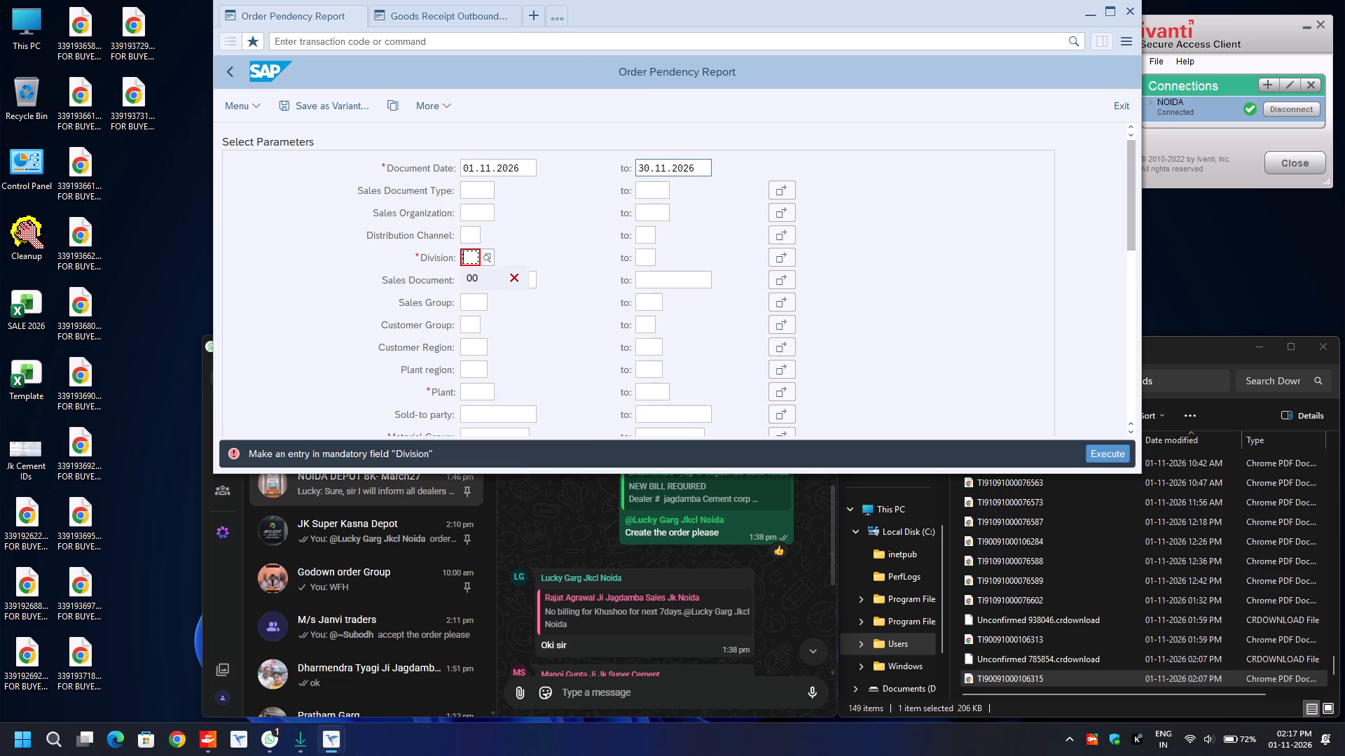
key("Return")
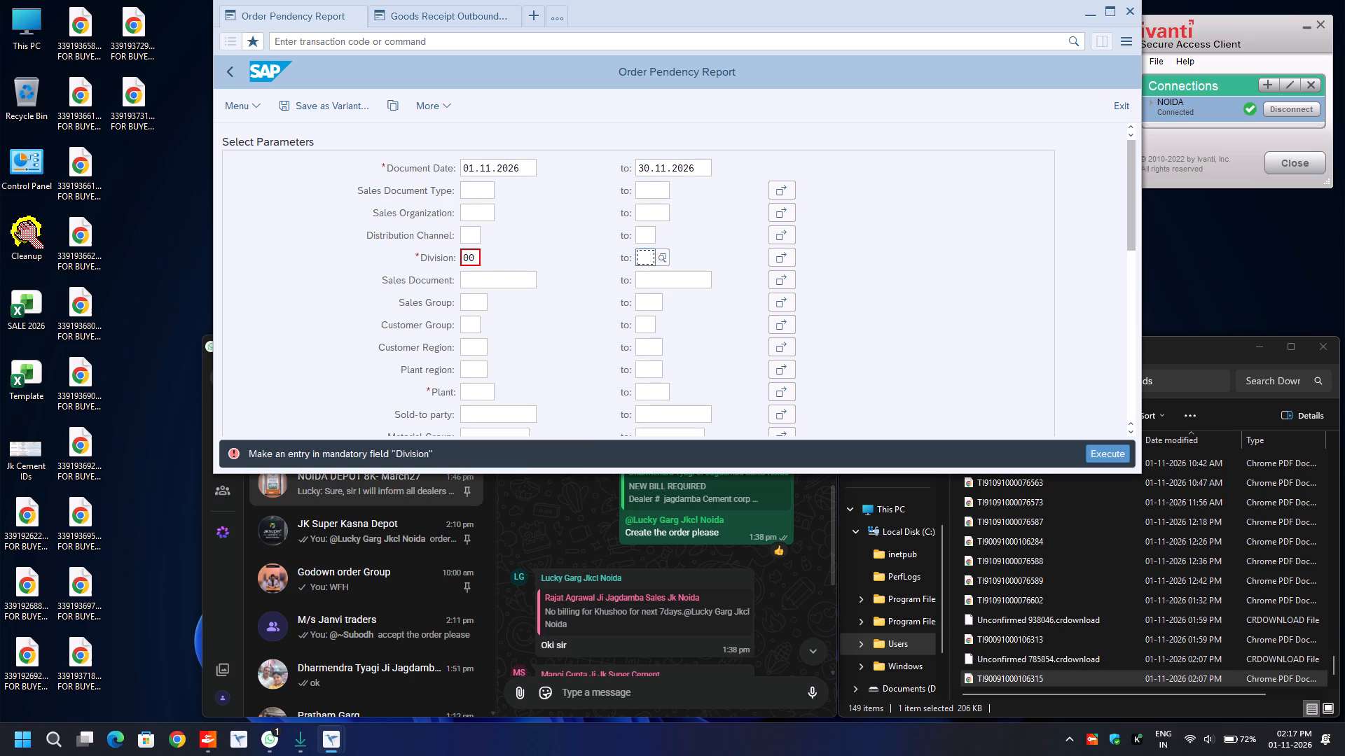
key("BackSpace")
key("Down")
key("Return")
key("Return")
key("BackSpace")
key("Down")
key("Return")
key("Return")
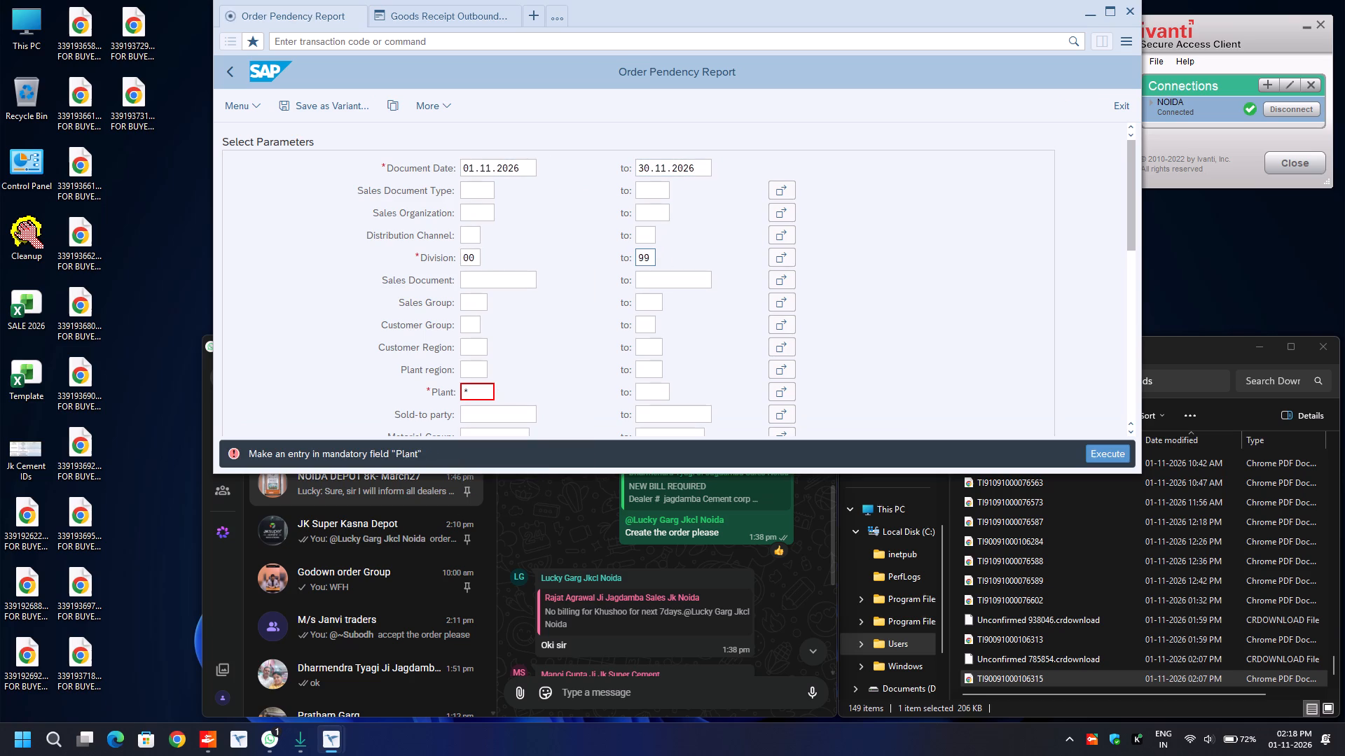
Choose Schedule Open Orders as the order category and run the report.
scroll(651, 324, "down", 7)
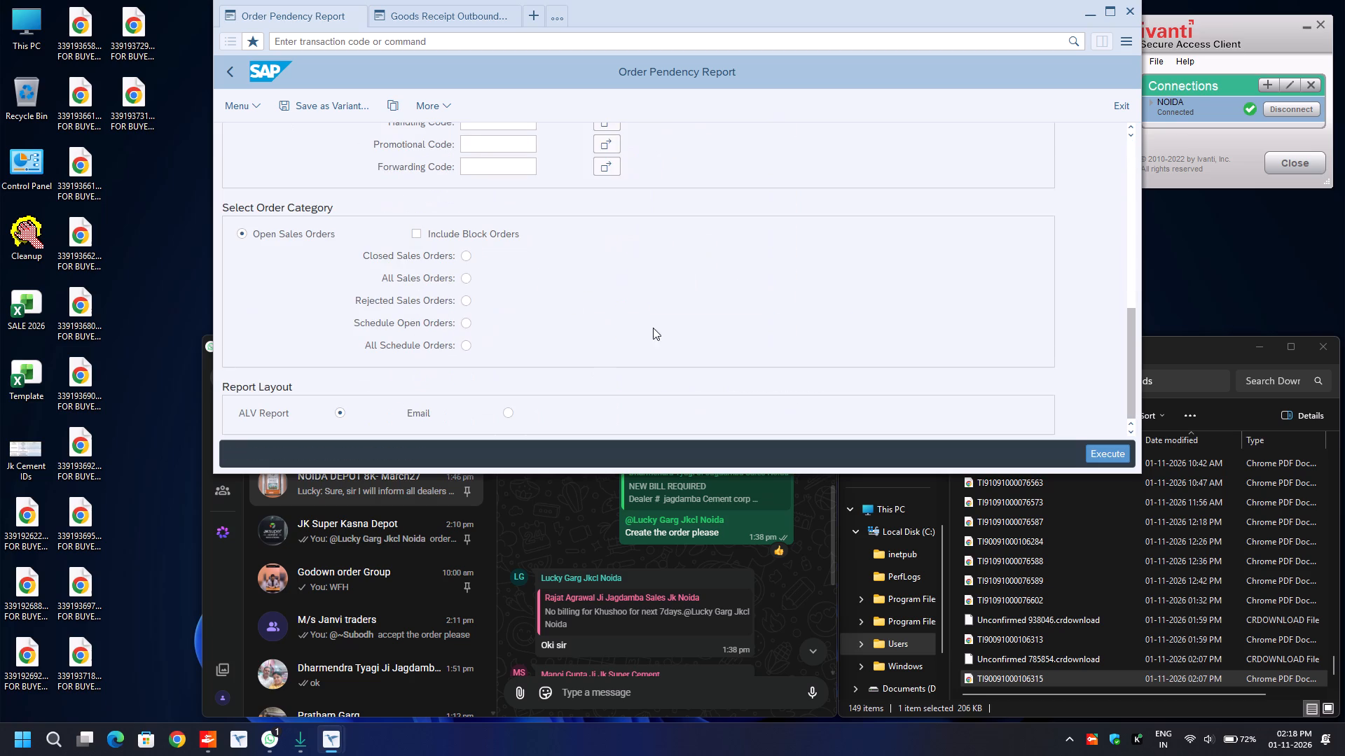
left_click(466, 320)
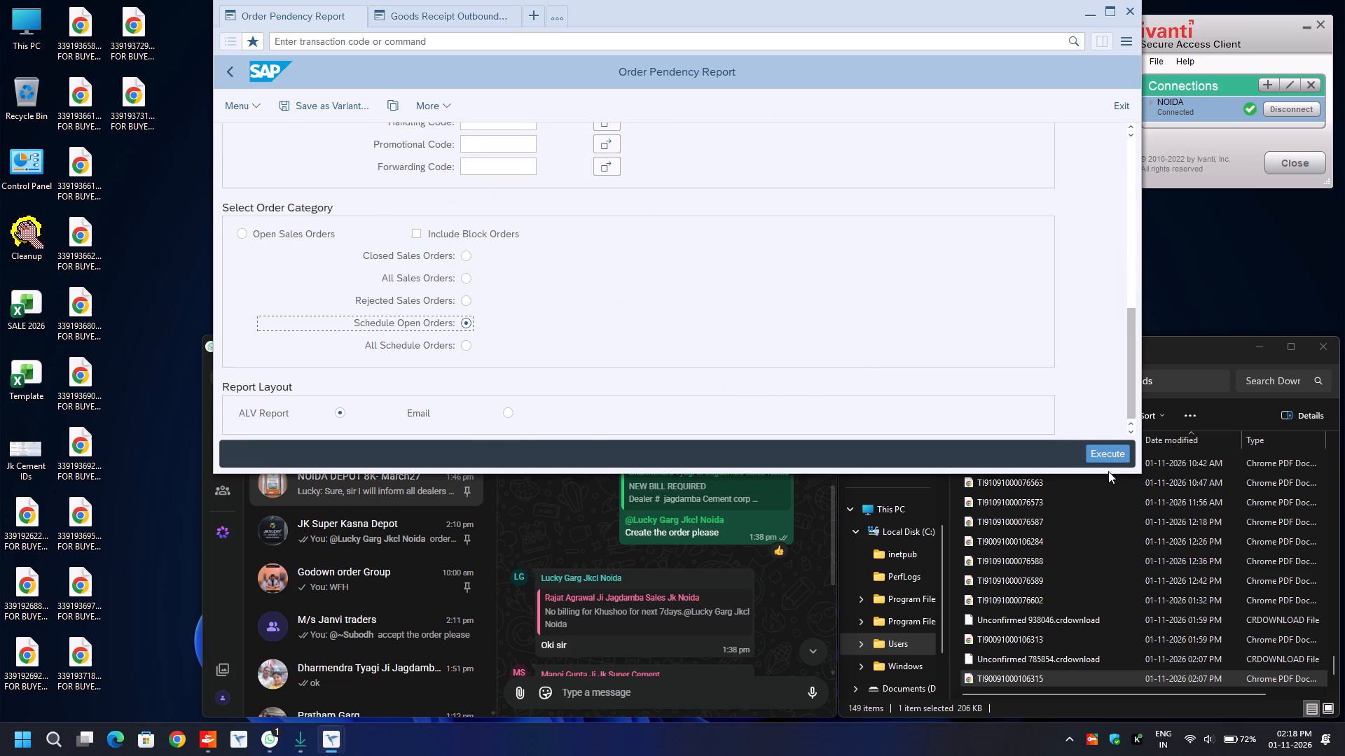
left_click(1103, 455)
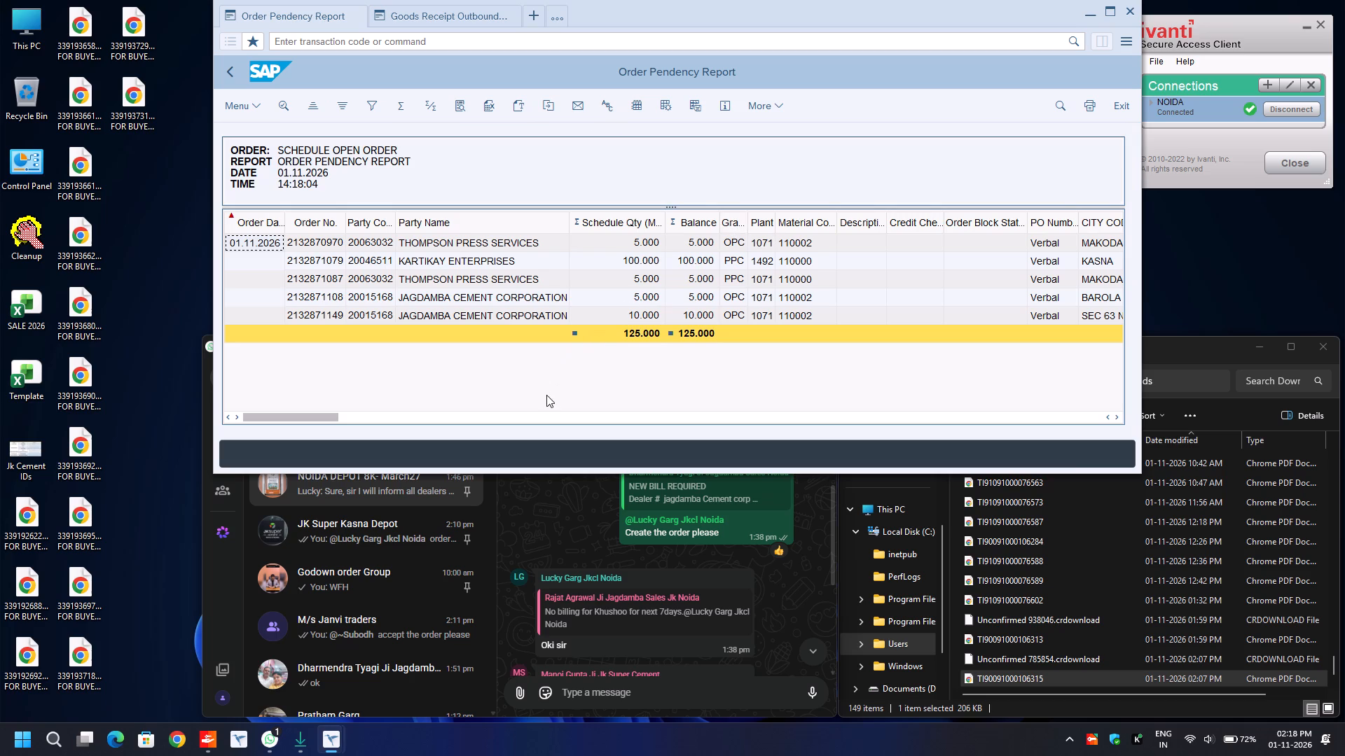
left_click(325, 256)
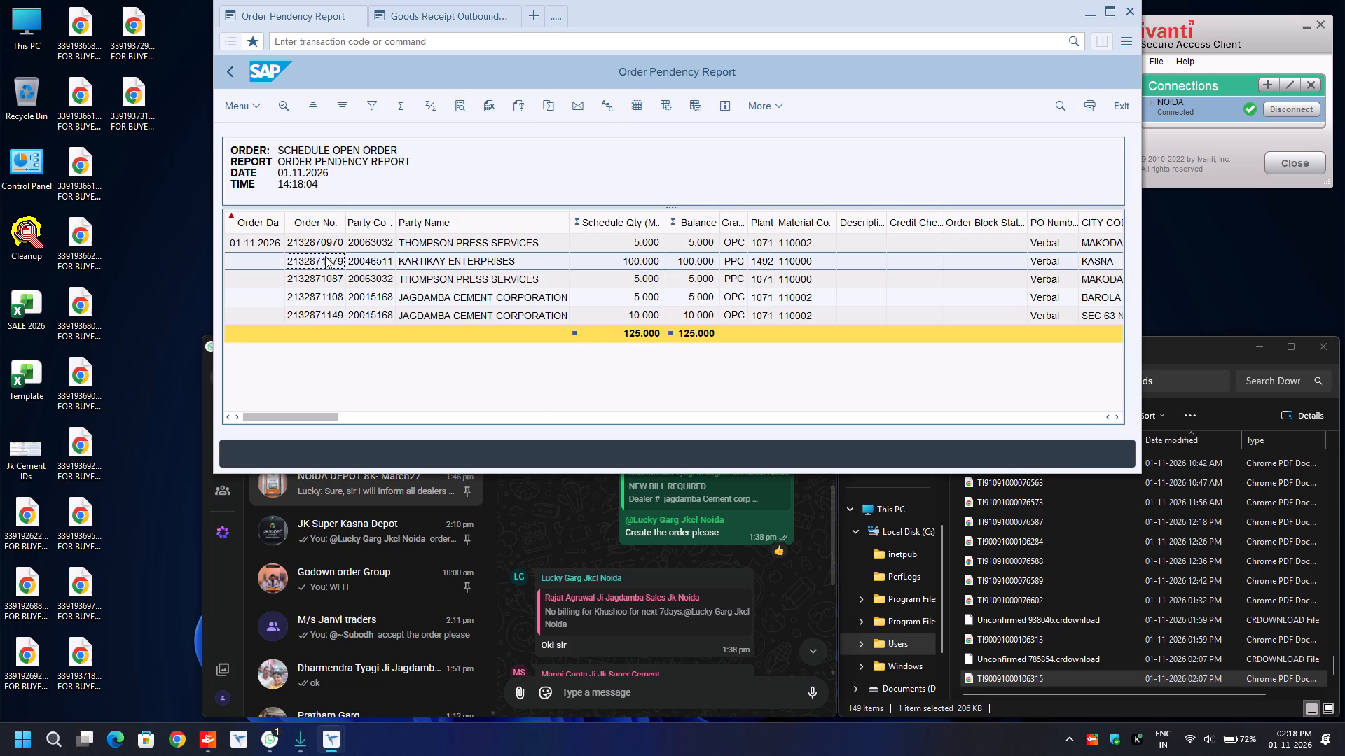
key("ctrl+y")
key("ctrl+c")
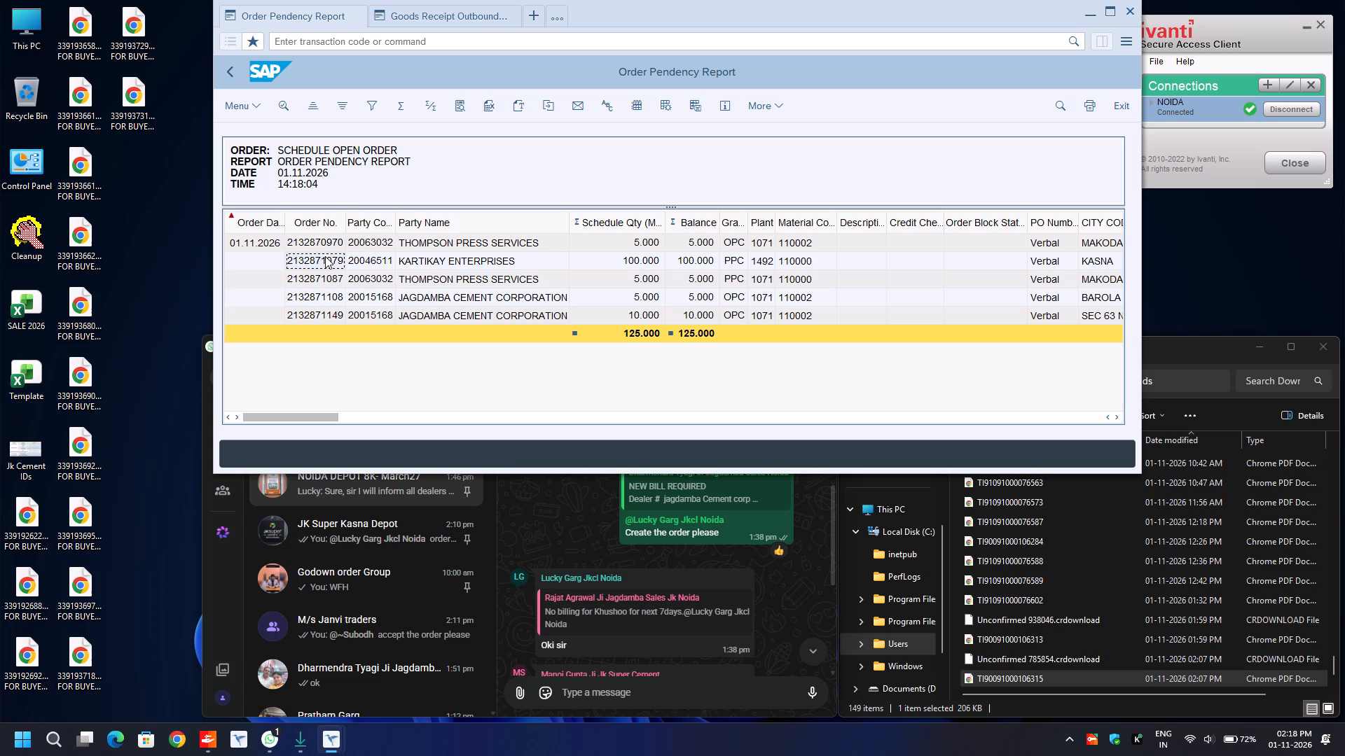